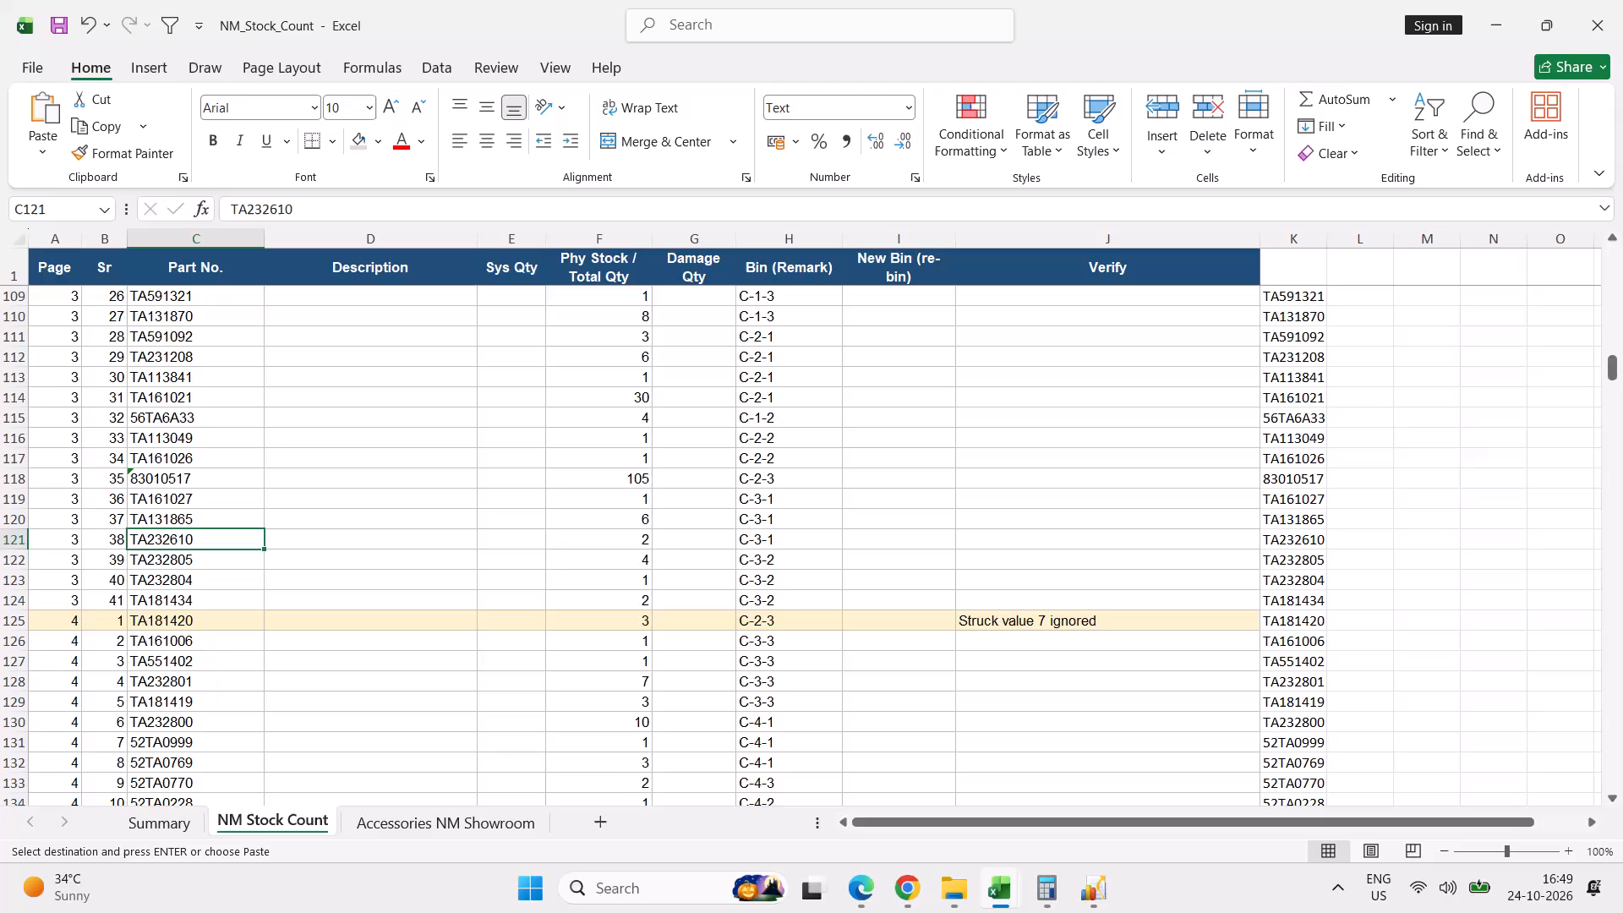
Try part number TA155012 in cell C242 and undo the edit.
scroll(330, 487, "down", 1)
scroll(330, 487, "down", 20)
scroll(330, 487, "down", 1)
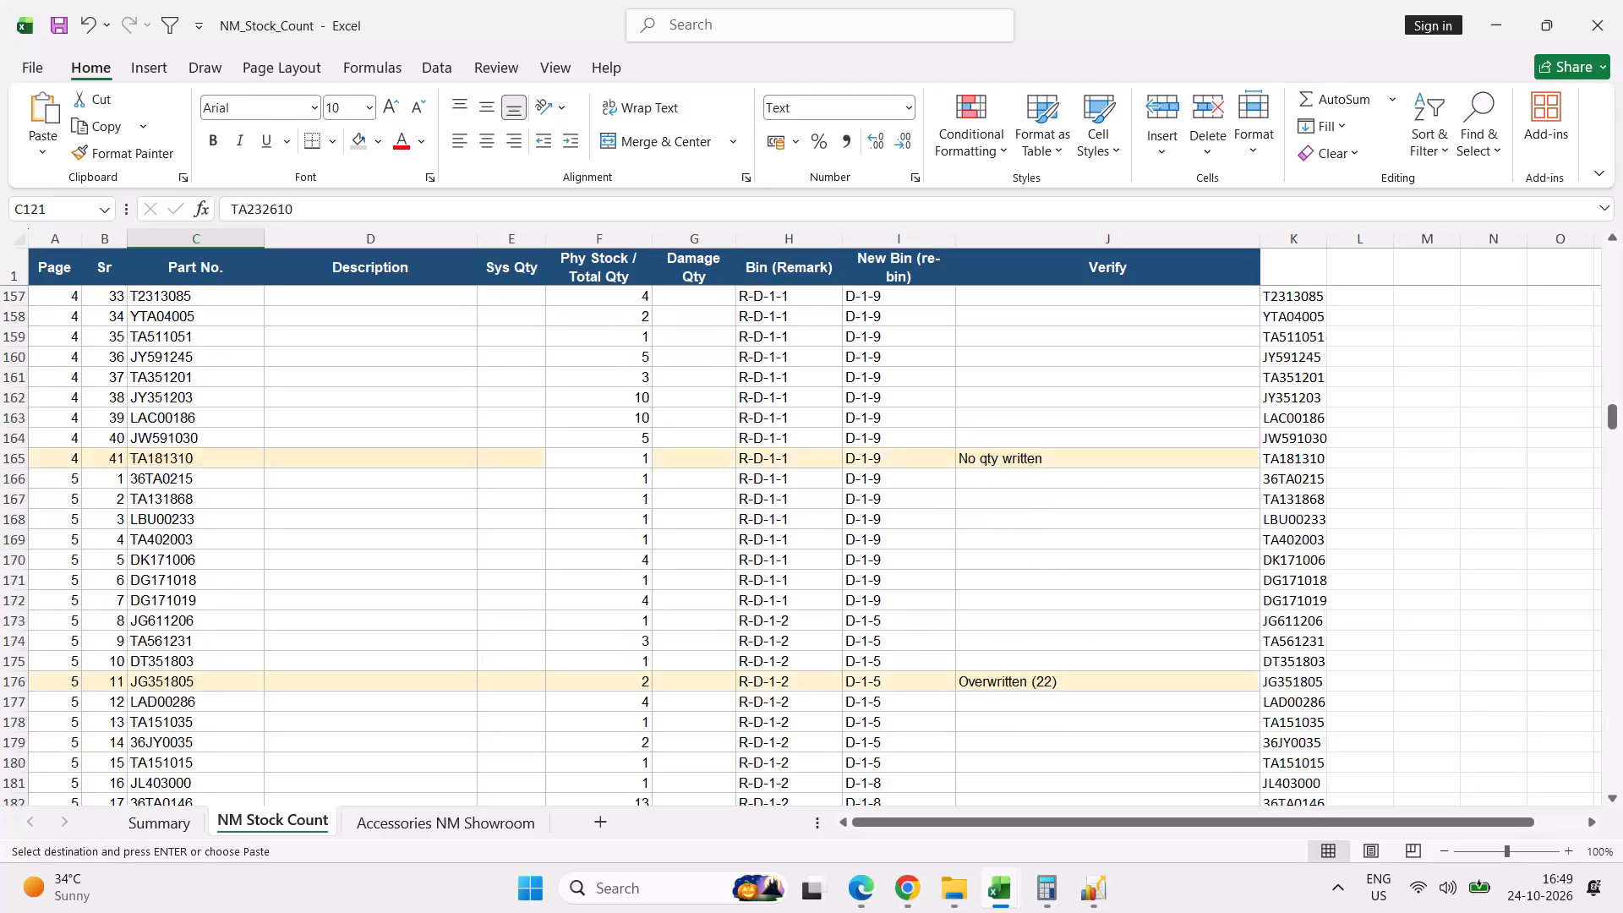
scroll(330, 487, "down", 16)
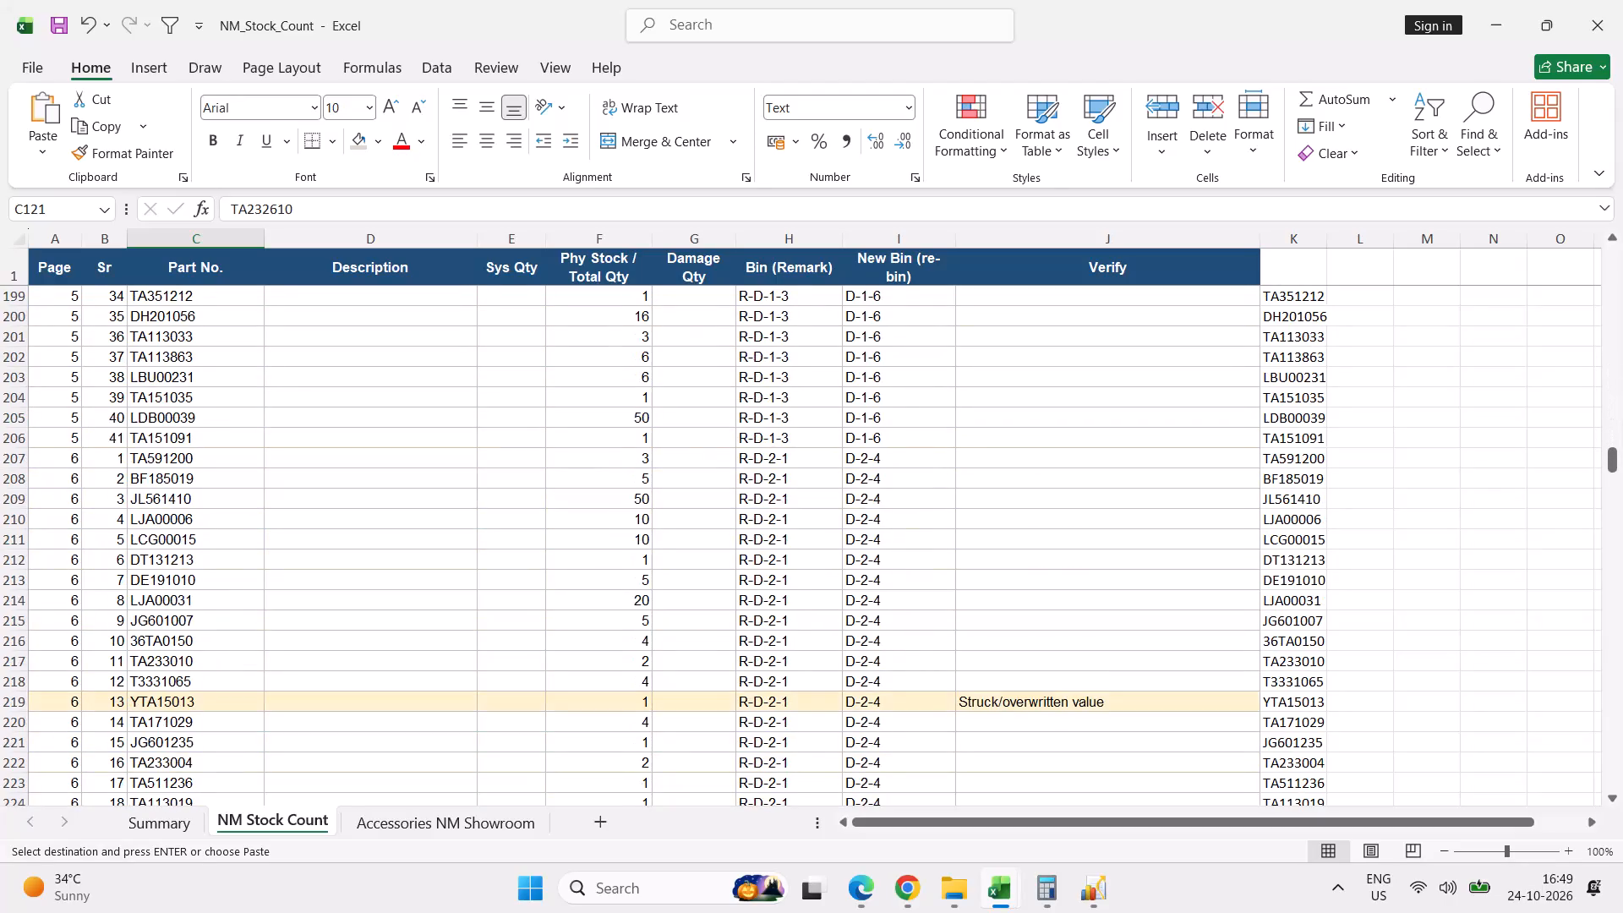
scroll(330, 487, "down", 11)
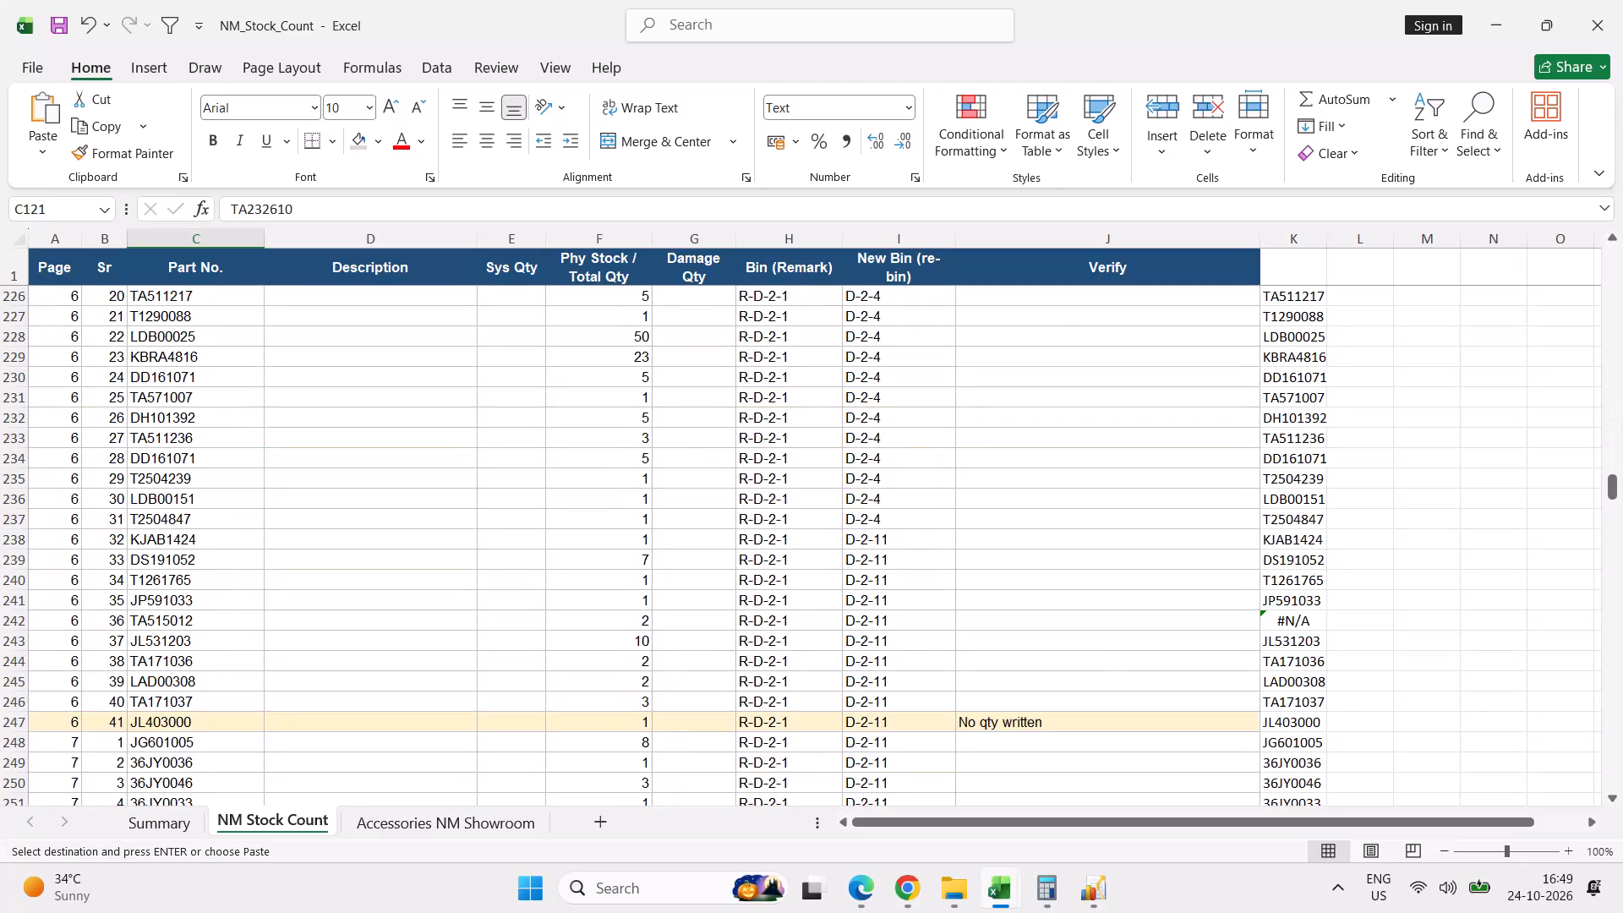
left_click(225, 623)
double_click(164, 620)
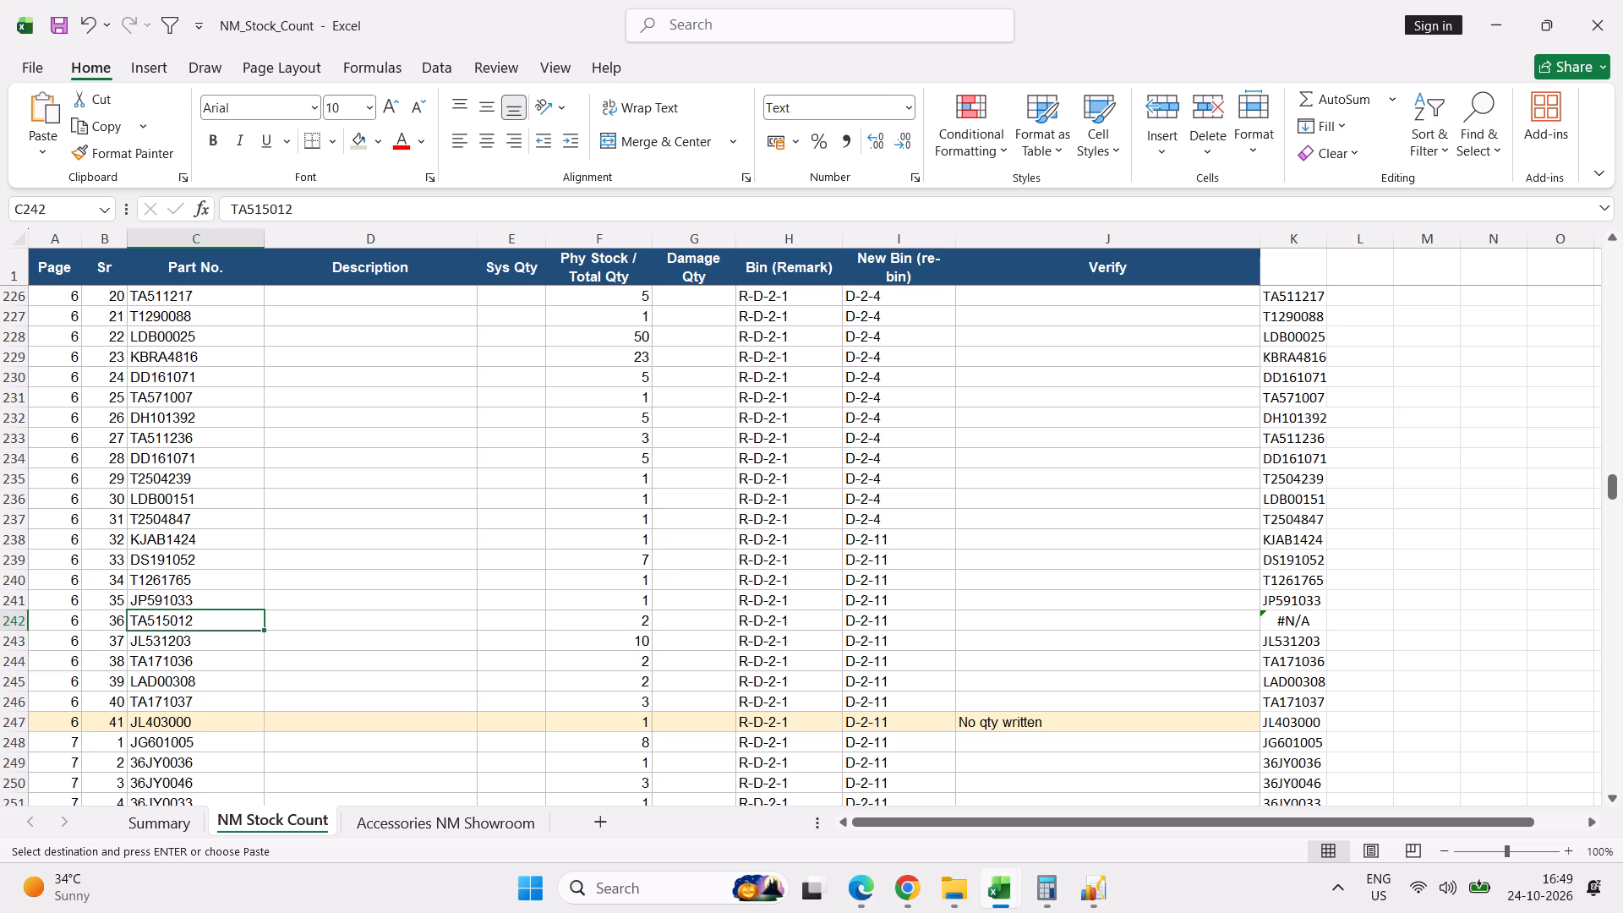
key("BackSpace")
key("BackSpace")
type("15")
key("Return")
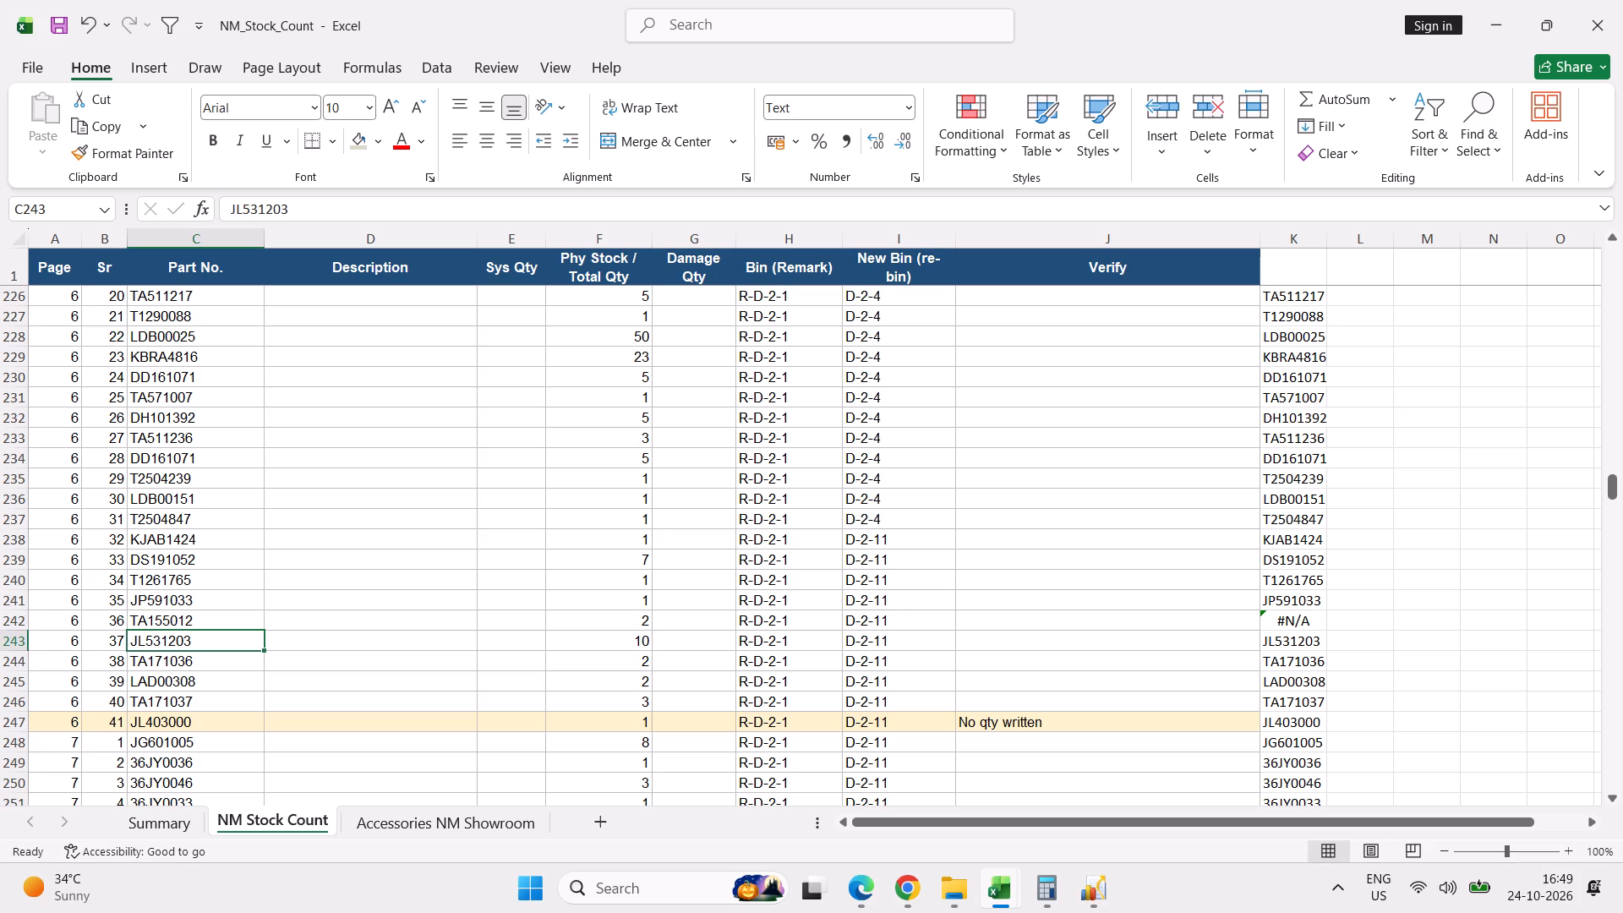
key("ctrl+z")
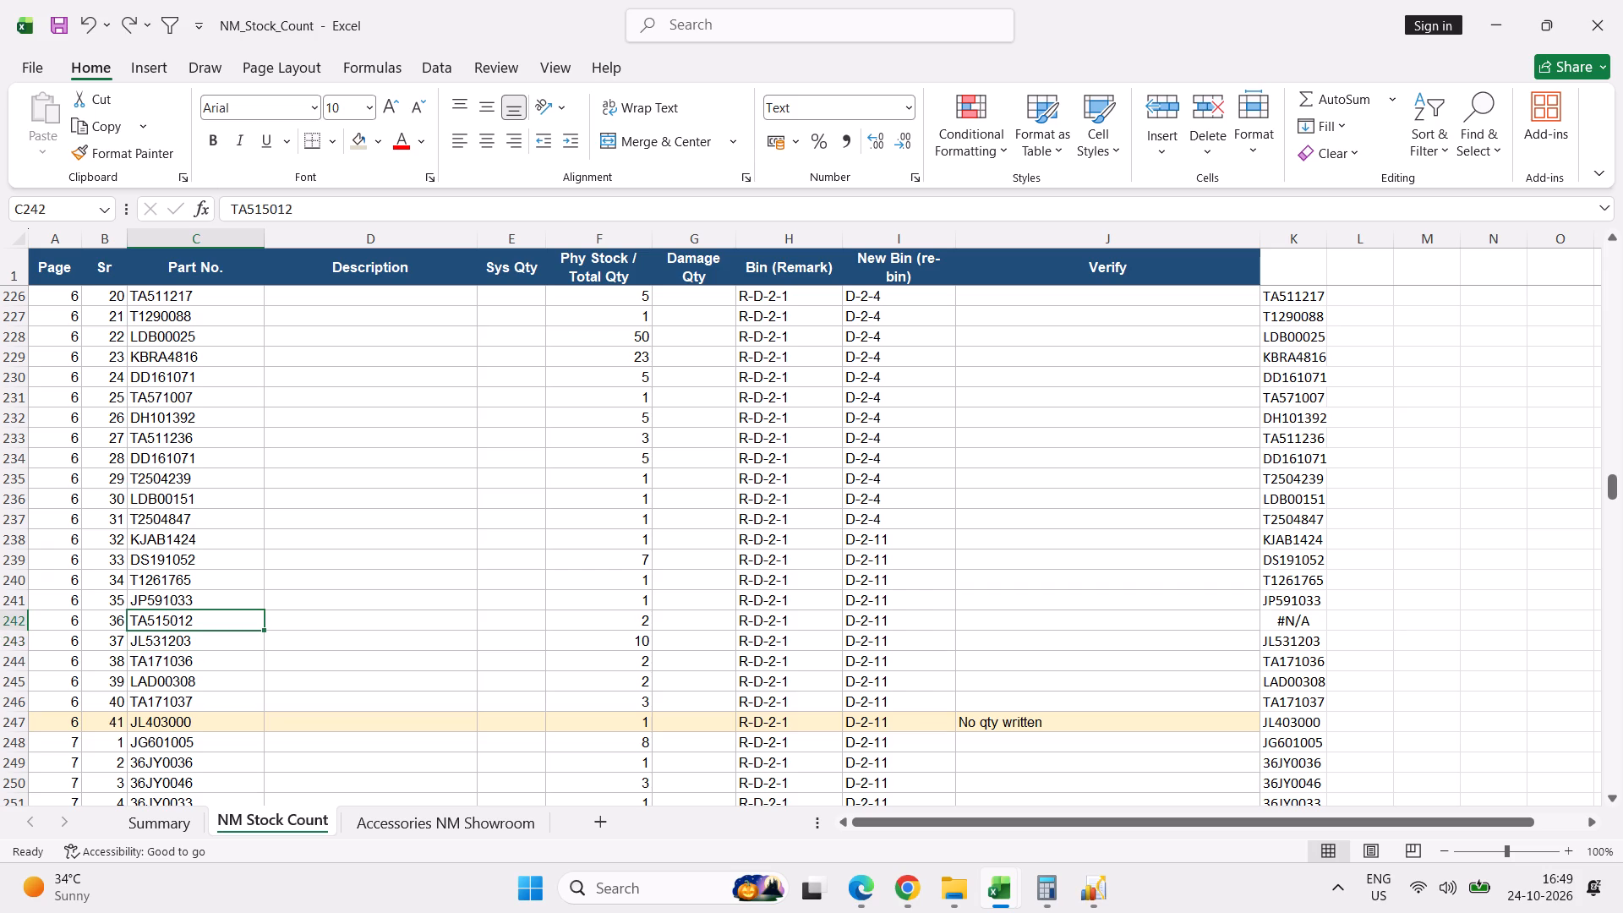
Correct the part number in cell C242, page 6 serial 36, to TA151012.
key("shift+space")
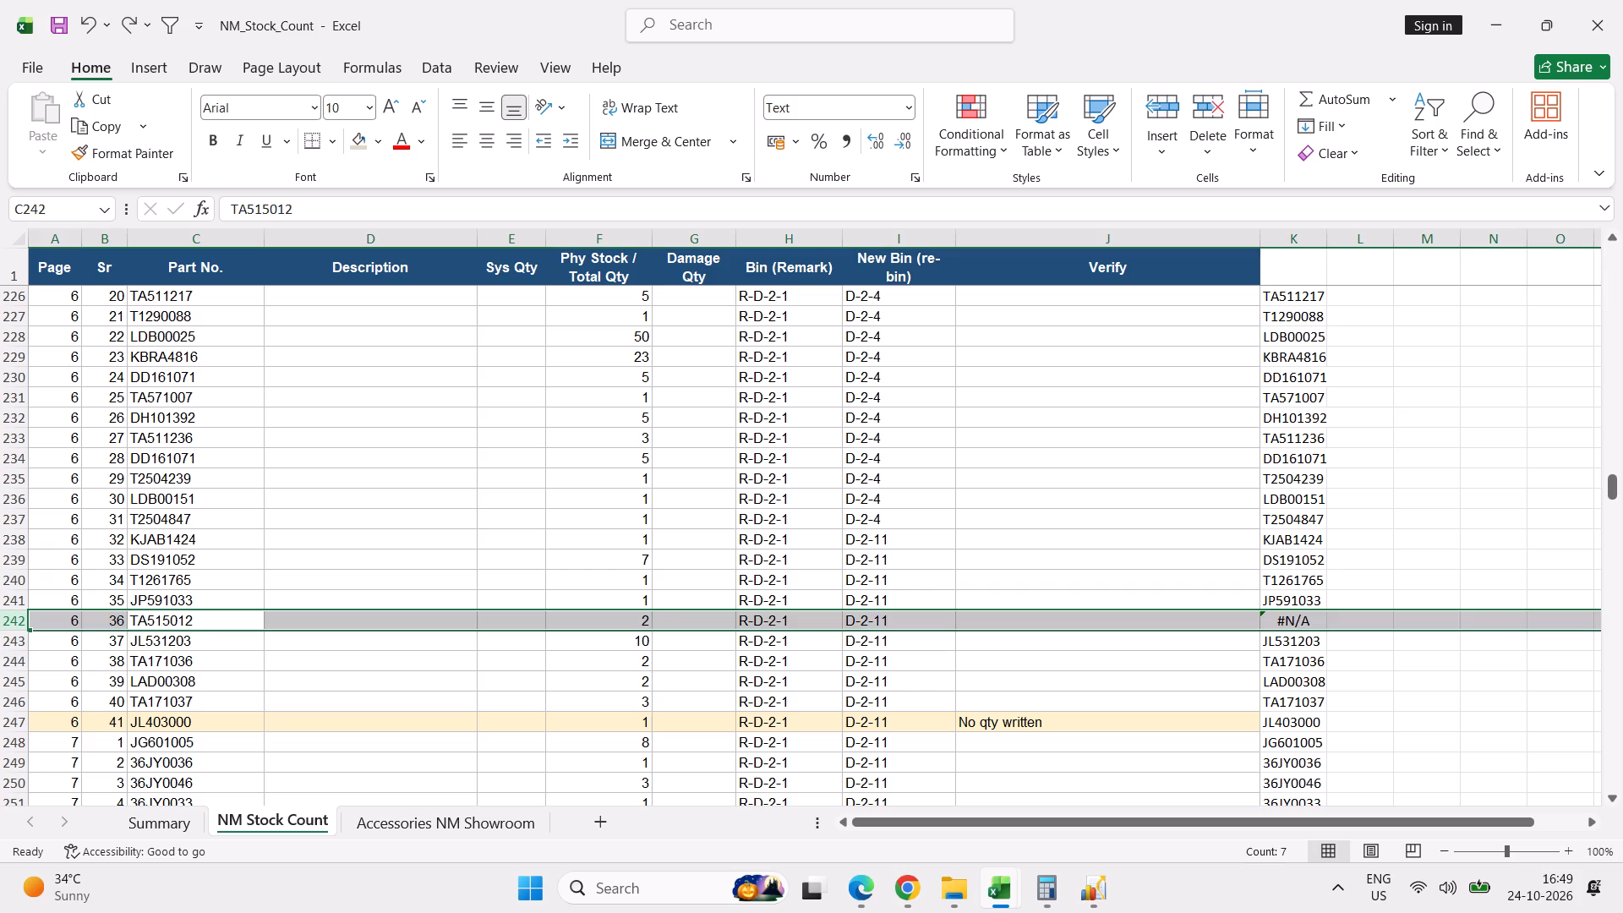
double_click(154, 620)
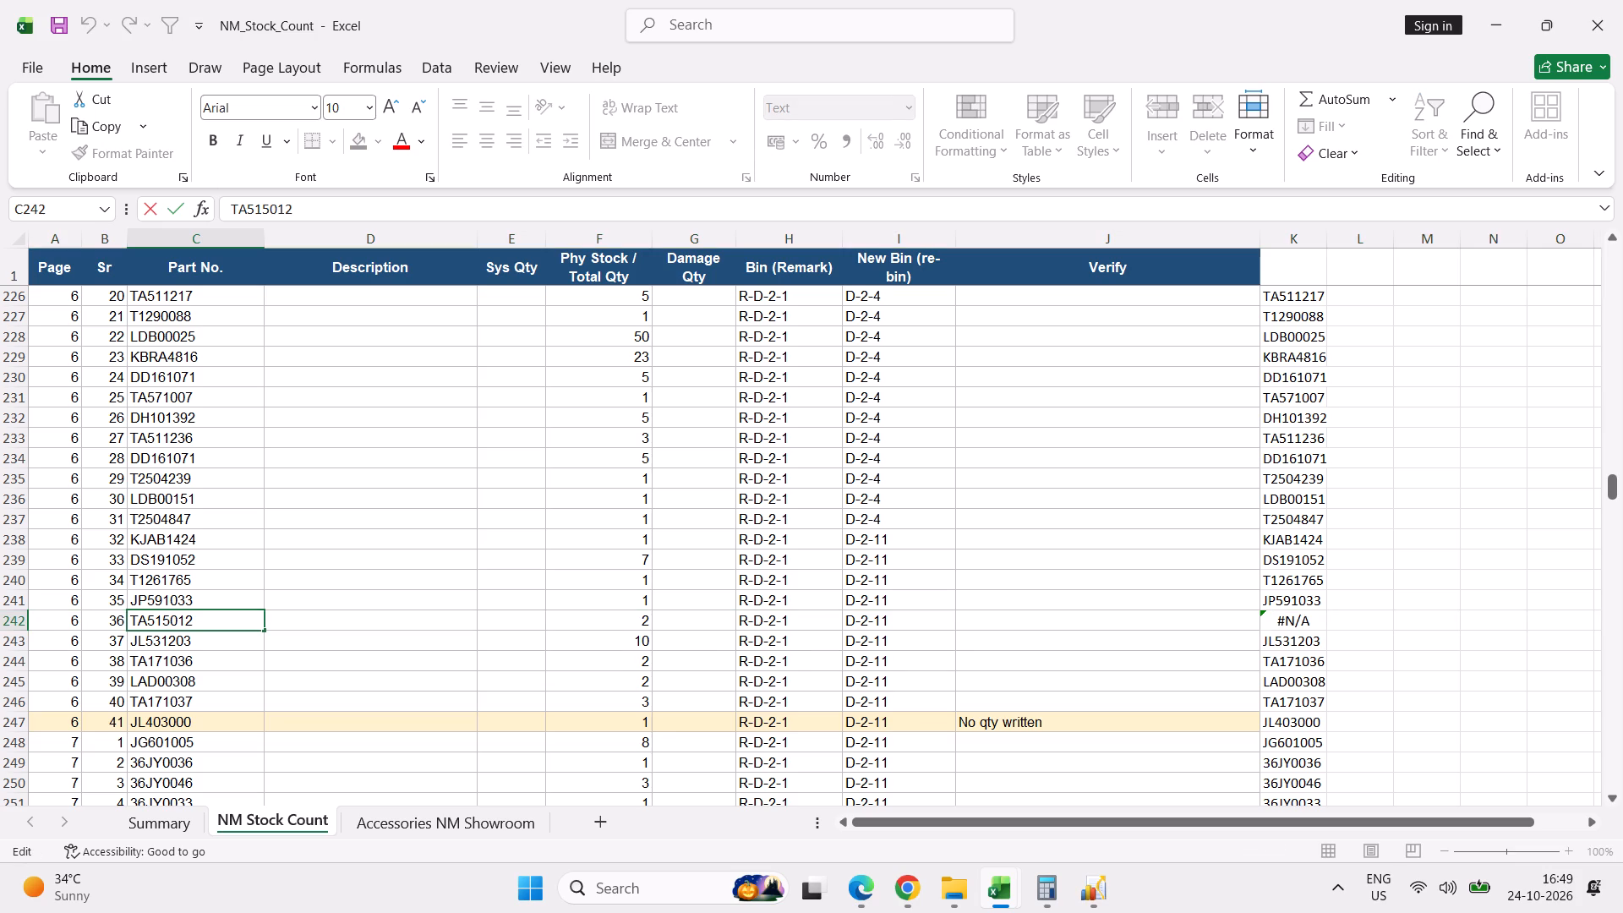
key("Right")
key("shift+Right")
key("Delete")
key("Left")
key("Left")
key("1")
key("Return")
Add filters to the header row from the Page column through the unnamed lookup column K.
scroll(312, 555, "down", 2)
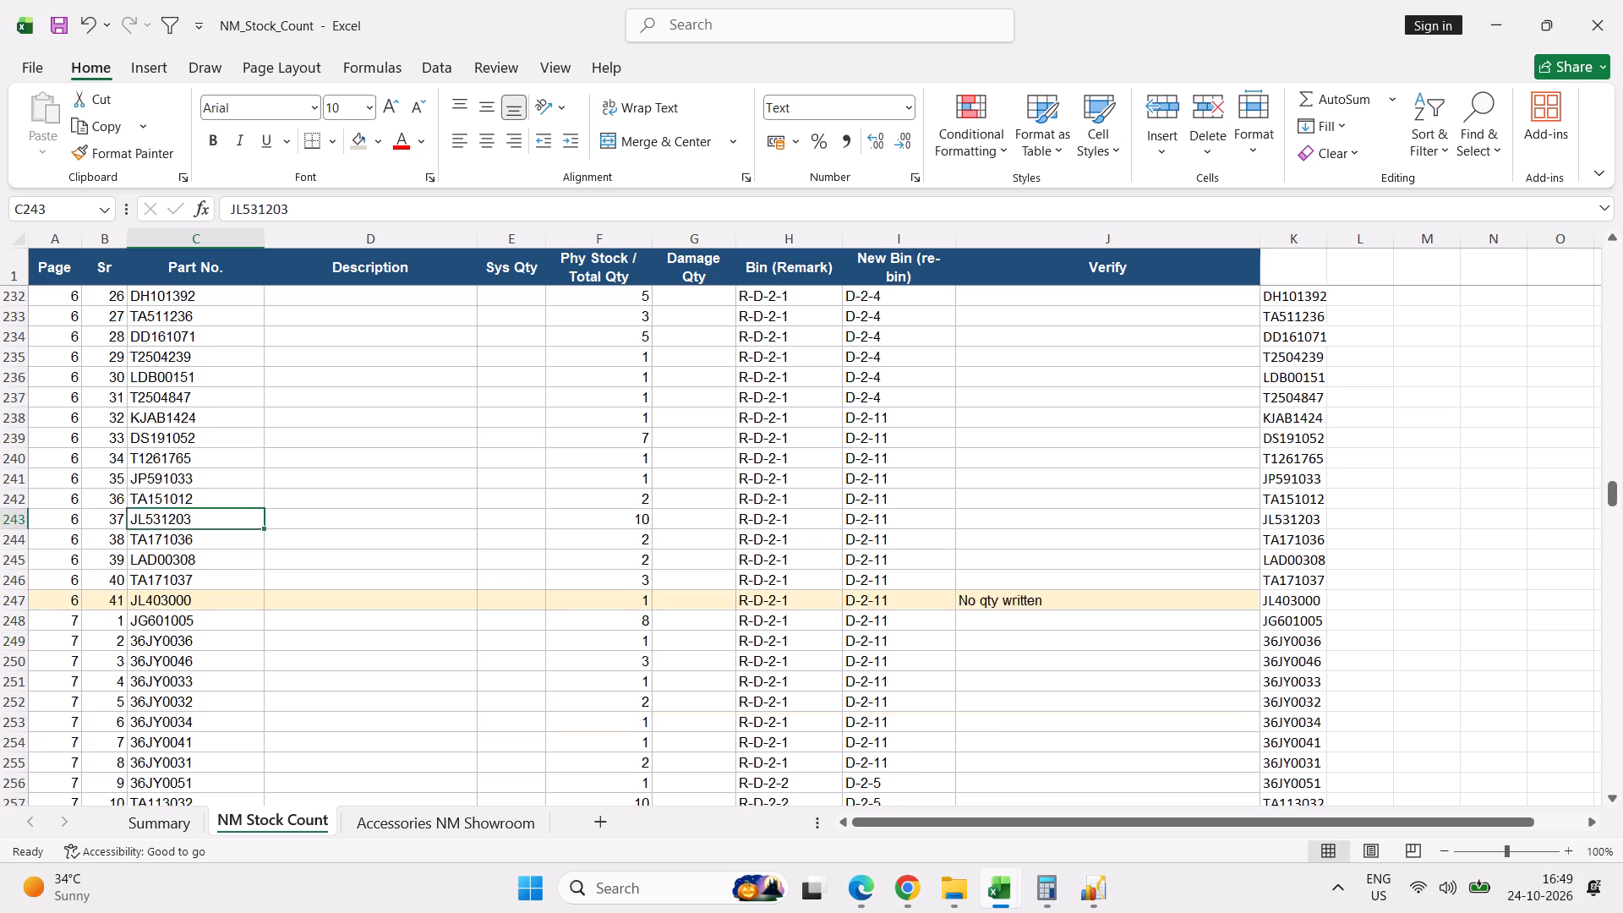
scroll(312, 555, "down", 5)
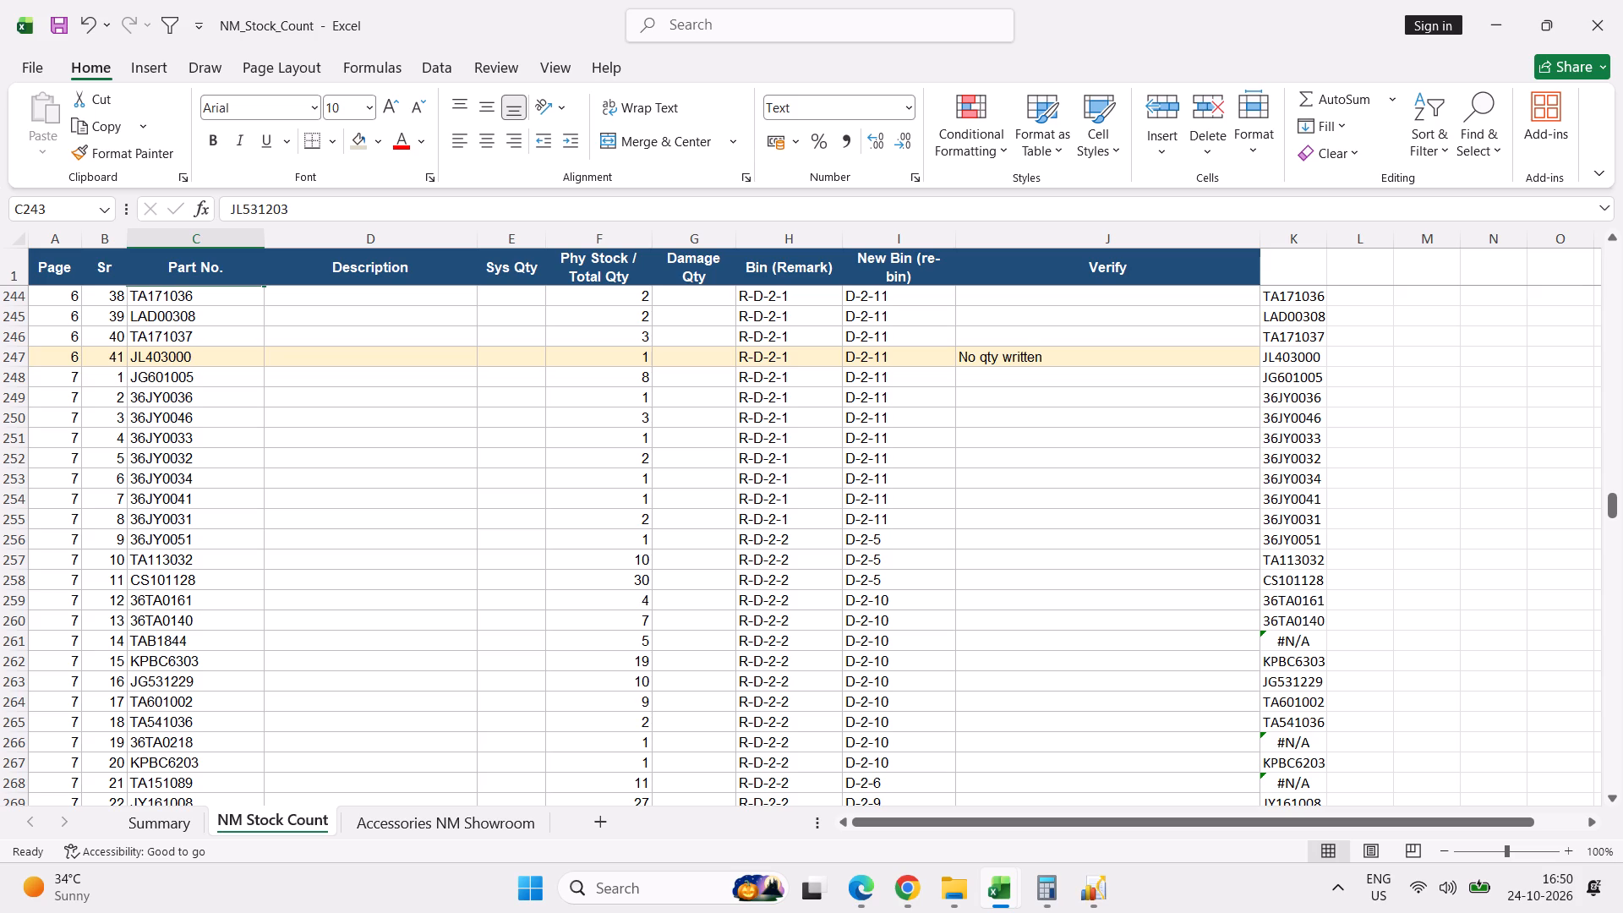
scroll(491, 607, "up", 3)
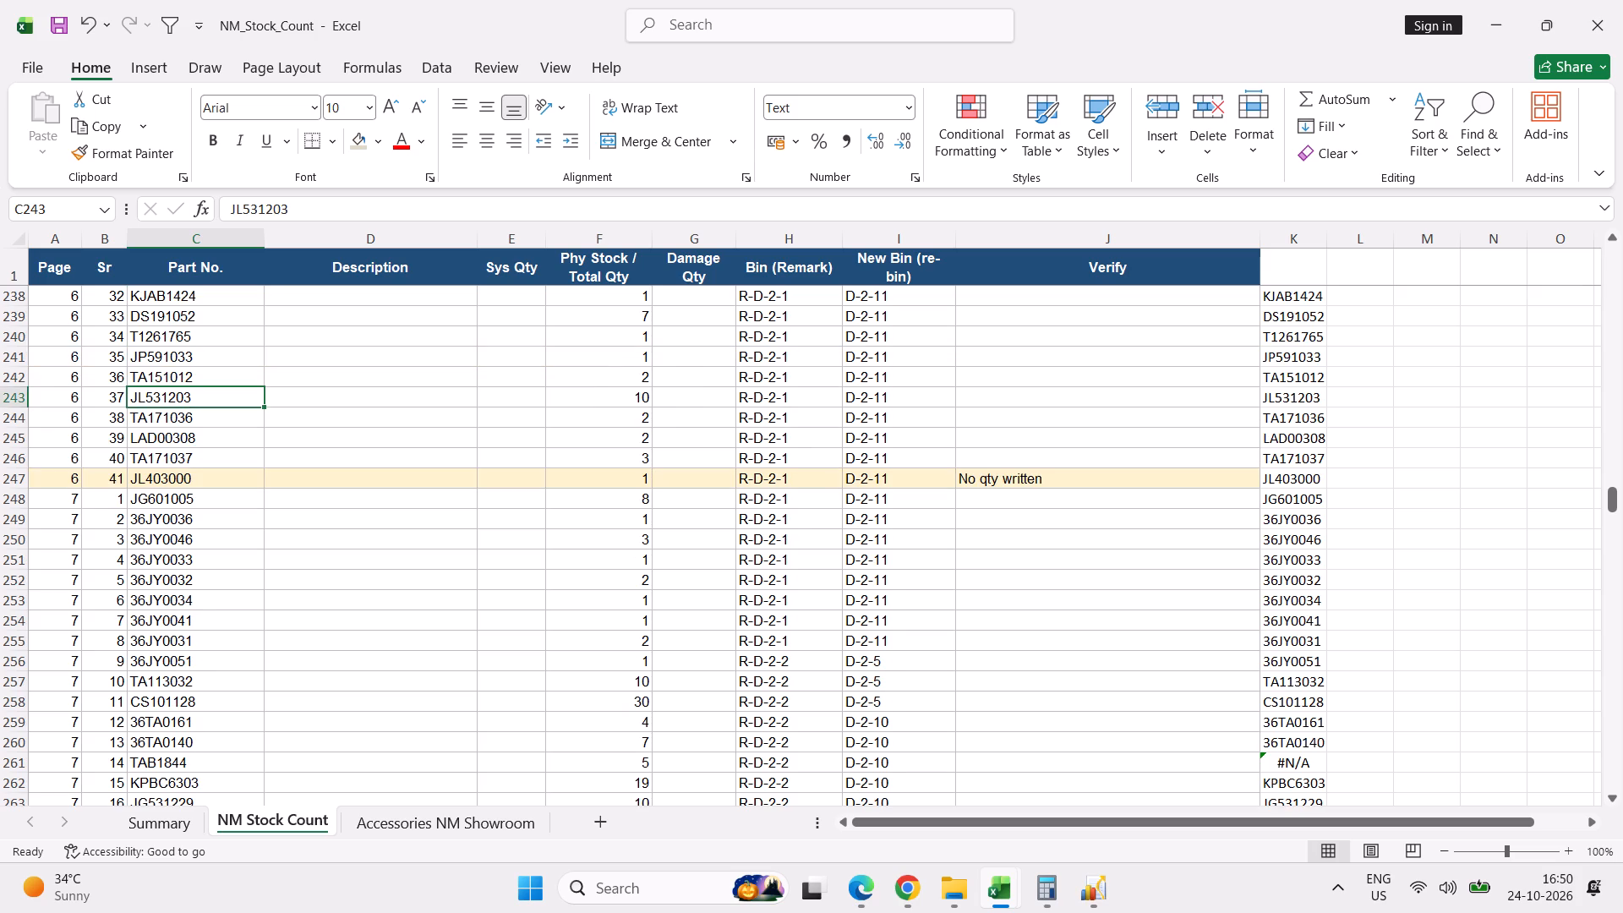
scroll(199, 502, "down", 4)
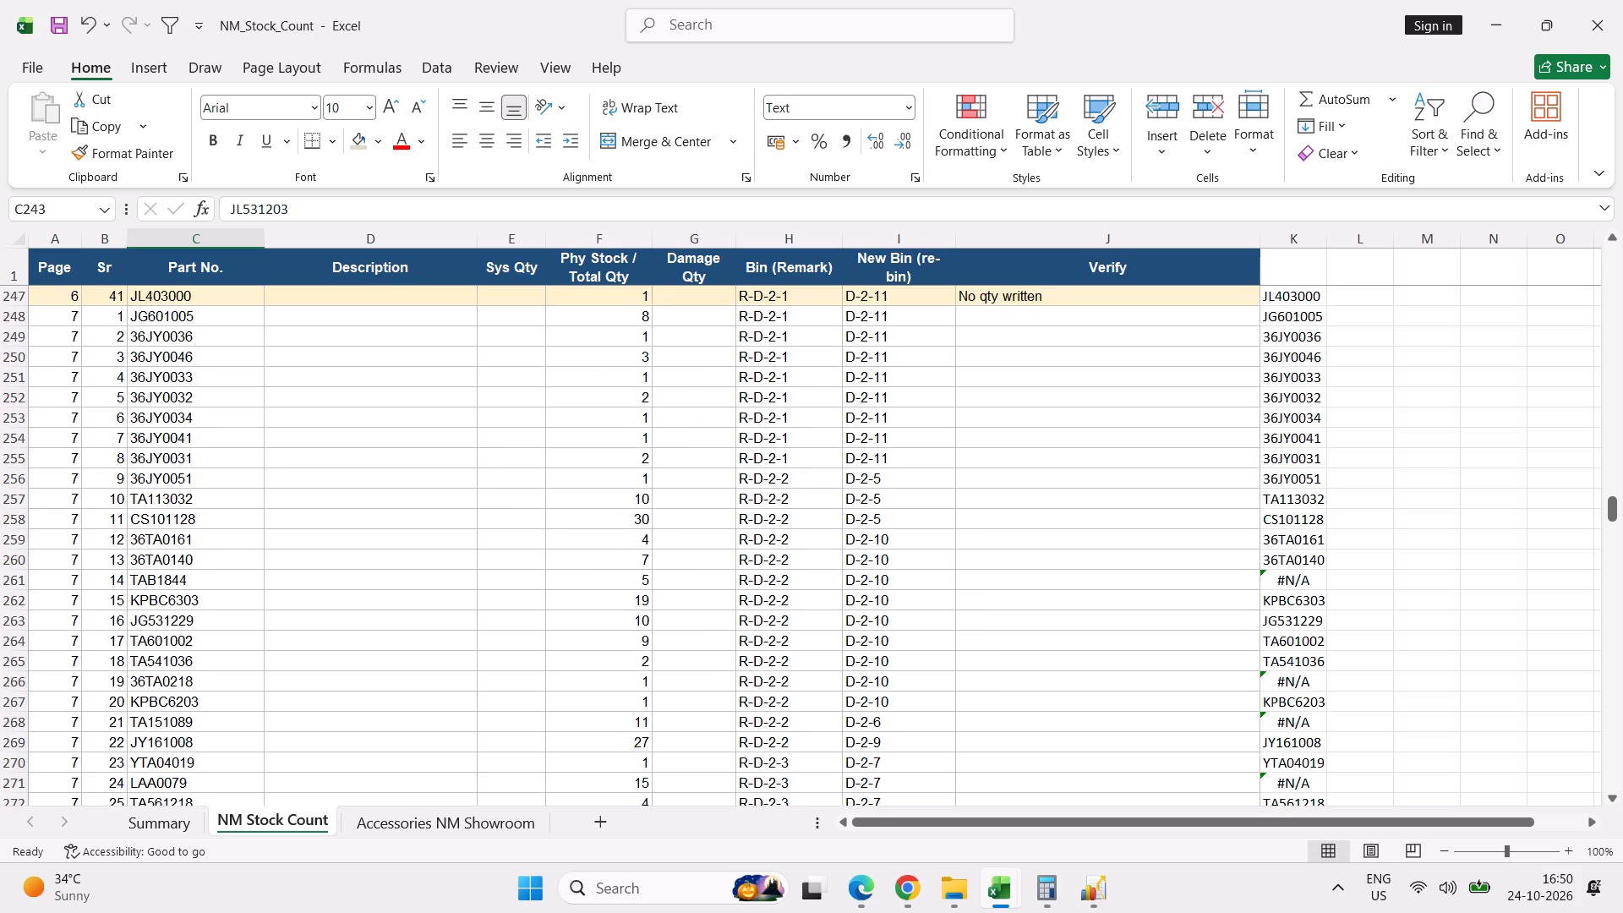
left_click(60, 272)
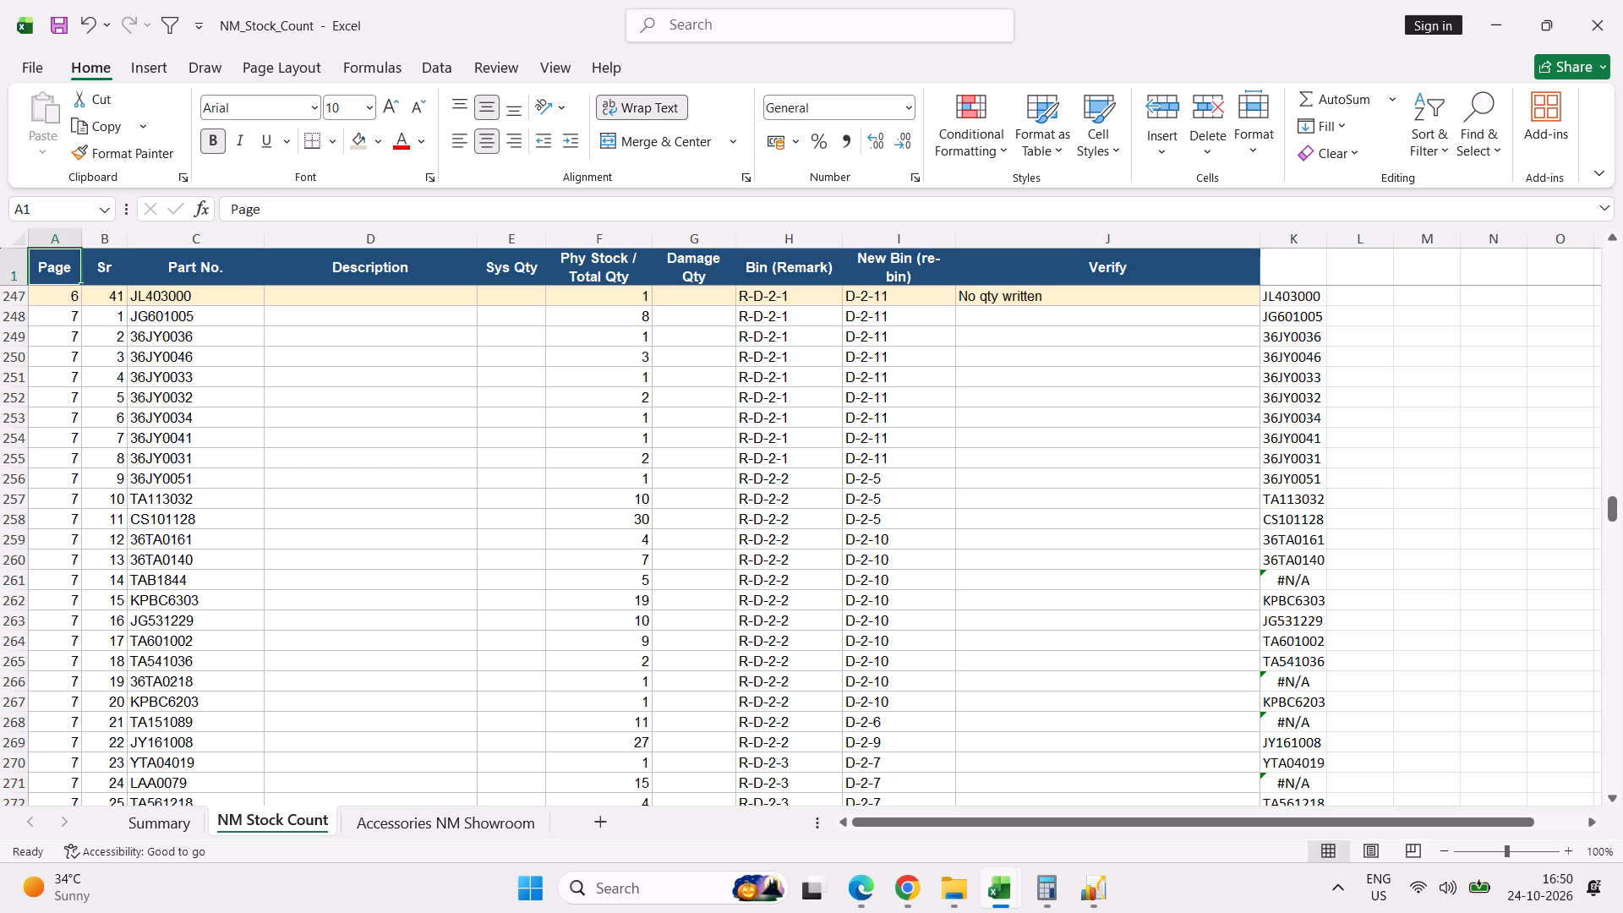
left_click(1221, 276, "shift")
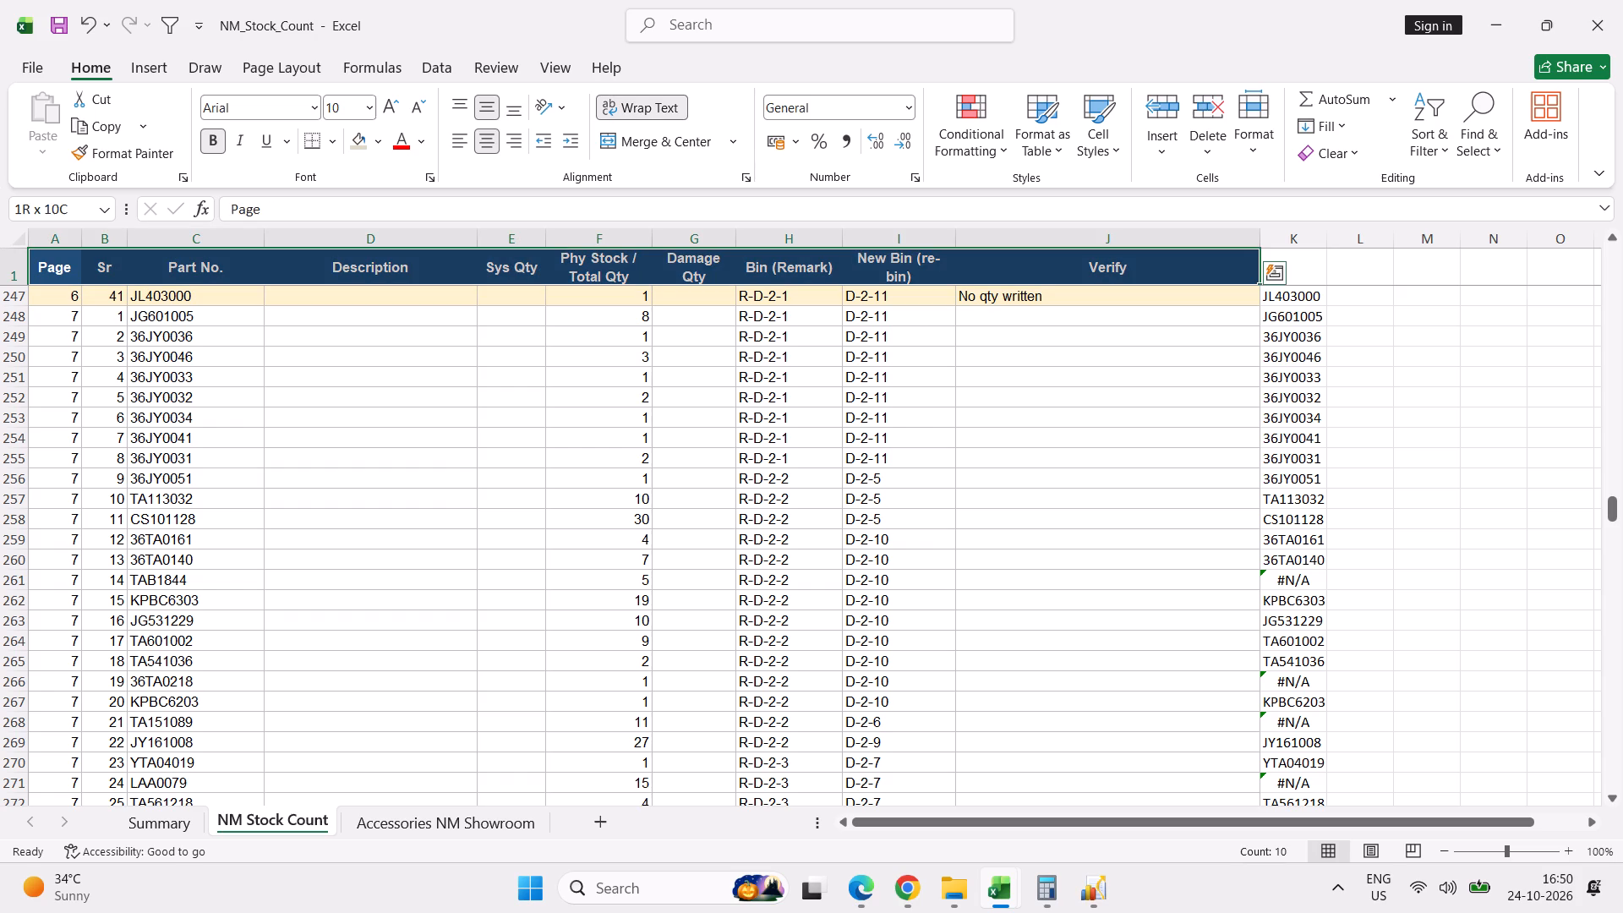
left_click(1311, 271, "shift")
key("alt+d")
type("ff")
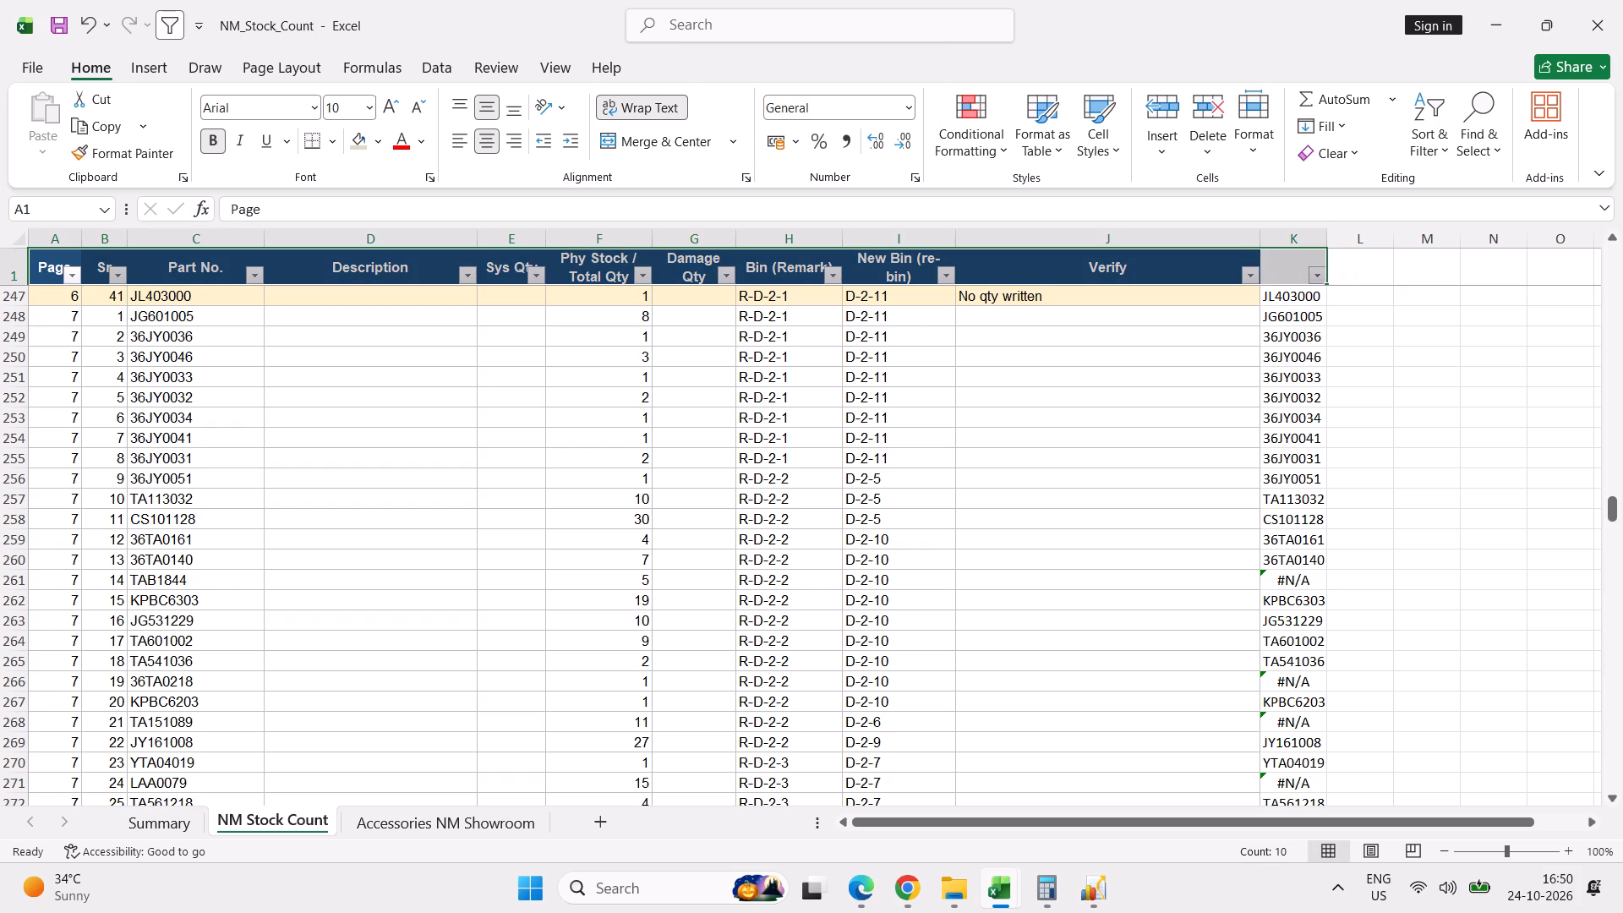
Filter the Page column to show only page 7.
left_click(73, 274)
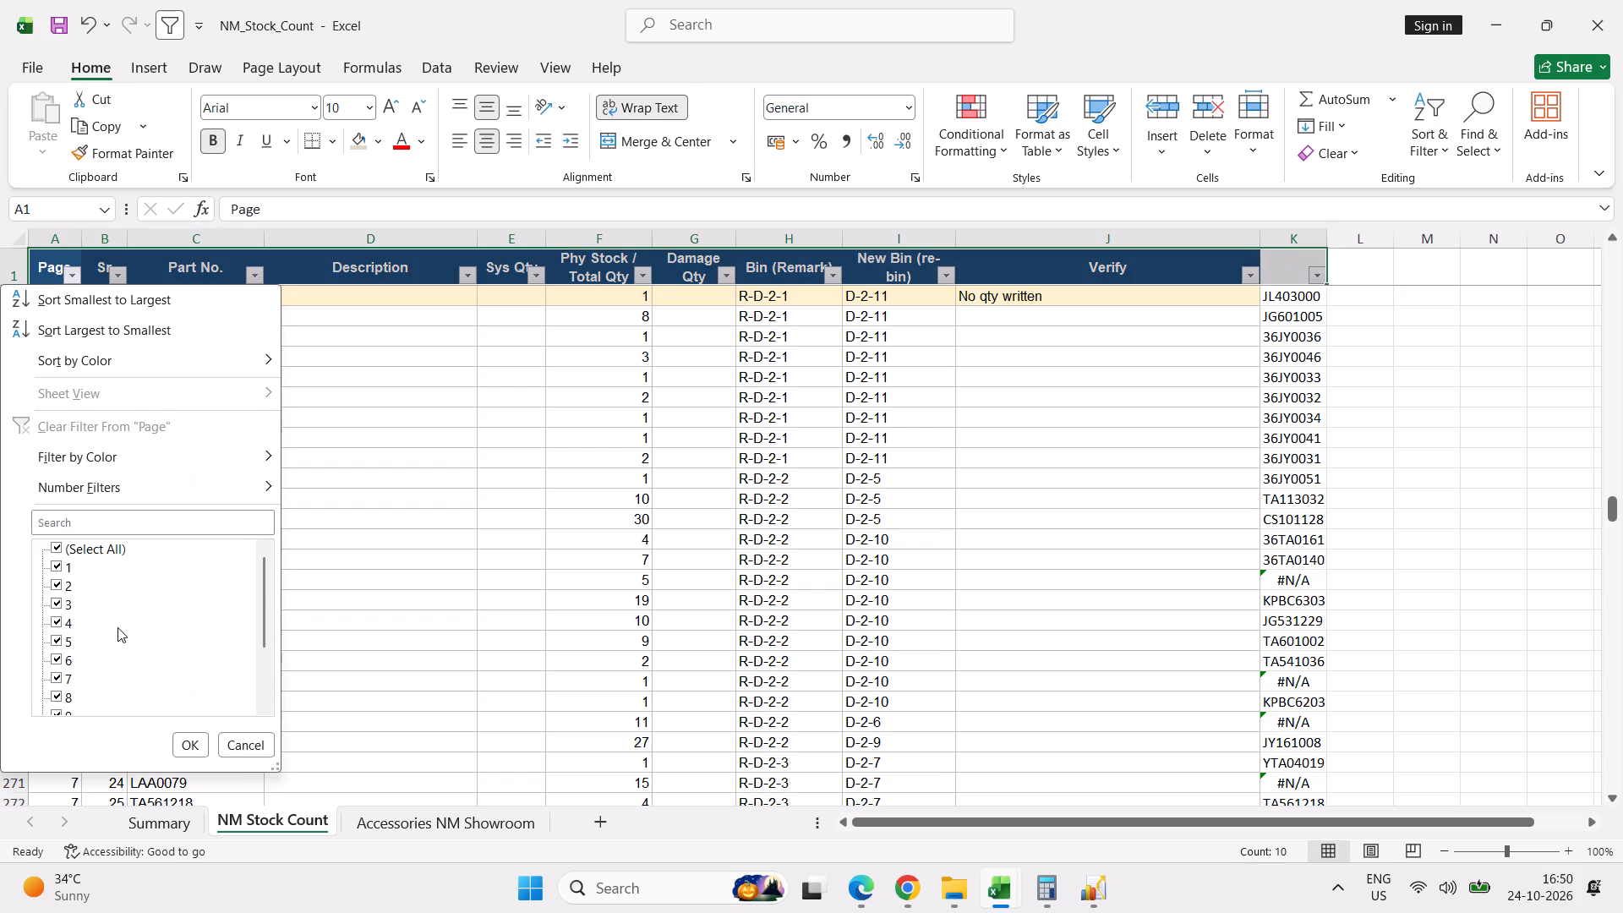
left_click(90, 554)
left_click(57, 678)
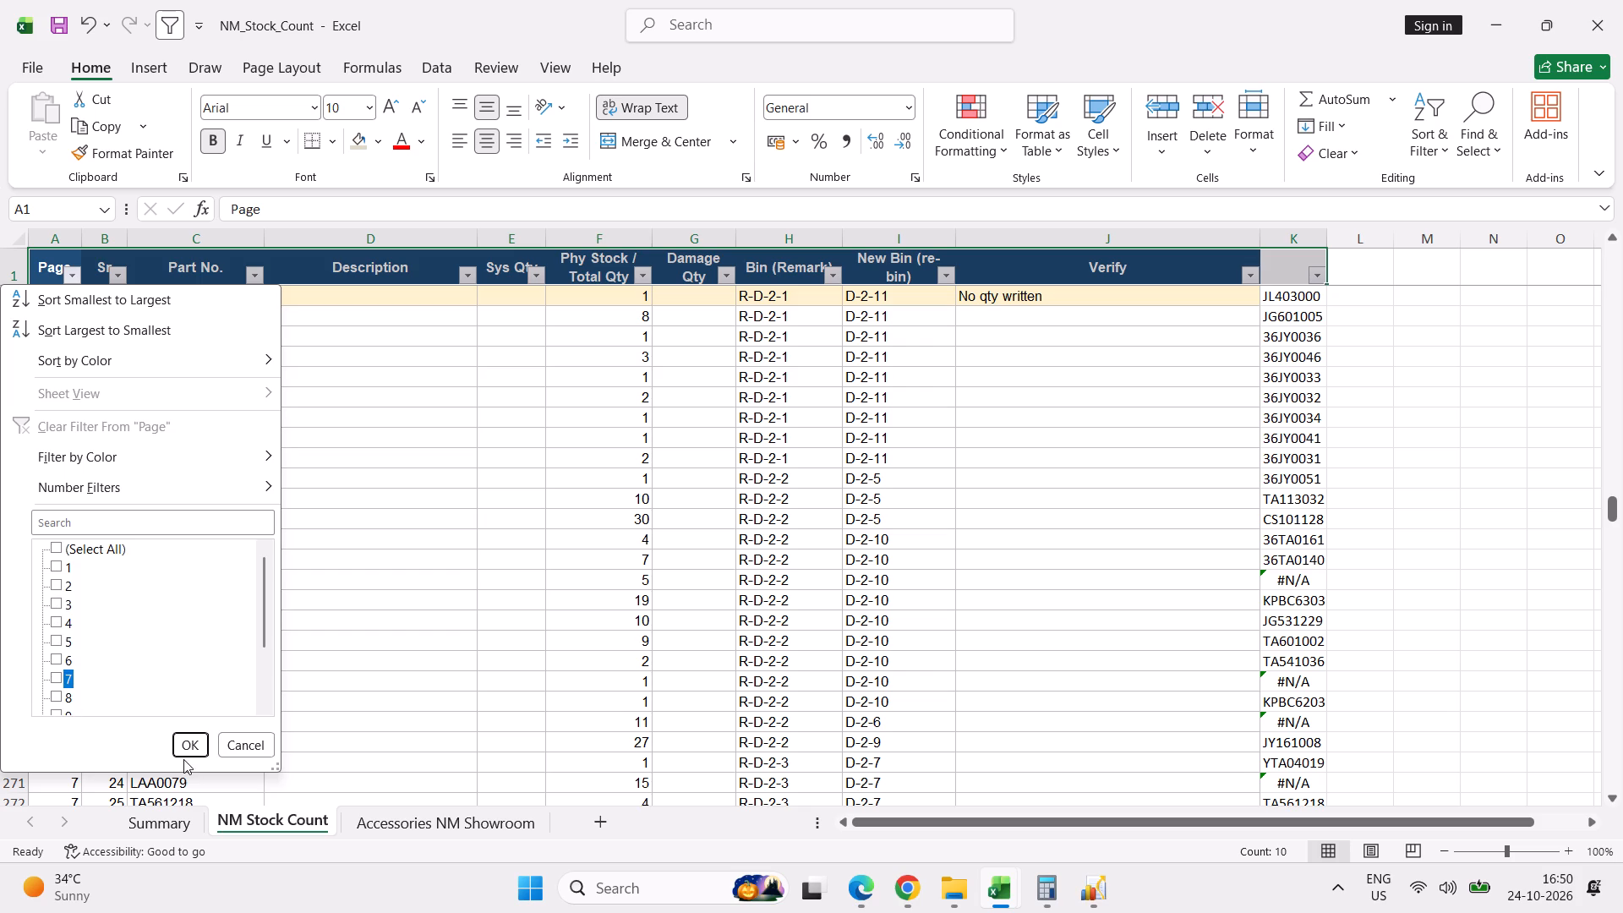
left_click(199, 748)
Correct the part number in cell C261, page 7 serial 14, to TA131844.
scroll(646, 583, "up", 5)
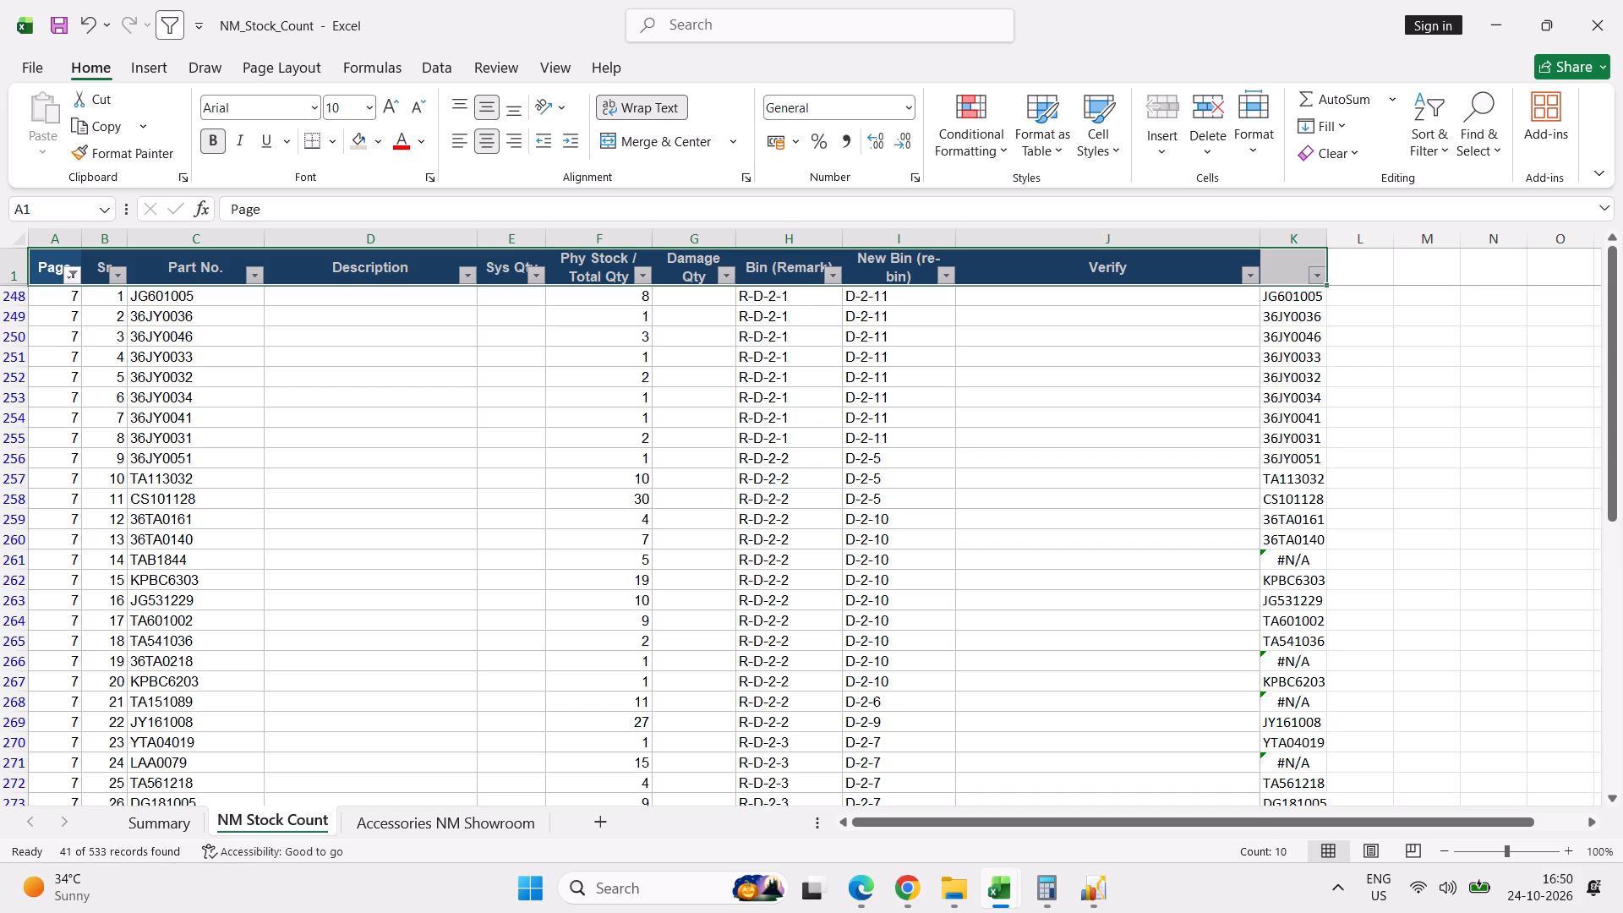
scroll(646, 583, "up", 1)
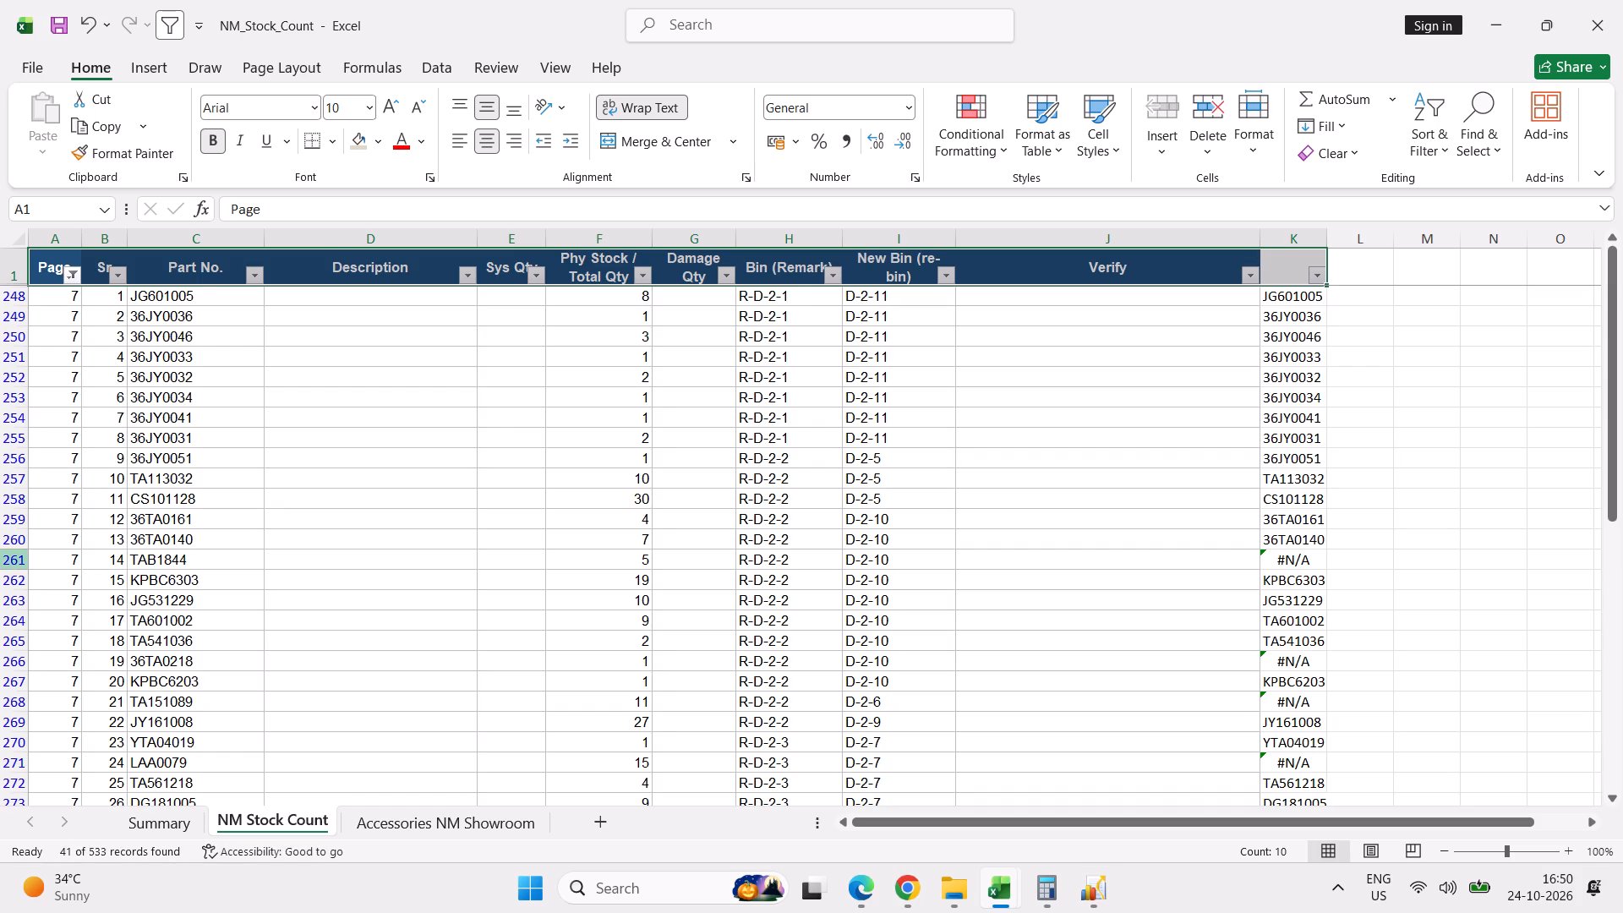
left_click(16, 557)
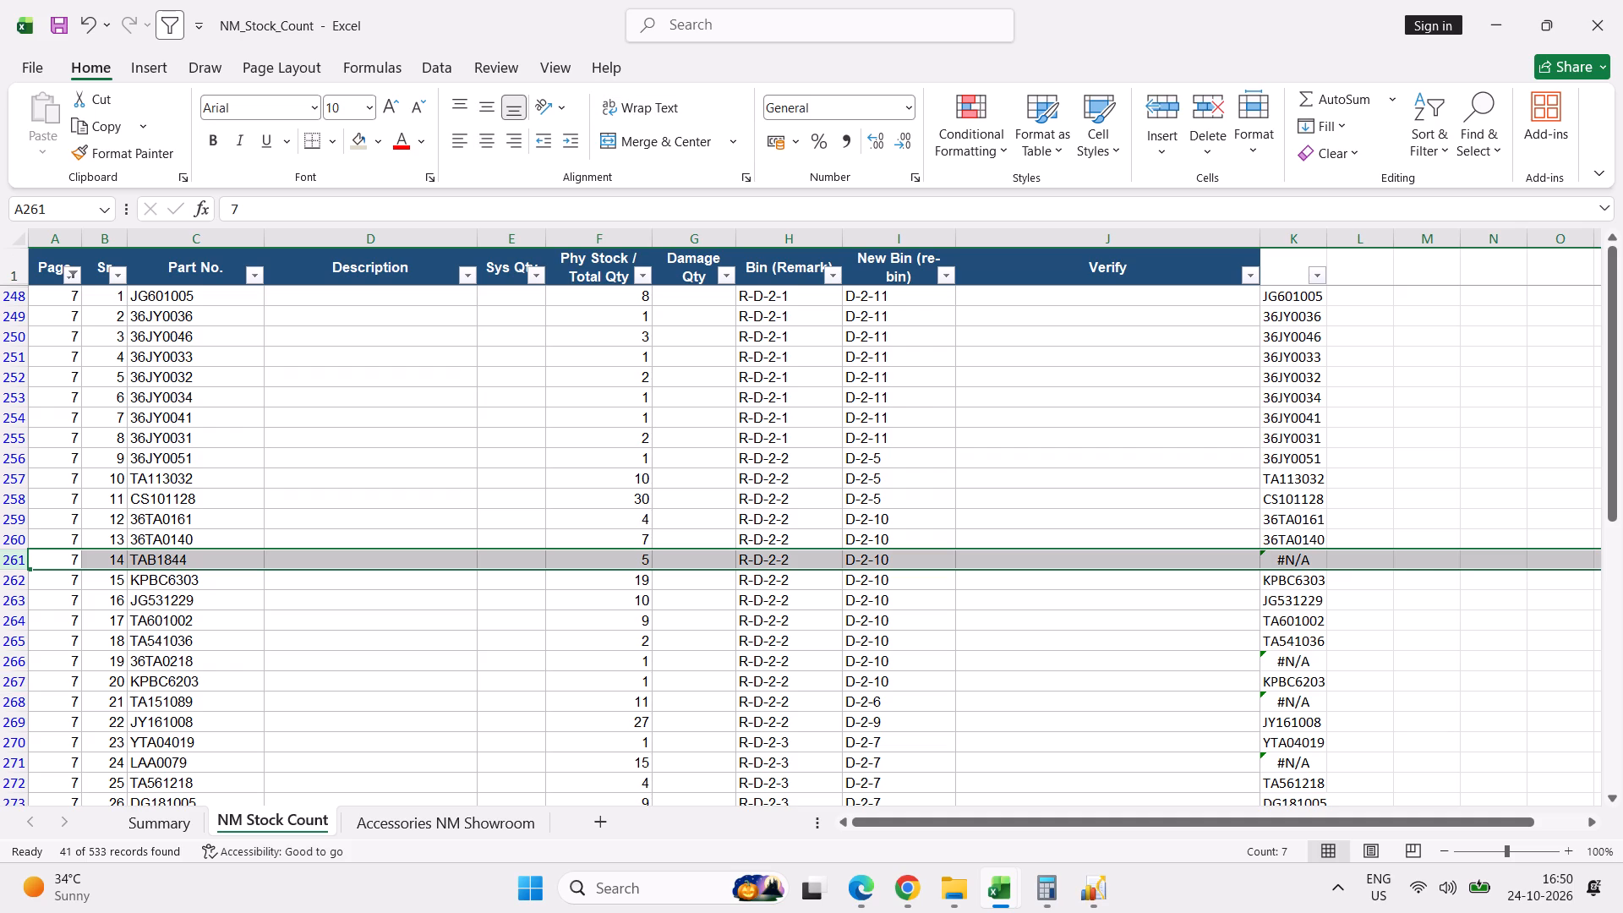
double_click(155, 559)
key("BackSpace")
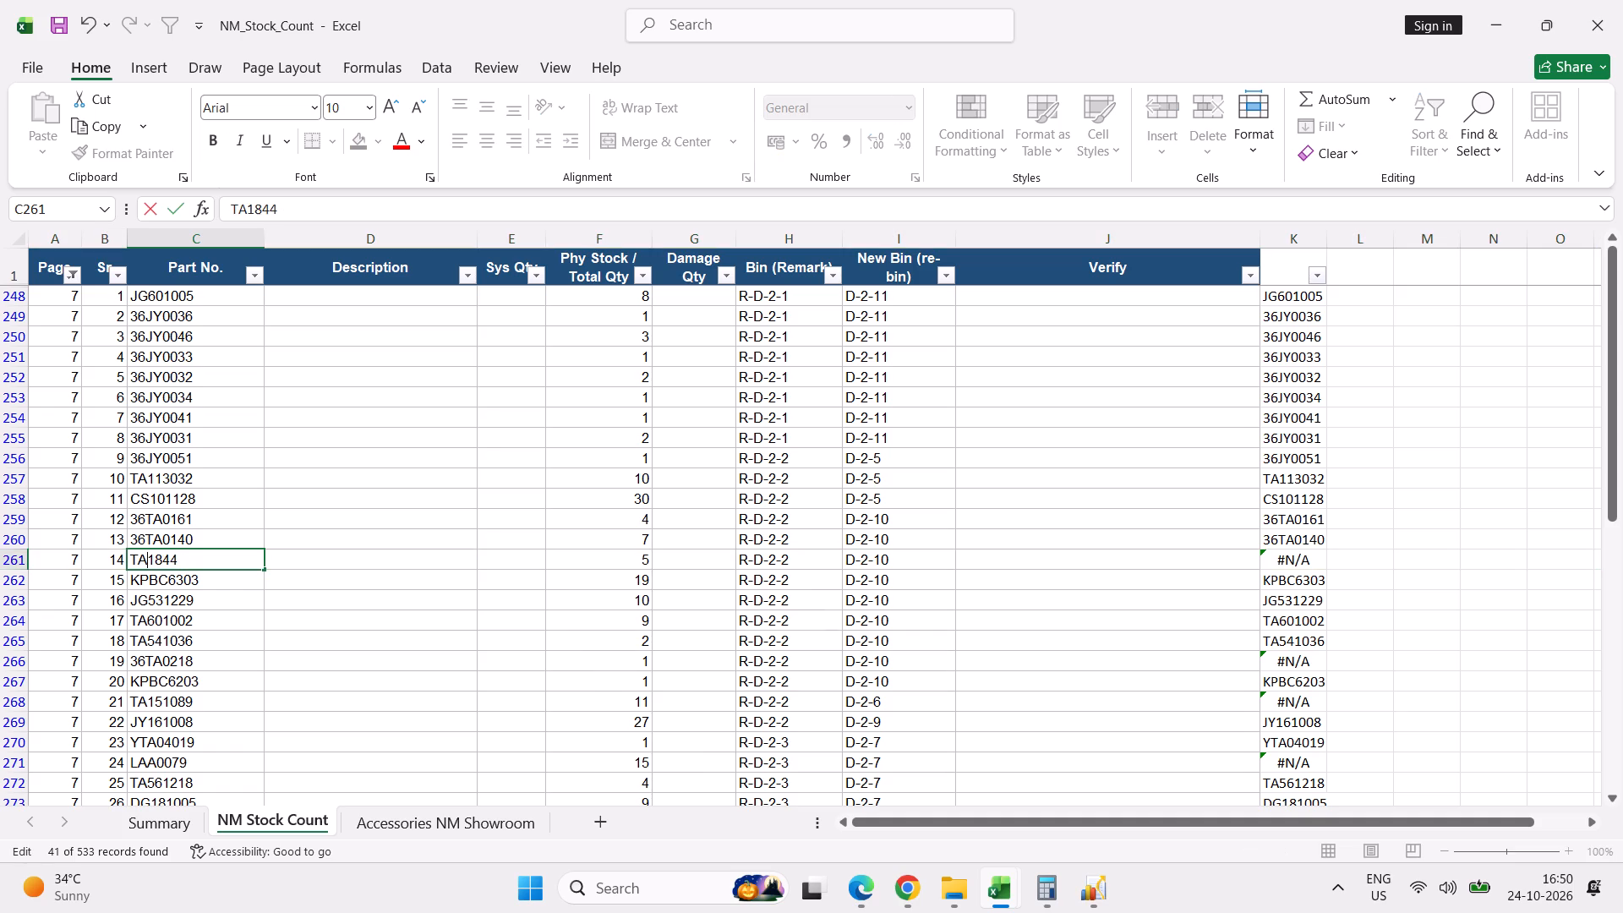
type("13")
key("Return")
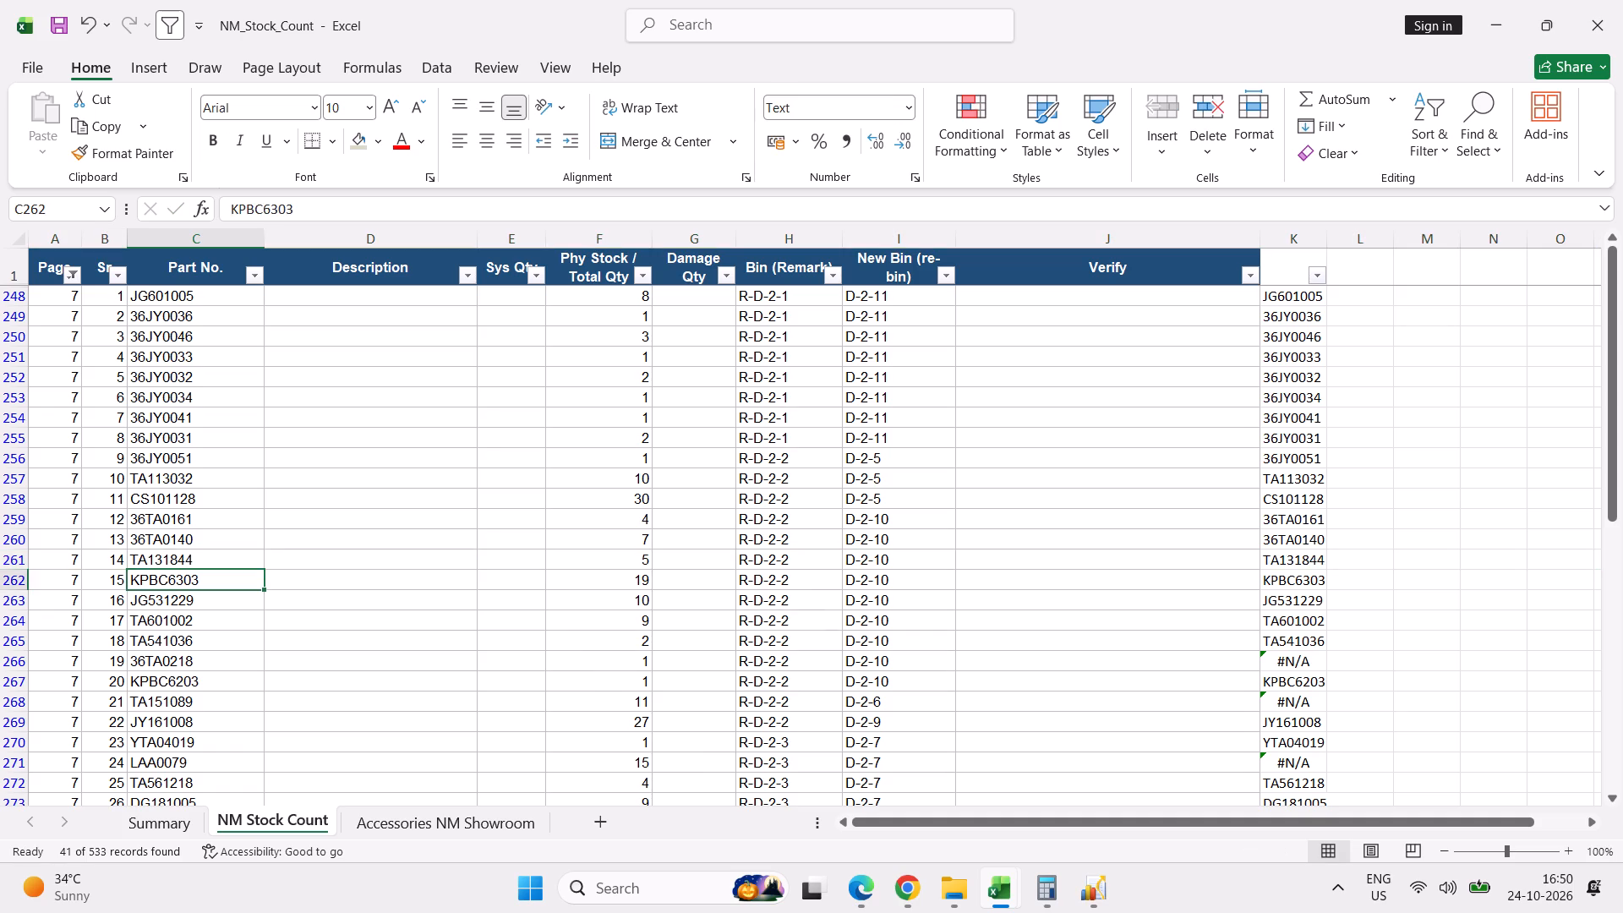
Correct the part number in cell C266, page 7 serial 19, to 36TA0214.
left_click(19, 663)
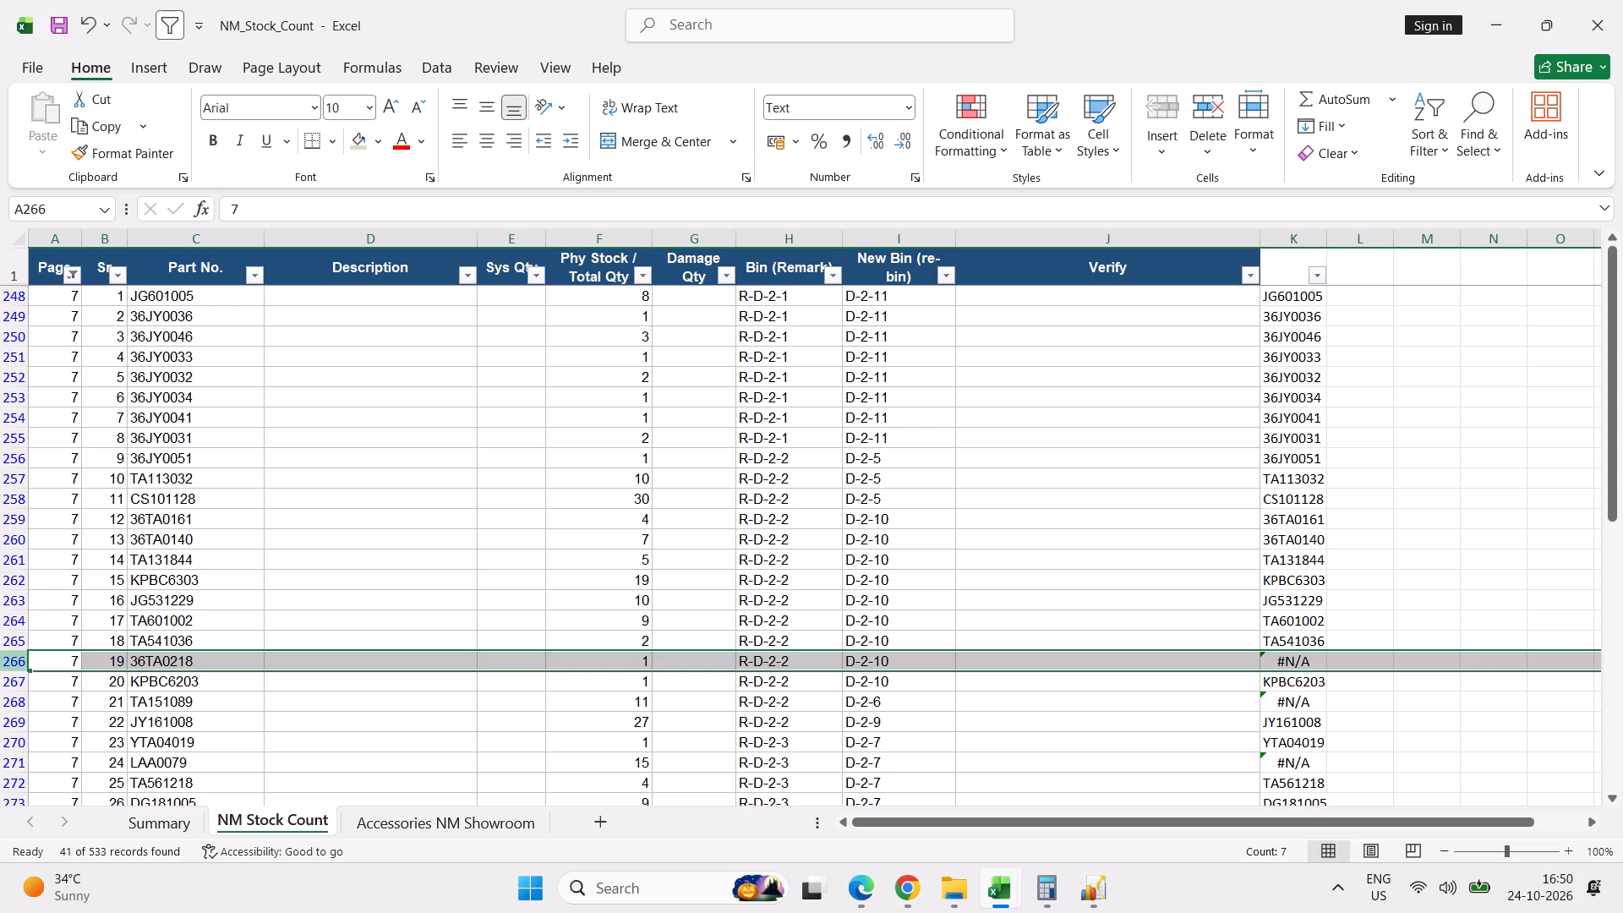
double_click(219, 659)
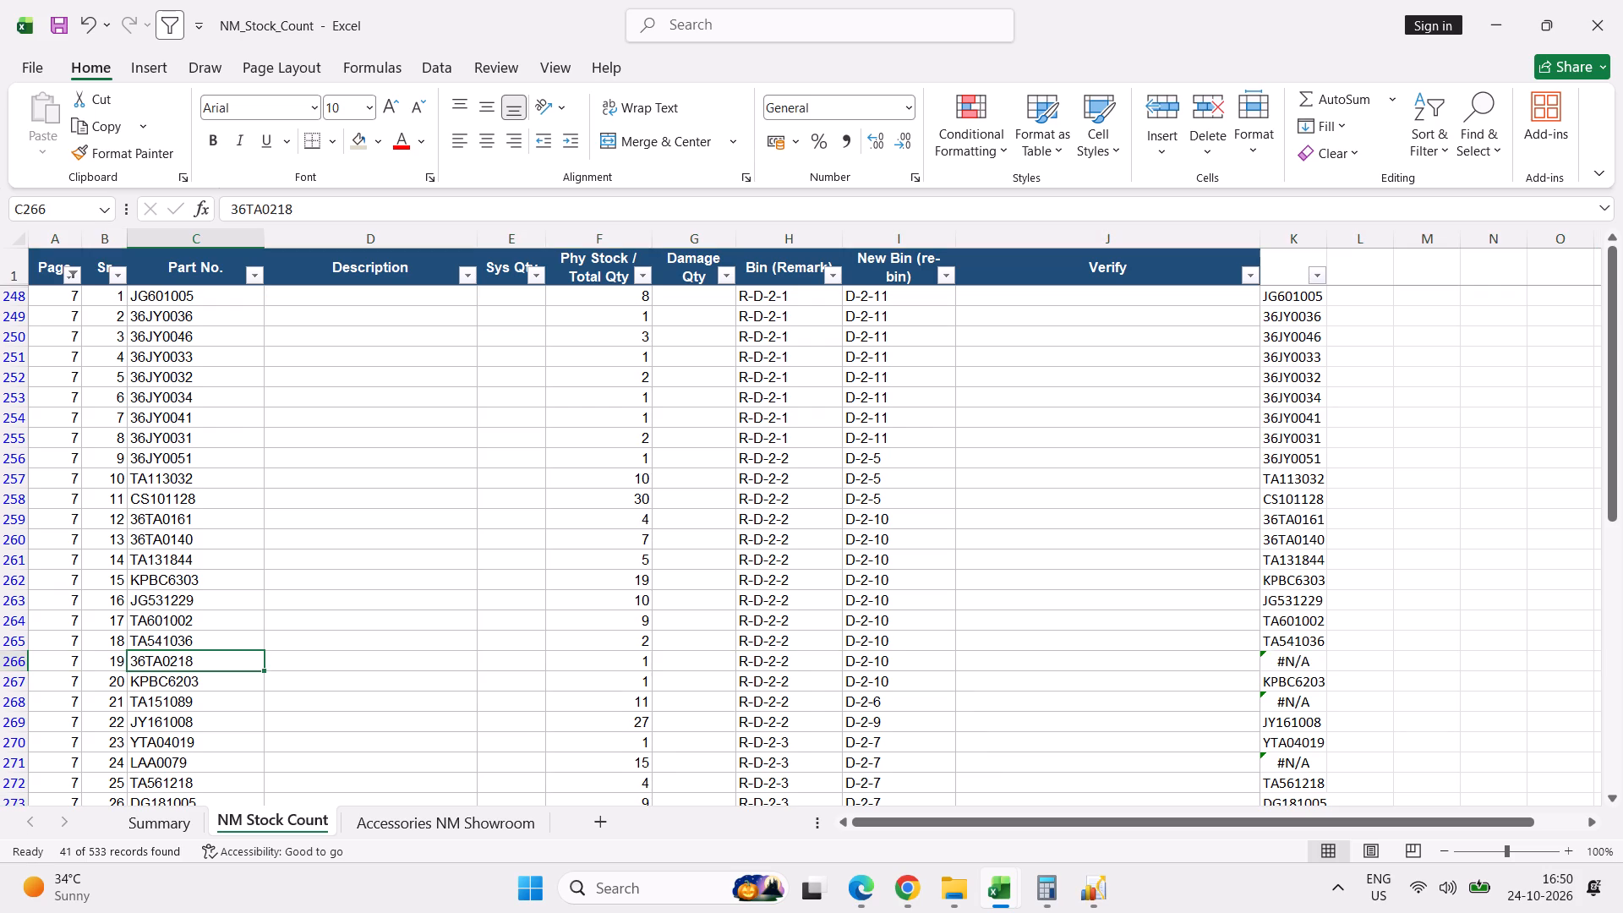
key("BackSpace")
key("4")
key("Return")
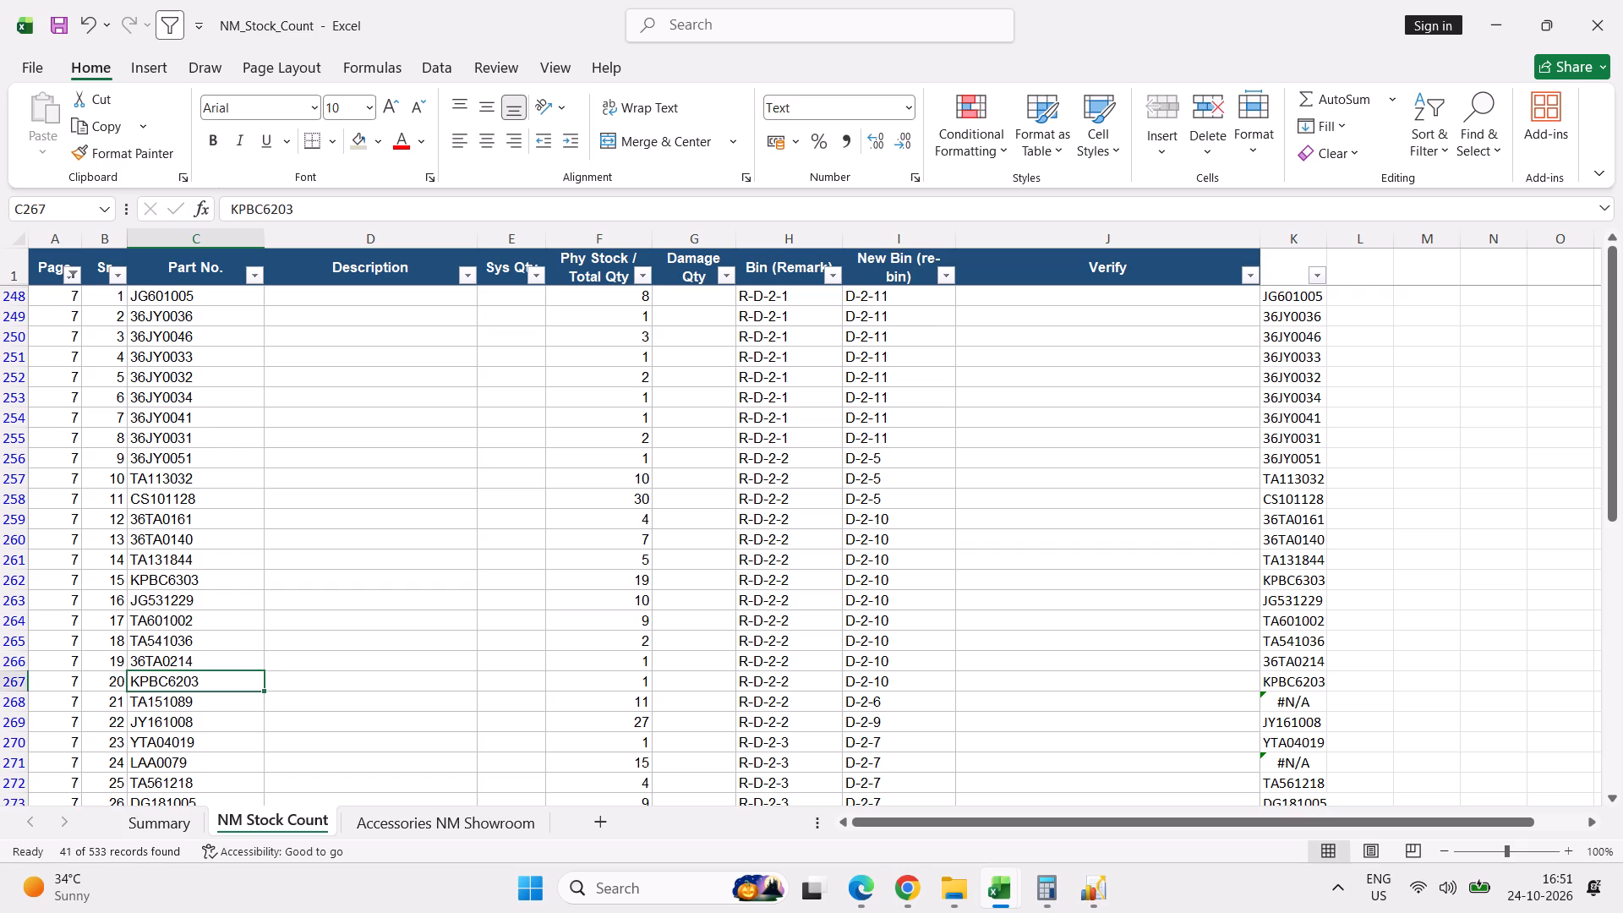
Correct the part number in cell C268, page 7 serial 21, to TA151088.
left_click(22, 703)
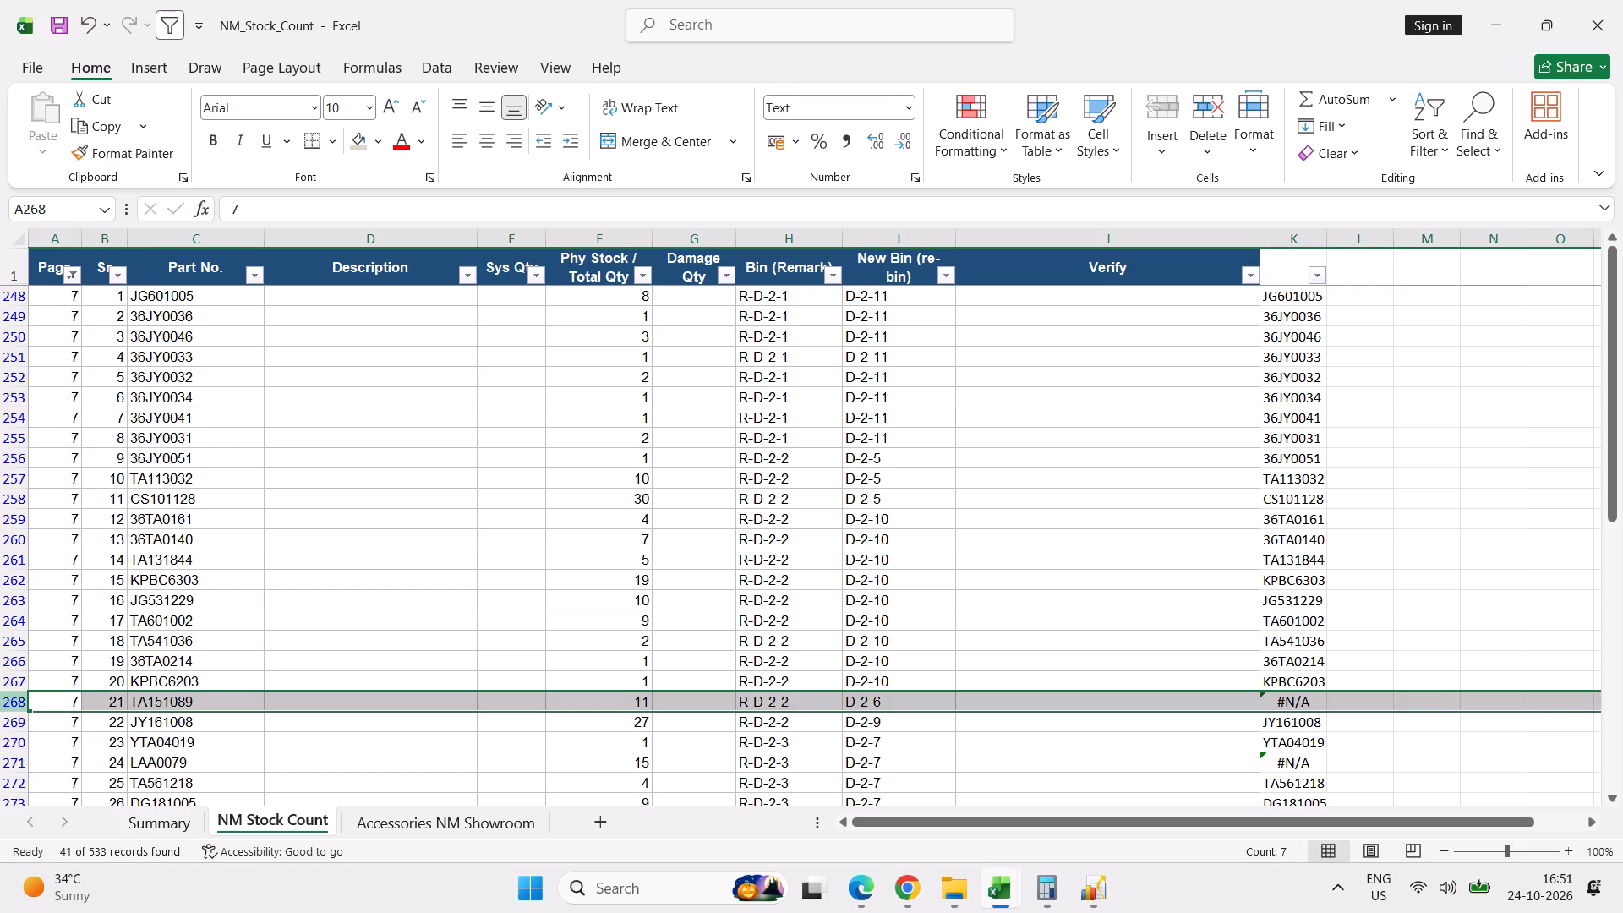
double_click(238, 696)
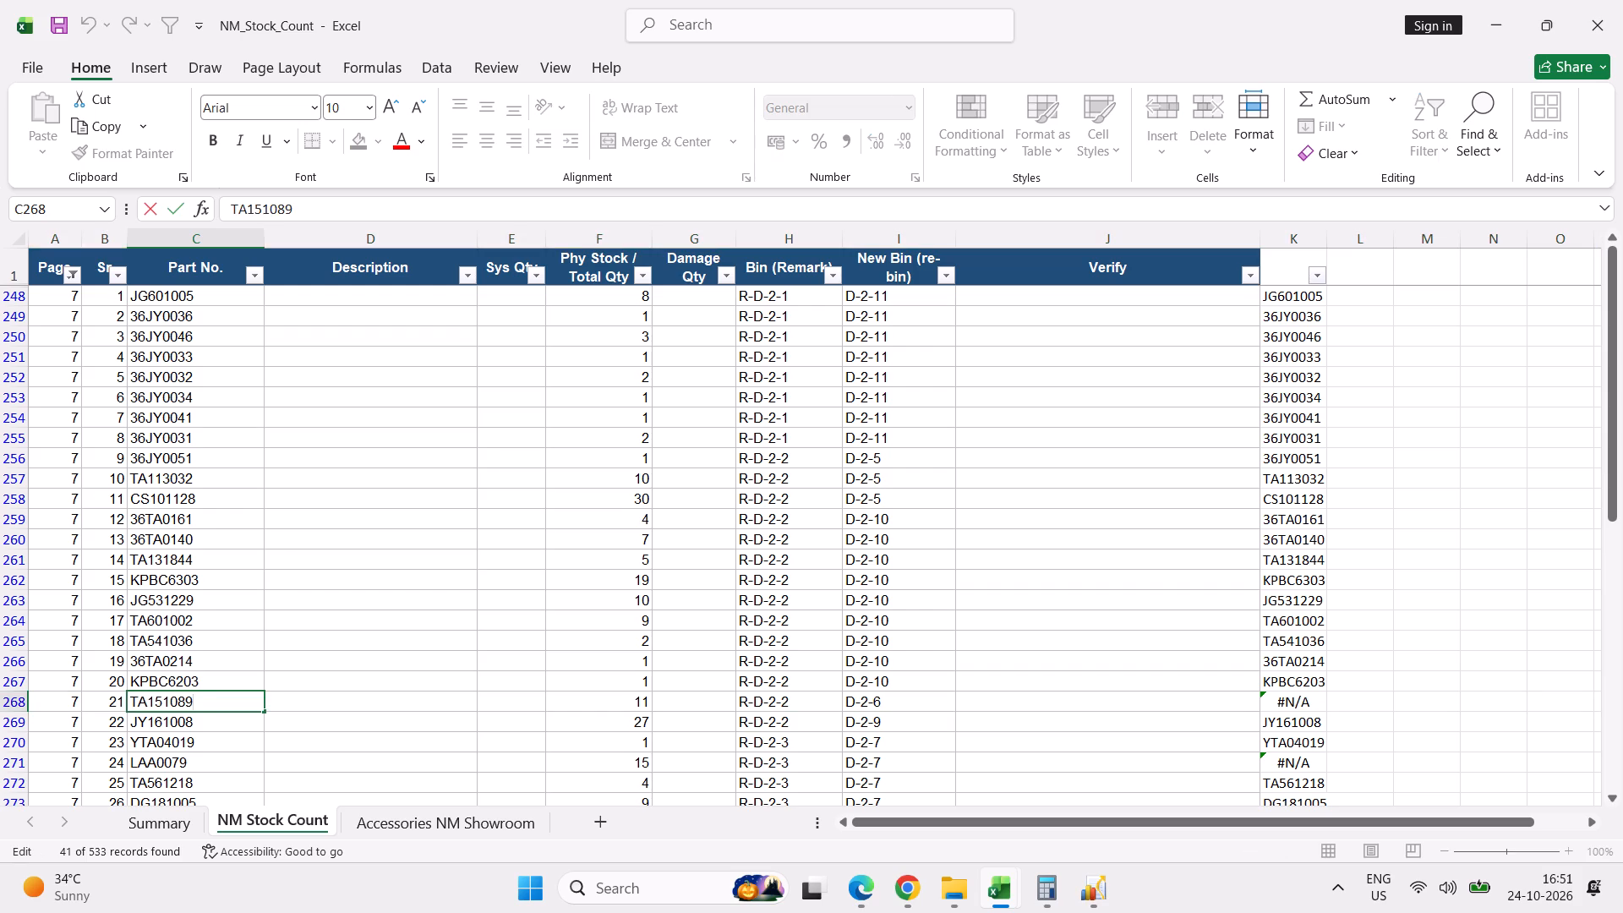
key("BackSpace")
key("8")
key("Return")
Mark row 271 for checking, switch to the Part Stock Valuation workbook, and reselect all values in the column B Part Code filter.
scroll(238, 696, "down", 1)
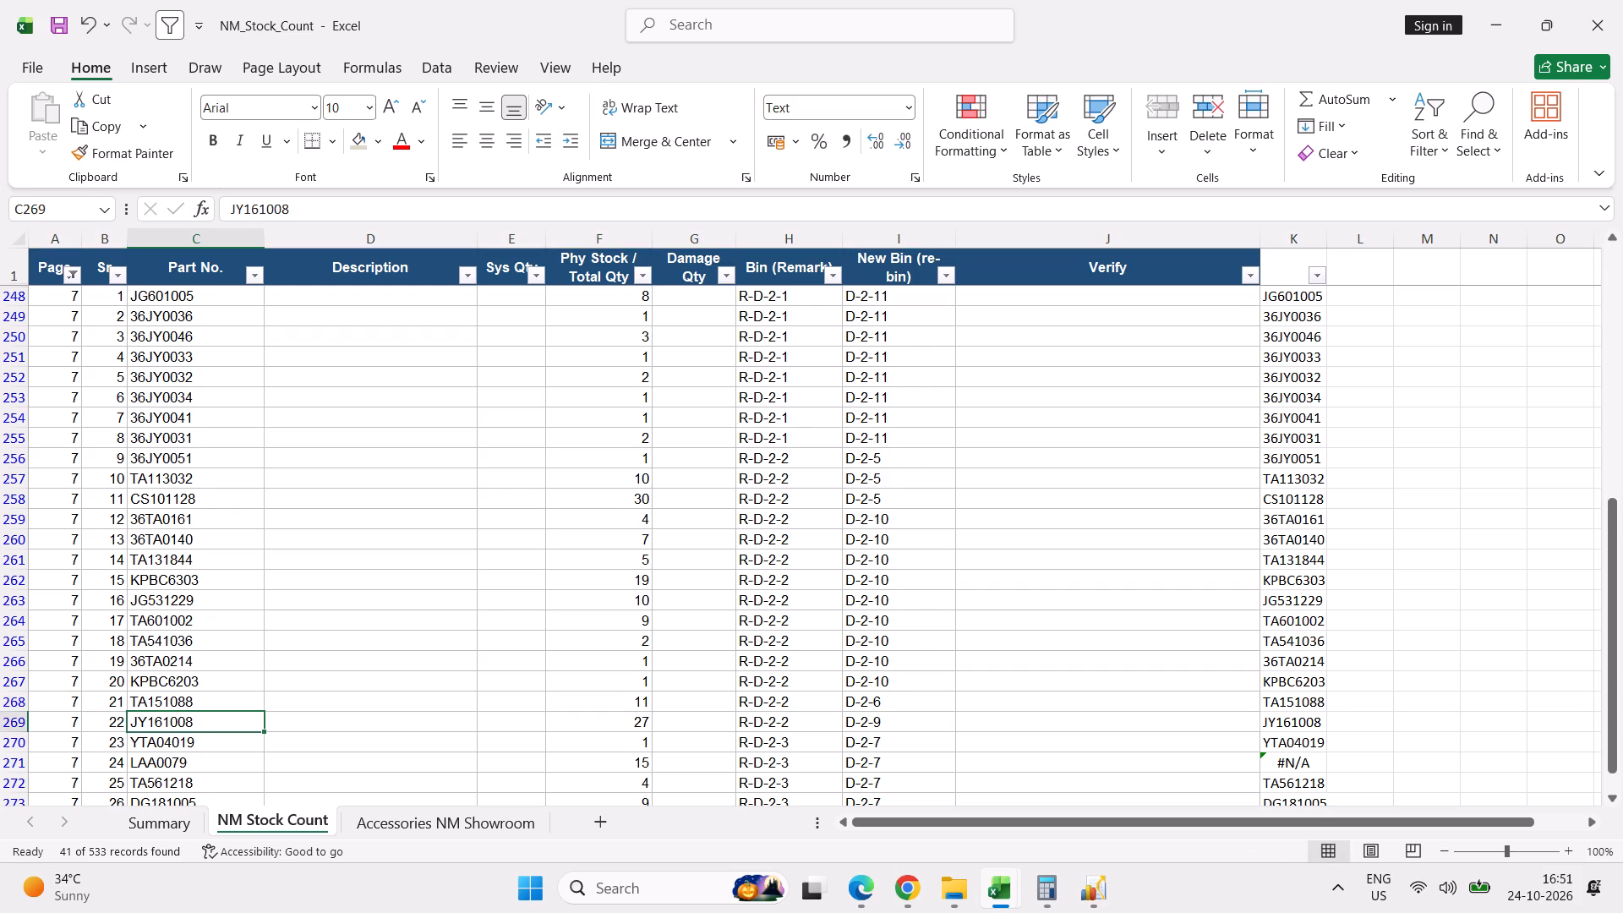
scroll(238, 696, "down", 4)
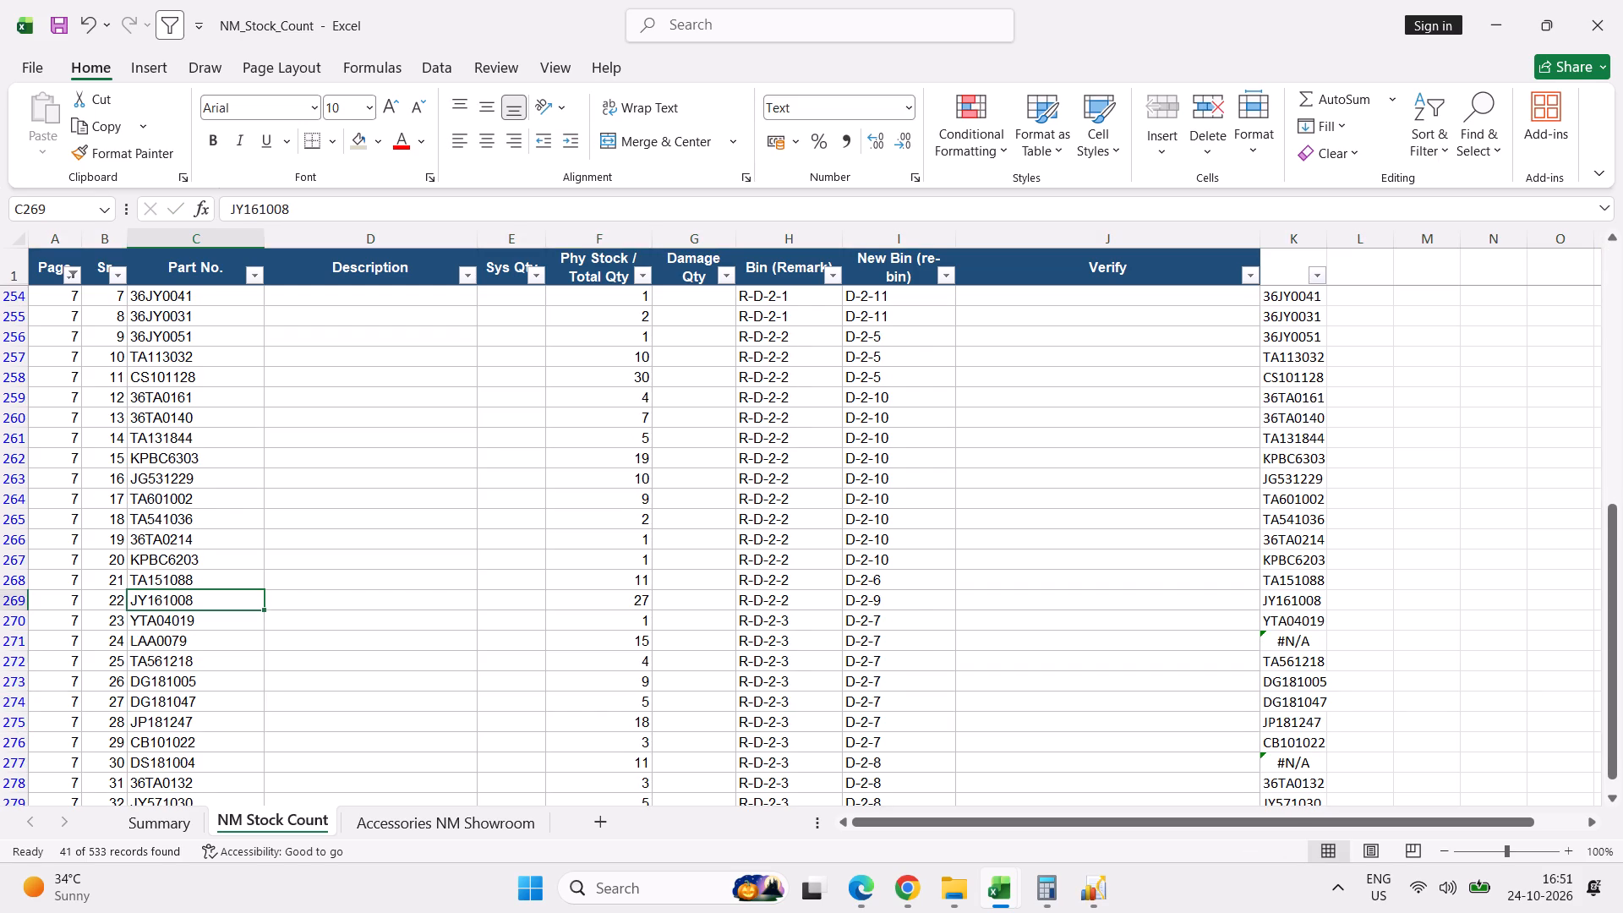
left_click(26, 638)
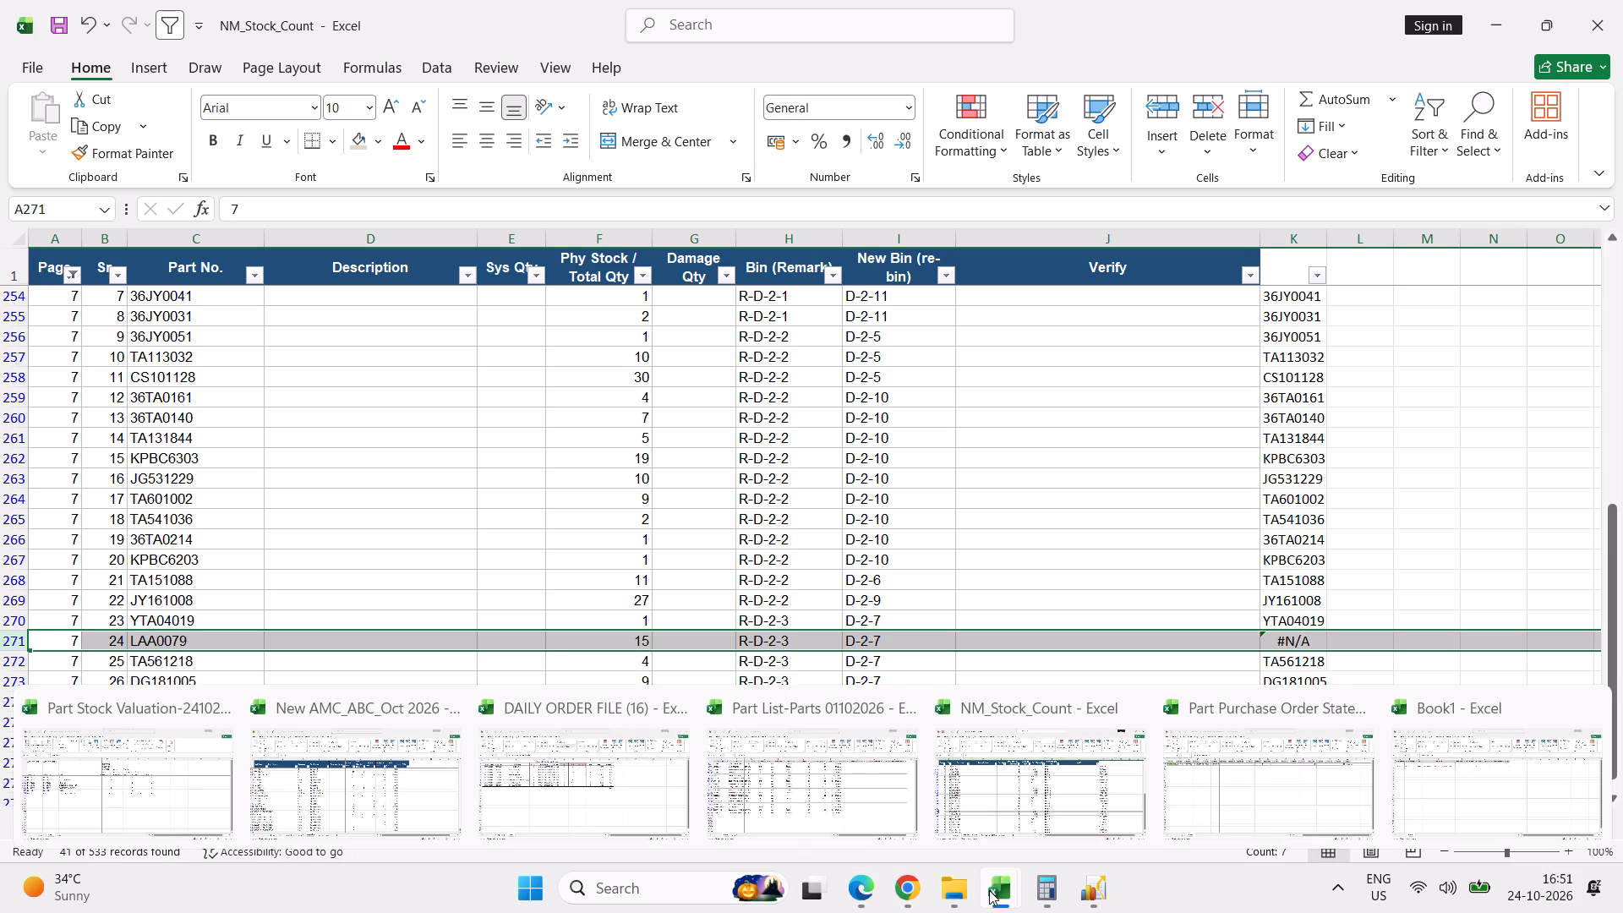
left_click(203, 766)
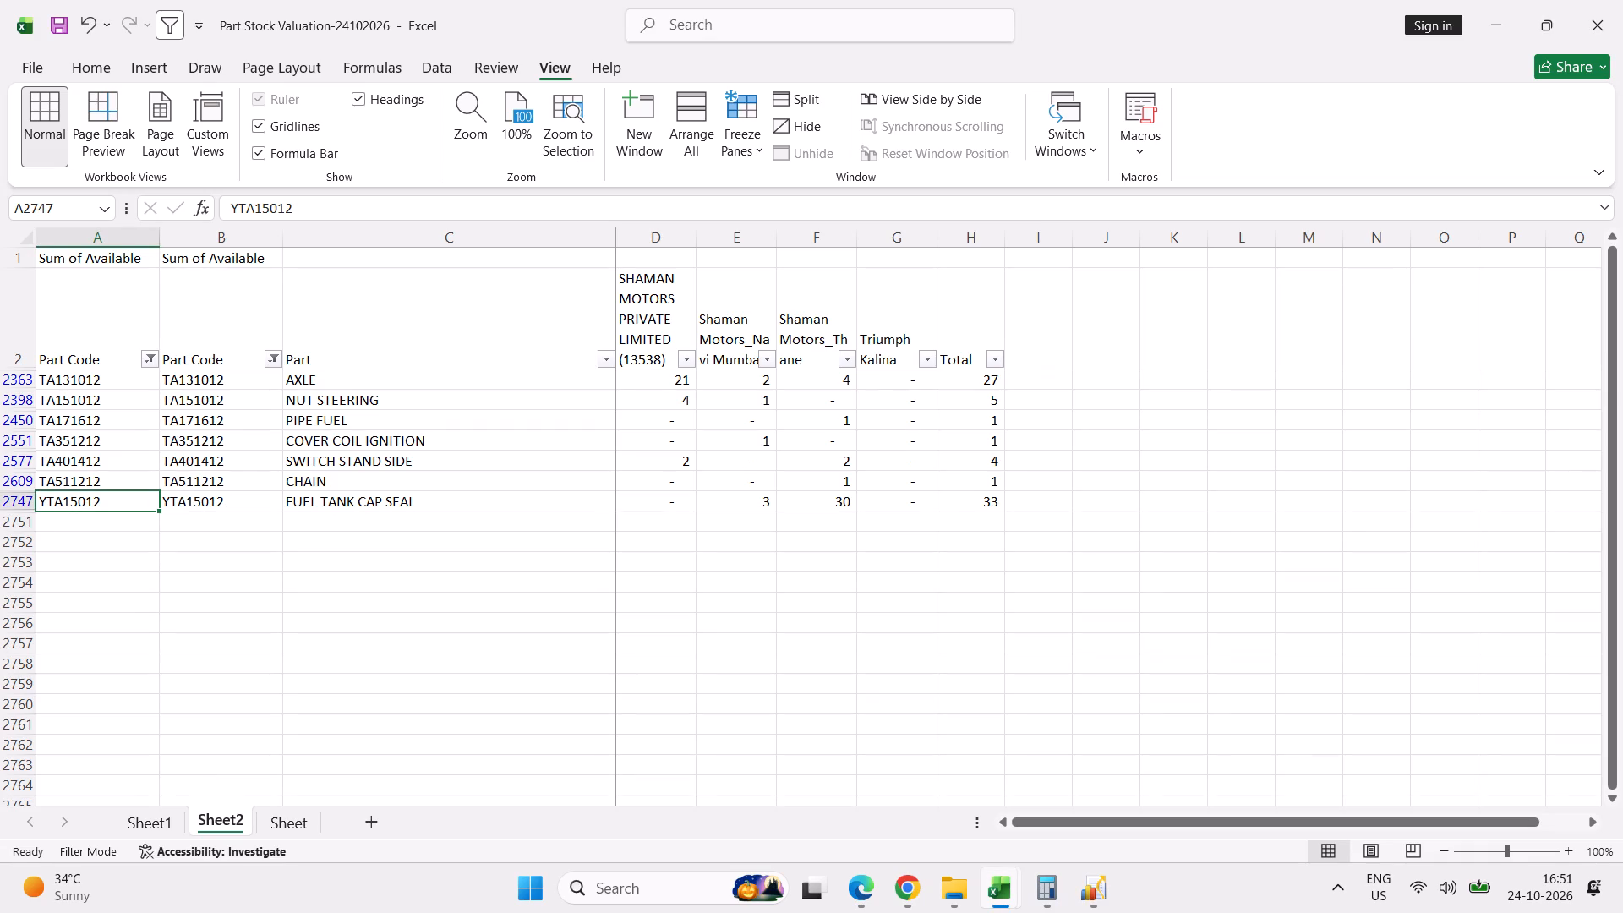
left_click(270, 363)
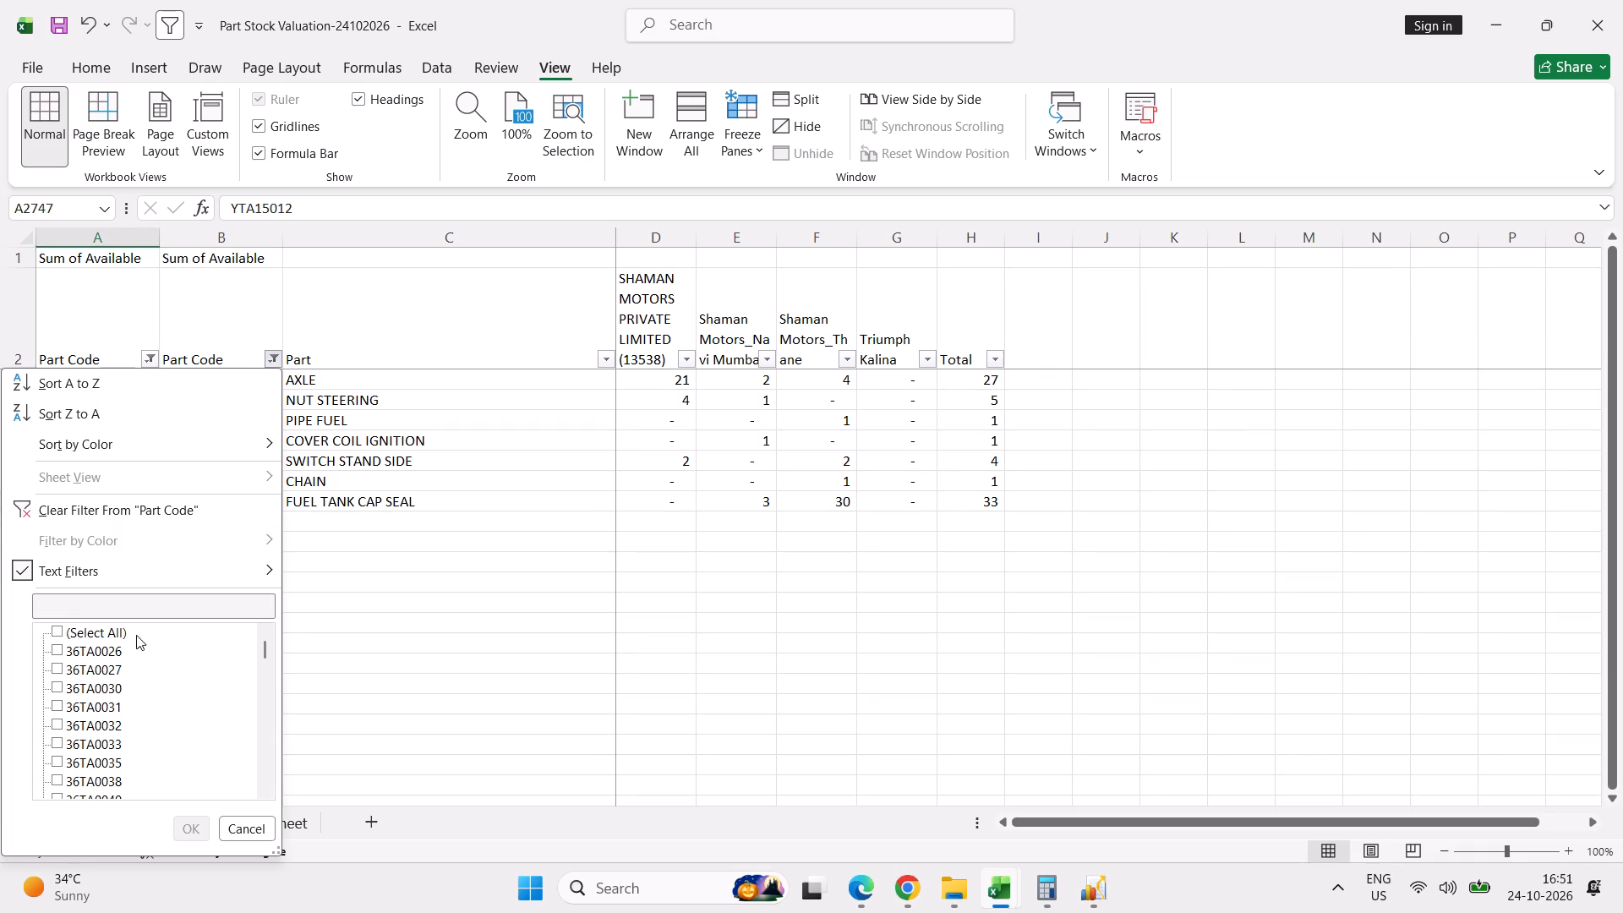
left_click(102, 637)
left_click(192, 829)
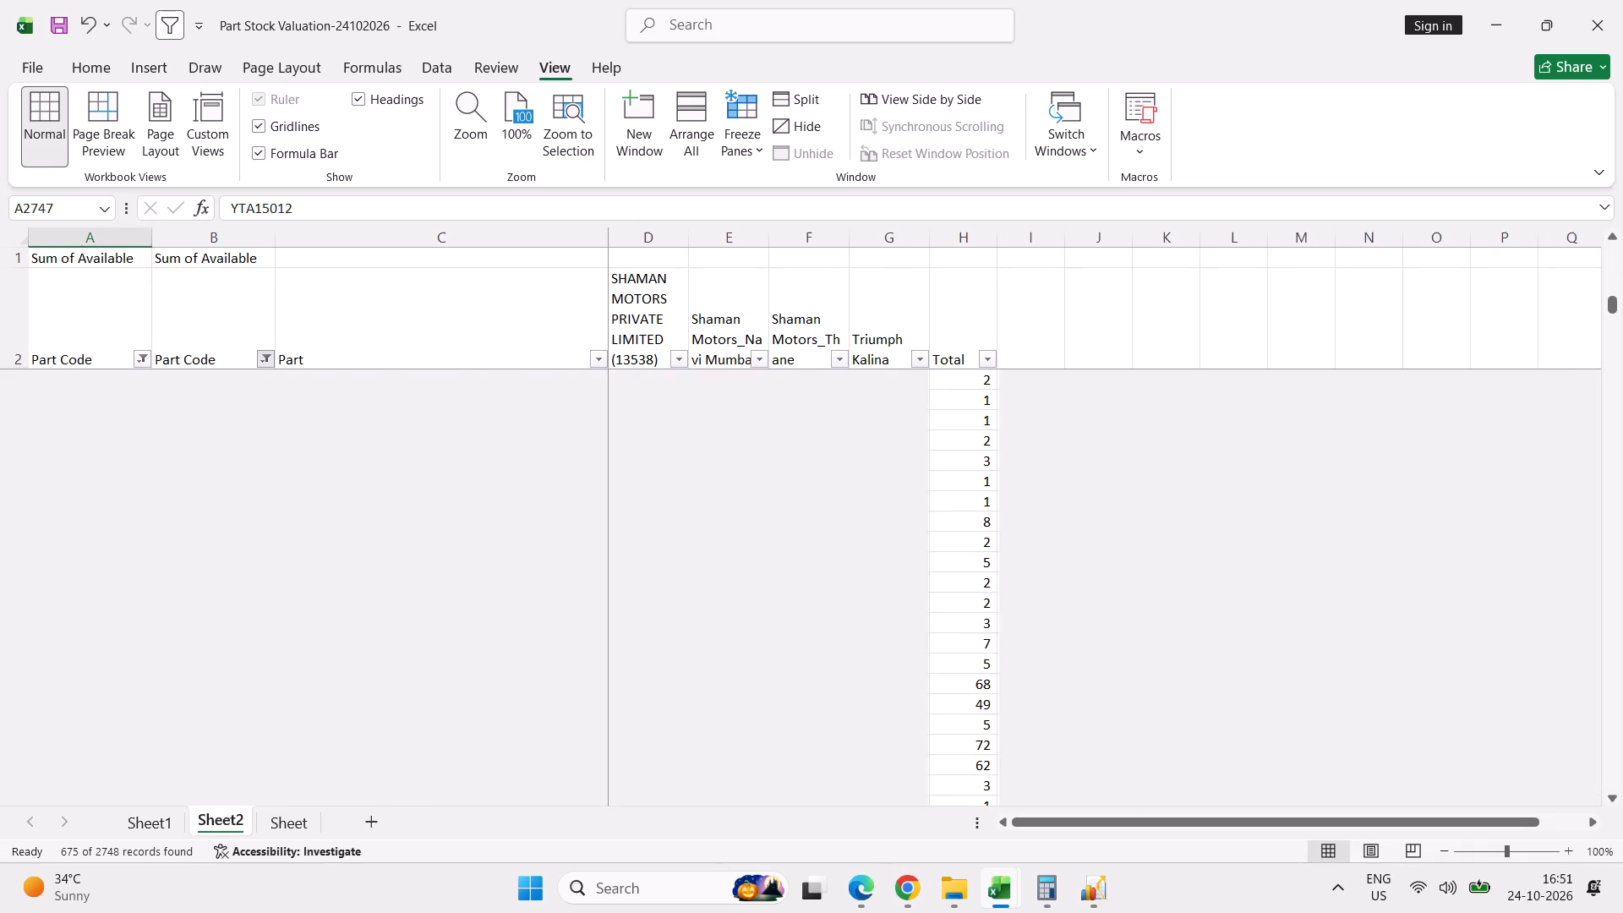
Filter the column A Part Code list in Part Stock Valuation by the search text "laa".
left_click(139, 359)
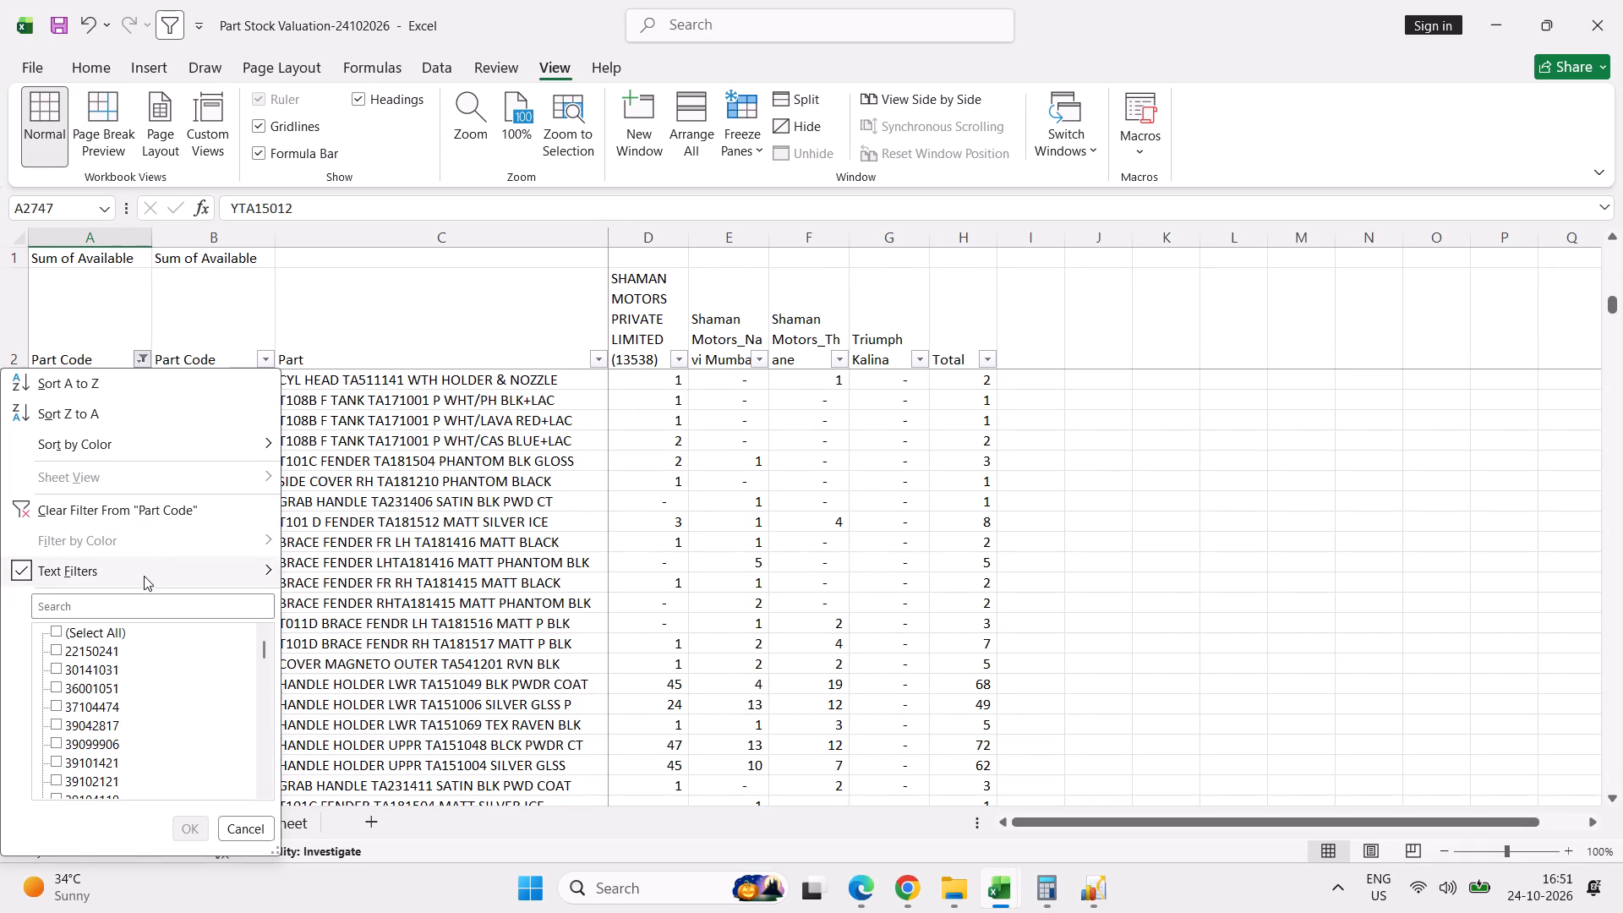
left_click(144, 605)
type("laa")
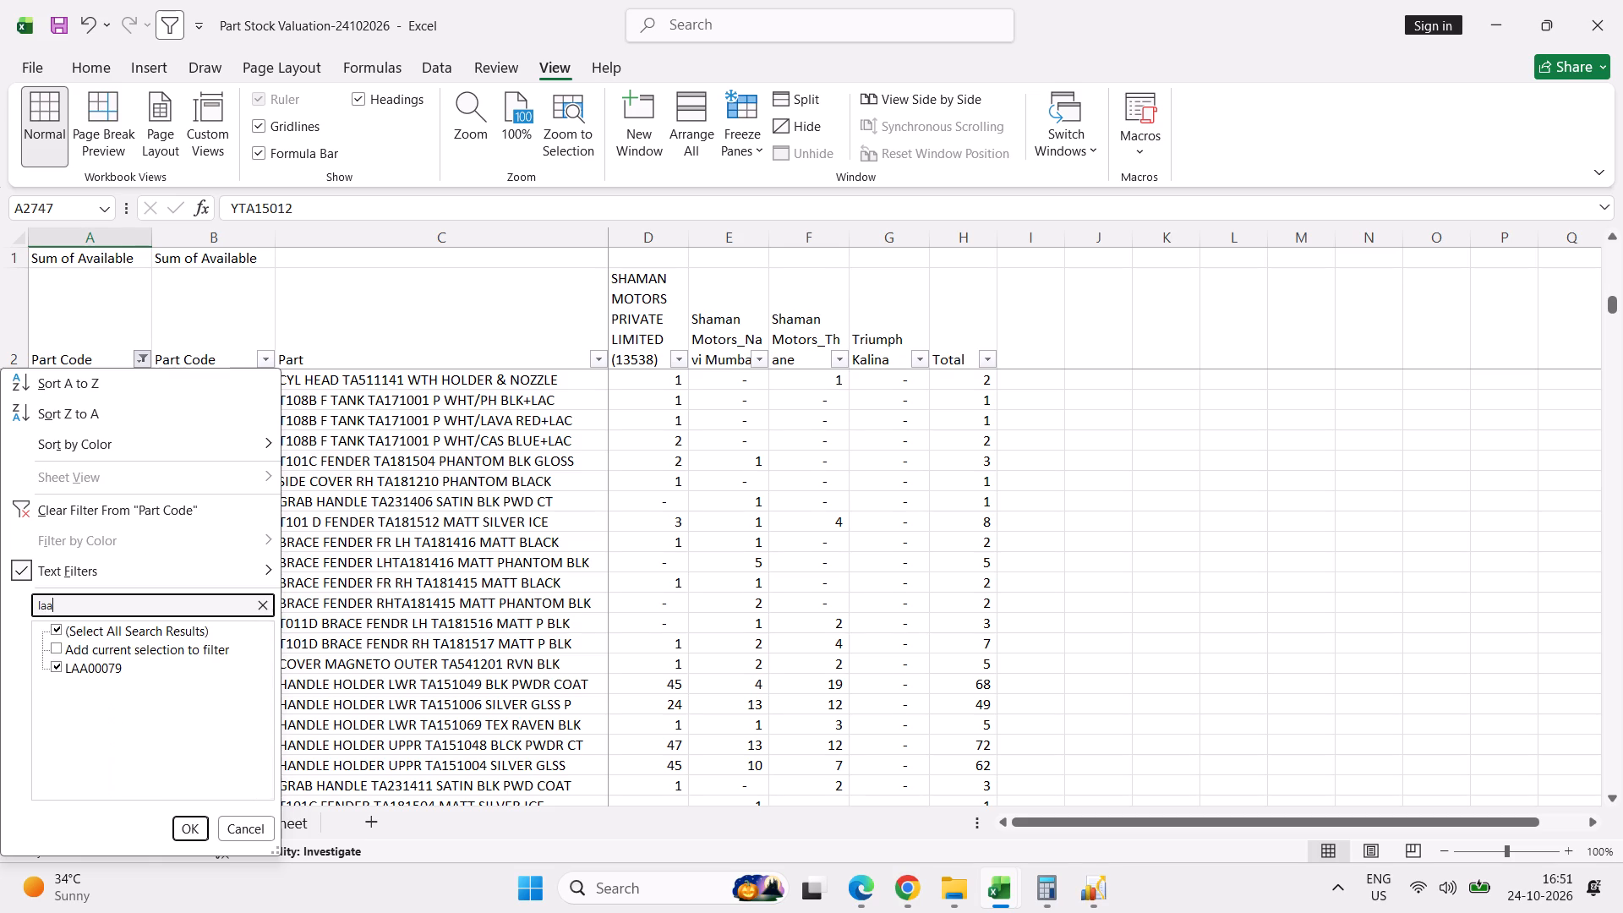
key("Return")
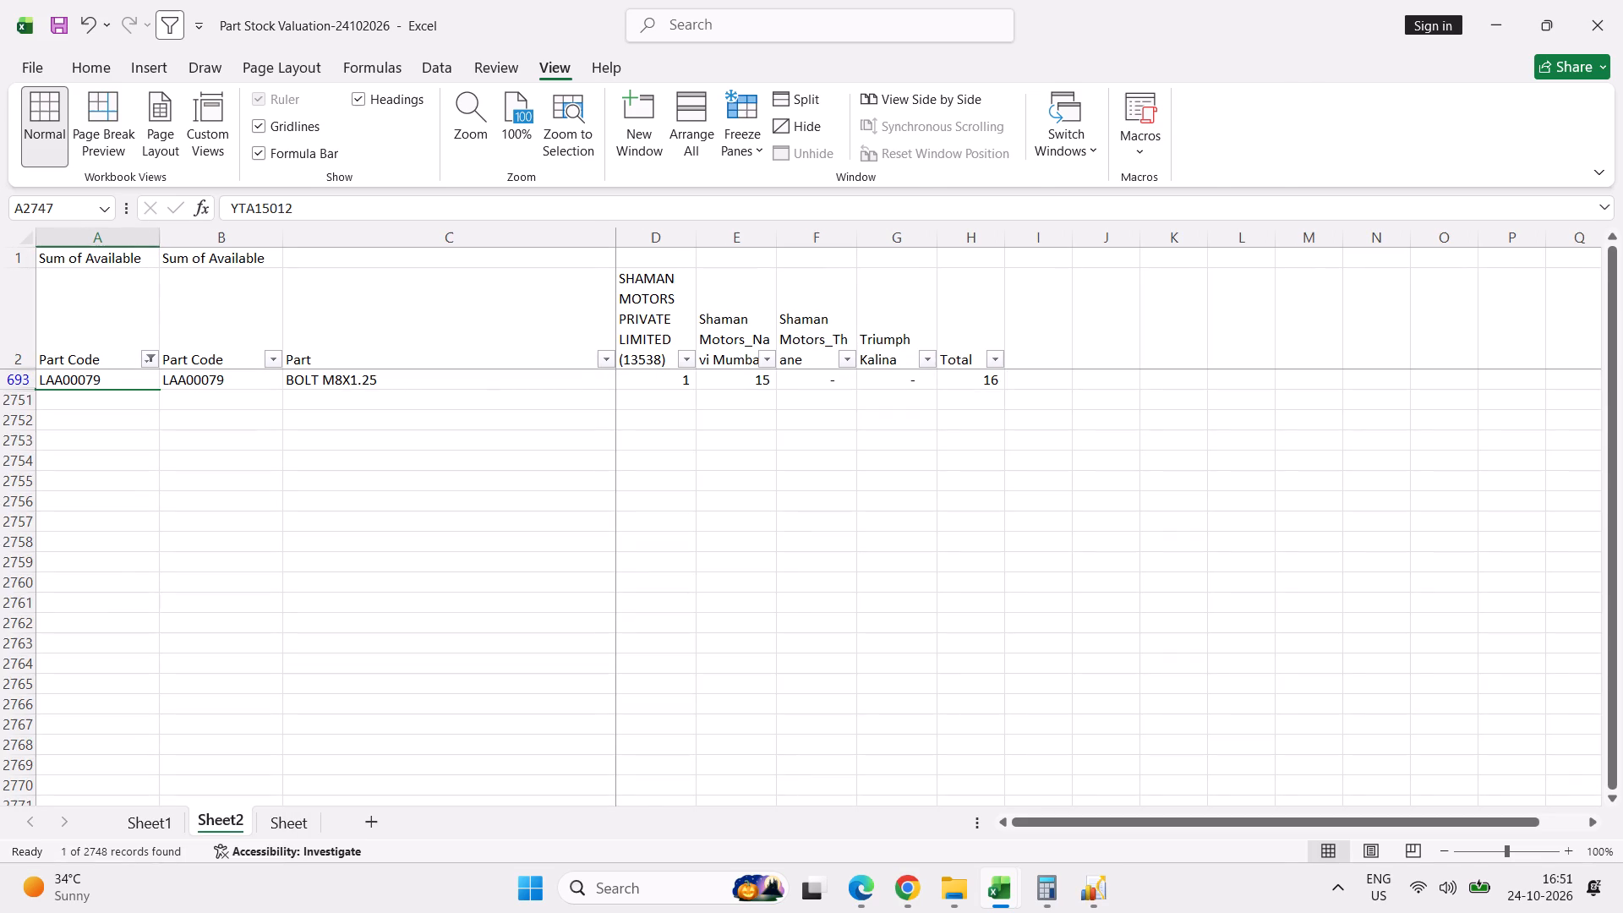
Switch back to NM_Stock_Count and correct the part number in cell C271, page 7 serial 24, to LAA00079.
key("alt+Tab")
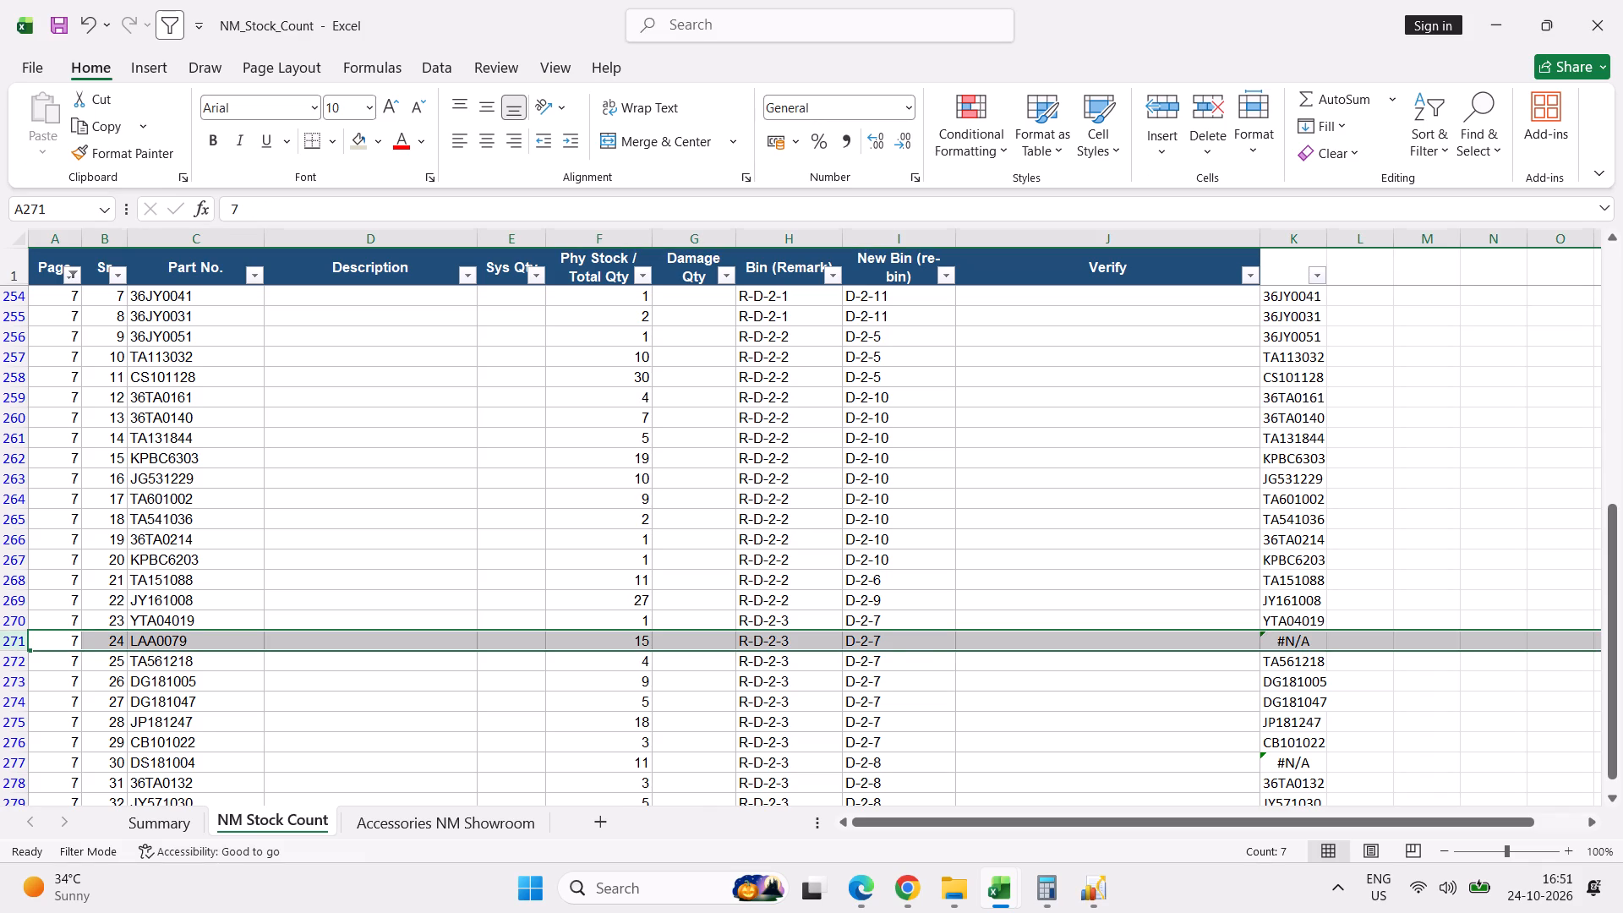
double_click(163, 642)
key("0")
key("Return")
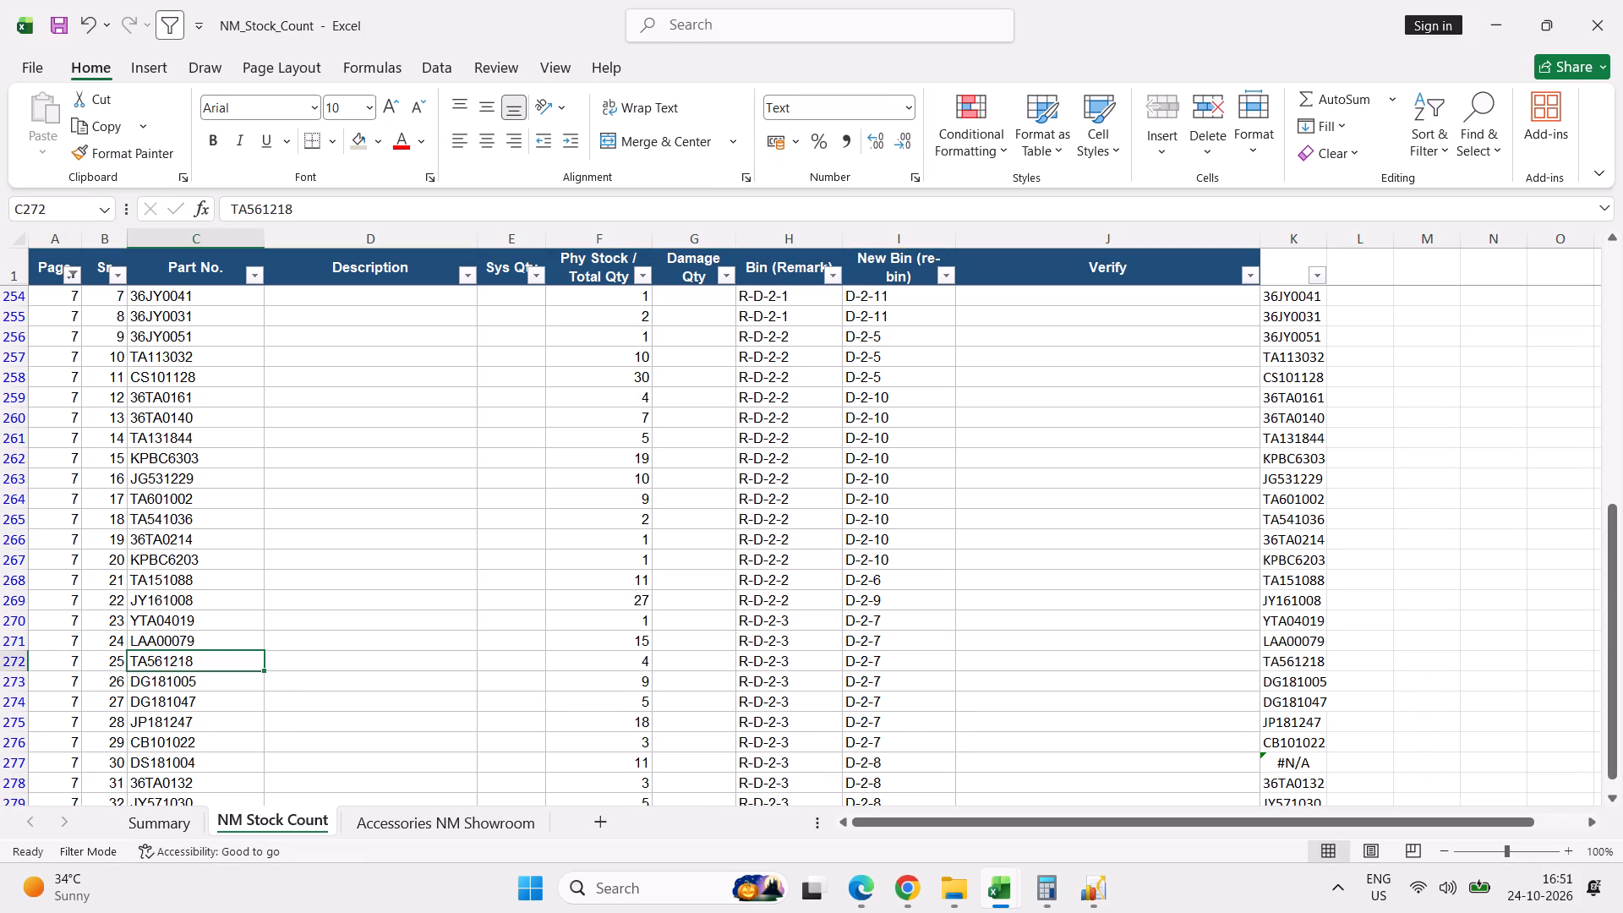
Correct the part number in cell C277, page 7 serial 30, to DG181004.
left_click(18, 763)
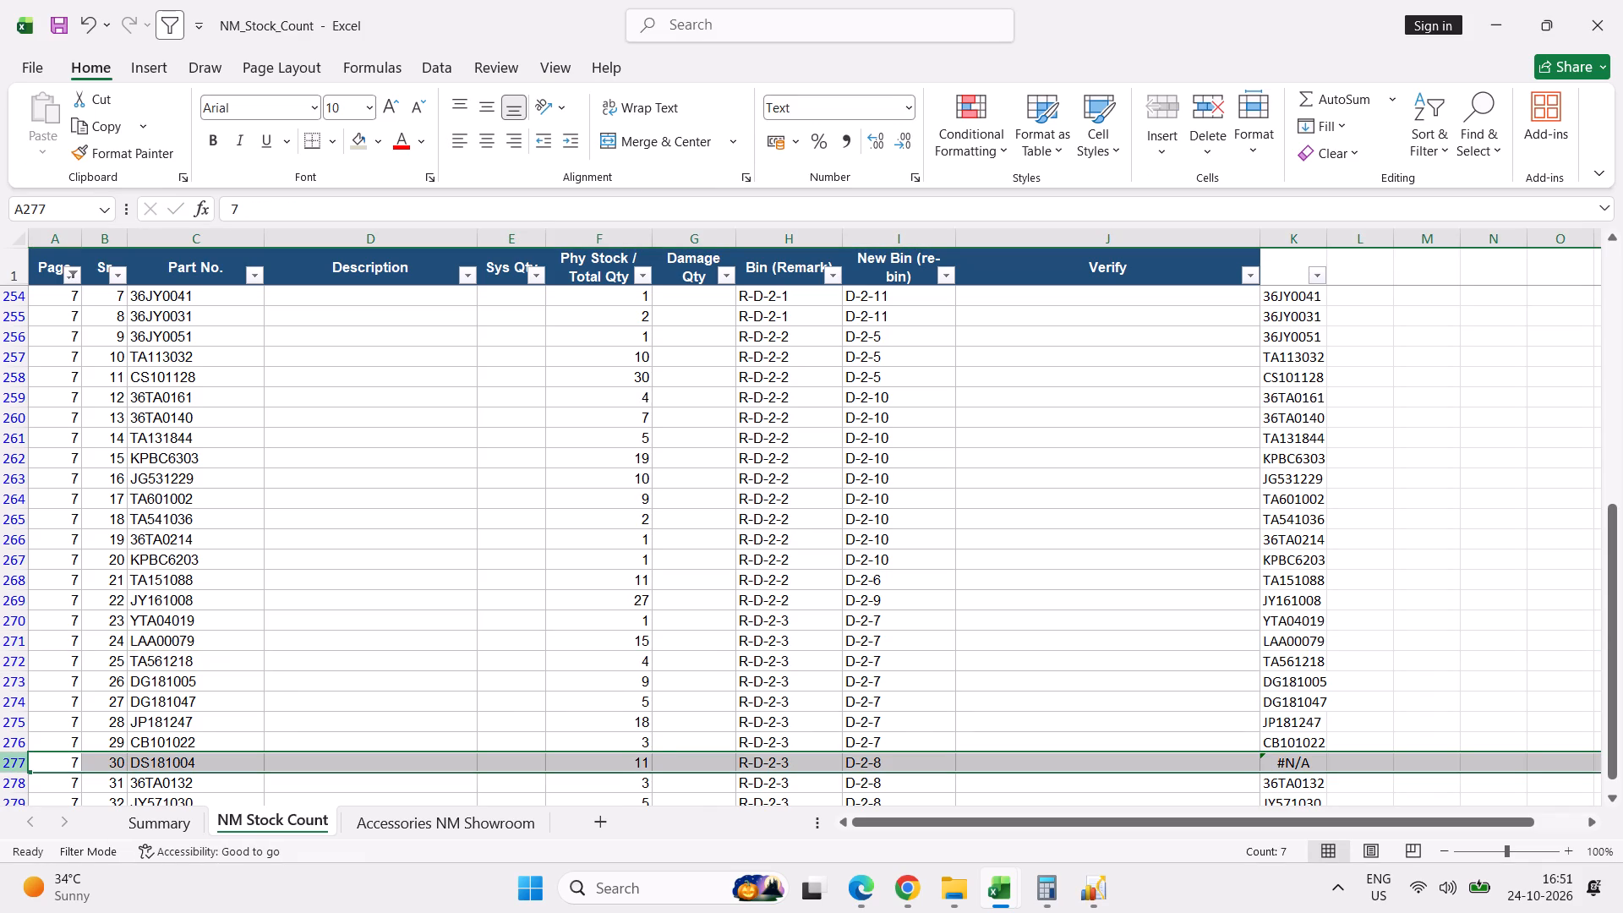
double_click(145, 765)
key("shift+Left")
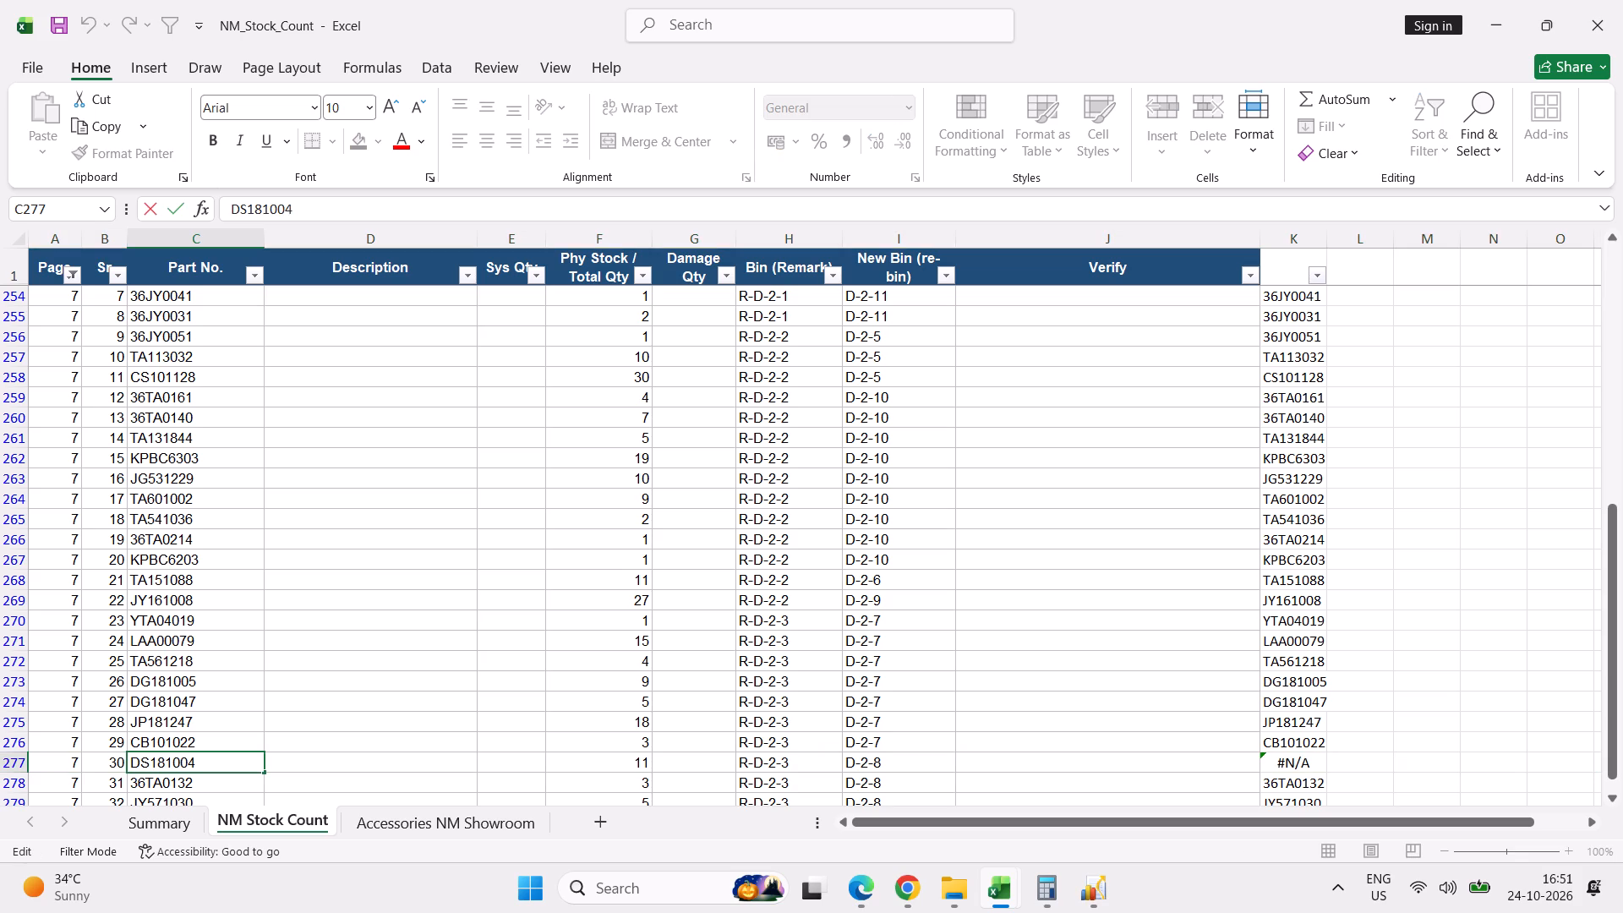
key("g")
key("Return")
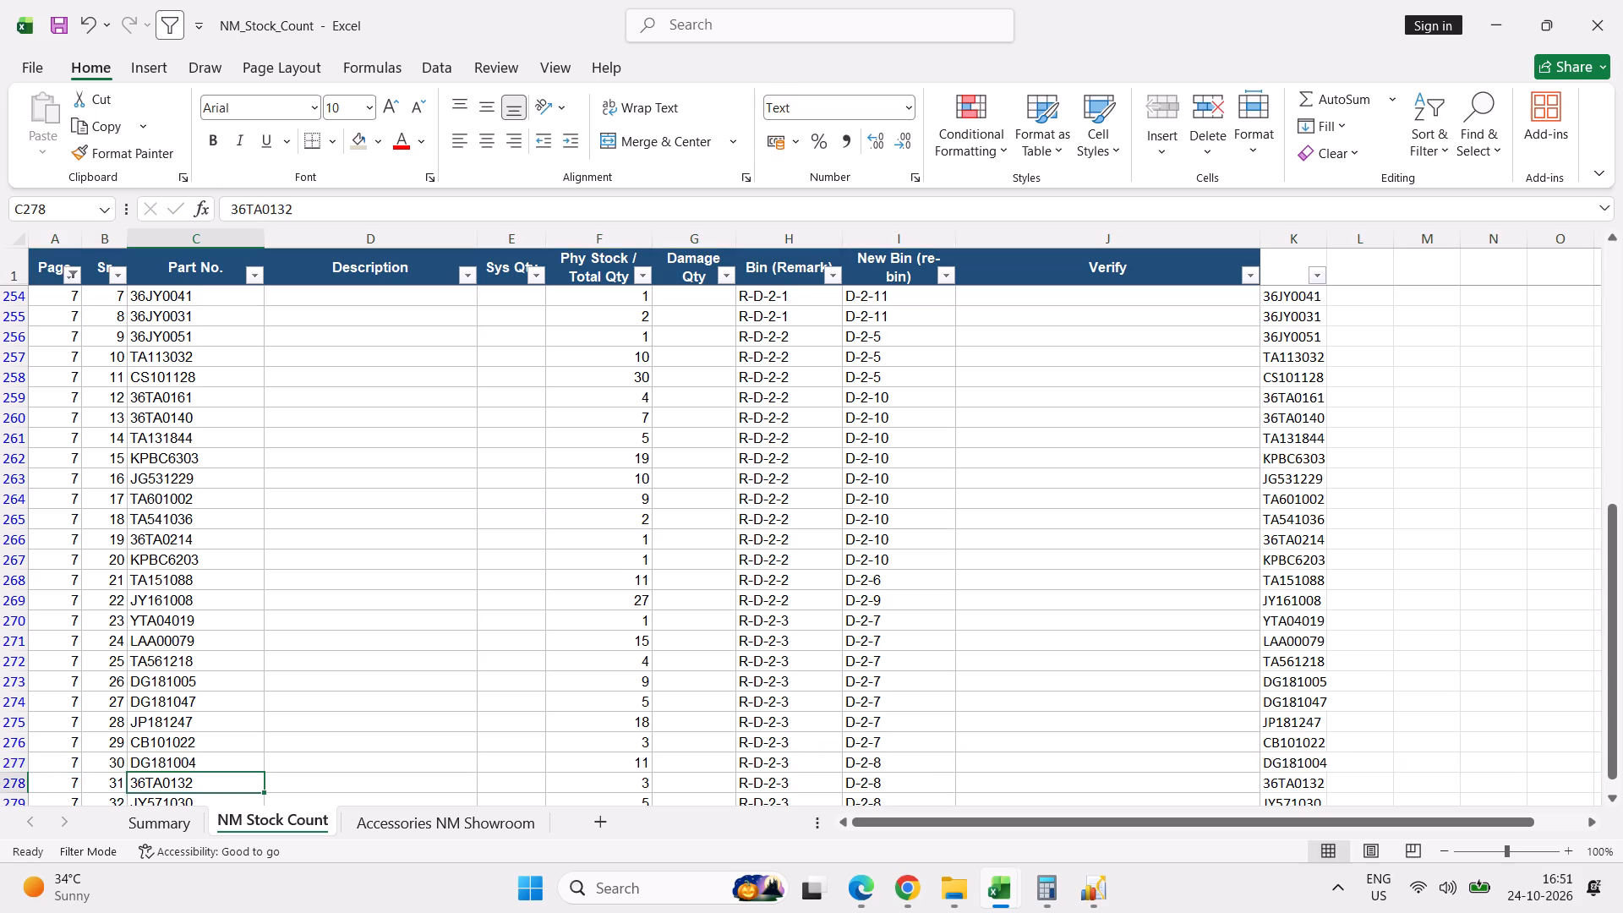
Correct the part number in cell C281, page 7 serial 34, to TA181351.
scroll(282, 693, "down", 5)
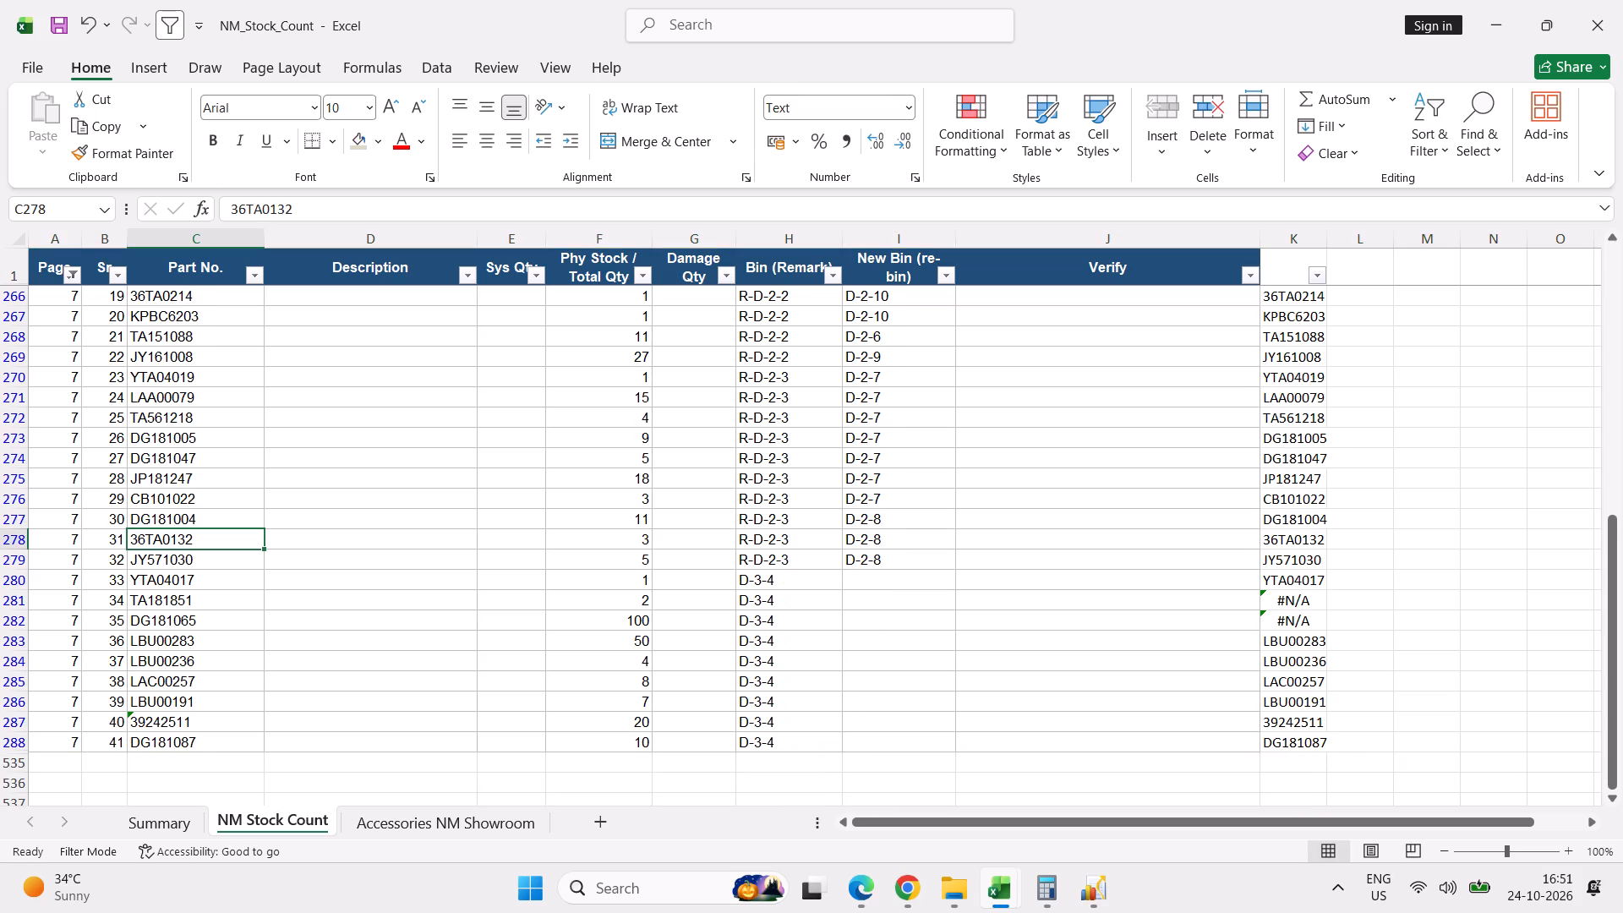
left_click(19, 599)
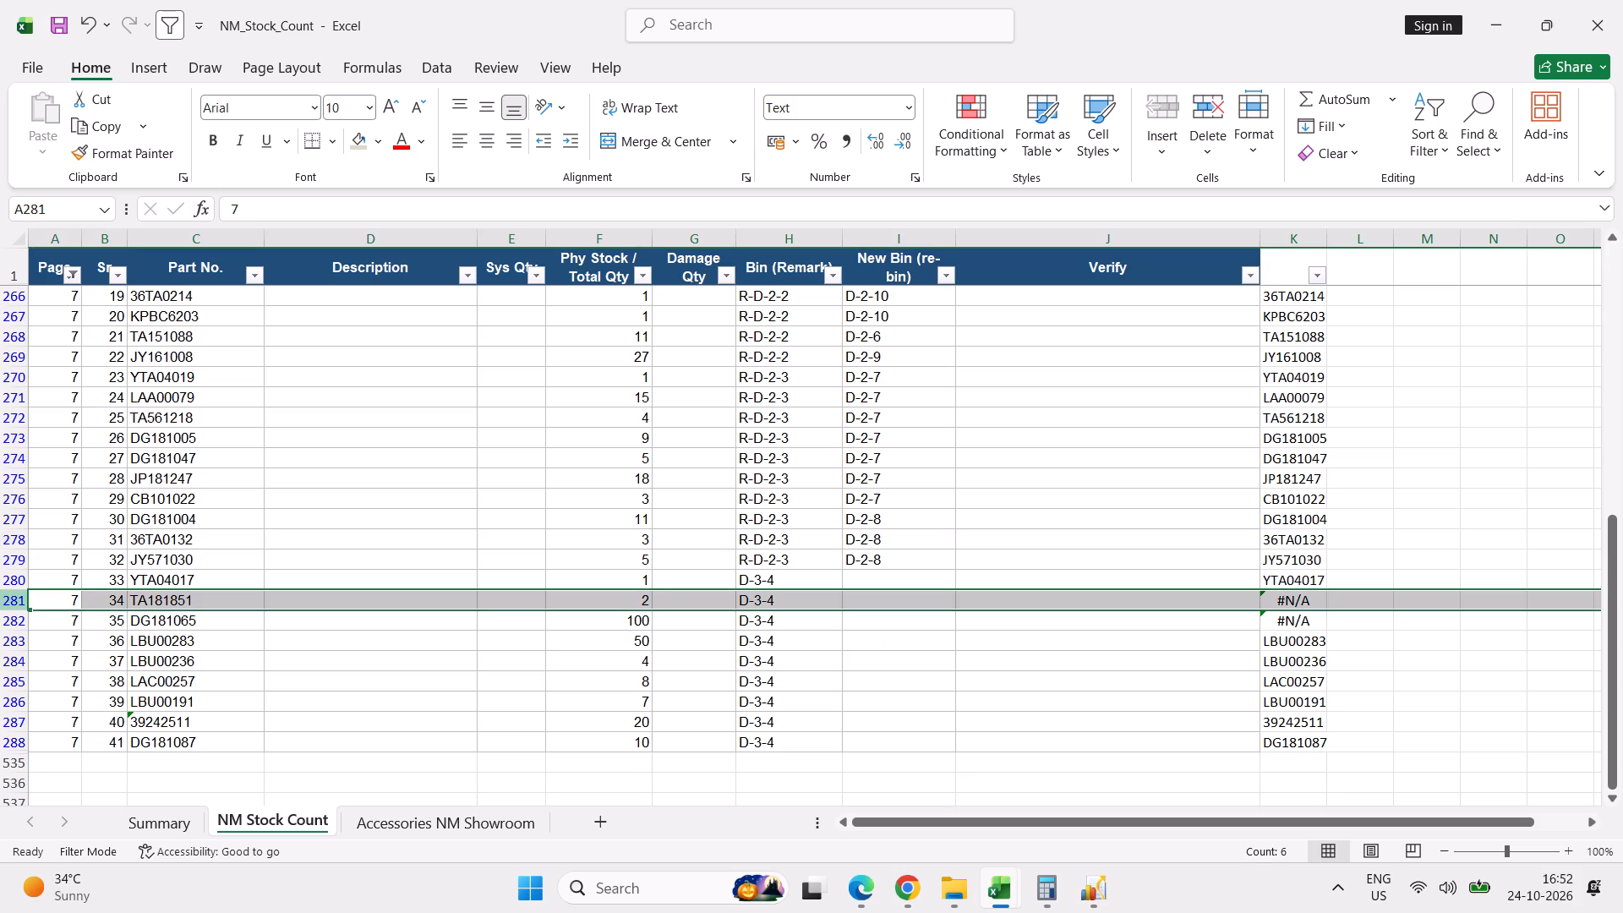
double_click(177, 599)
key("BackSpace")
key("3")
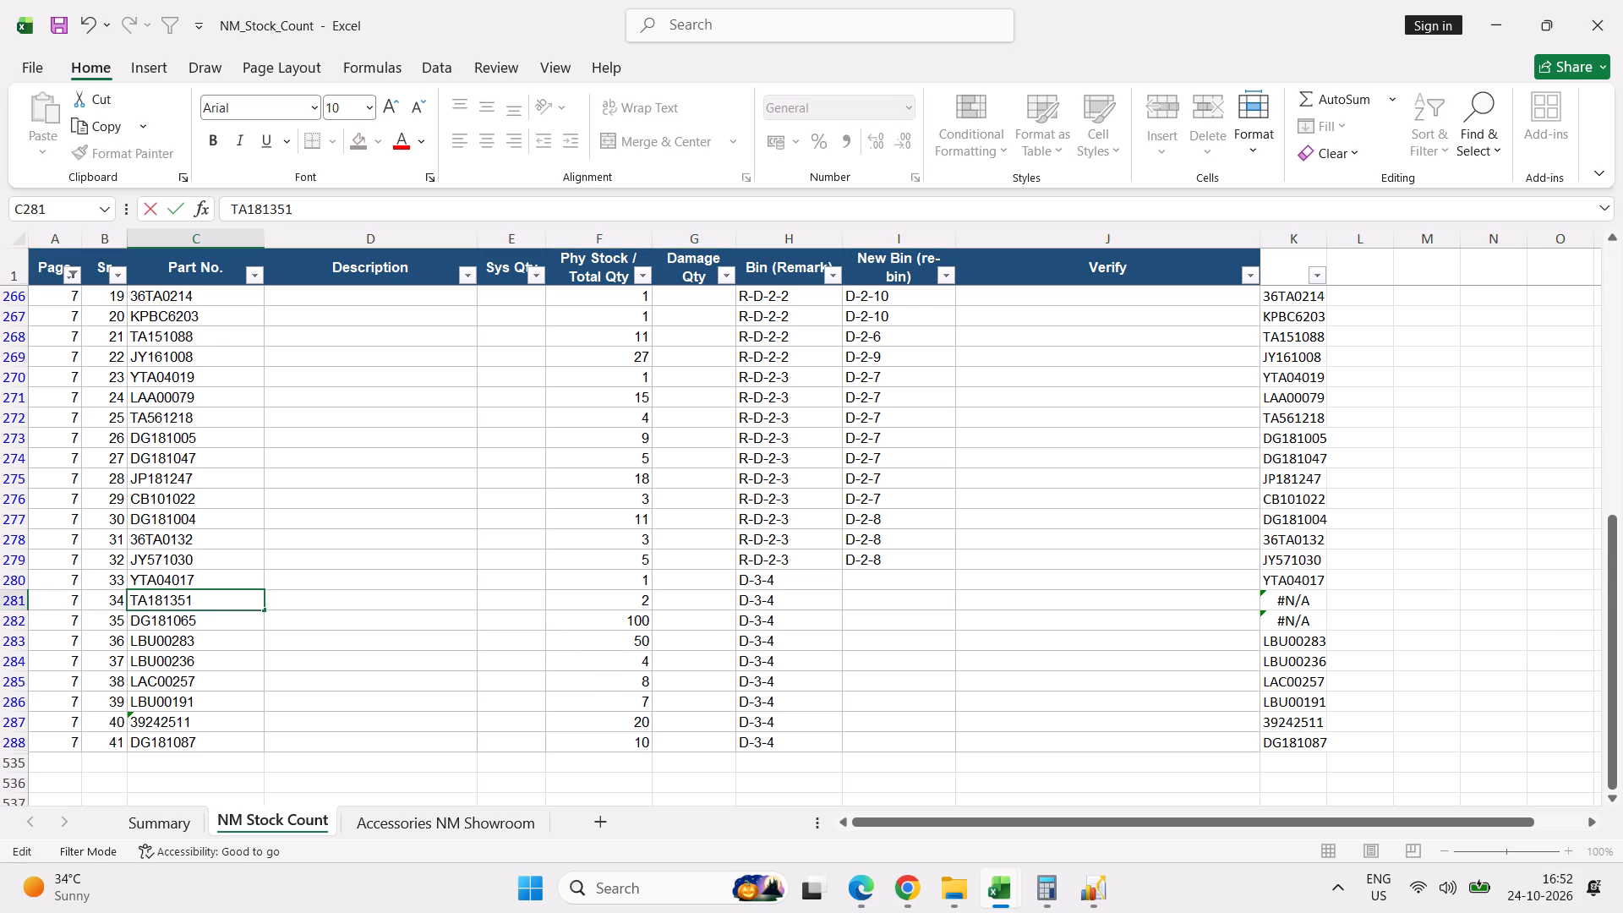
key("Return")
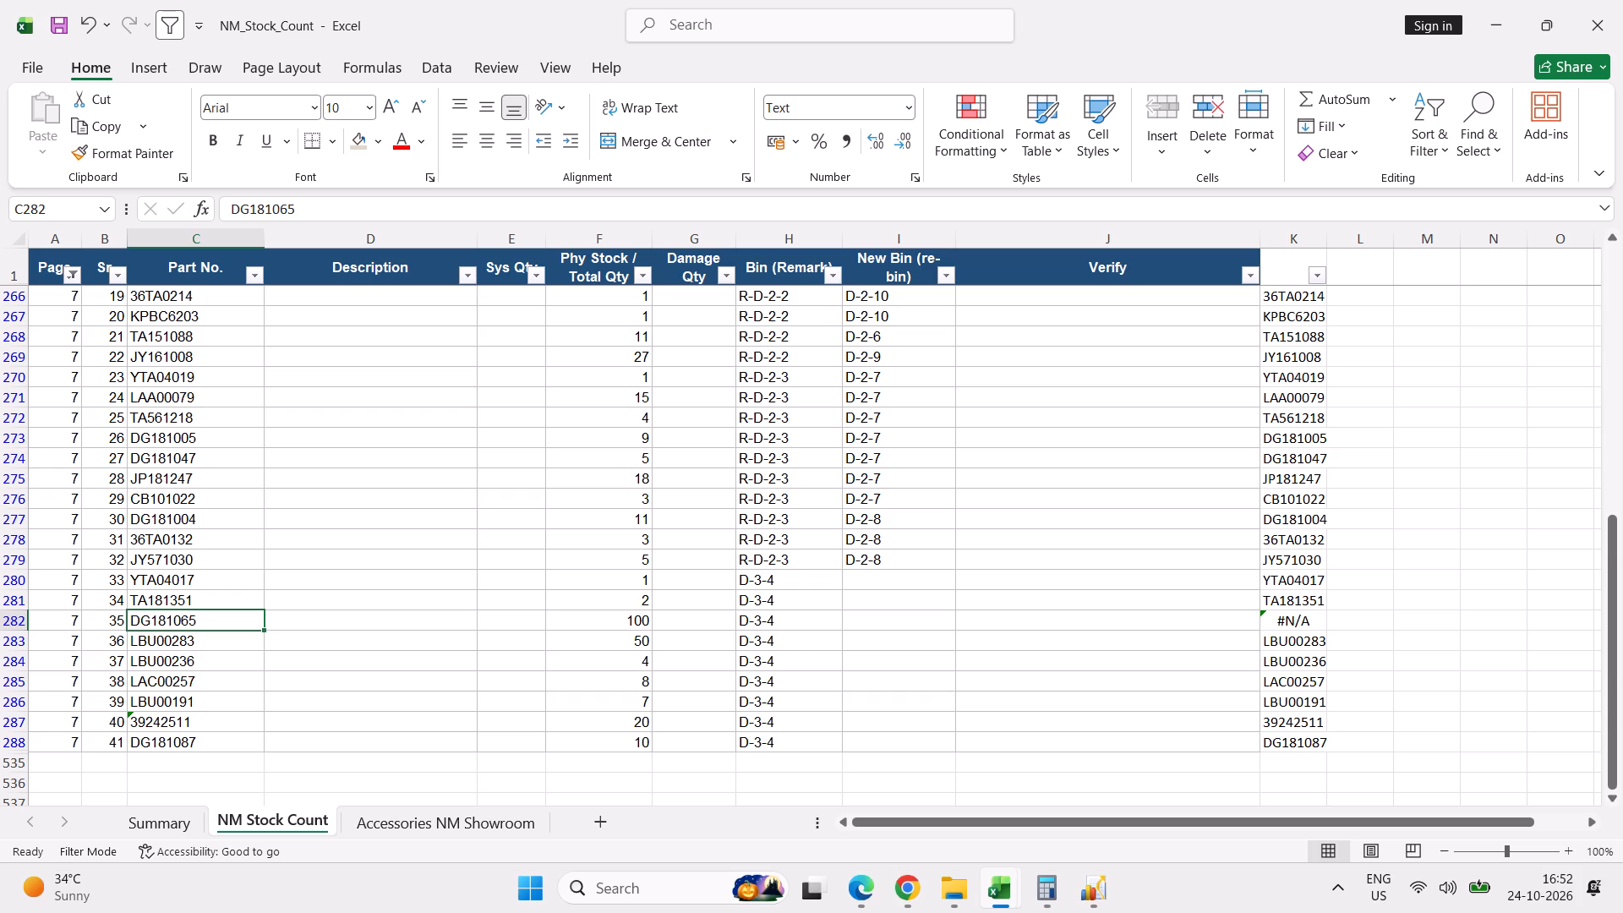
Switch to the Part Stock Valuation workbook and filter the column A Part Code list by the search text "18106".
key("alt+Tab")
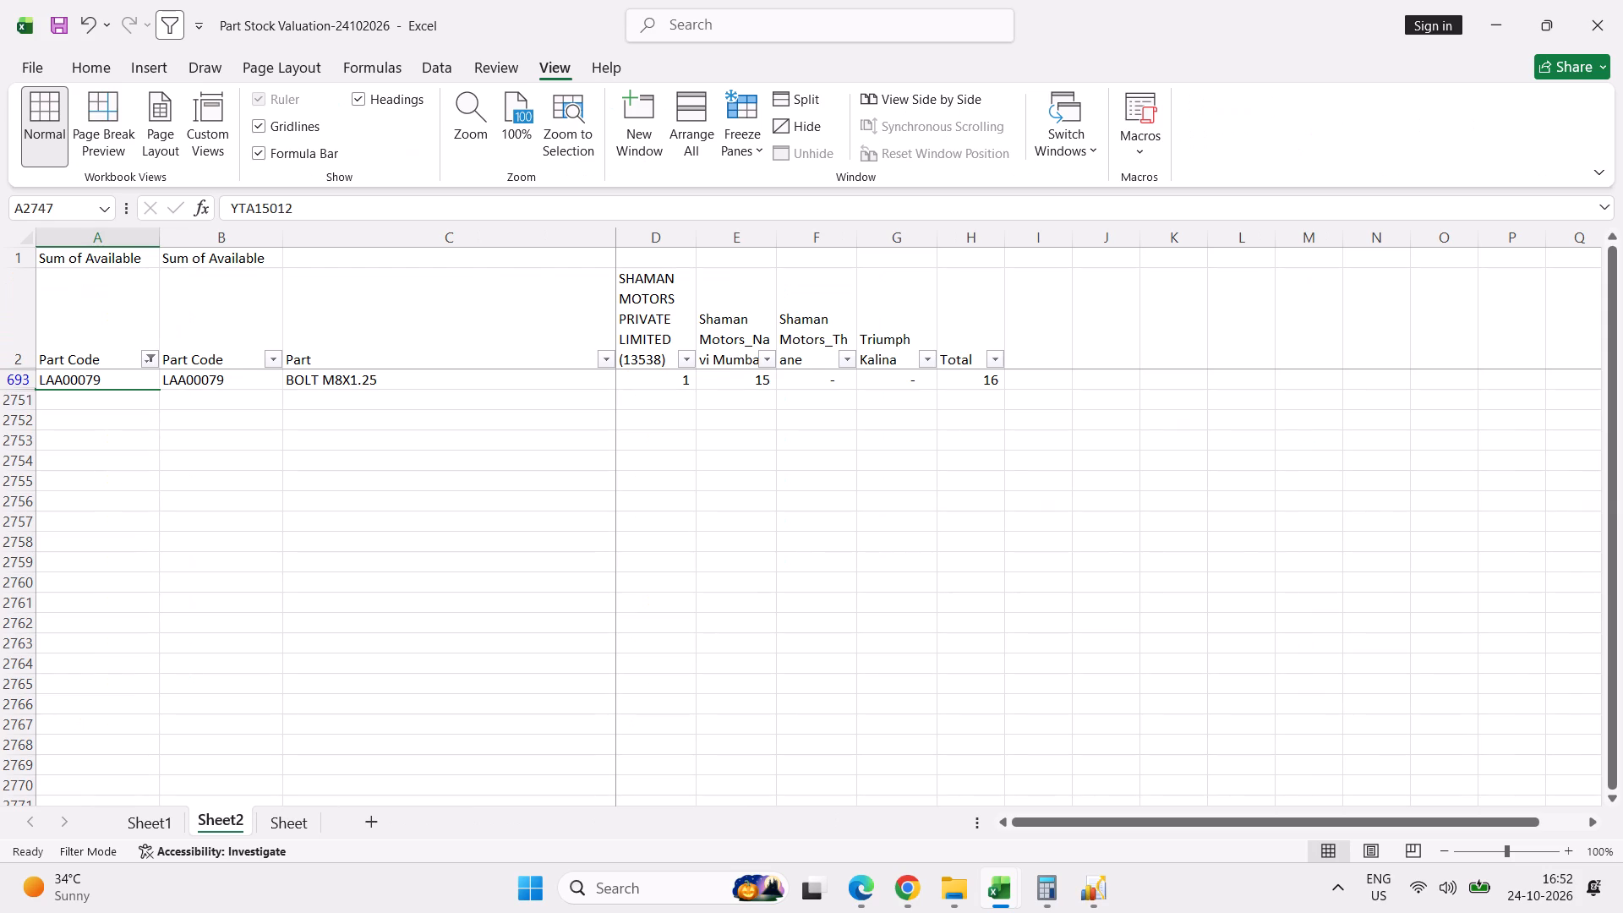
left_click(147, 353)
left_click(164, 599)
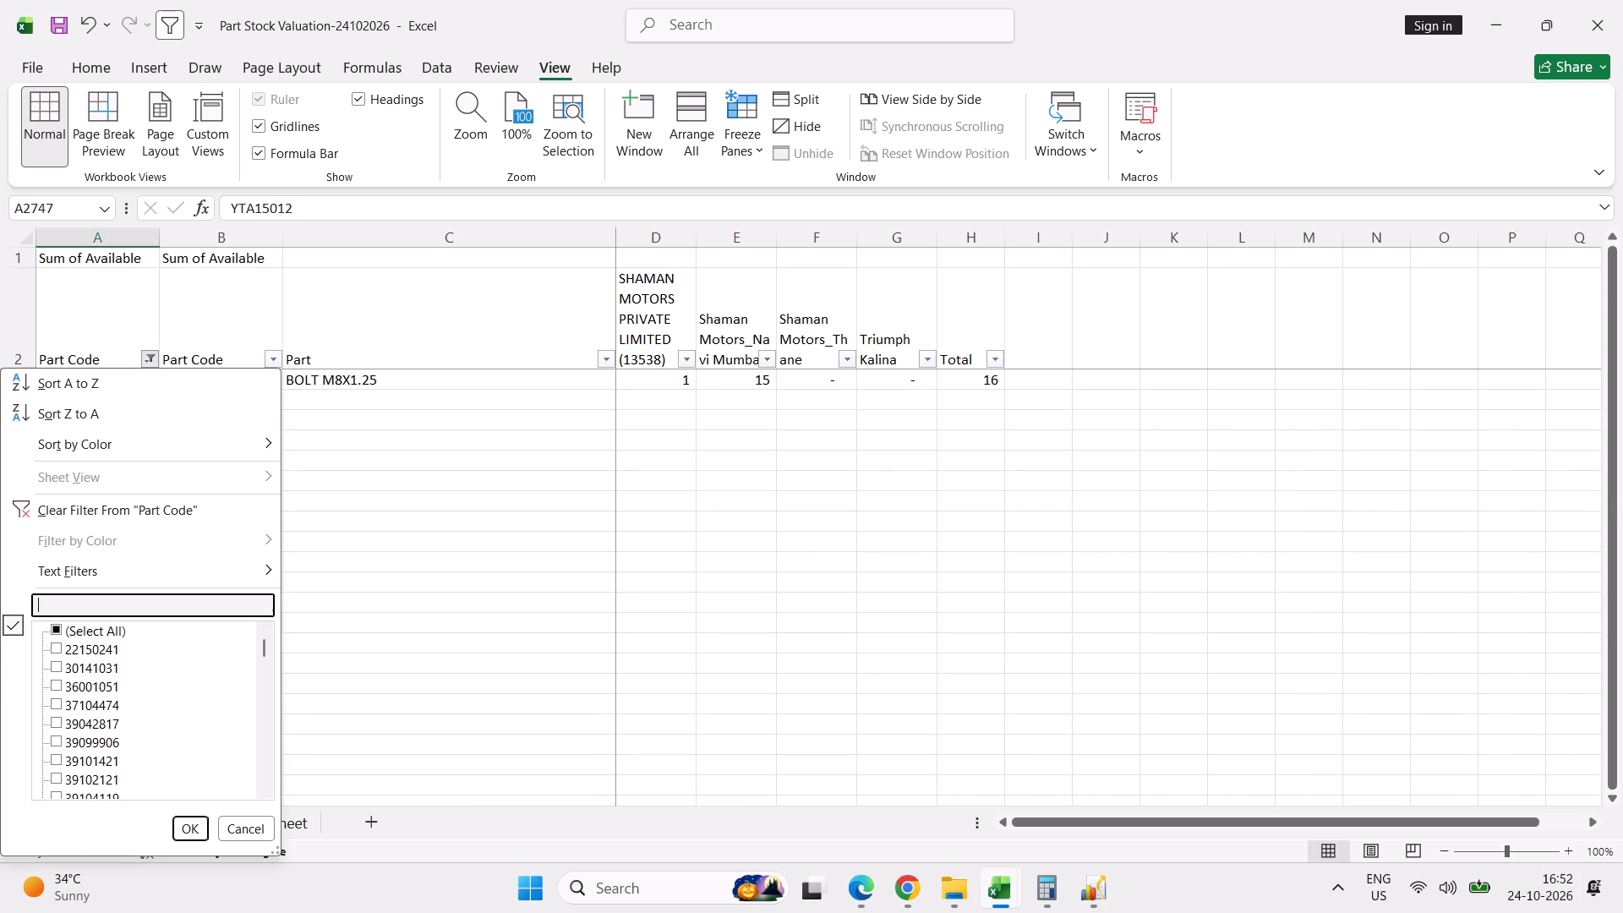
type("181")
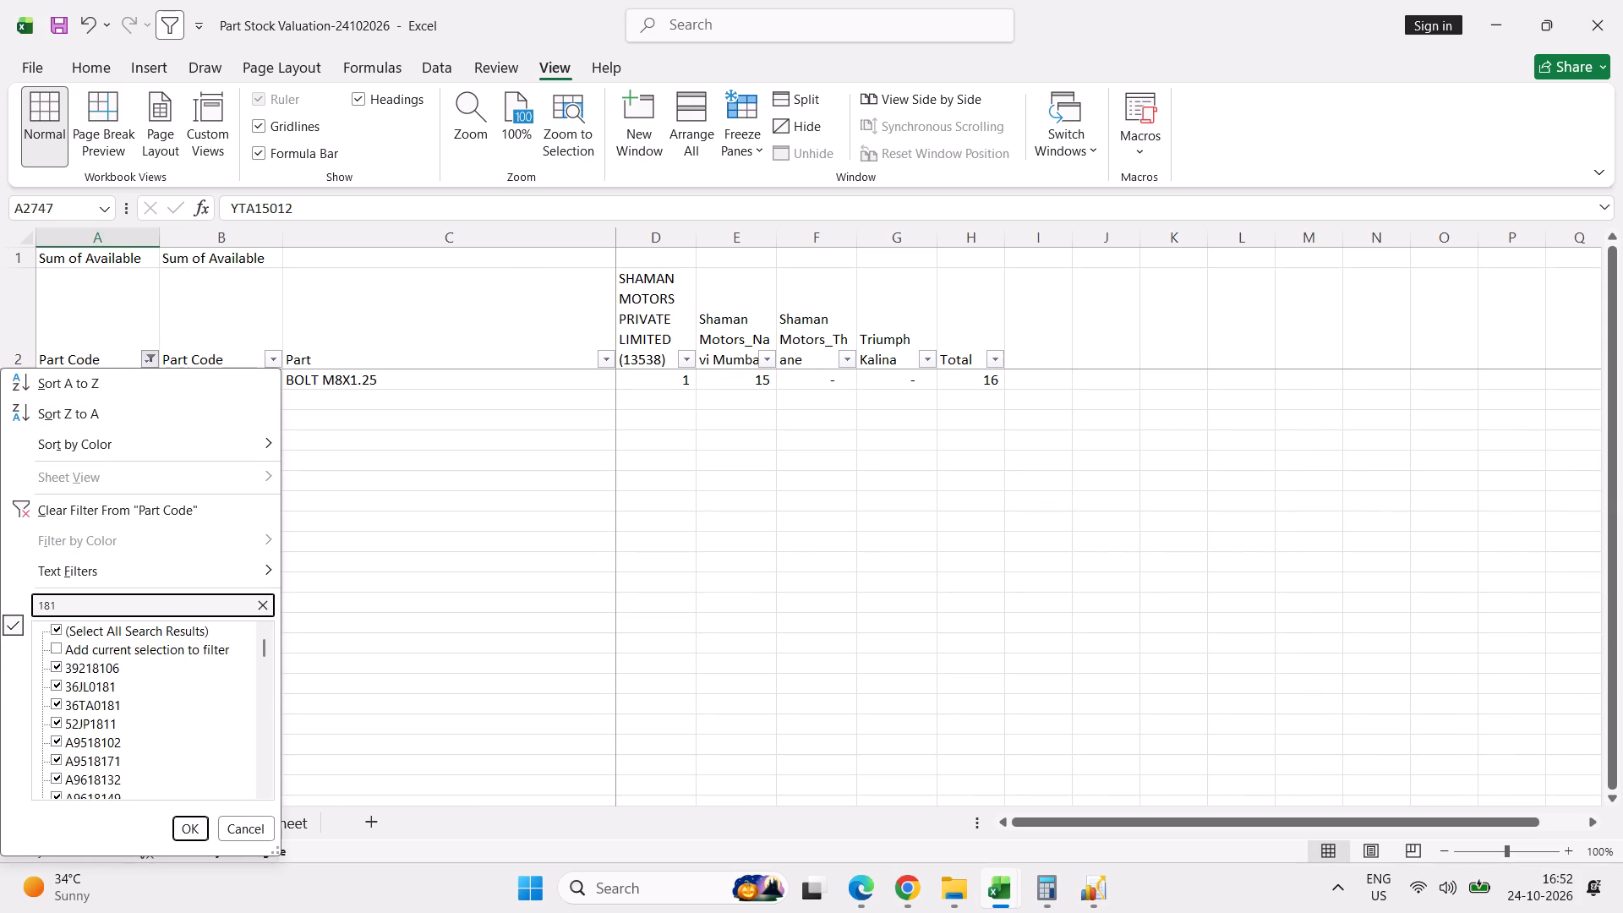
key("0")
key("6")
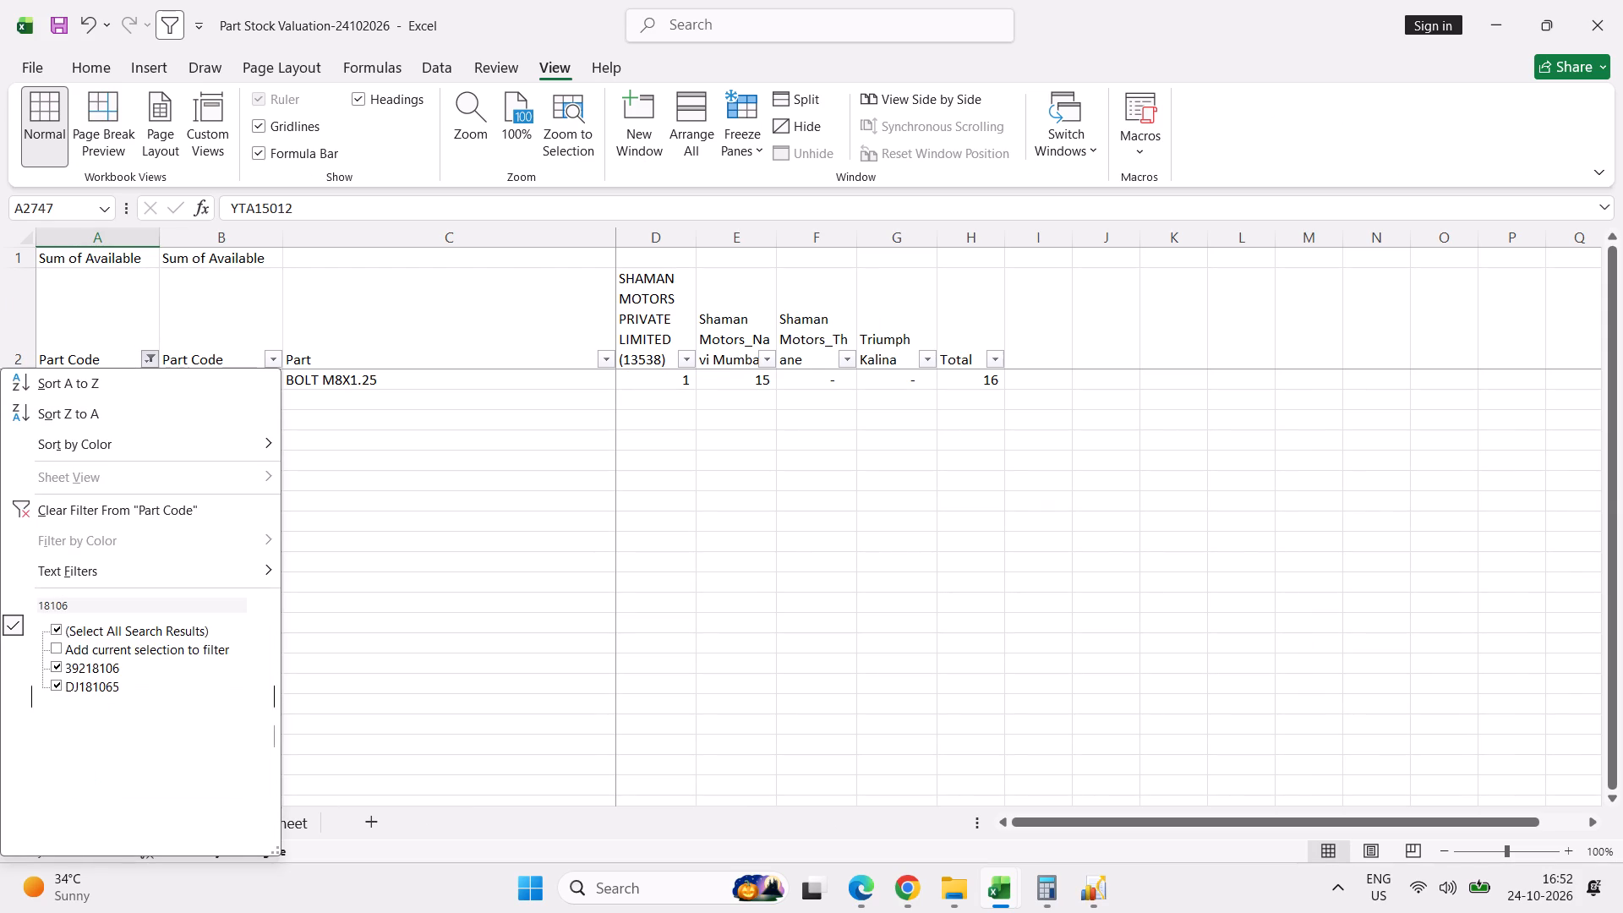
key("Return")
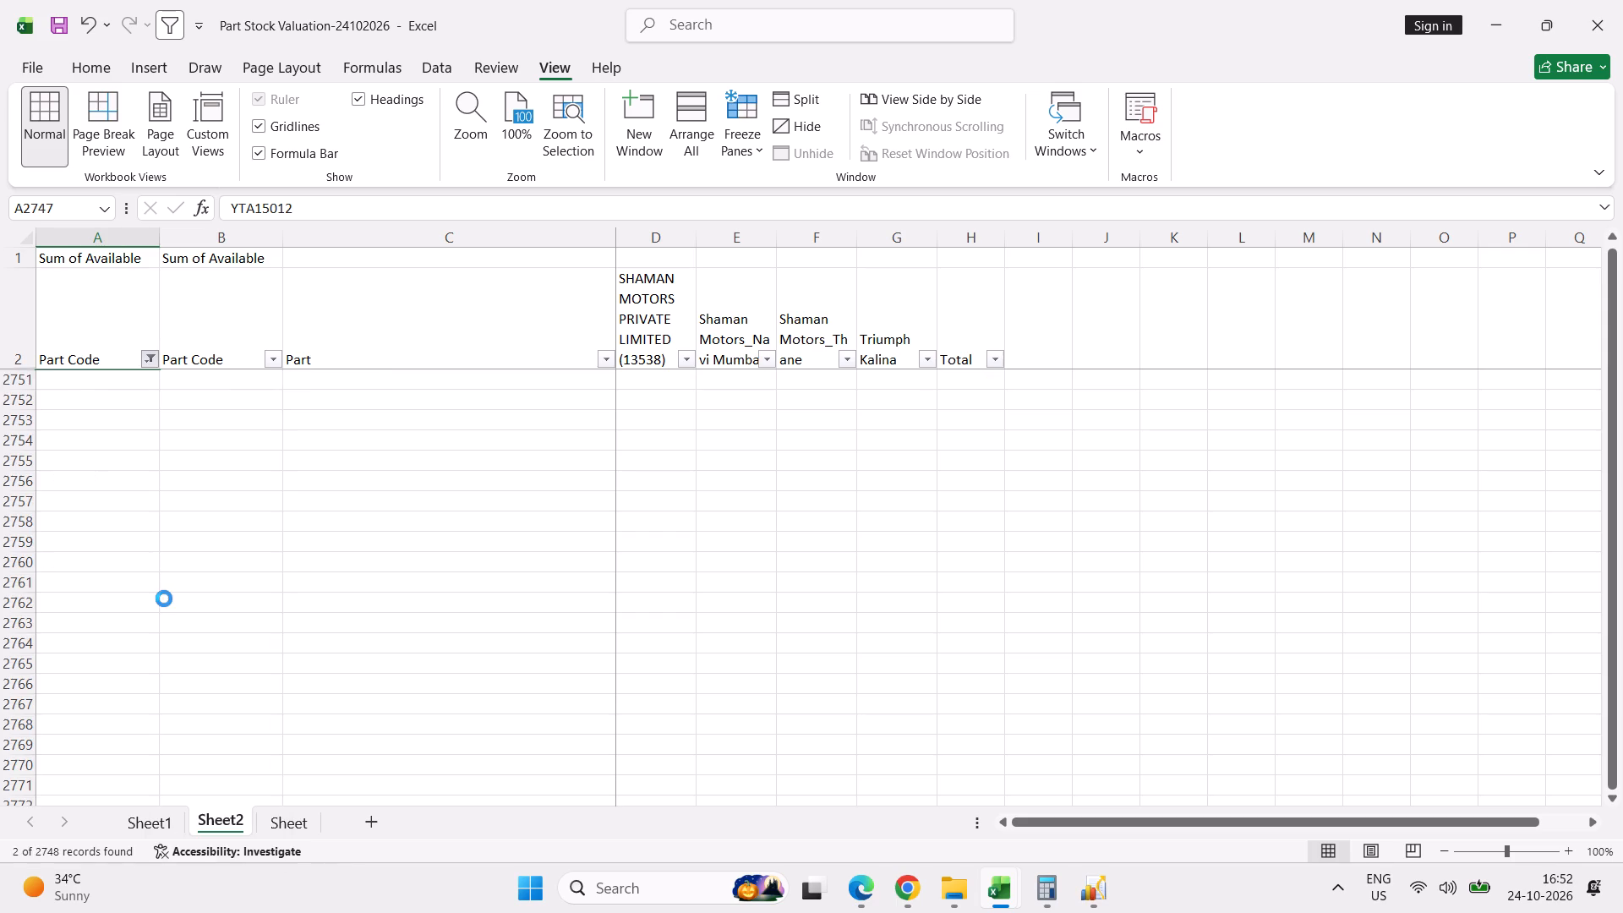
Copy part code DJ181065 from cell A541 and paste it over the part number in NM_Stock_Count cell C282, page 7 serial 35.
left_click(125, 381)
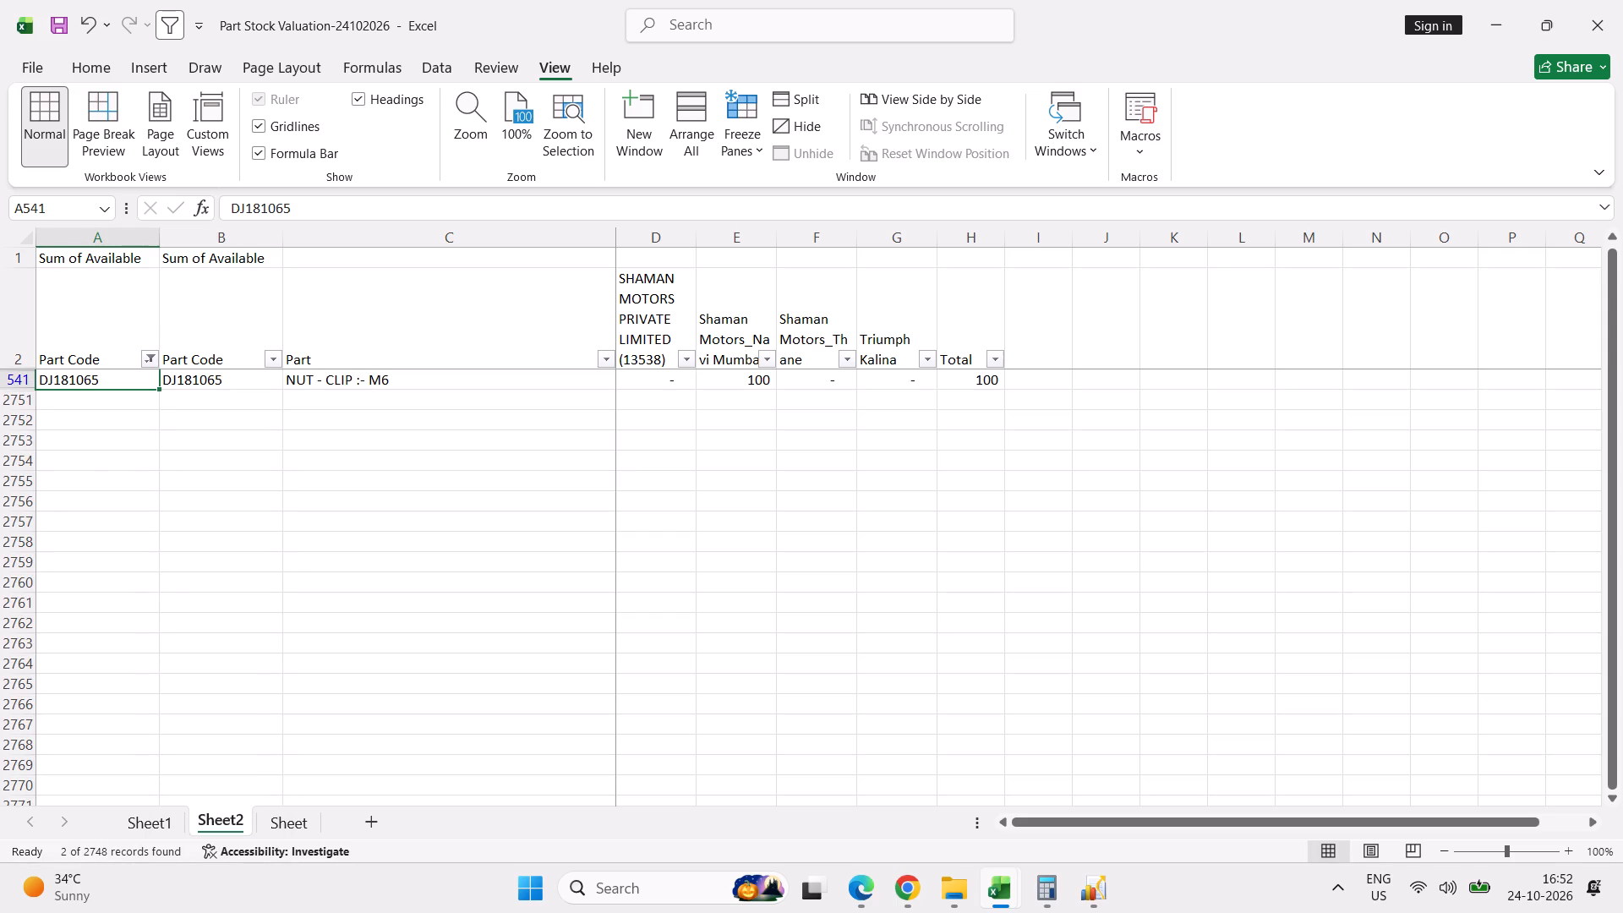
key("ctrl+c")
key("alt+Tab")
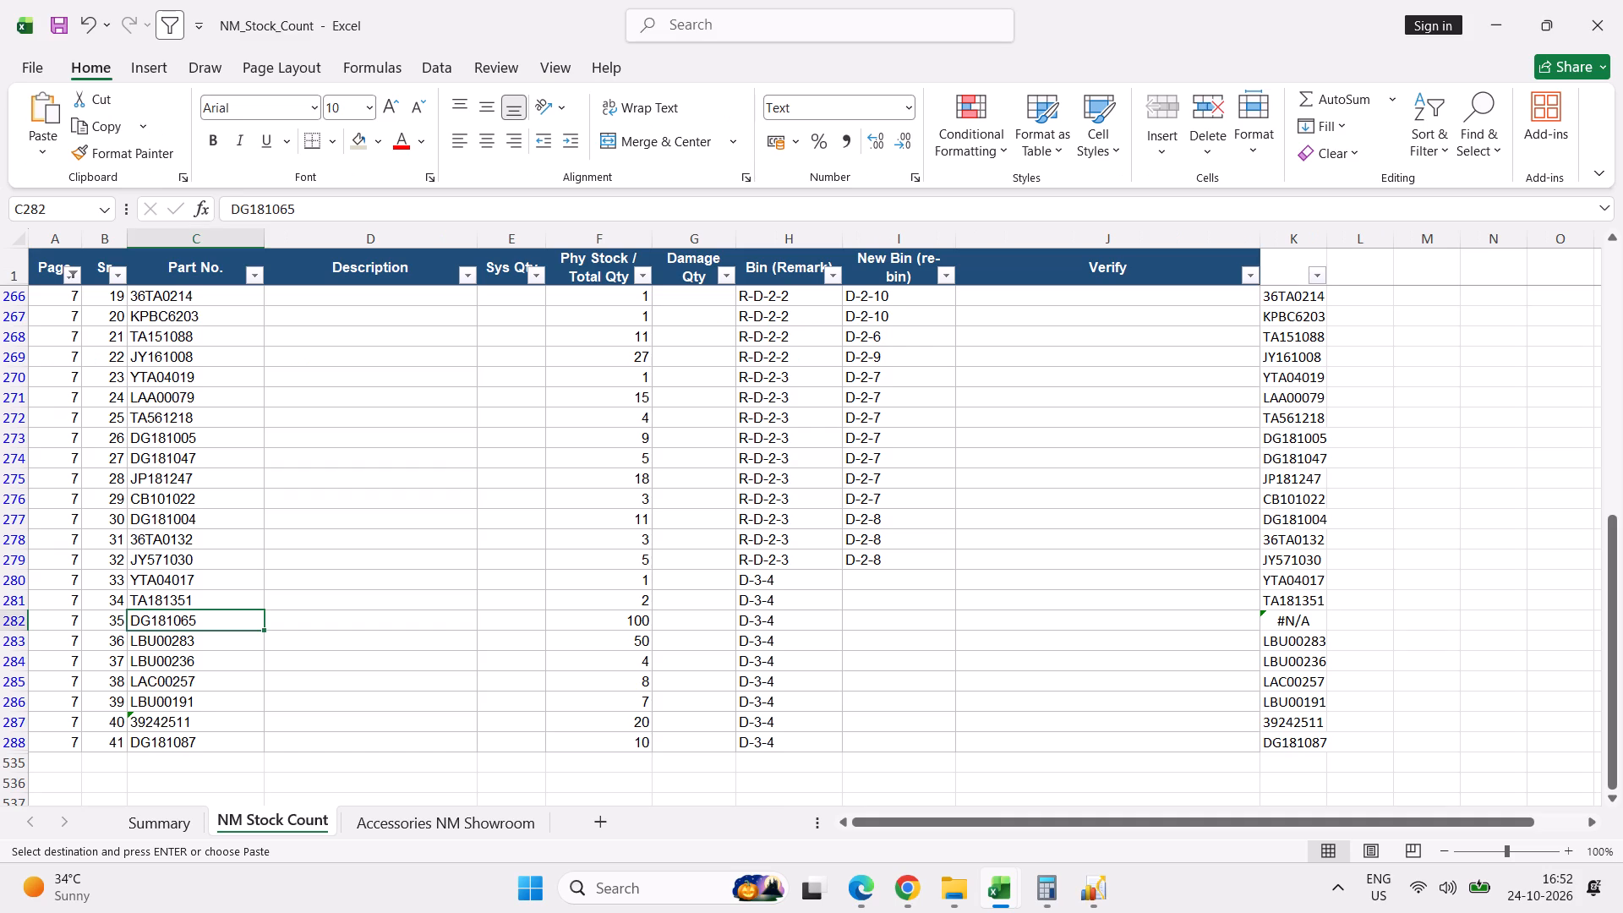
right_click(202, 622)
left_click(289, 369)
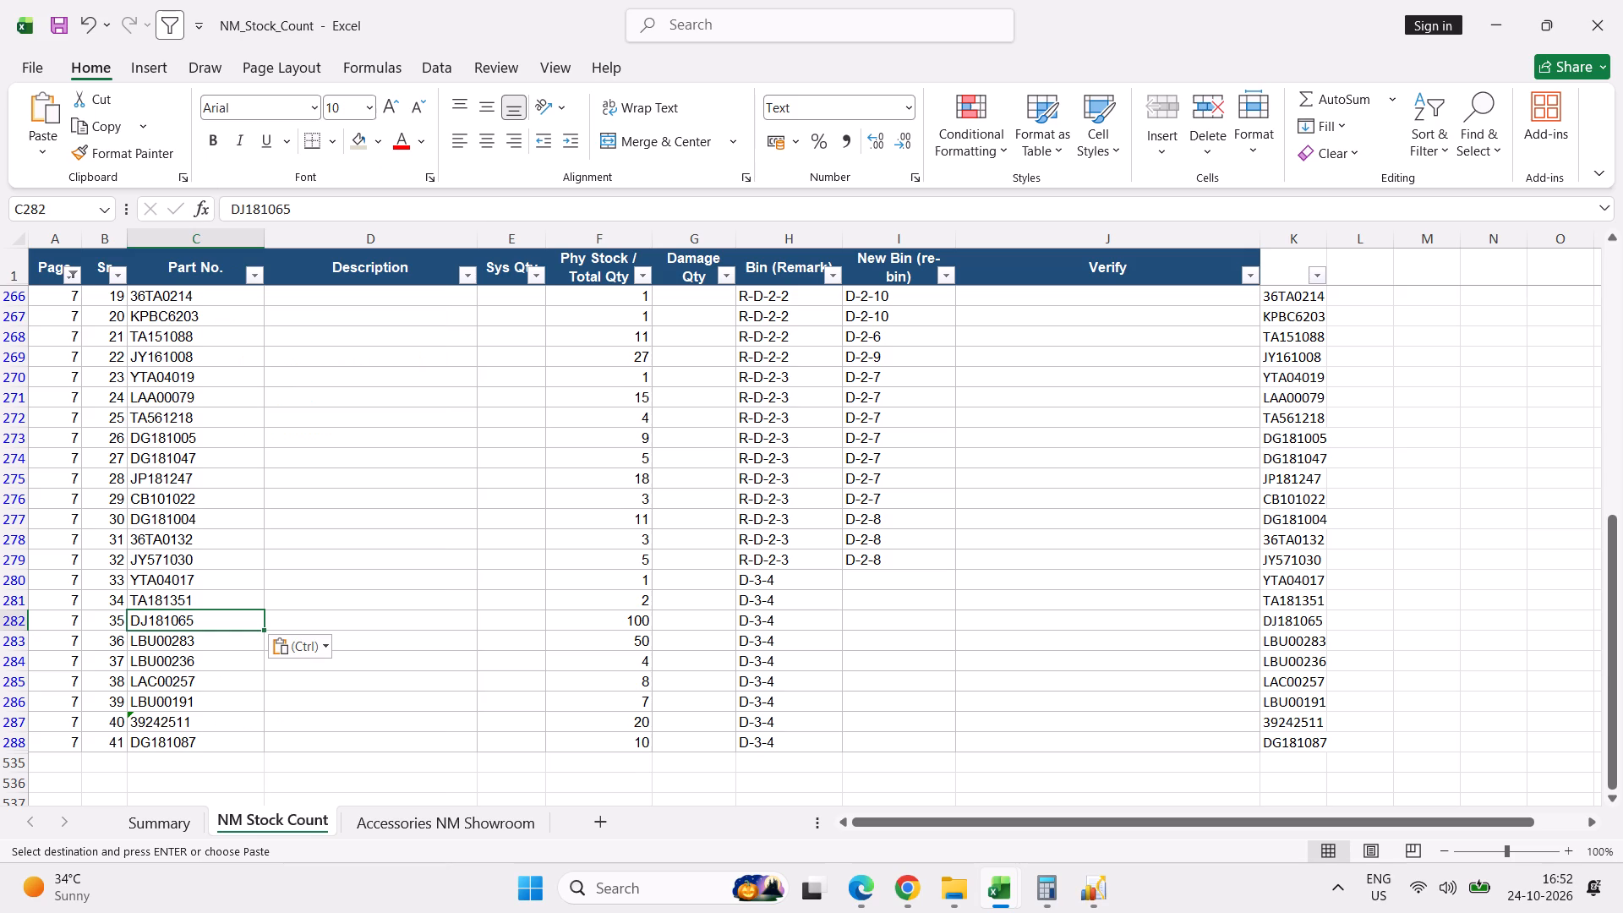
Review the Phy Stock / Total Qty values row by row for page 7 serials 1 to 15, starting at cell F248.
scroll(289, 369, "up", 18)
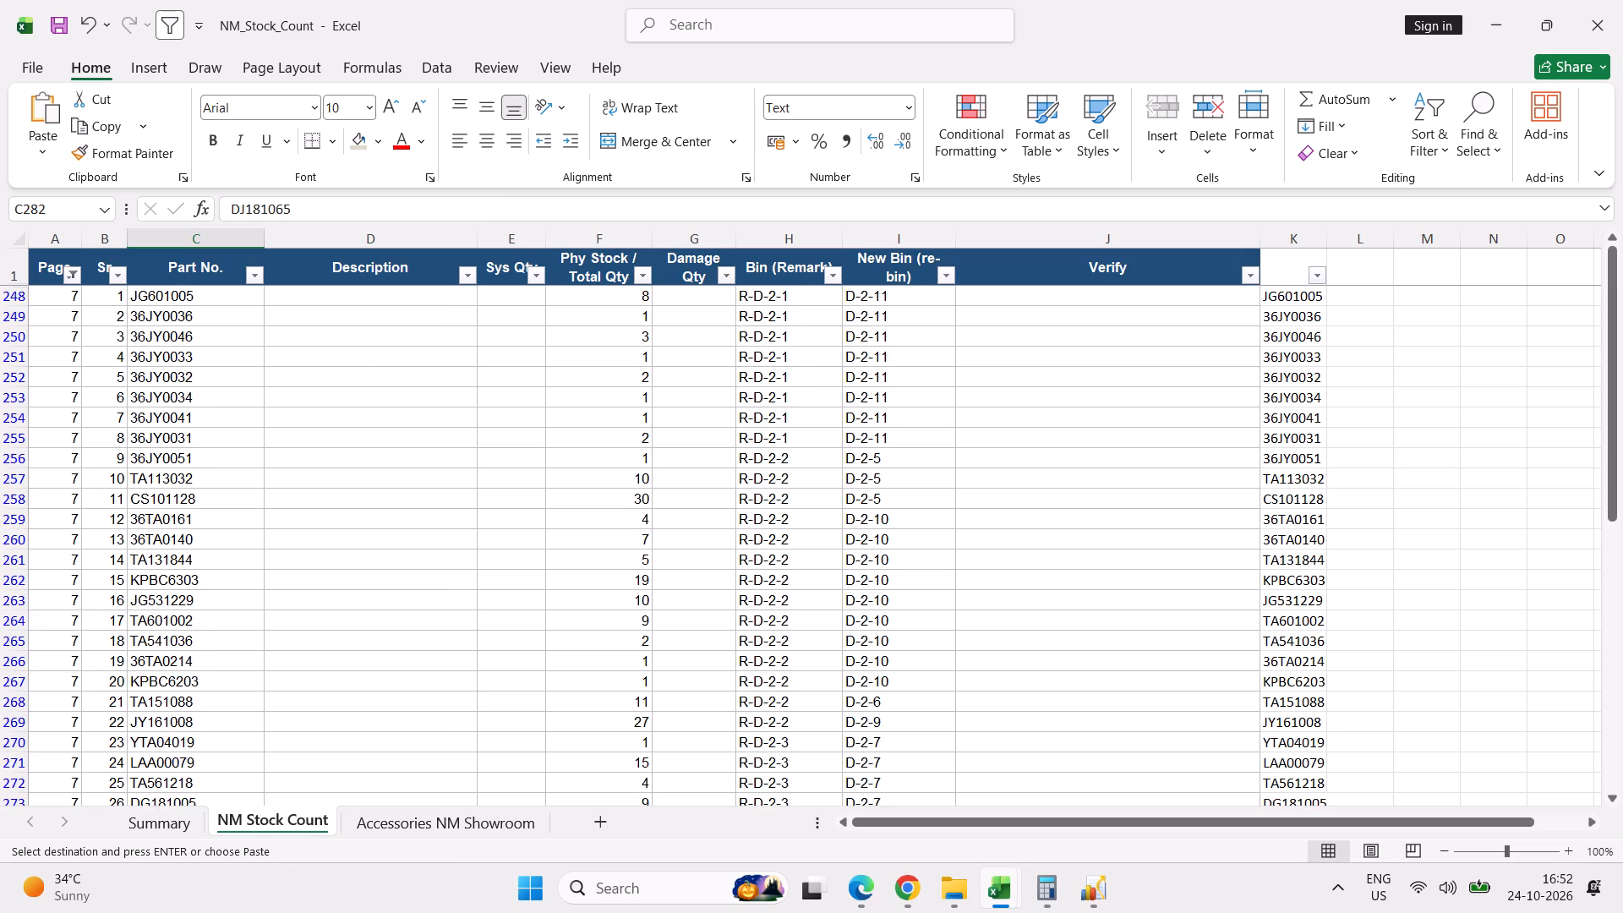
scroll(289, 369, "up", 18)
left_click(612, 304)
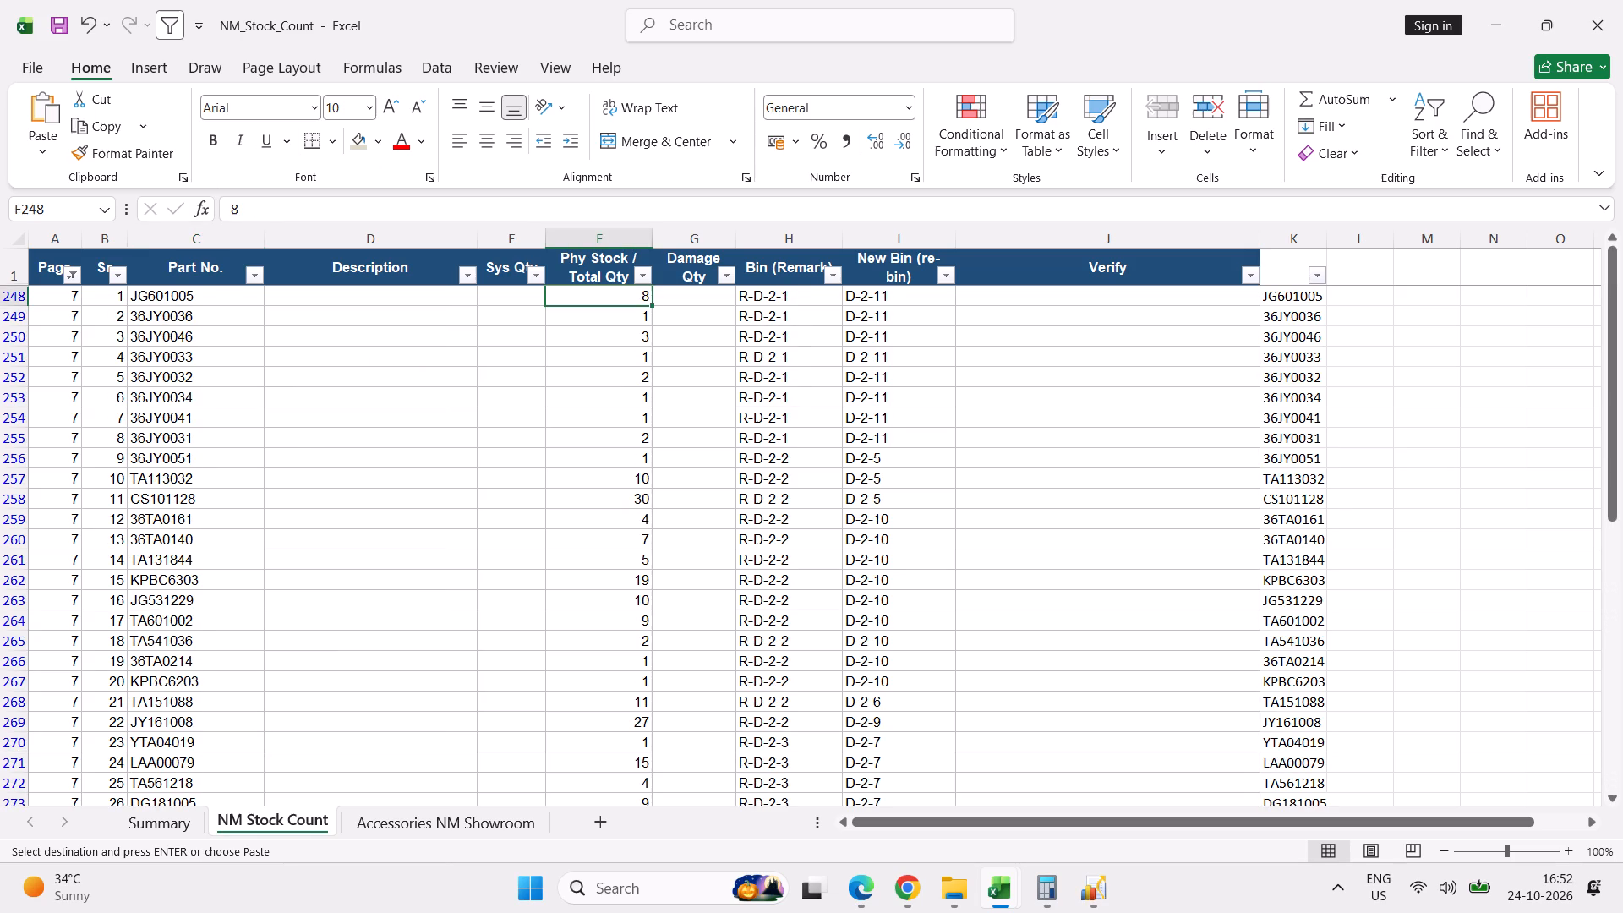
key("Down")
key("Down")
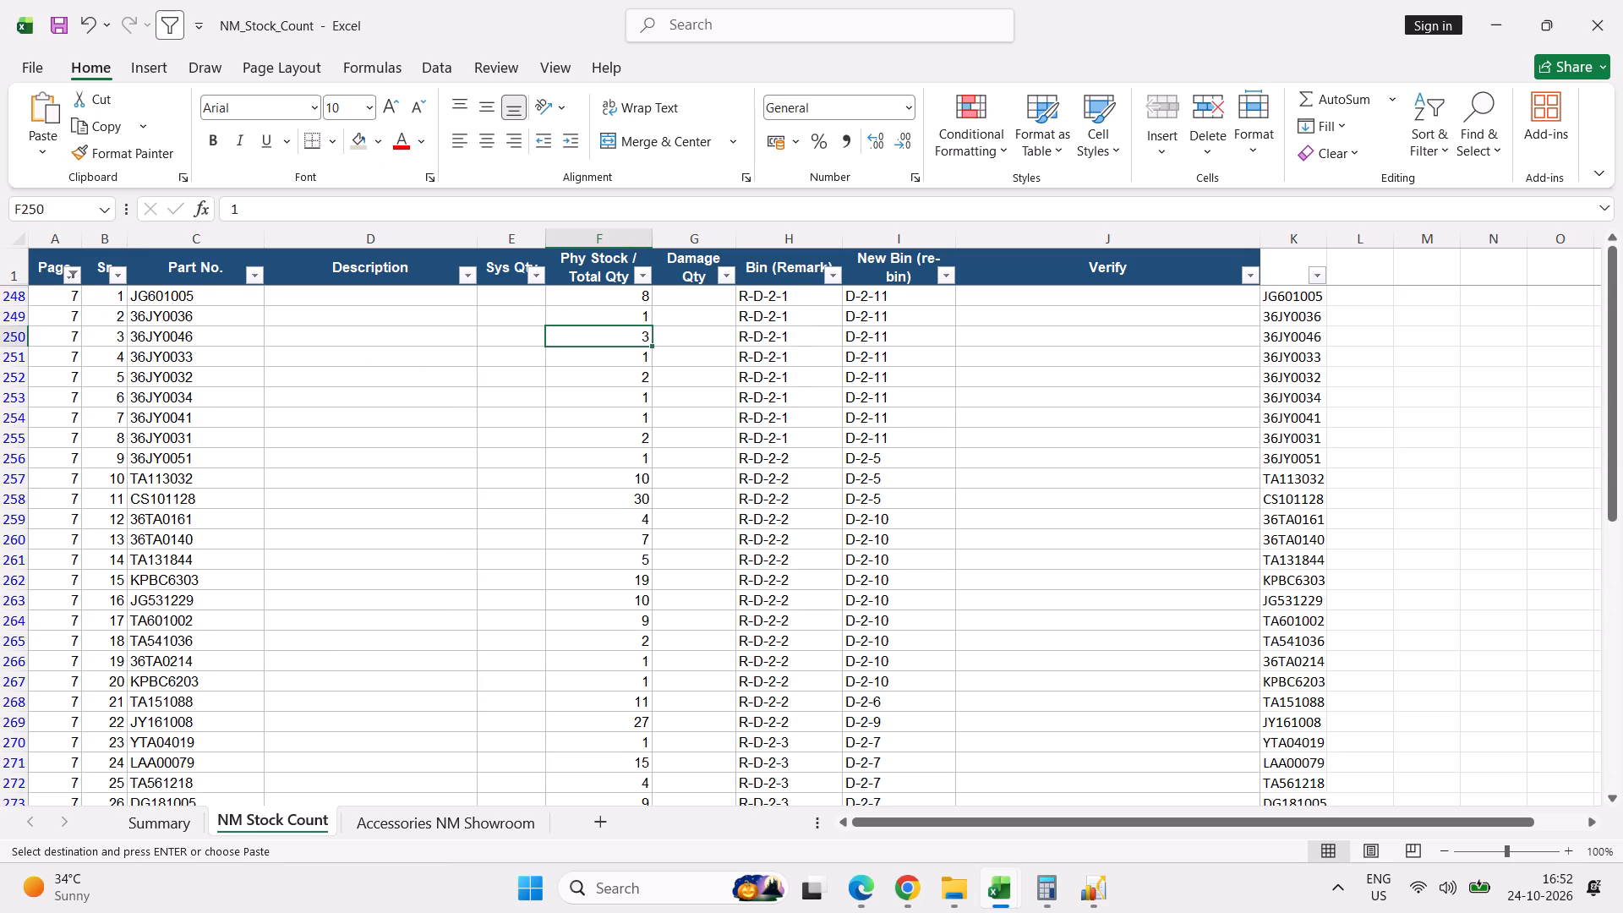
key("Down")
key("Down")
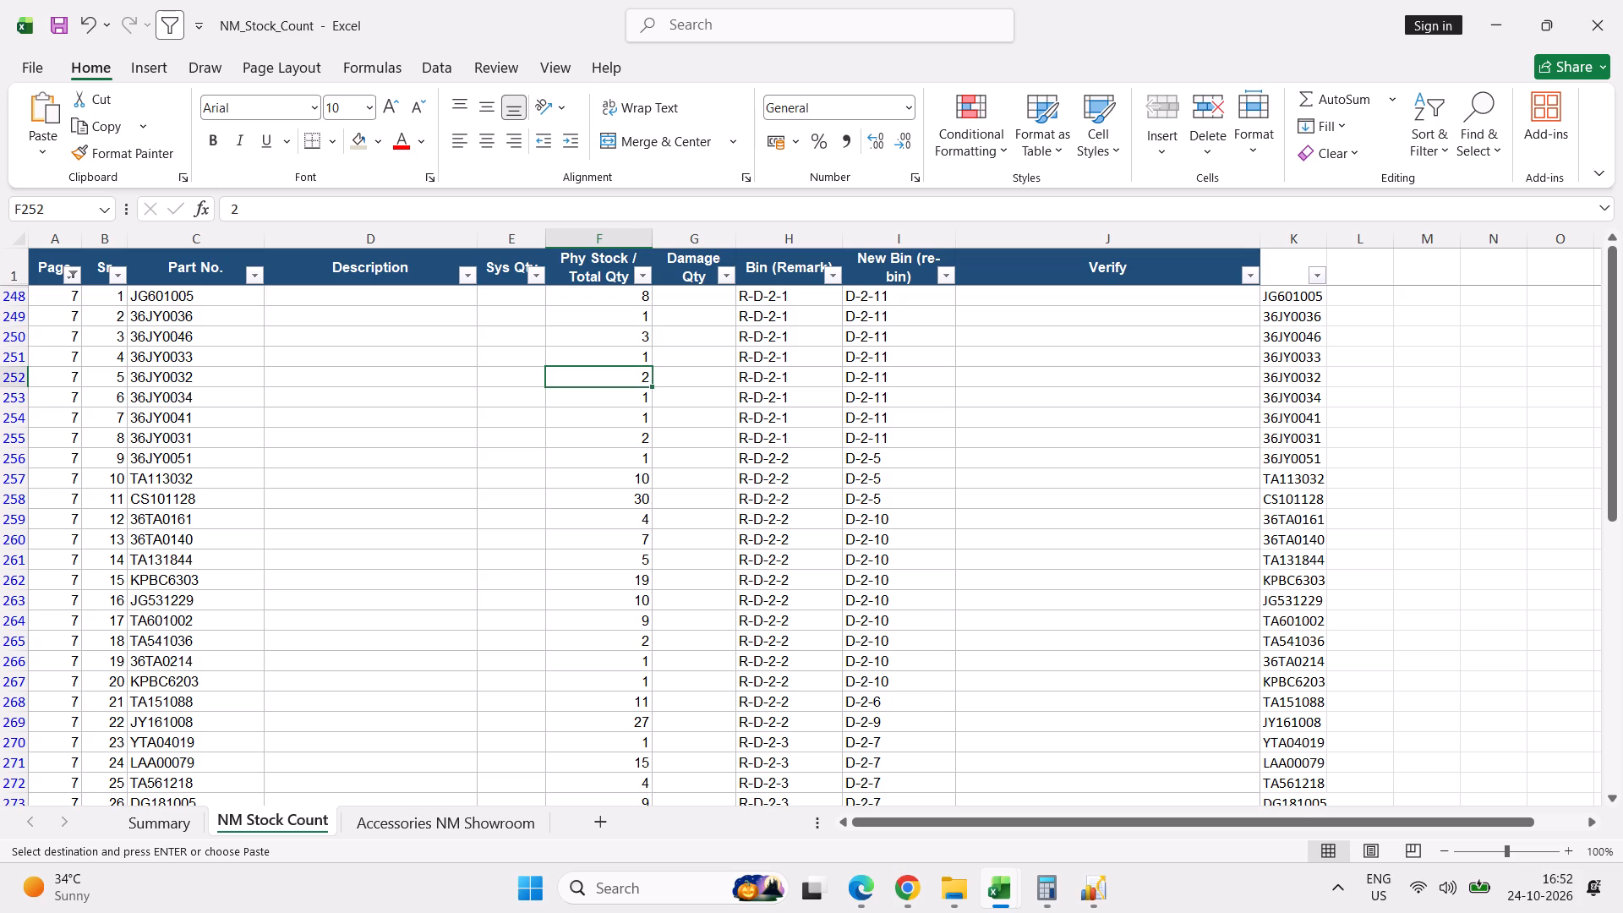
key("Down")
key("Down")
key("Down")
key("Down")
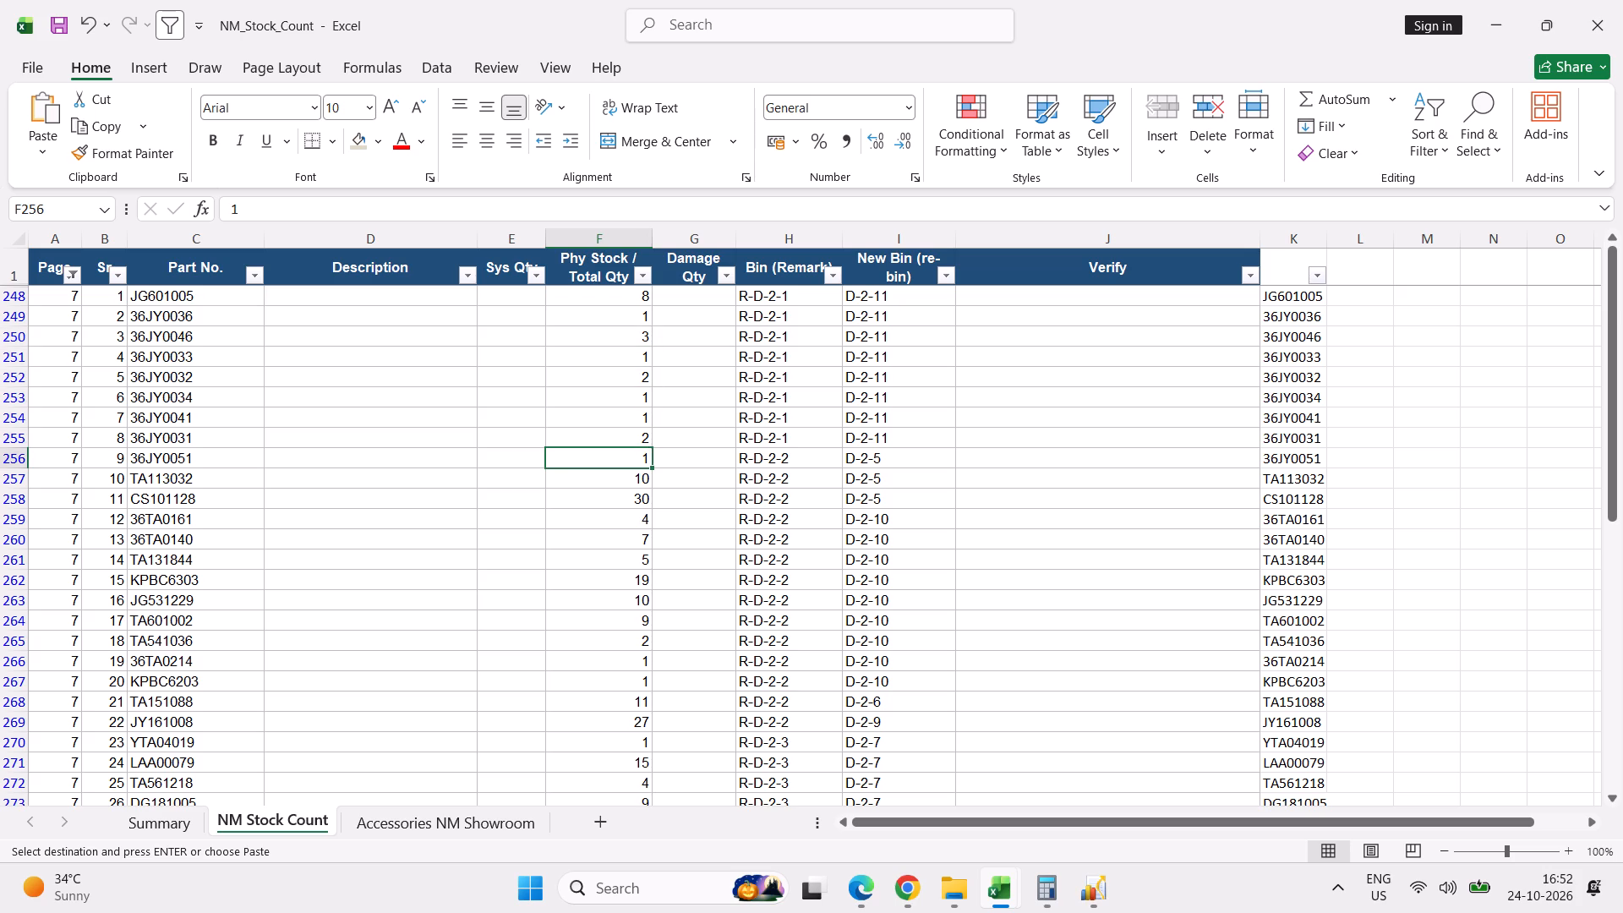
key("Down")
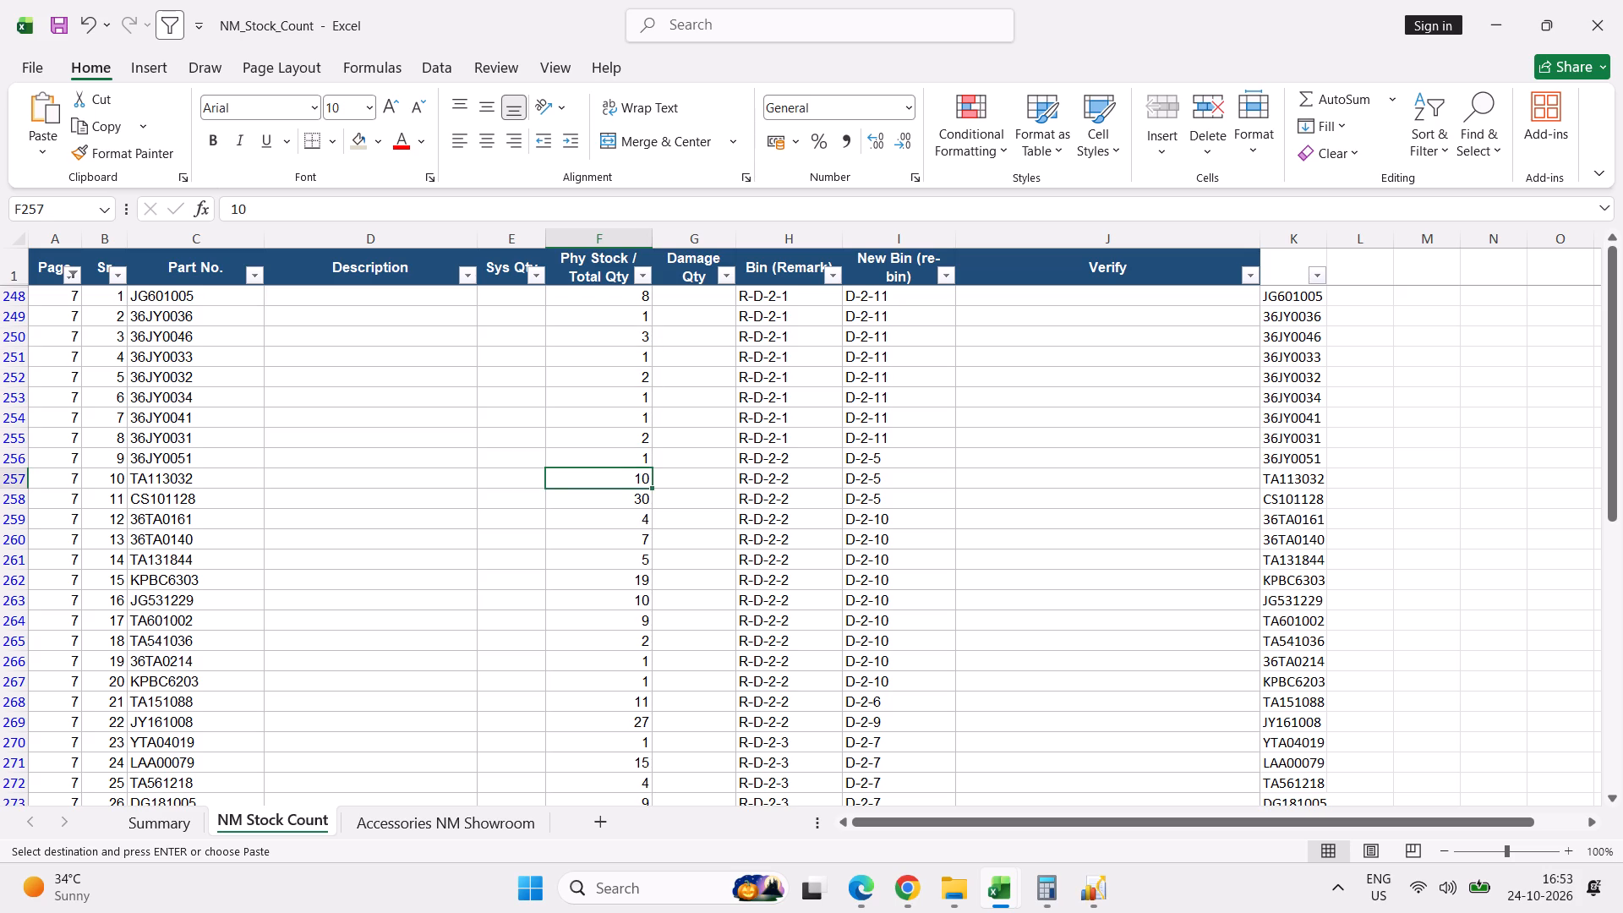
key("Down")
key("Down")
key("Down")
key("Down")
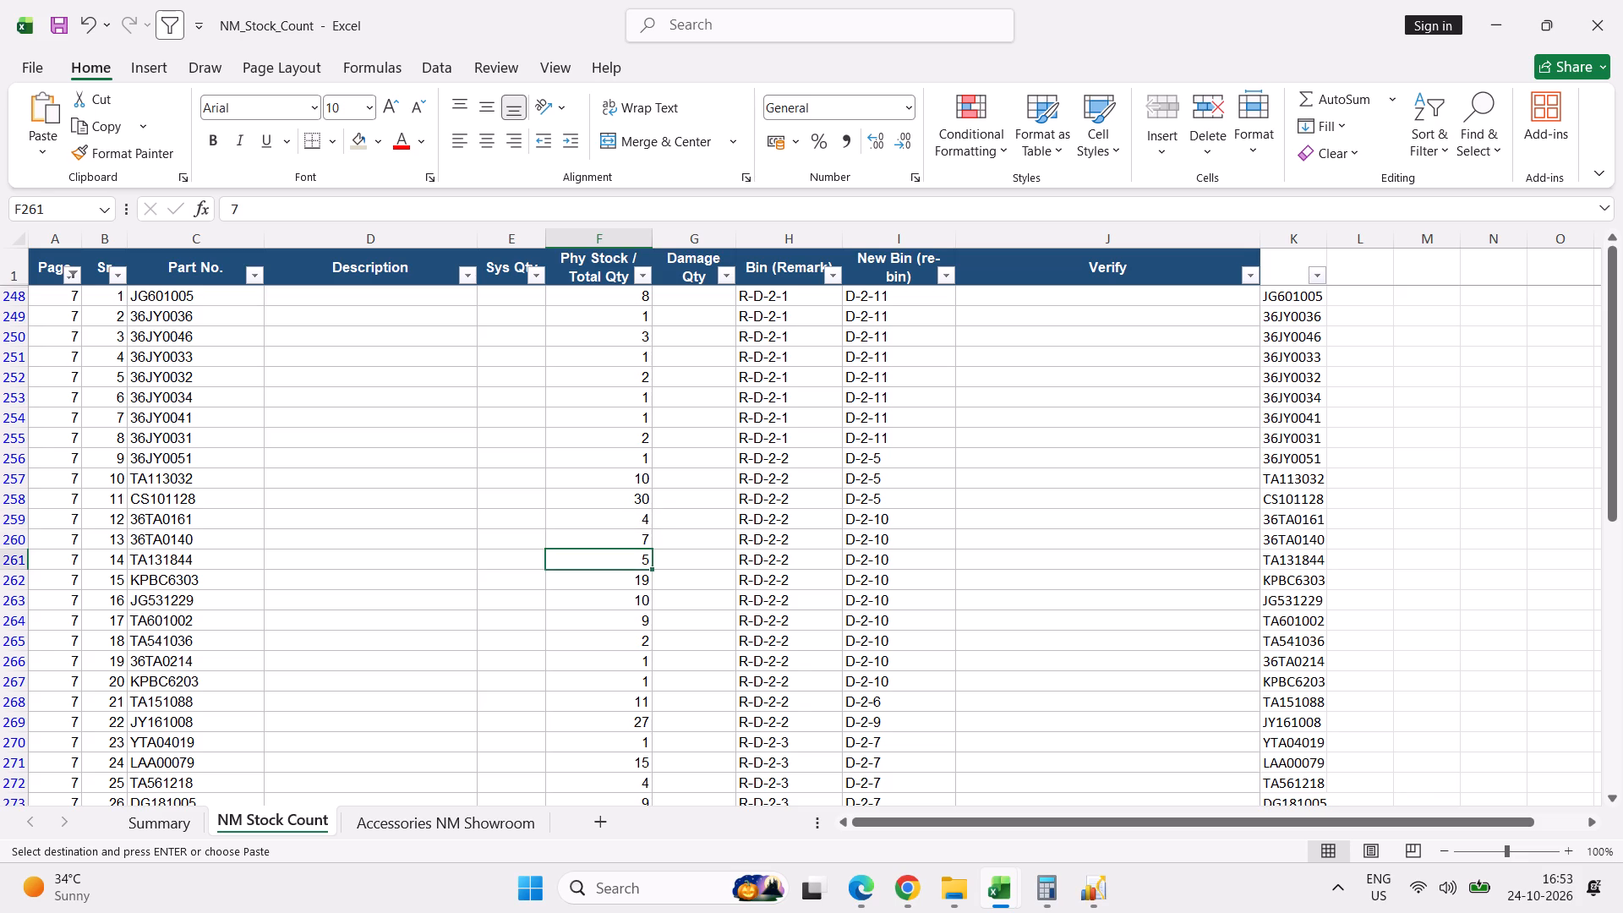
key("Down")
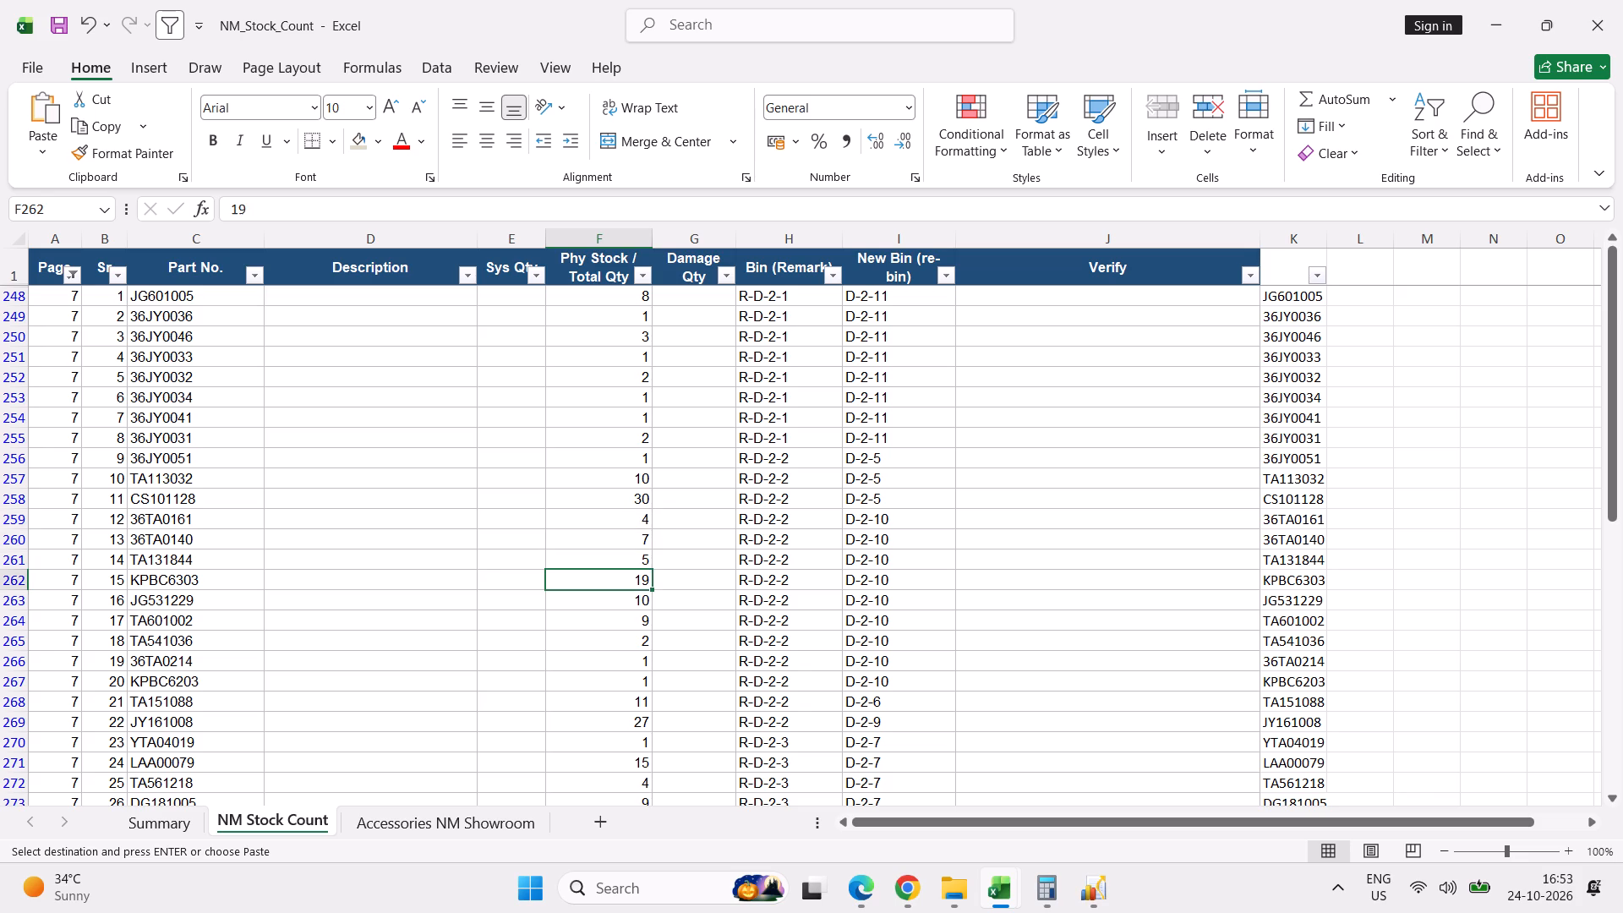
key("Down")
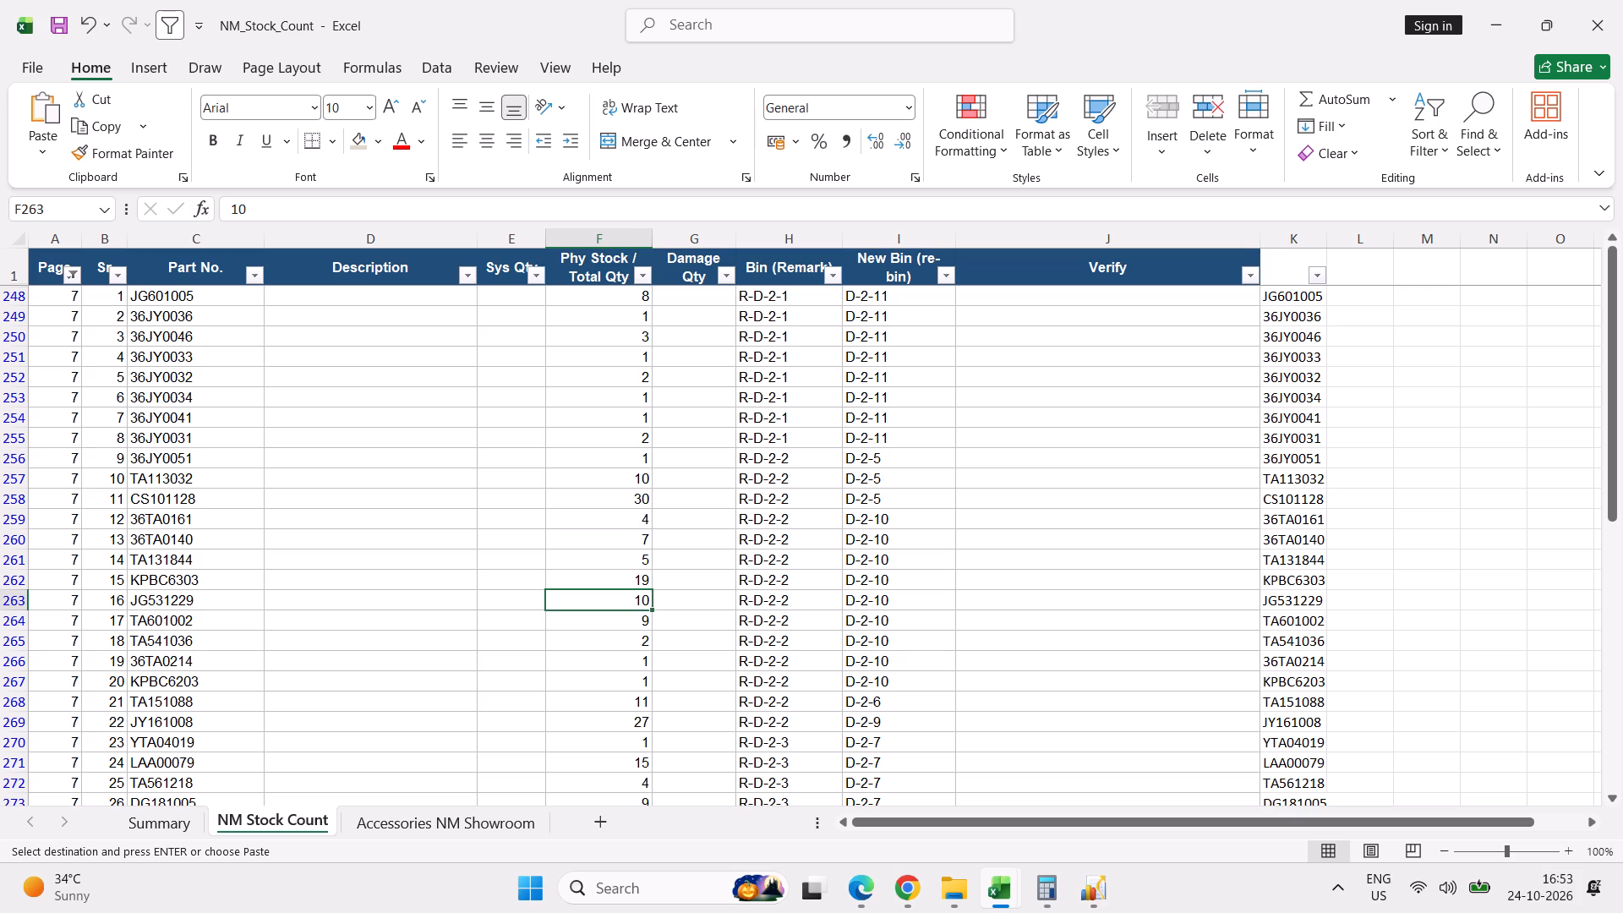
key("Up")
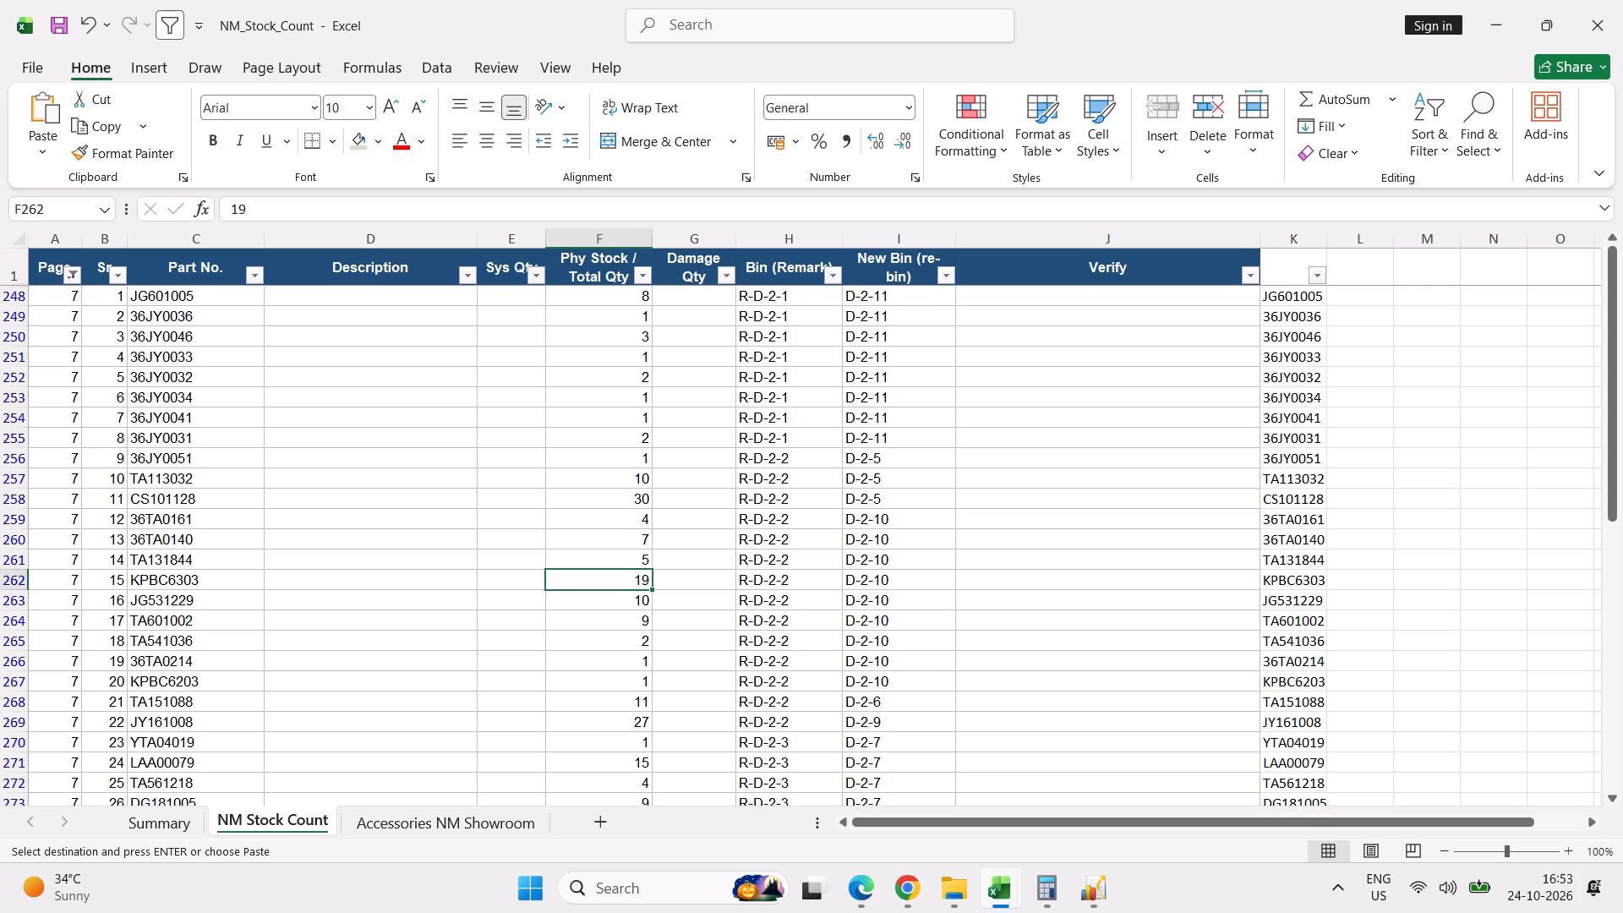
key("shift+space")
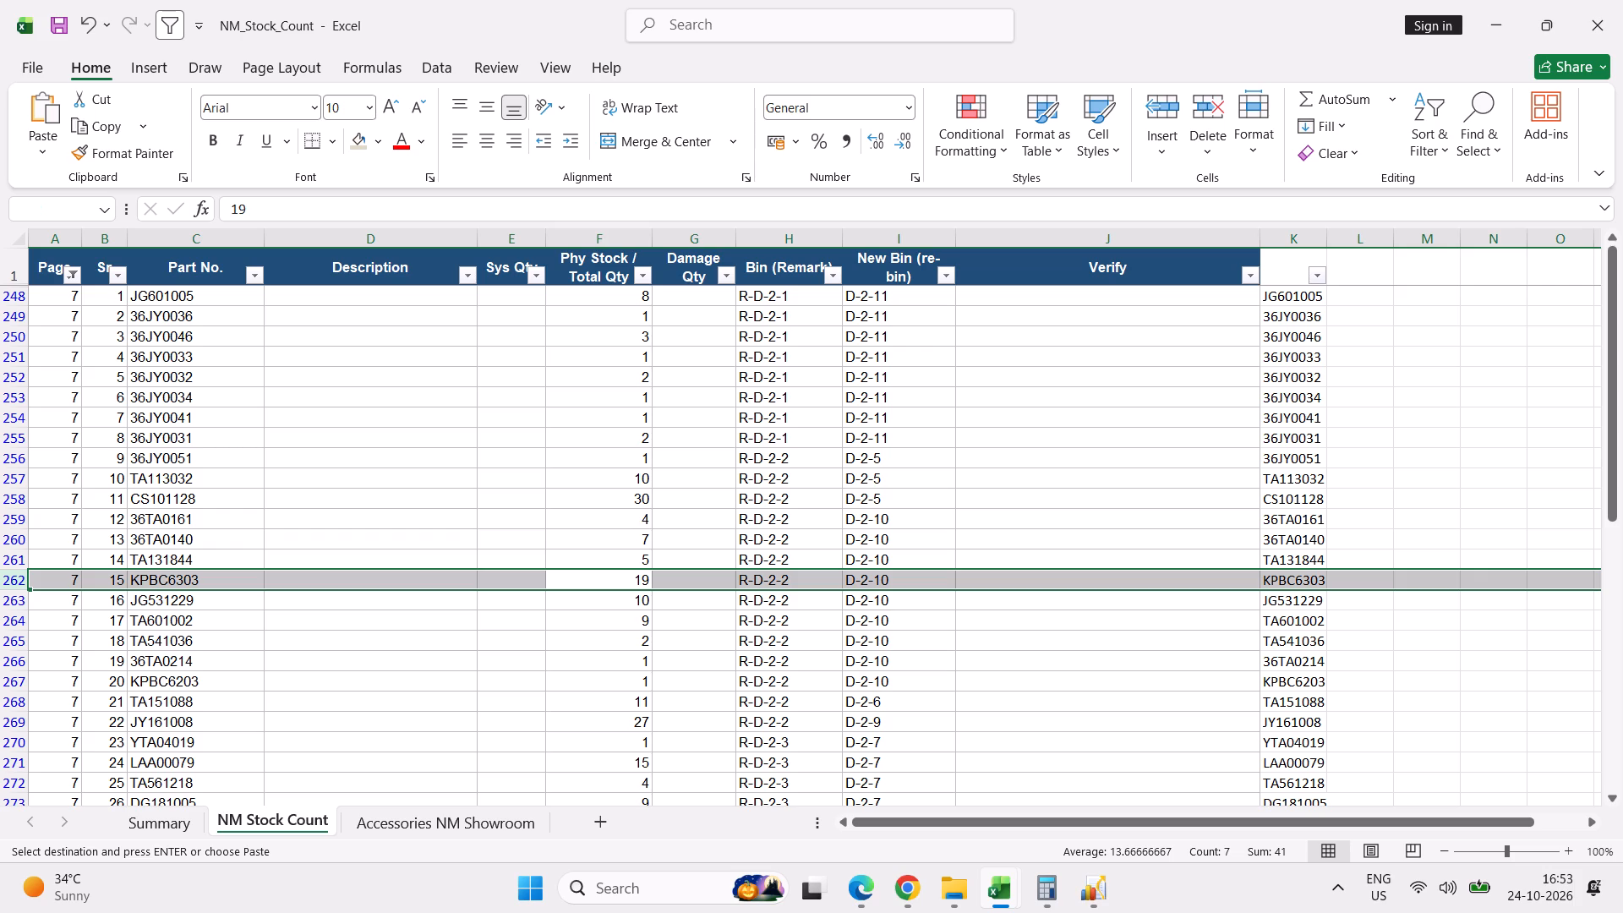
Review the remaining Phy Stock / Total Qty values for page 7, serials 16 to 41, and return to the column header.
key("Down")
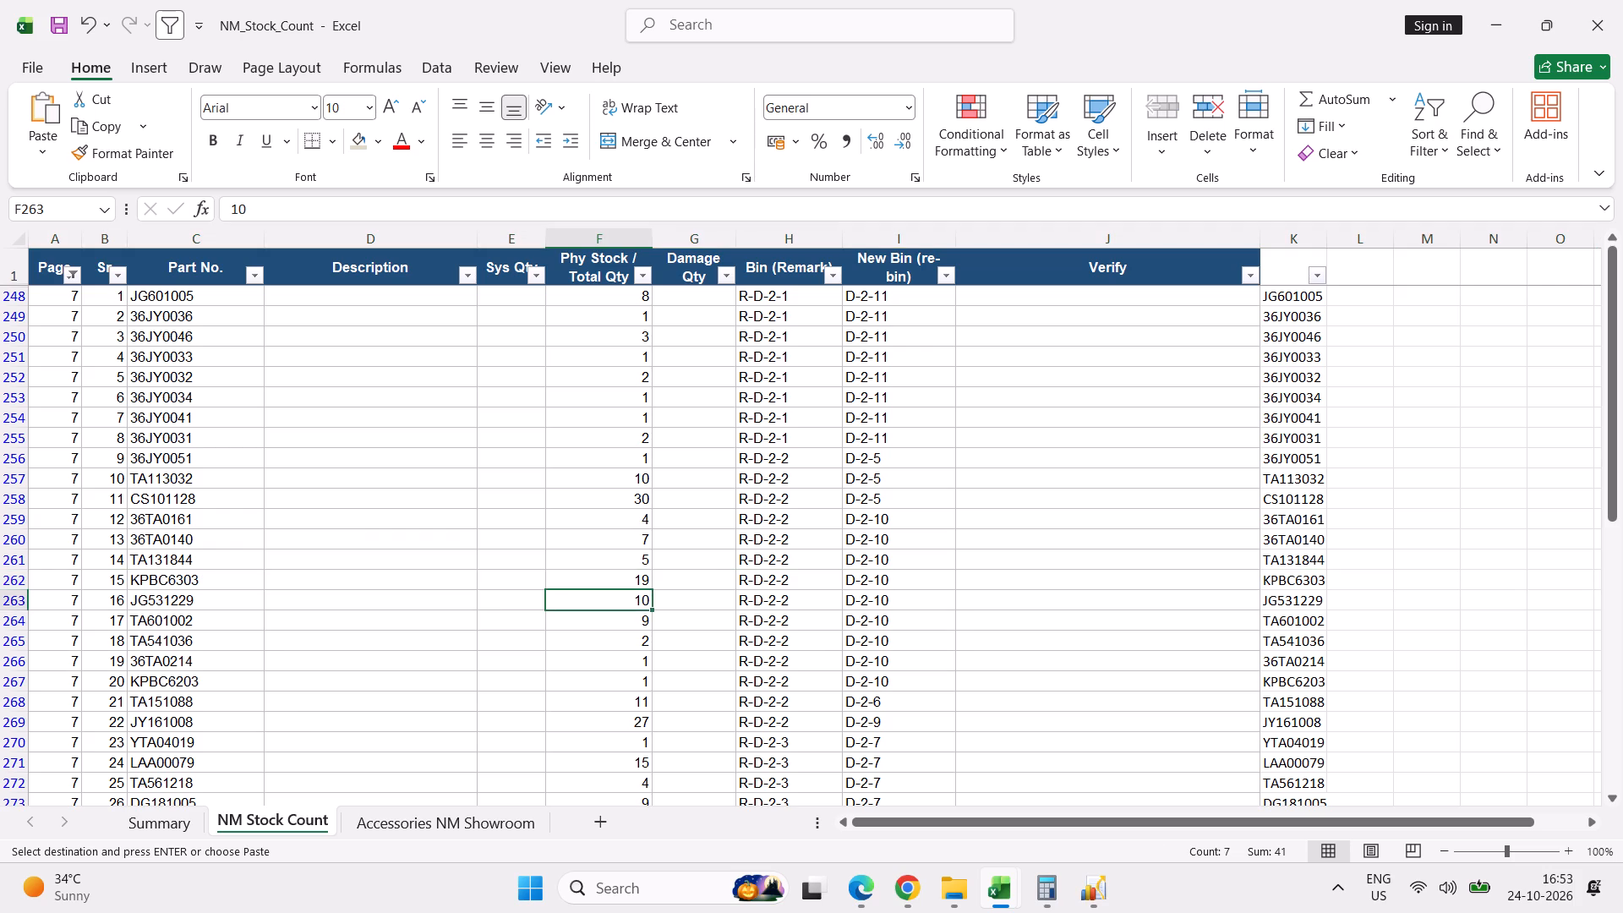
key("Down")
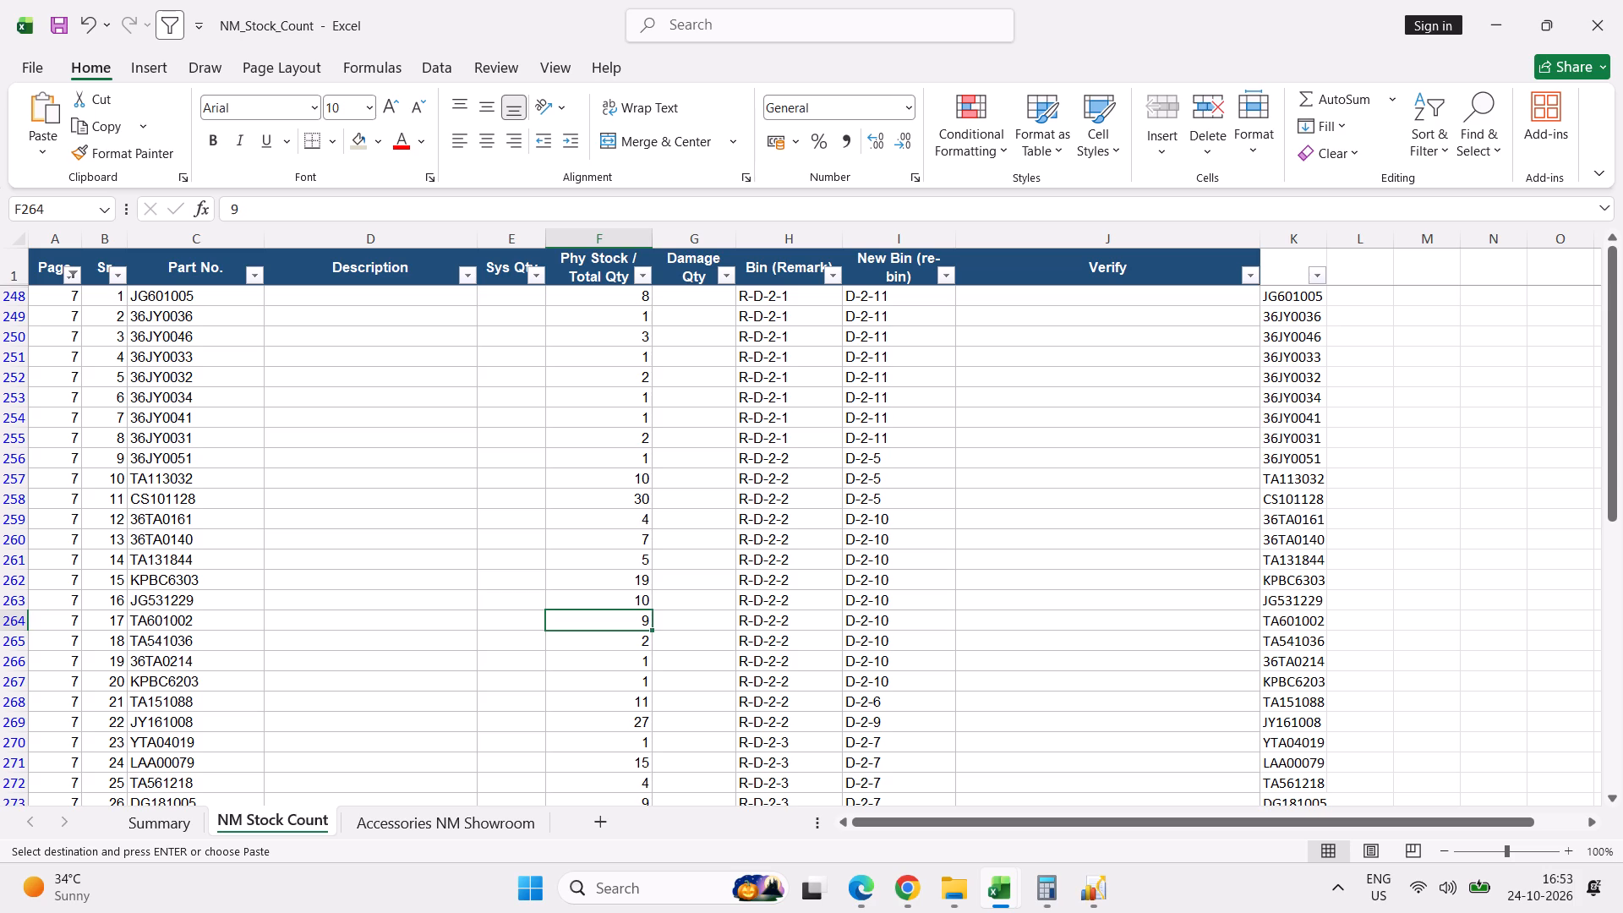
key("Down")
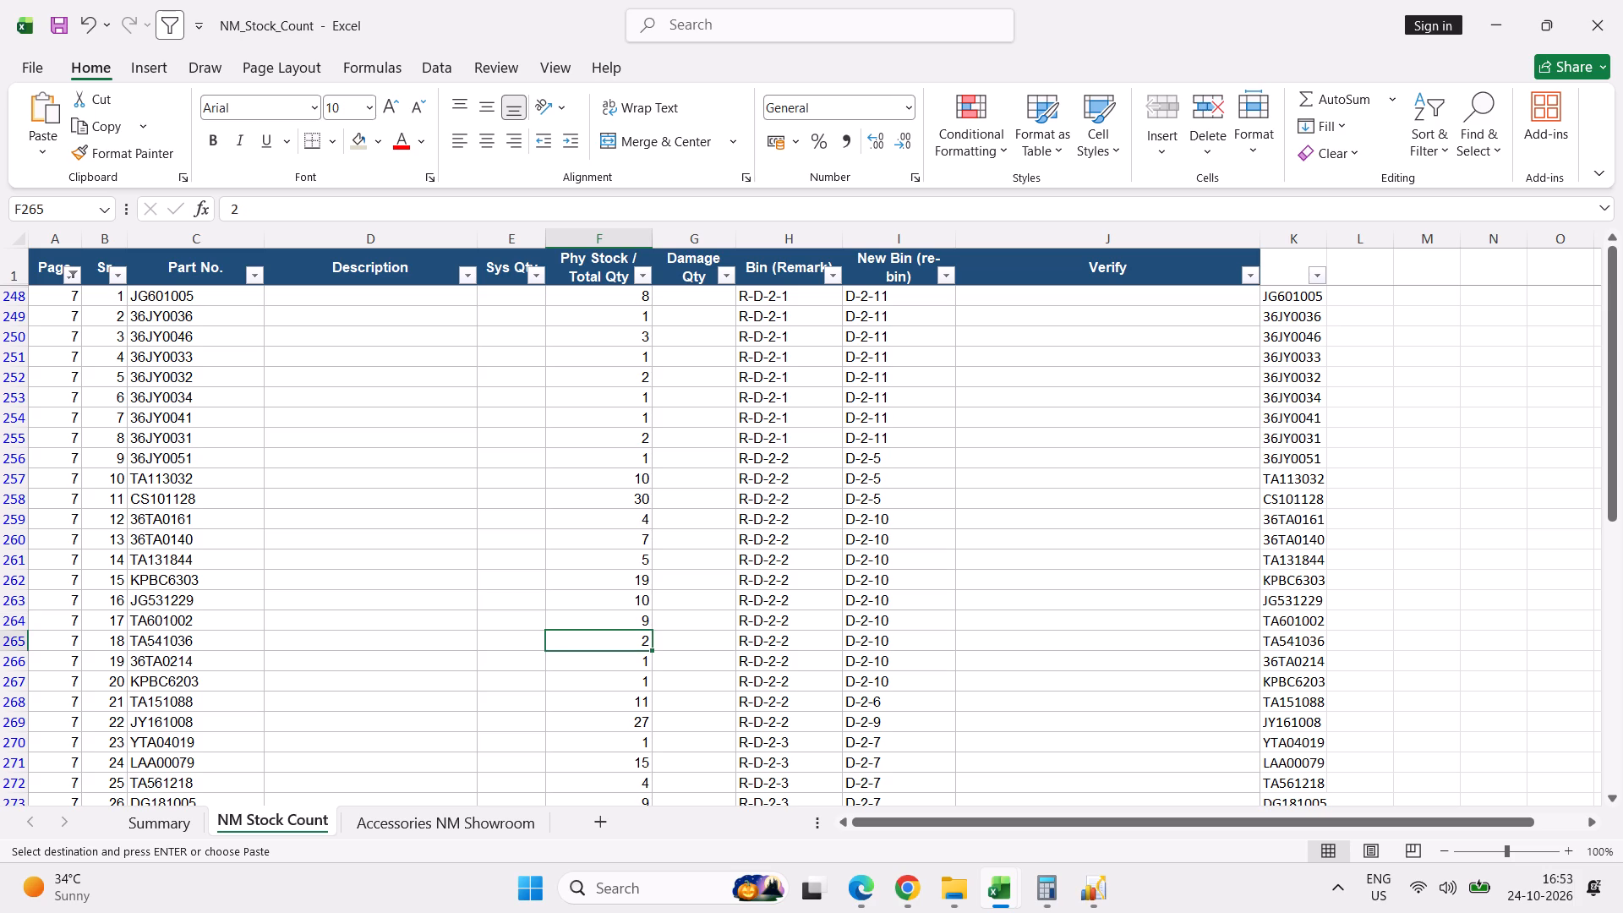
key("Down")
key("Down")
key("Down")
key("Down")
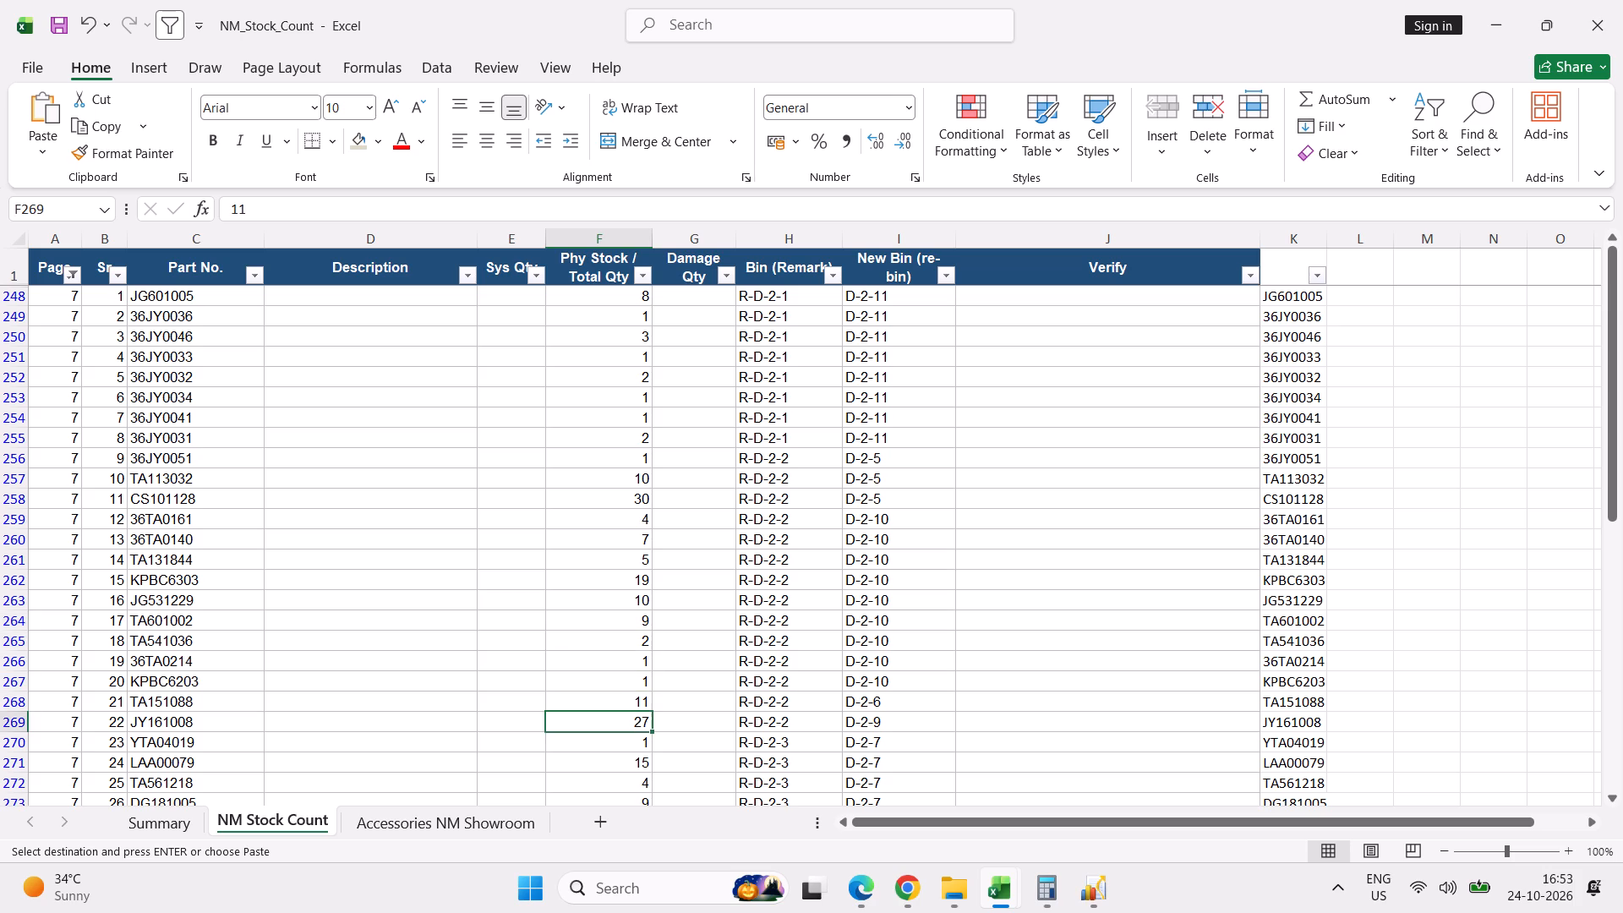
key("Down")
key("Down")
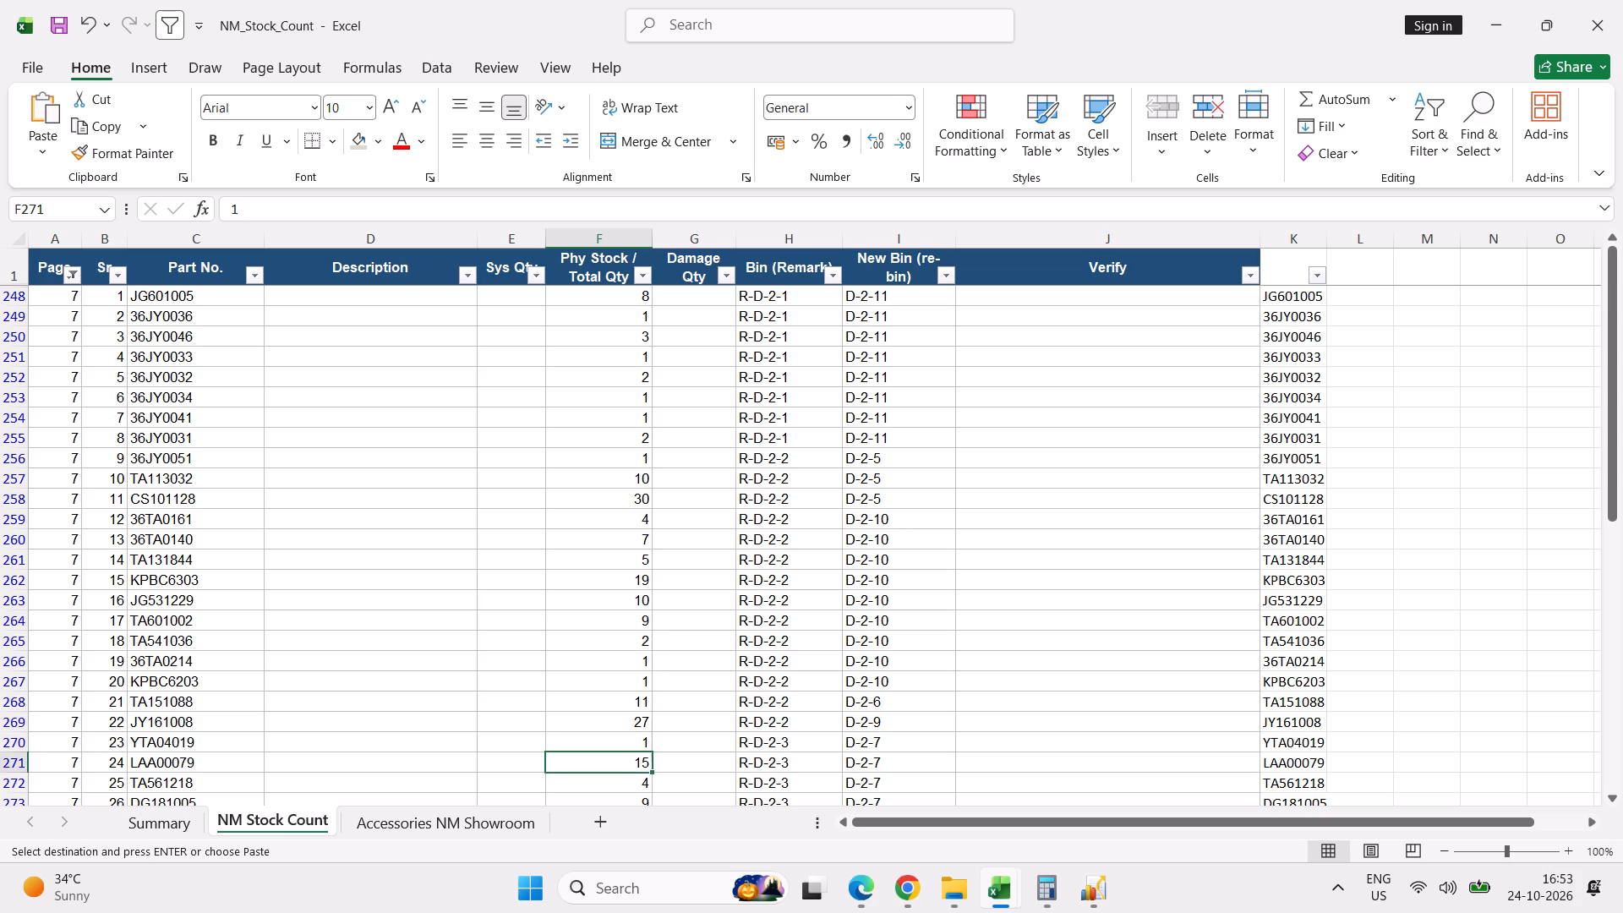
key("Down")
key("Down")
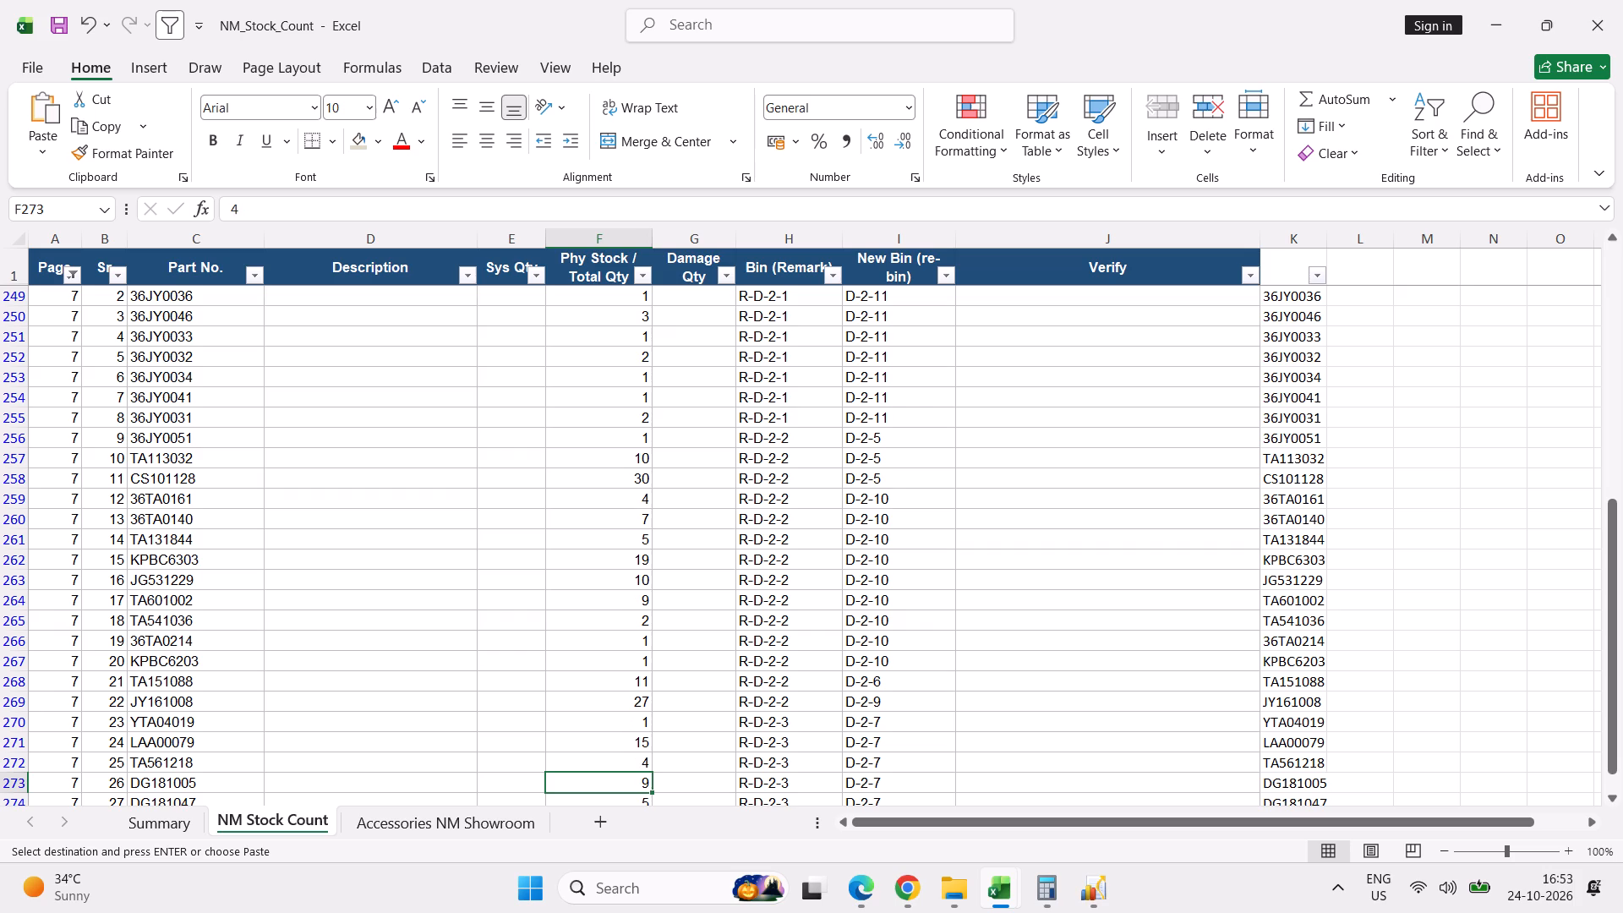
key("Down")
key("Down")
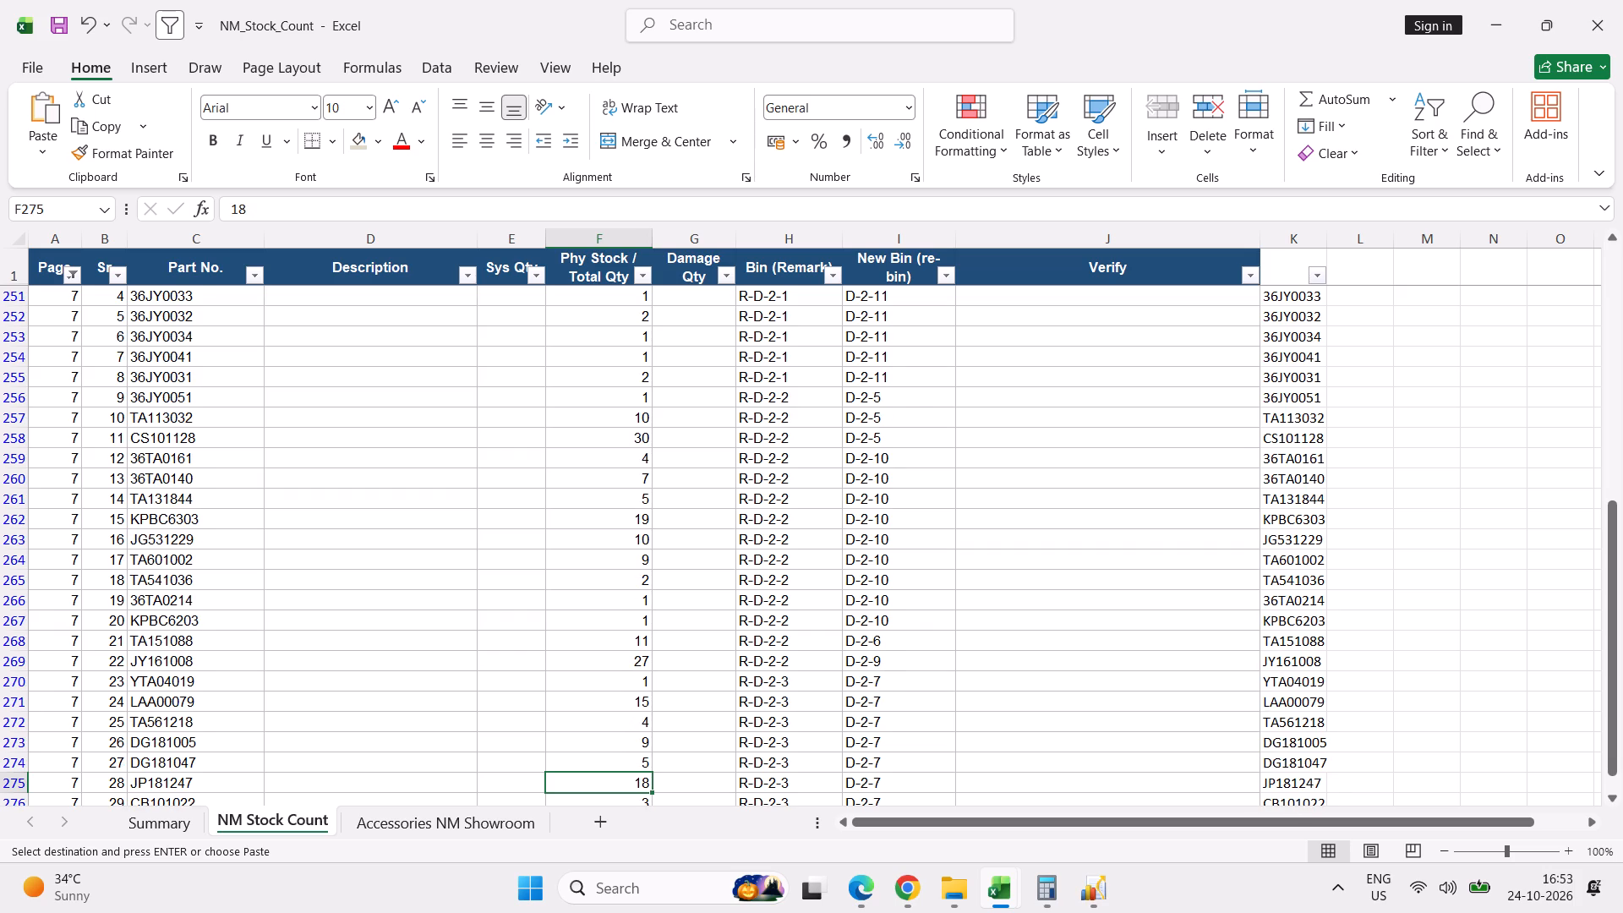
key("Down")
key("Down")
key("Down")
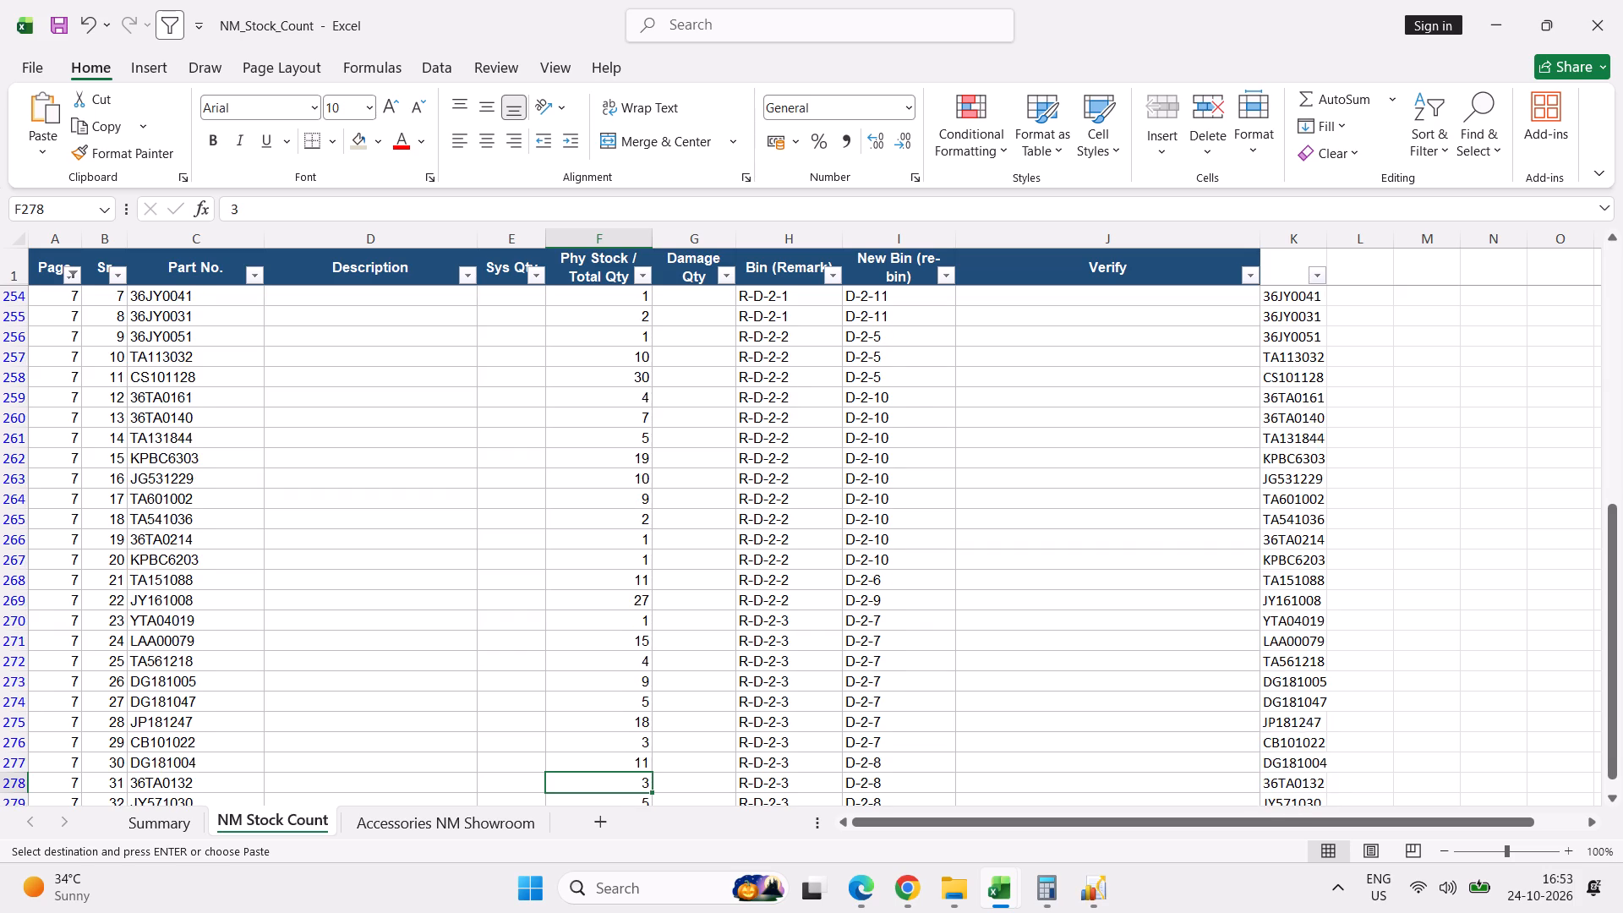
key("Down")
key("Down")
key("Down")
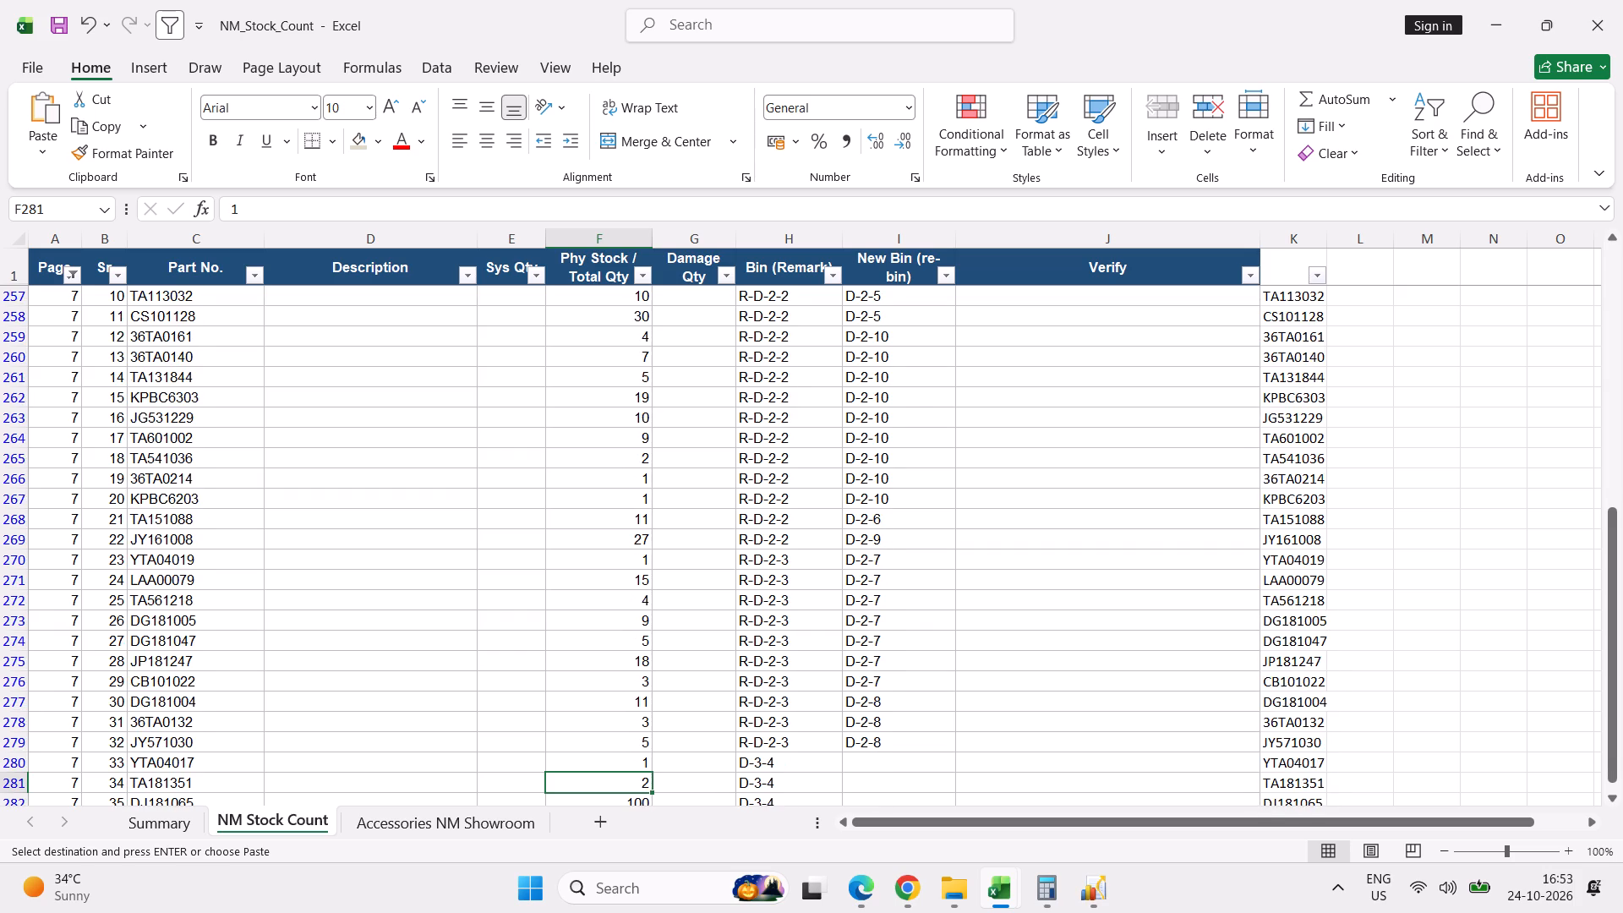
key("Down")
key("Down")
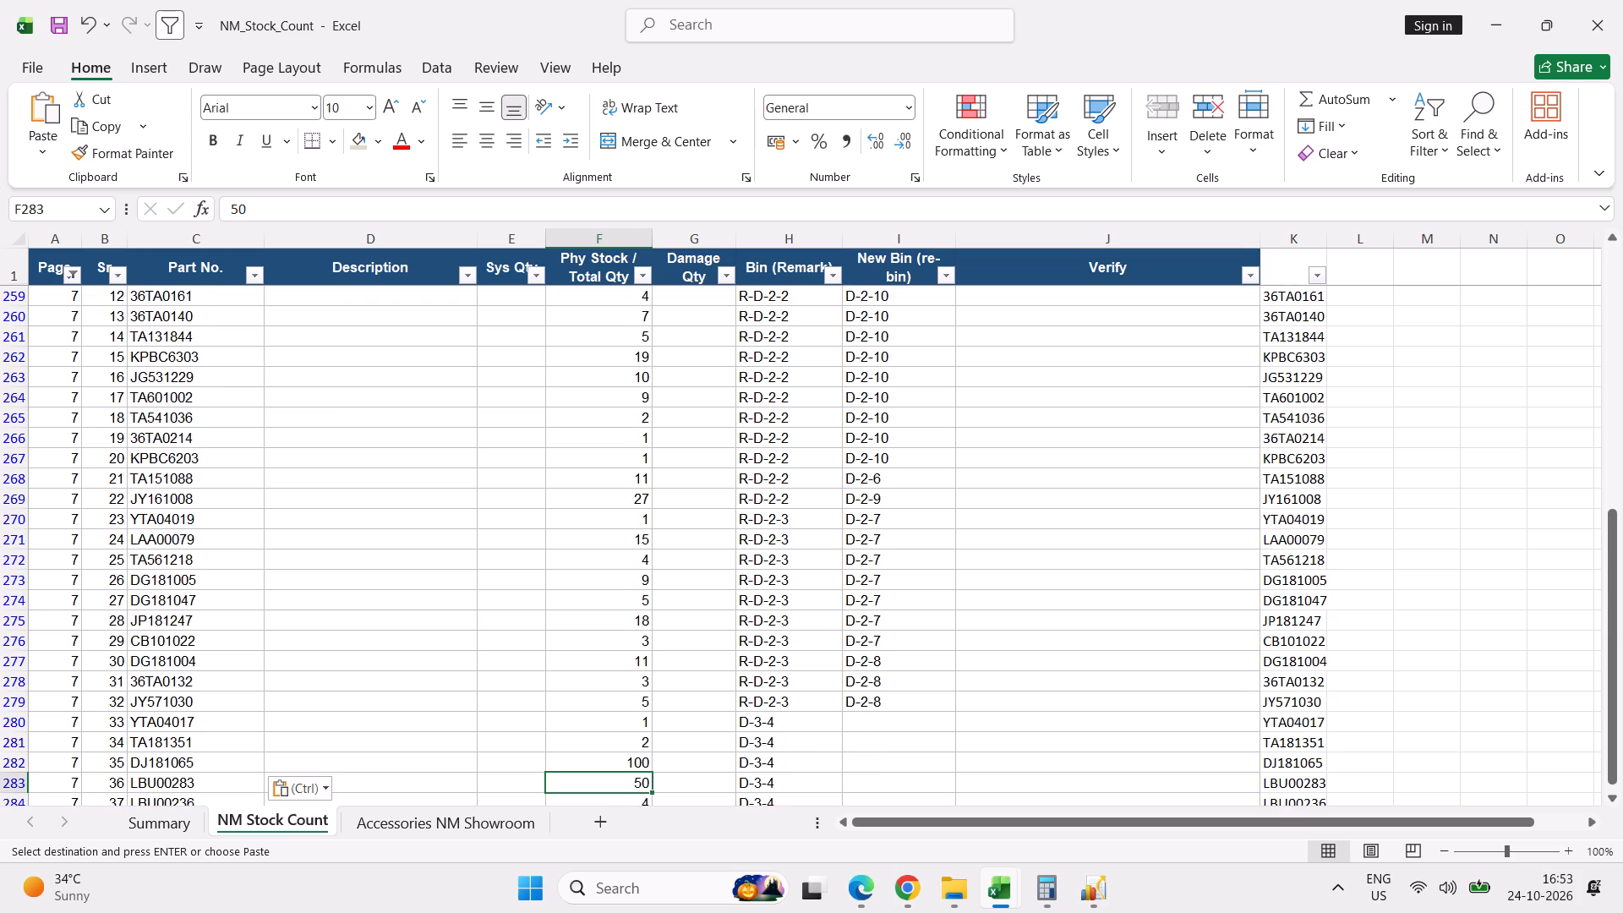
key("Down")
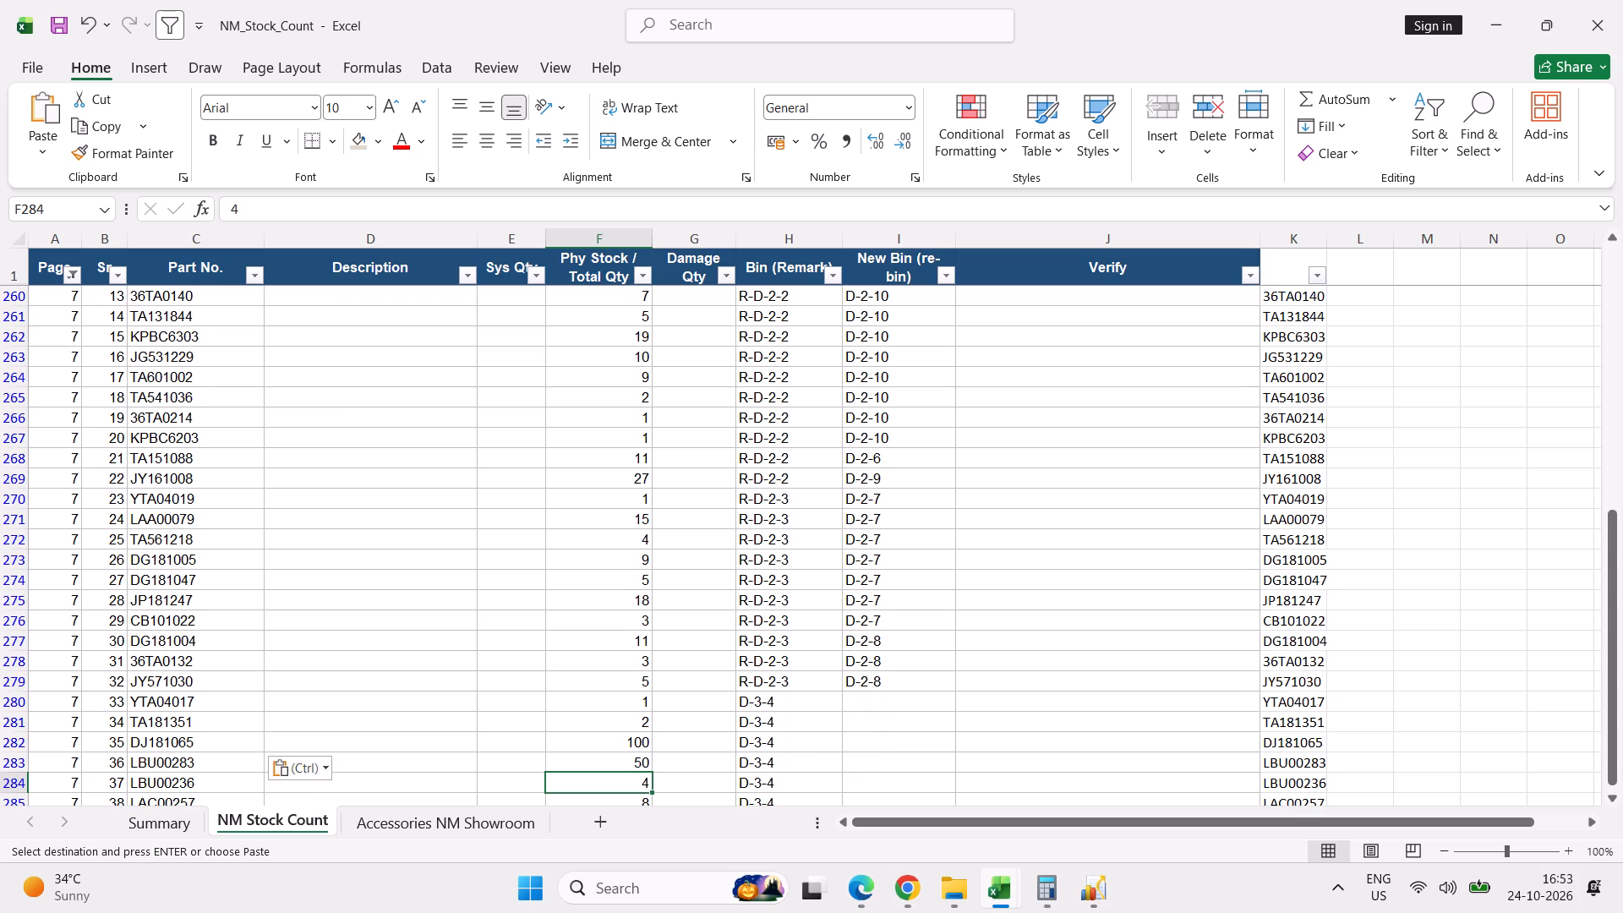
key("Down")
key("Down")
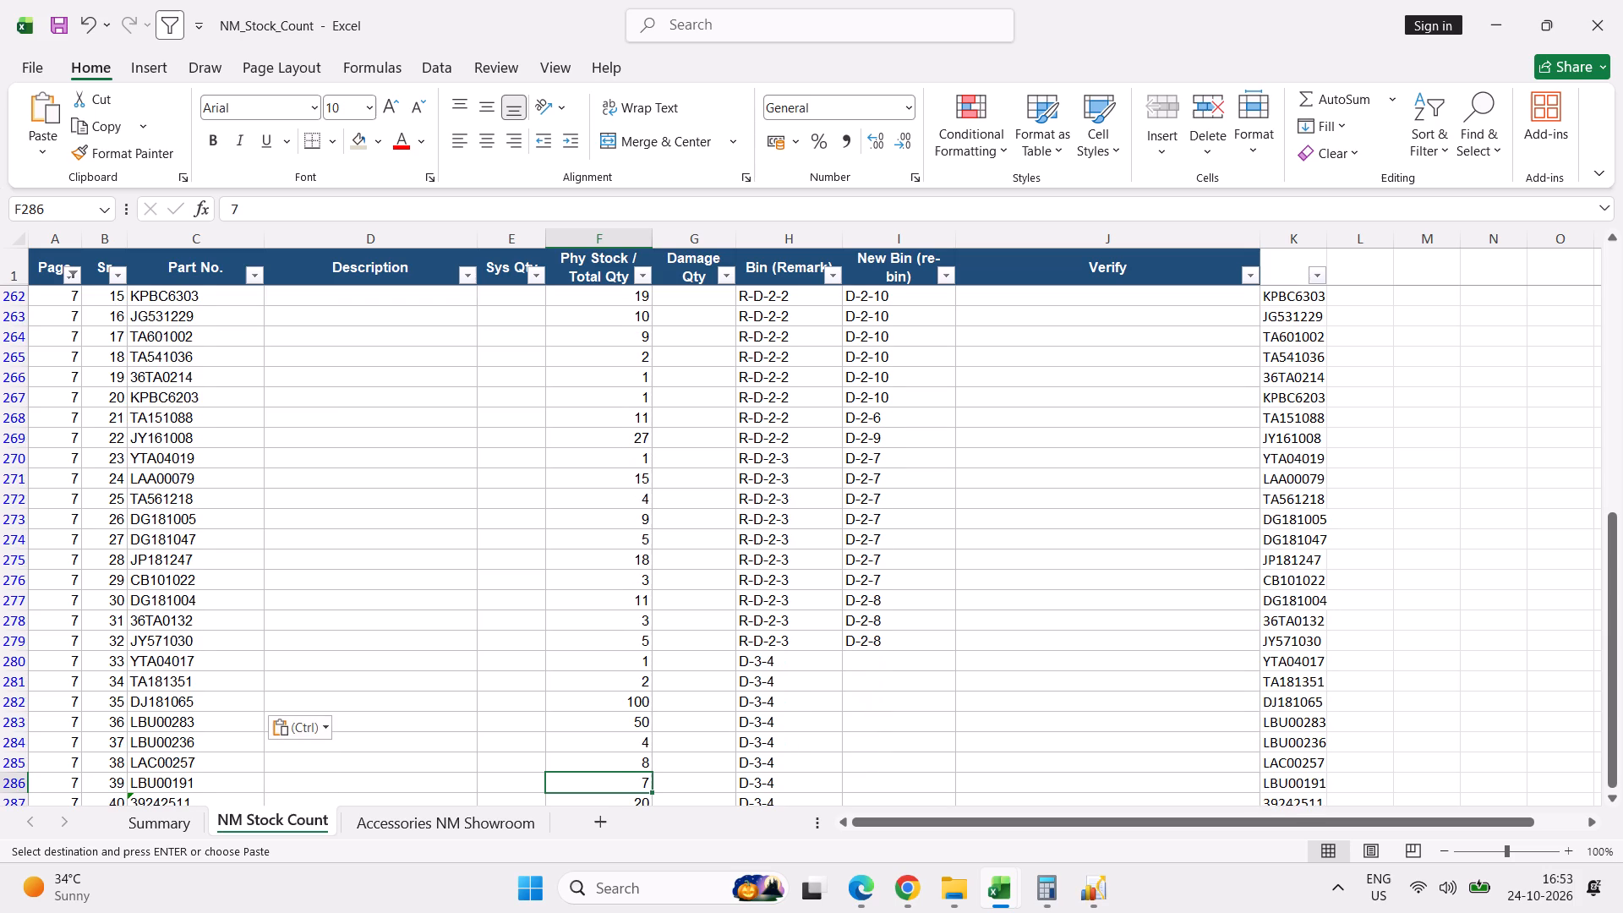
key("Down")
key("Down")
key("Down")
key("Up")
key("Up")
key("Up")
key("Up")
key("Up")
key("Up")
key("Up")
key("Up")
key("Up")
key("Up")
key("Up")
key("Up")
key("Up")
key("Up")
key("Up")
key("Up")
key("Up")
key("Up")
key("Up")
key("Up")
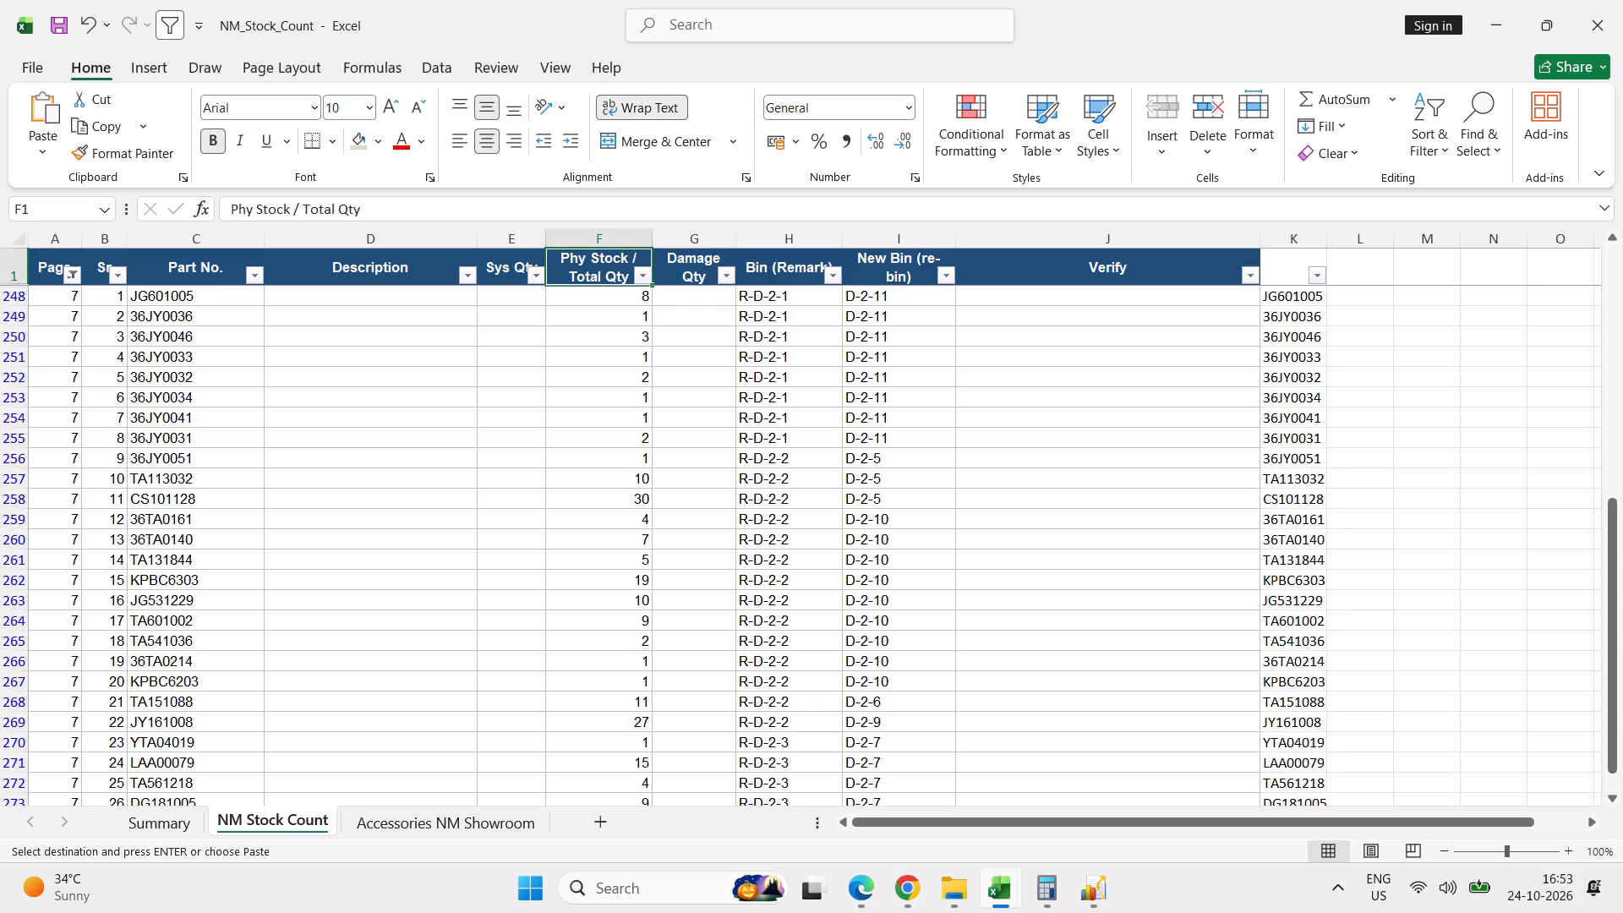
Save the NM_Stock_Count workbook.
key("ctrl+s")
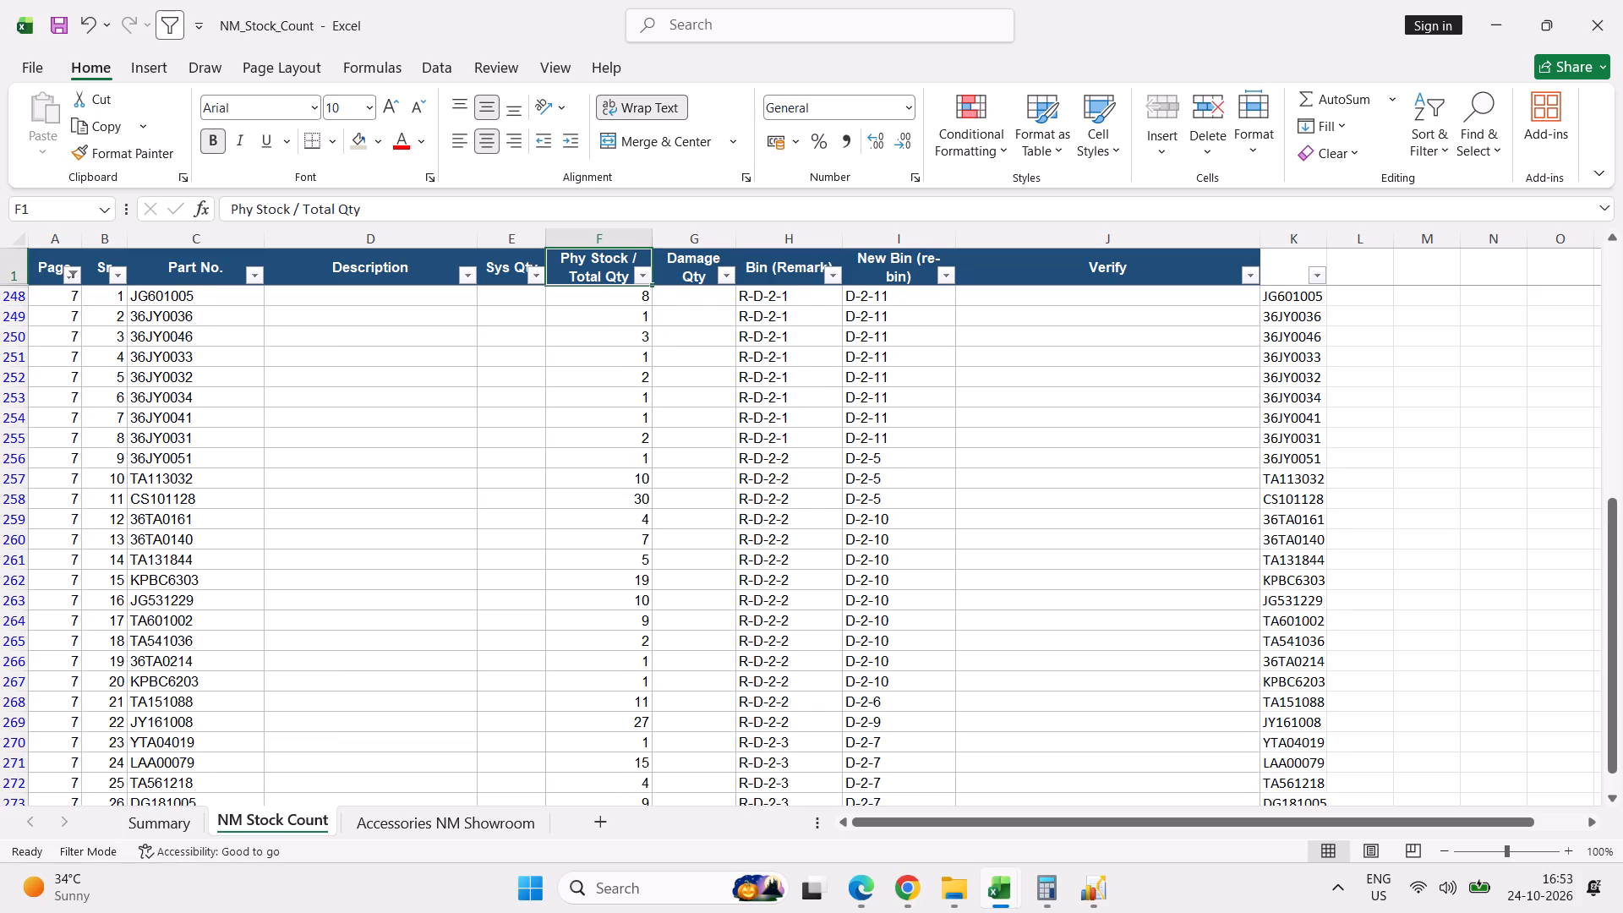
Change the Page column filter in the NM Stock Count sheet to show only page 8.
left_click(73, 279)
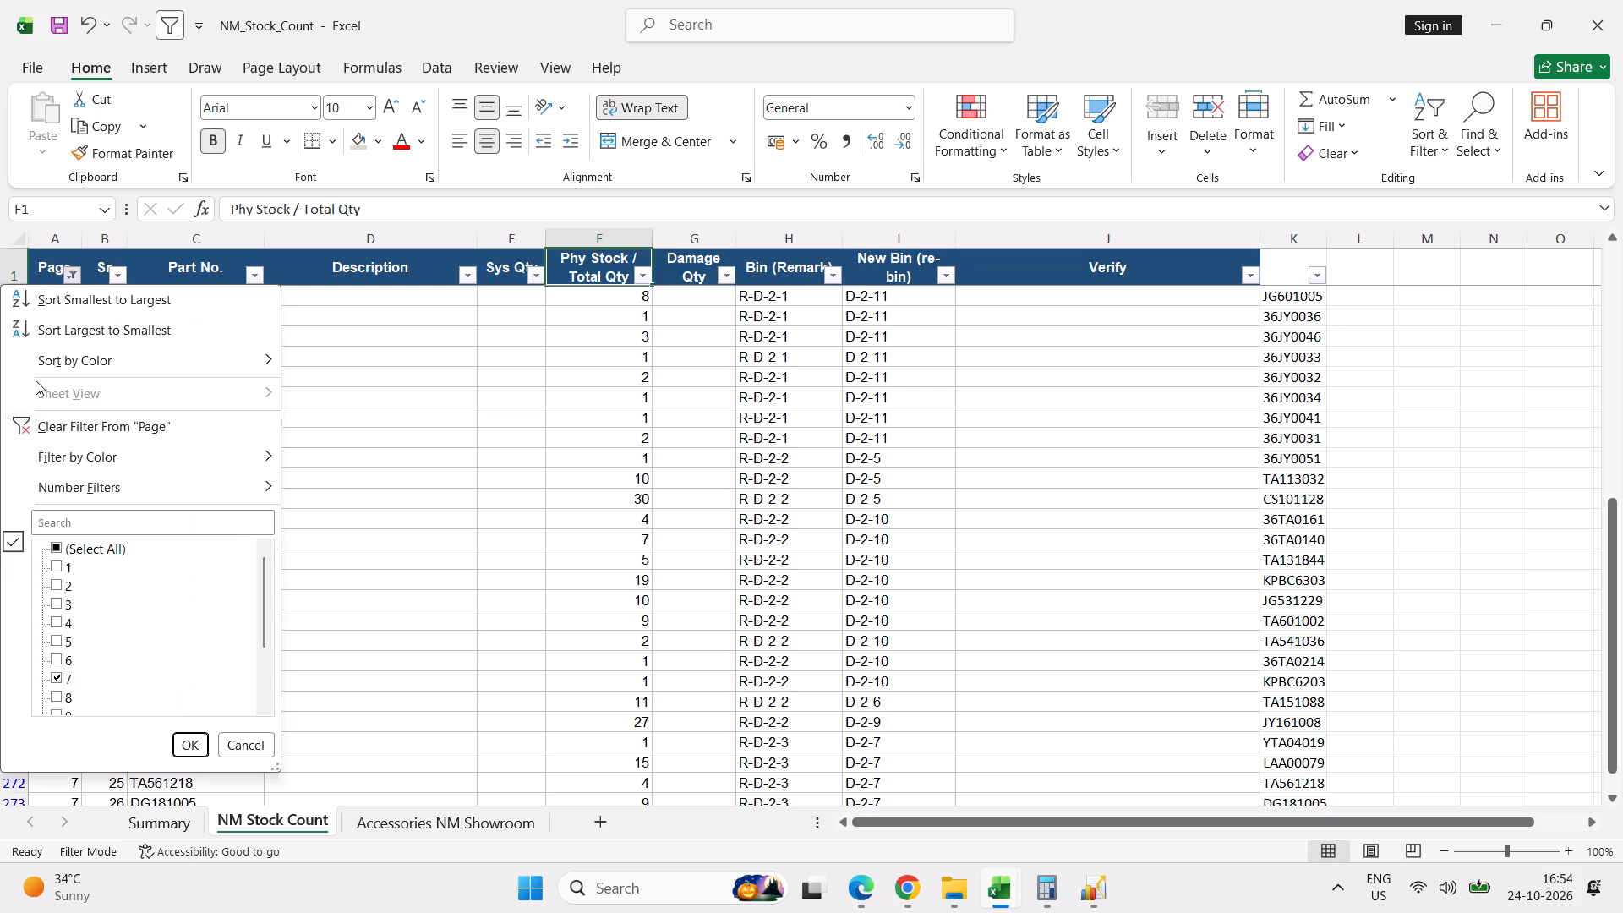
left_click(58, 678)
left_click(57, 697)
left_click(203, 747)
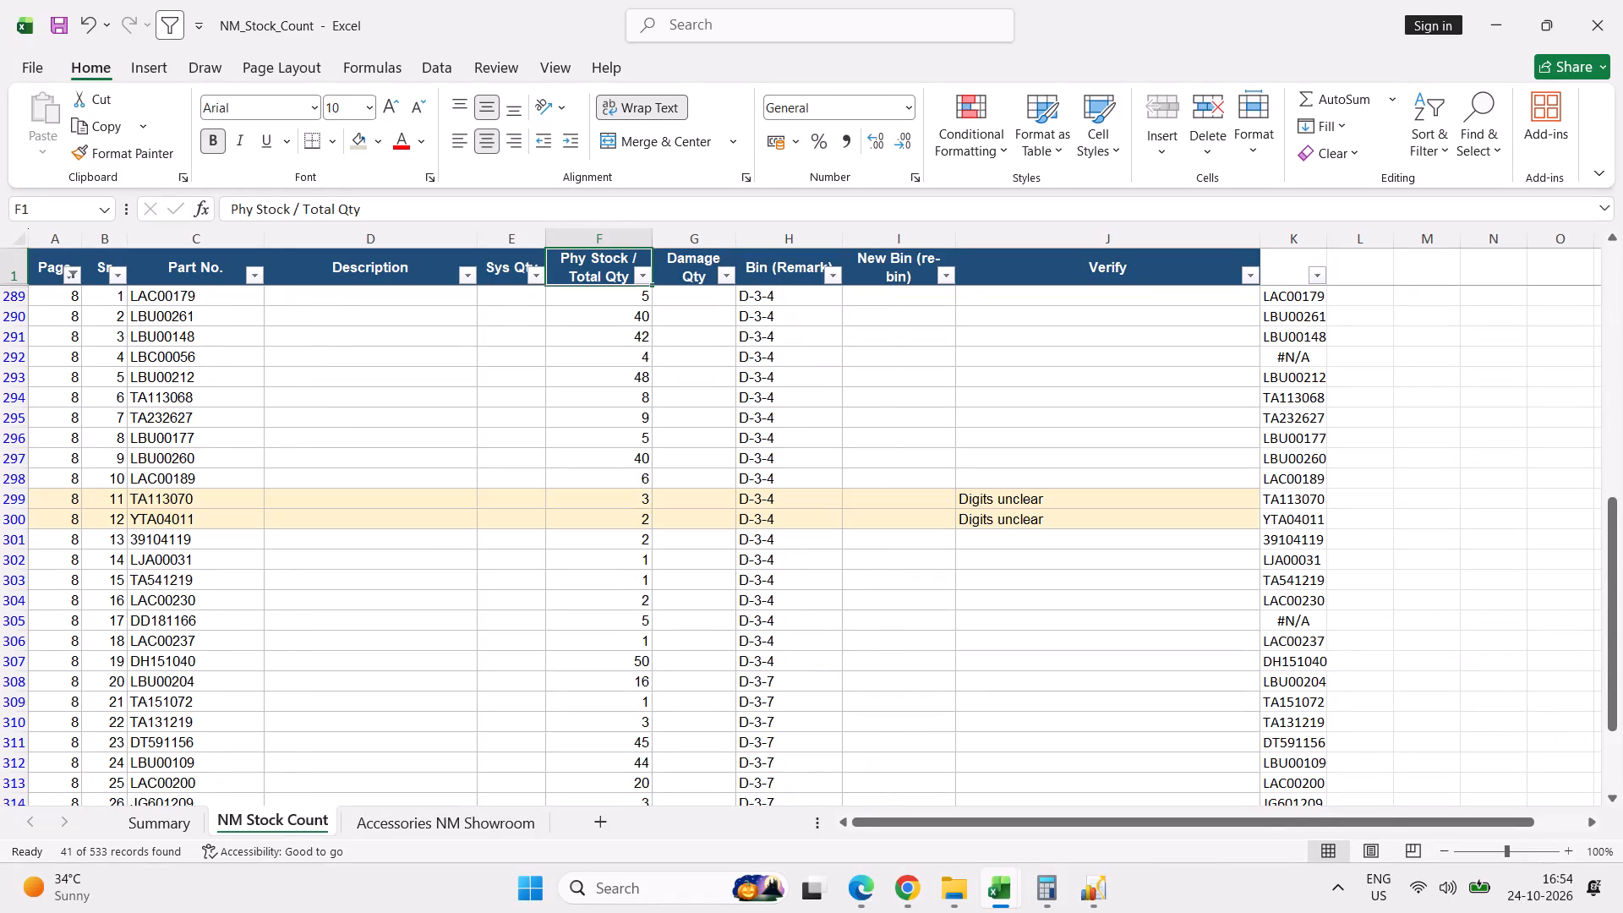
scroll(454, 528, "up", 12)
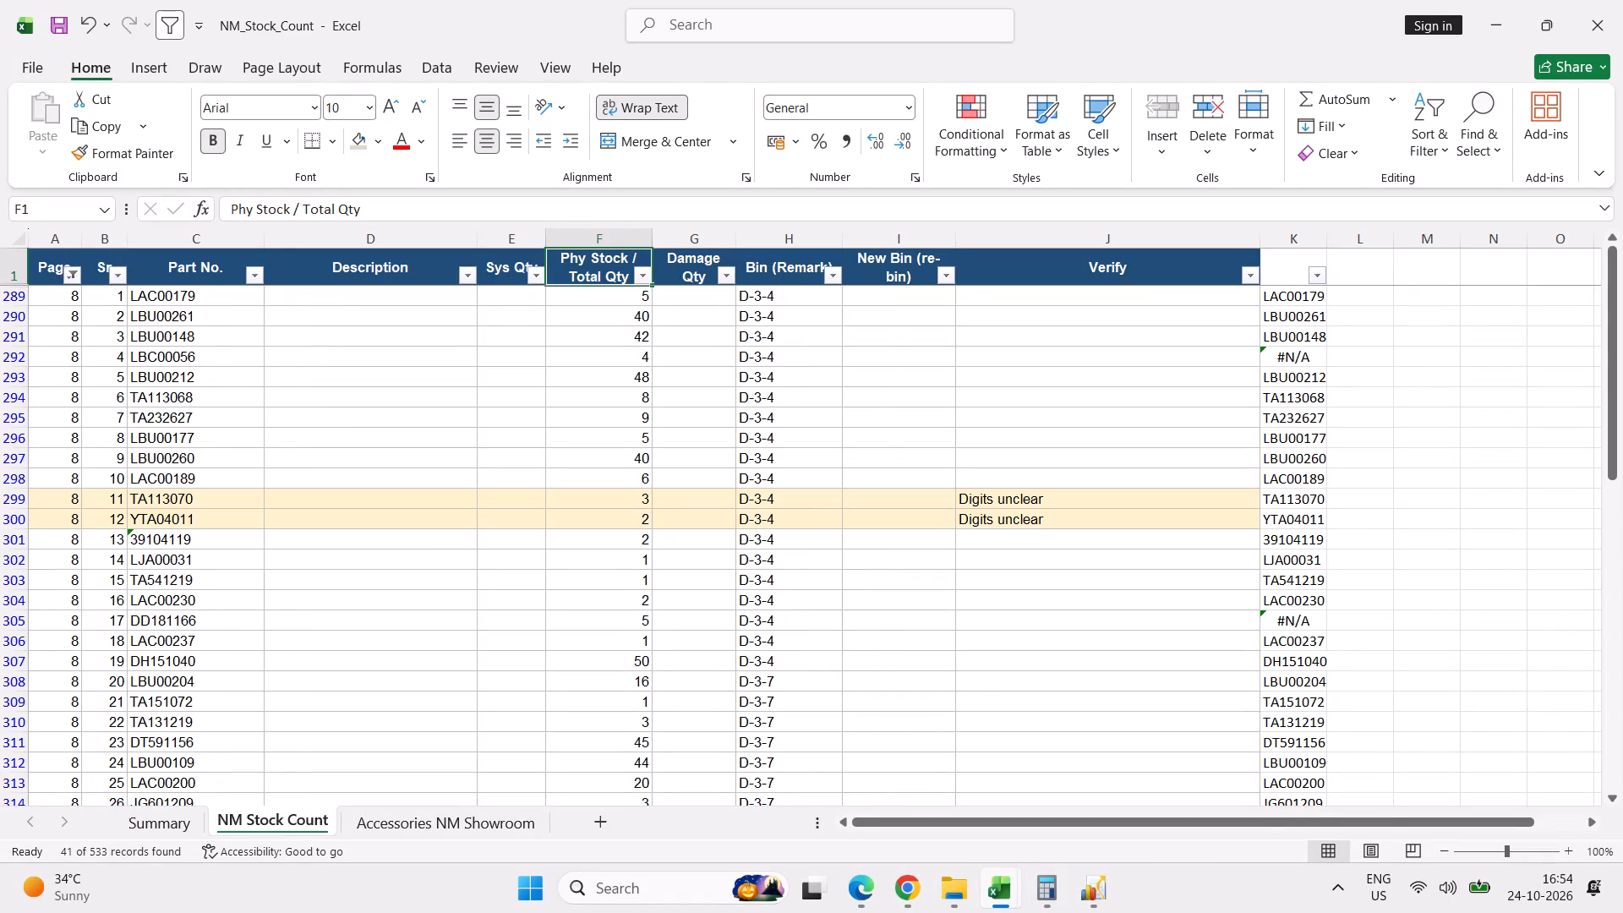
For page 8 serial 4 in row 292, switch to the Part Stock Valuation workbook and filter the column A Part Code list by "00056".
left_click(22, 358)
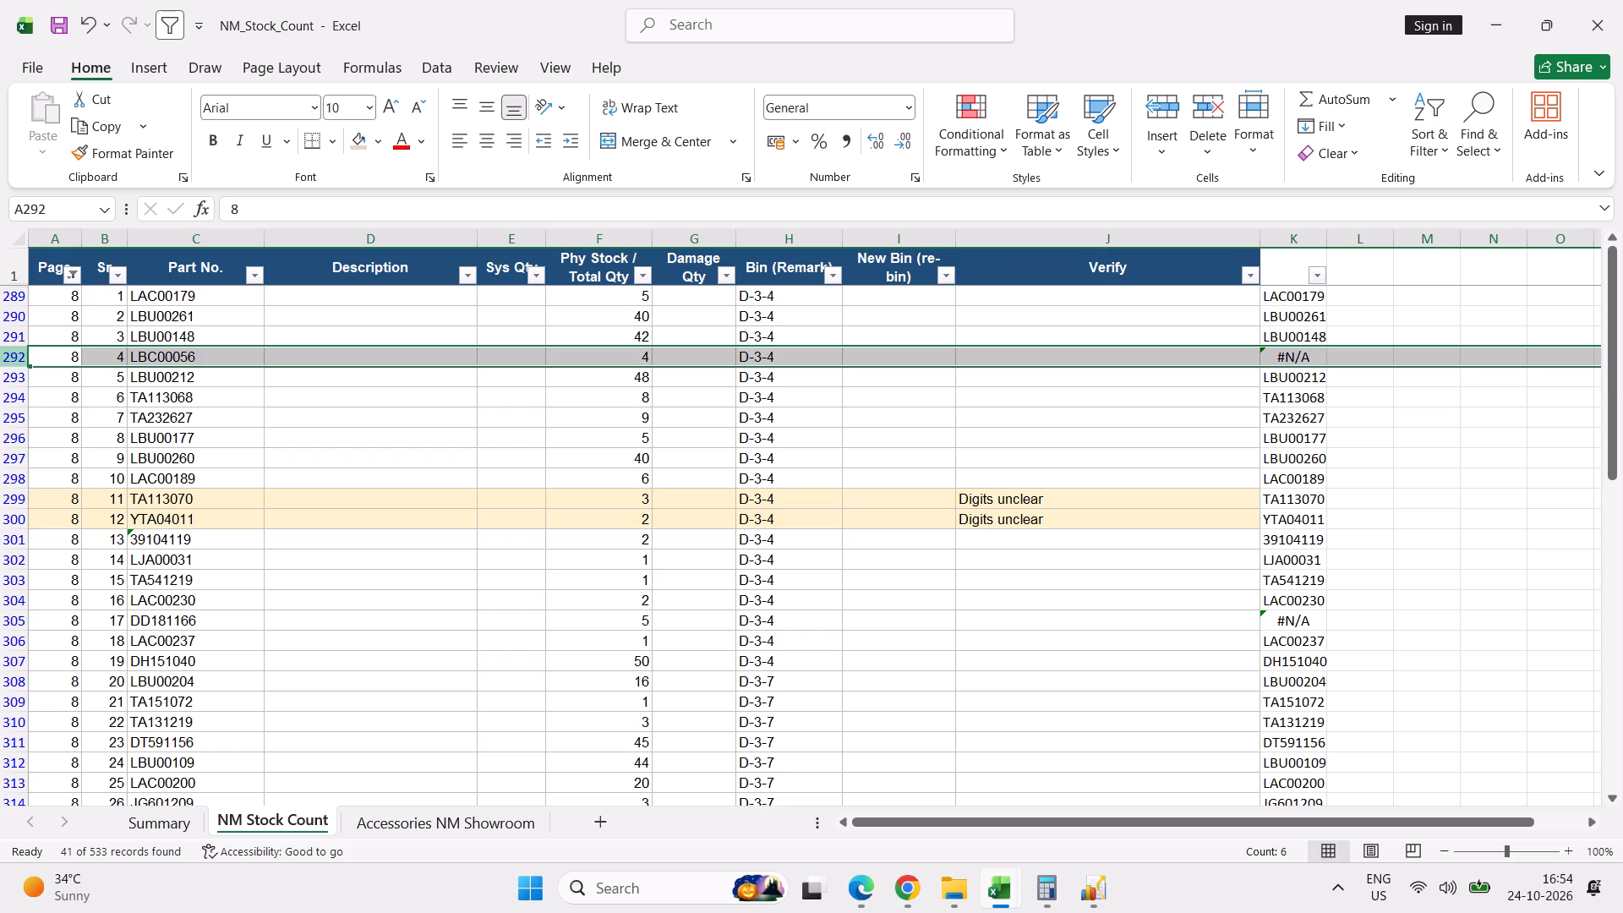
key("alt+Tab")
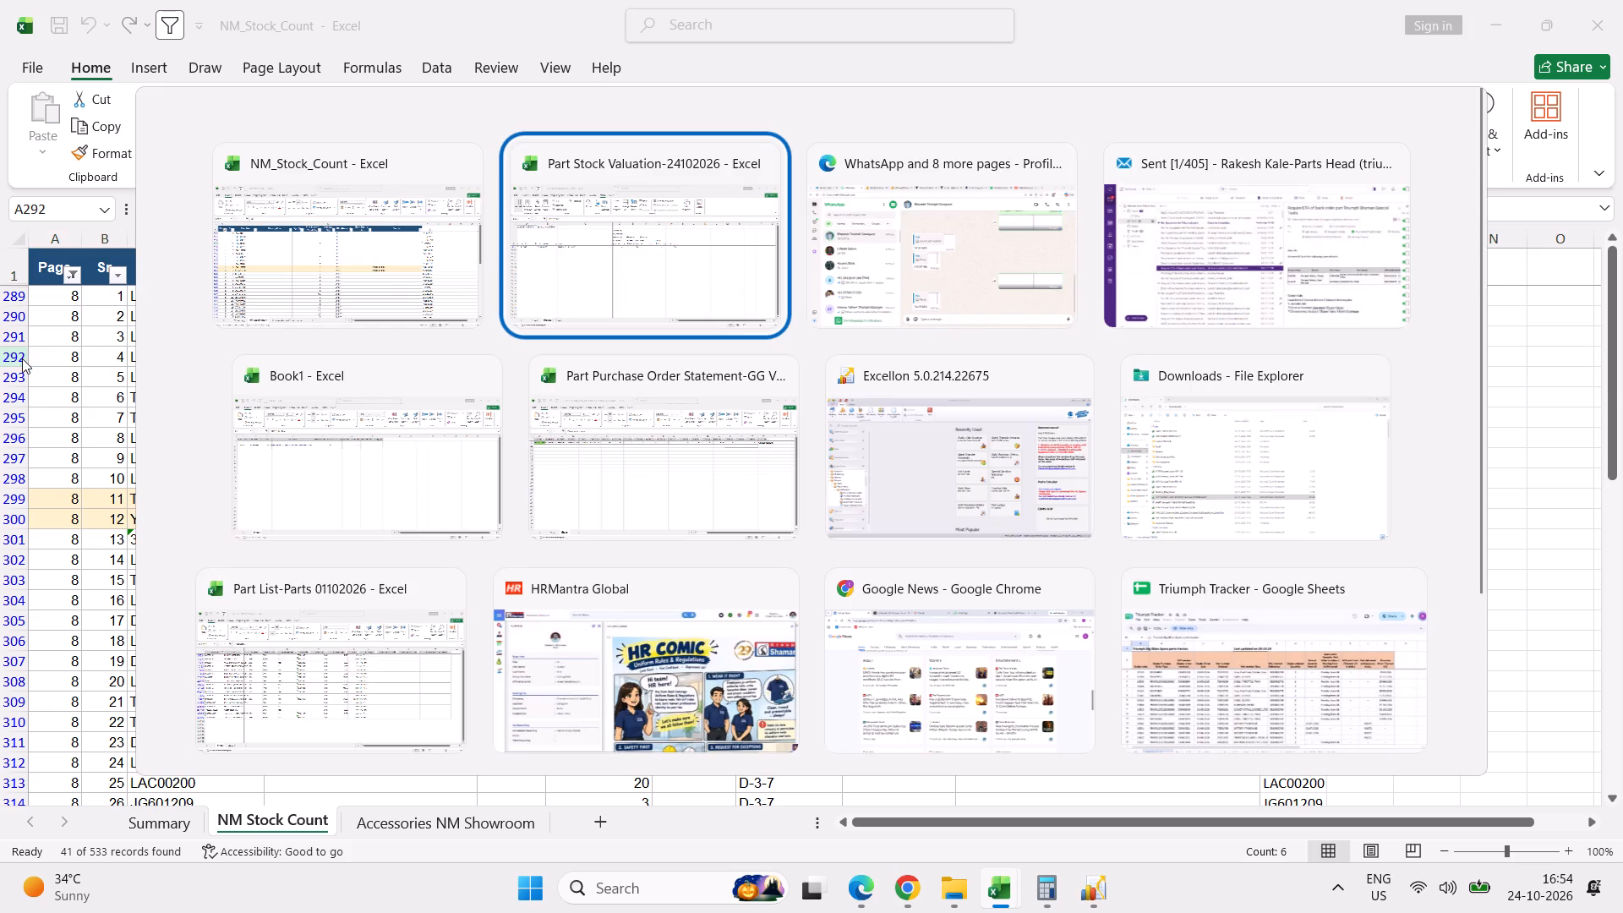
left_click(655, 203)
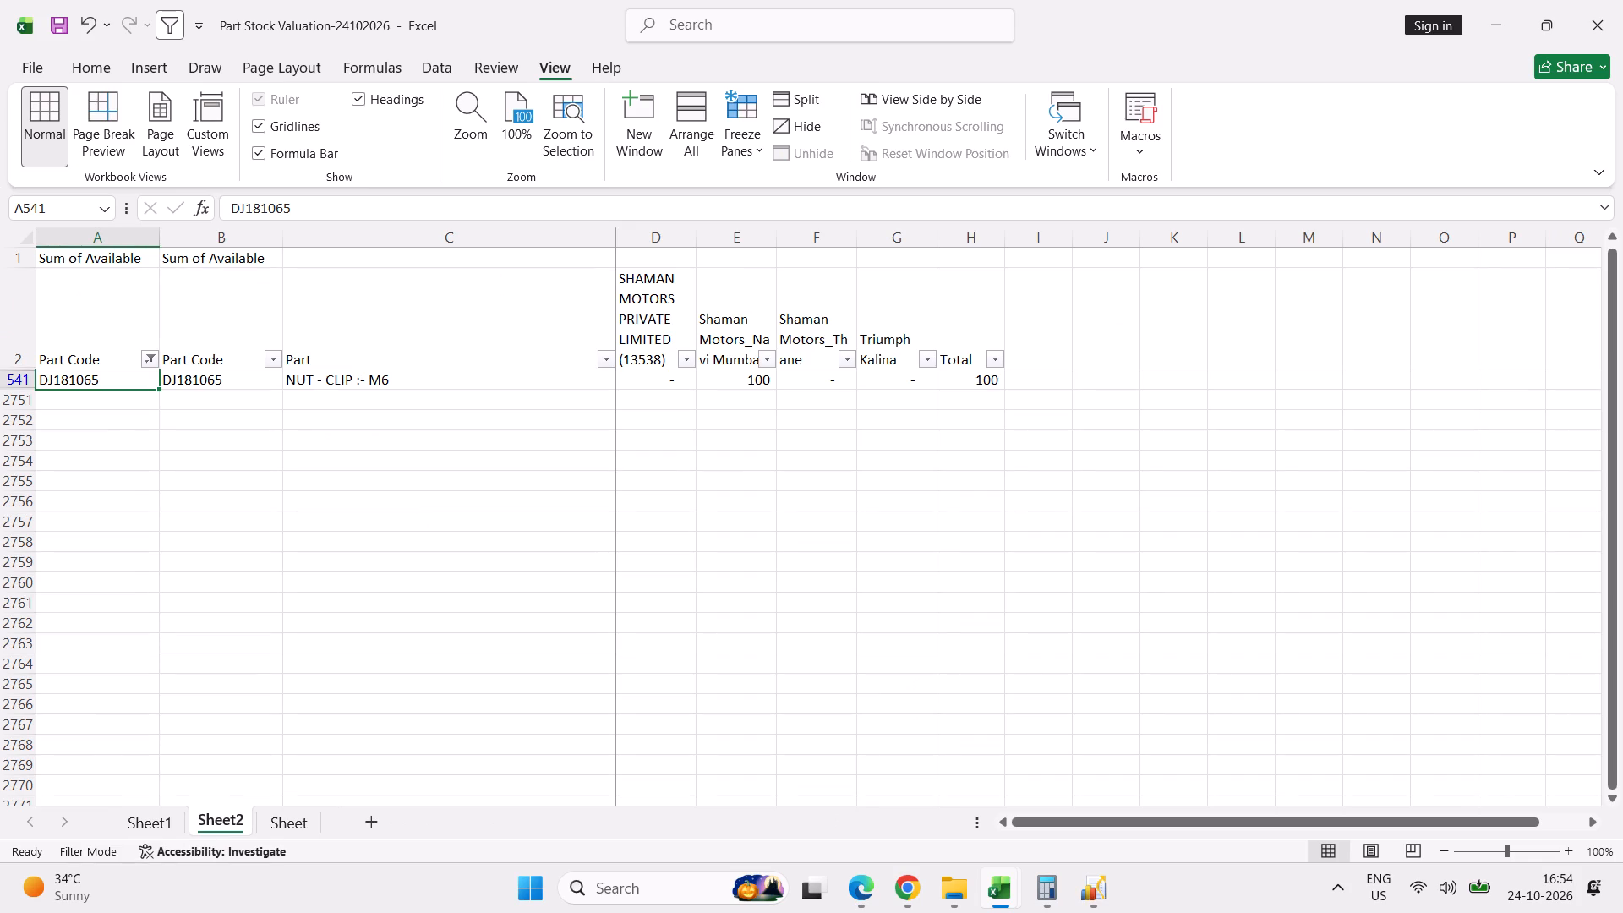
left_click(151, 358)
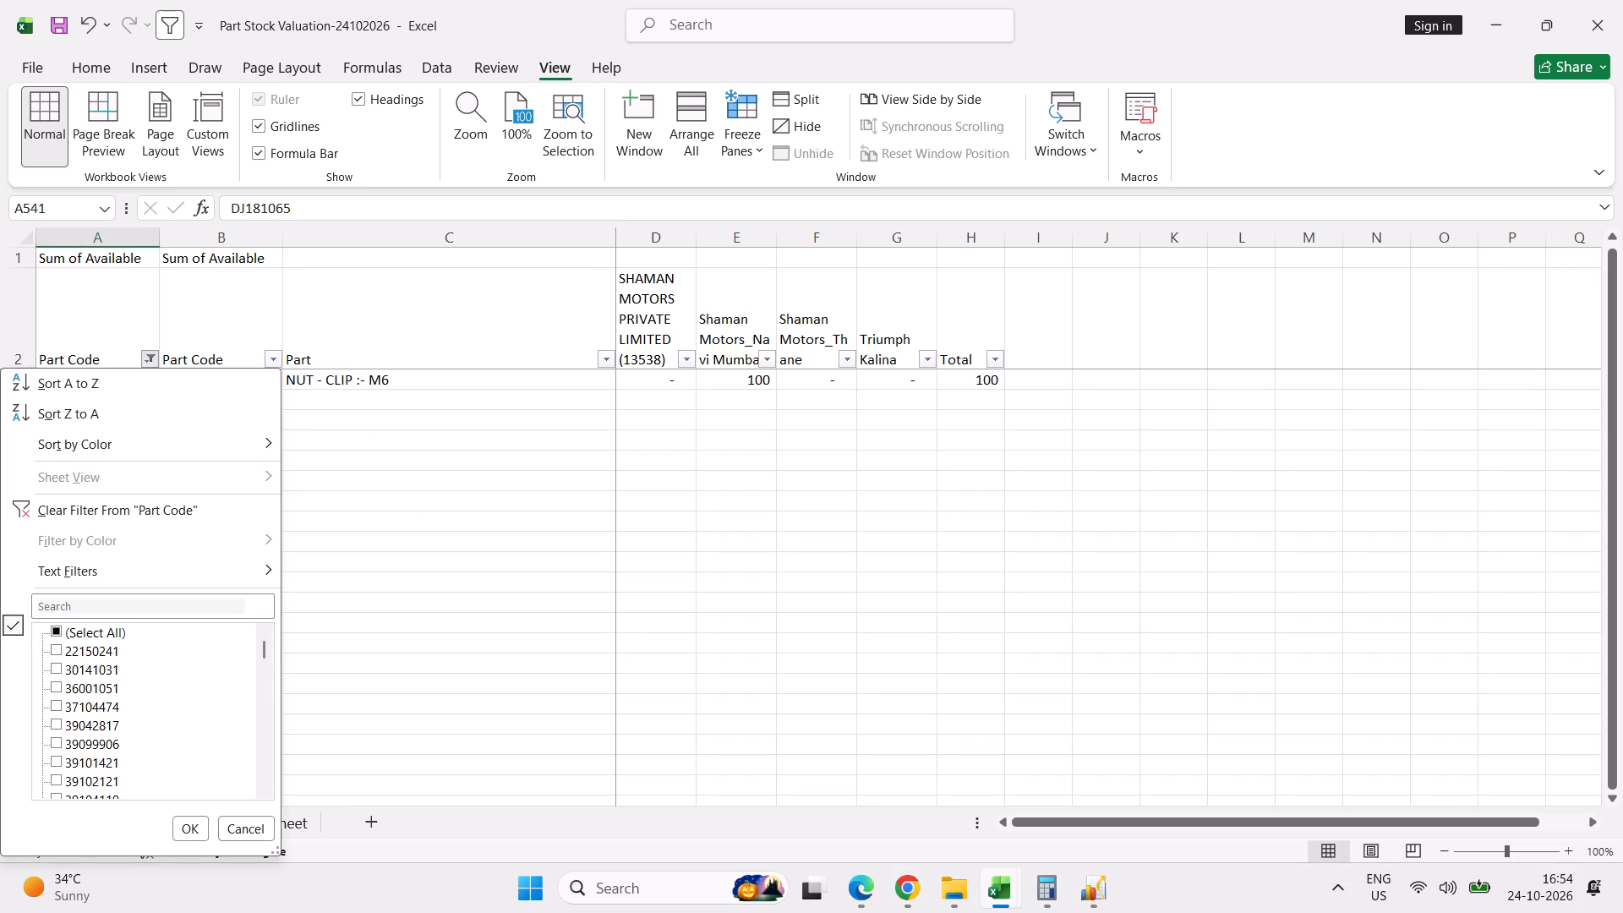
left_click(157, 611)
type("0005")
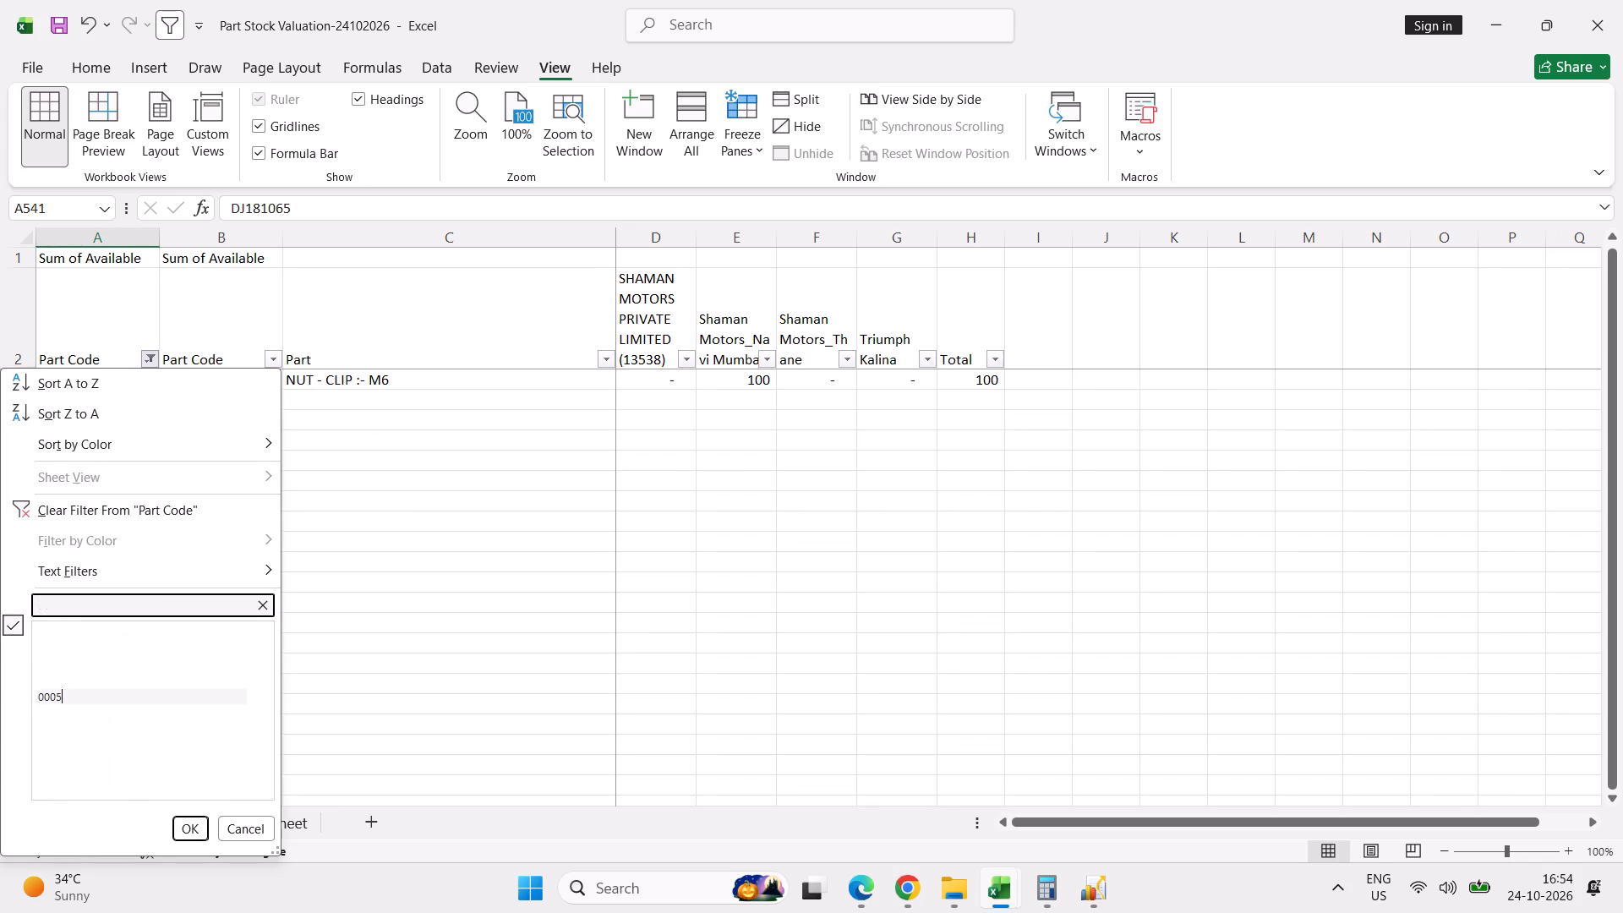
key("6")
key("Return")
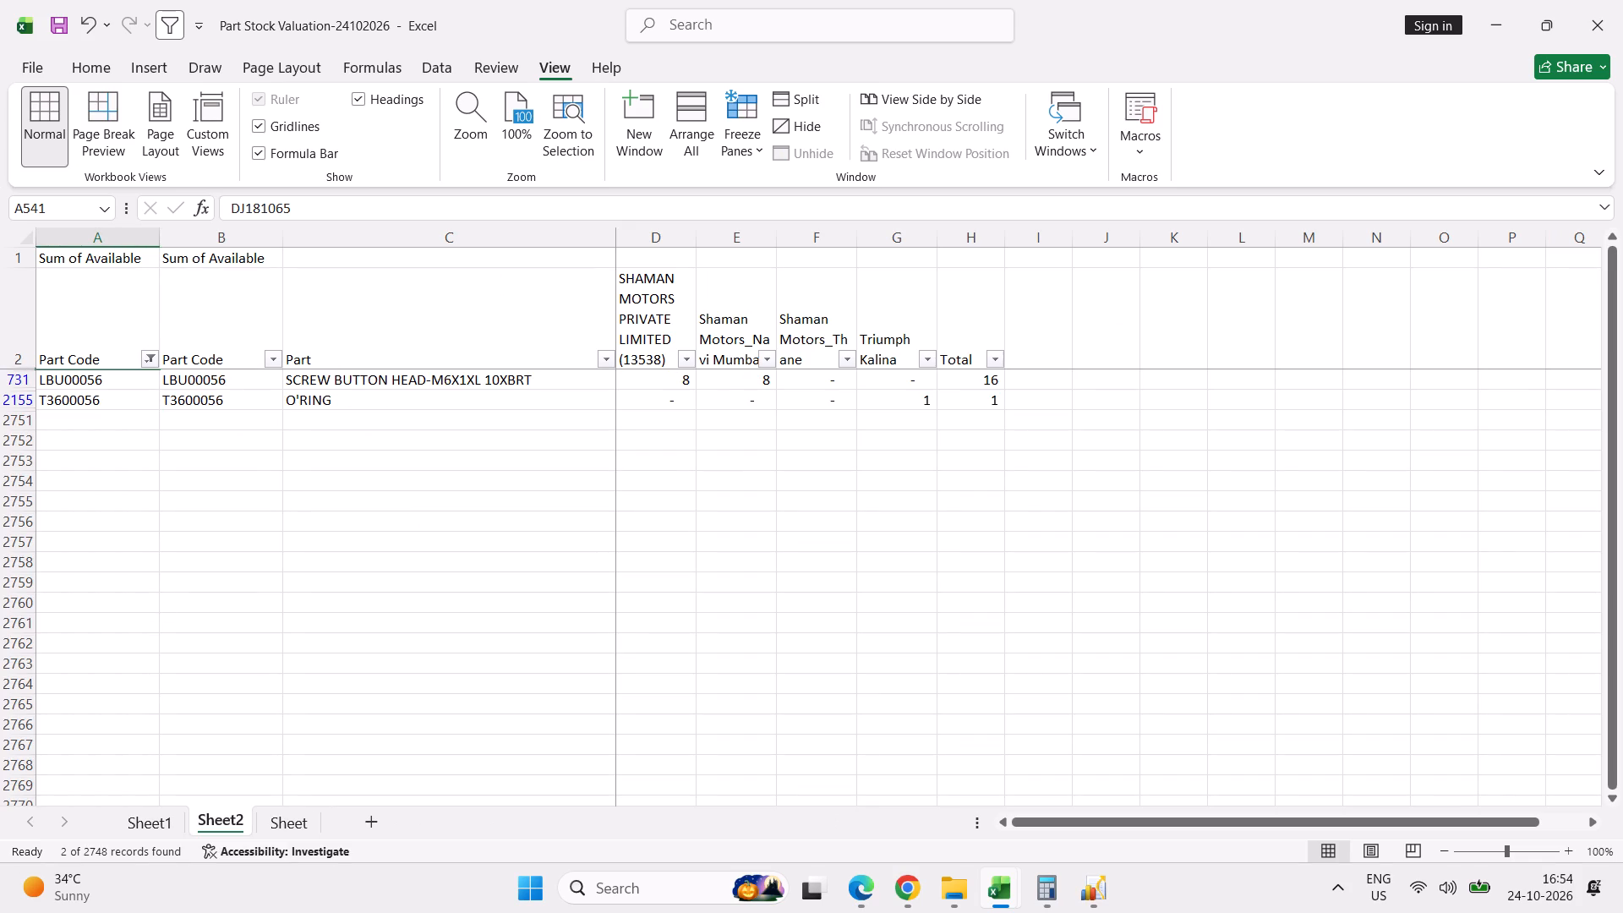
Copy part code LBU00056 from the Part Stock Valuation workbook and paste it as a value into page 8 serial 4's Part No. (C292).
key("Down")
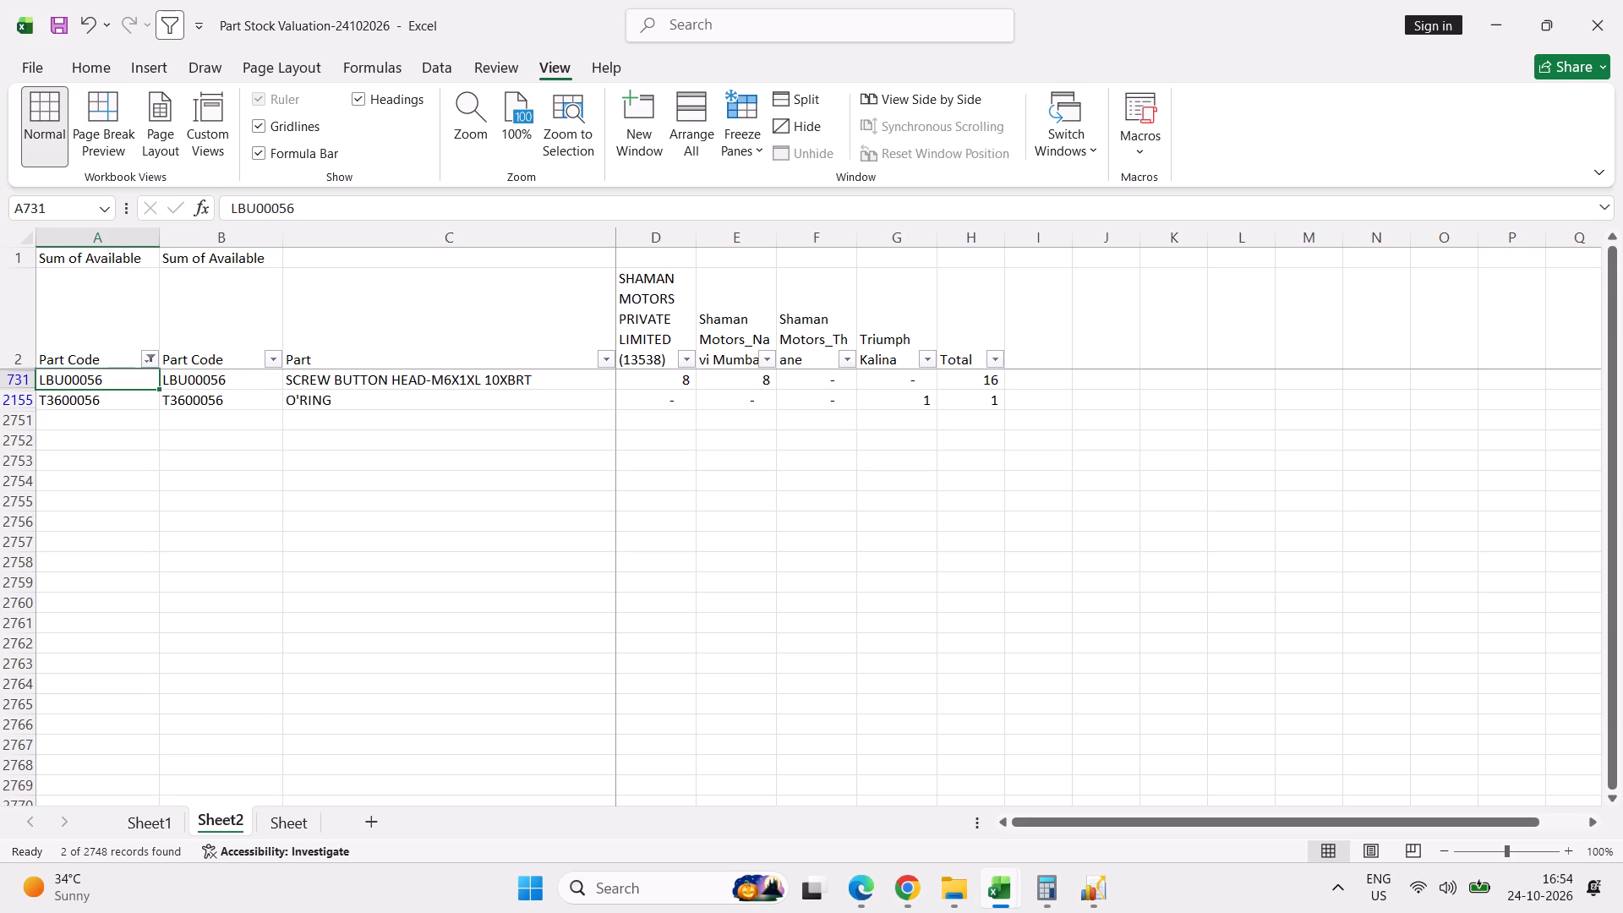
key("ctrl+c")
key("alt+Tab")
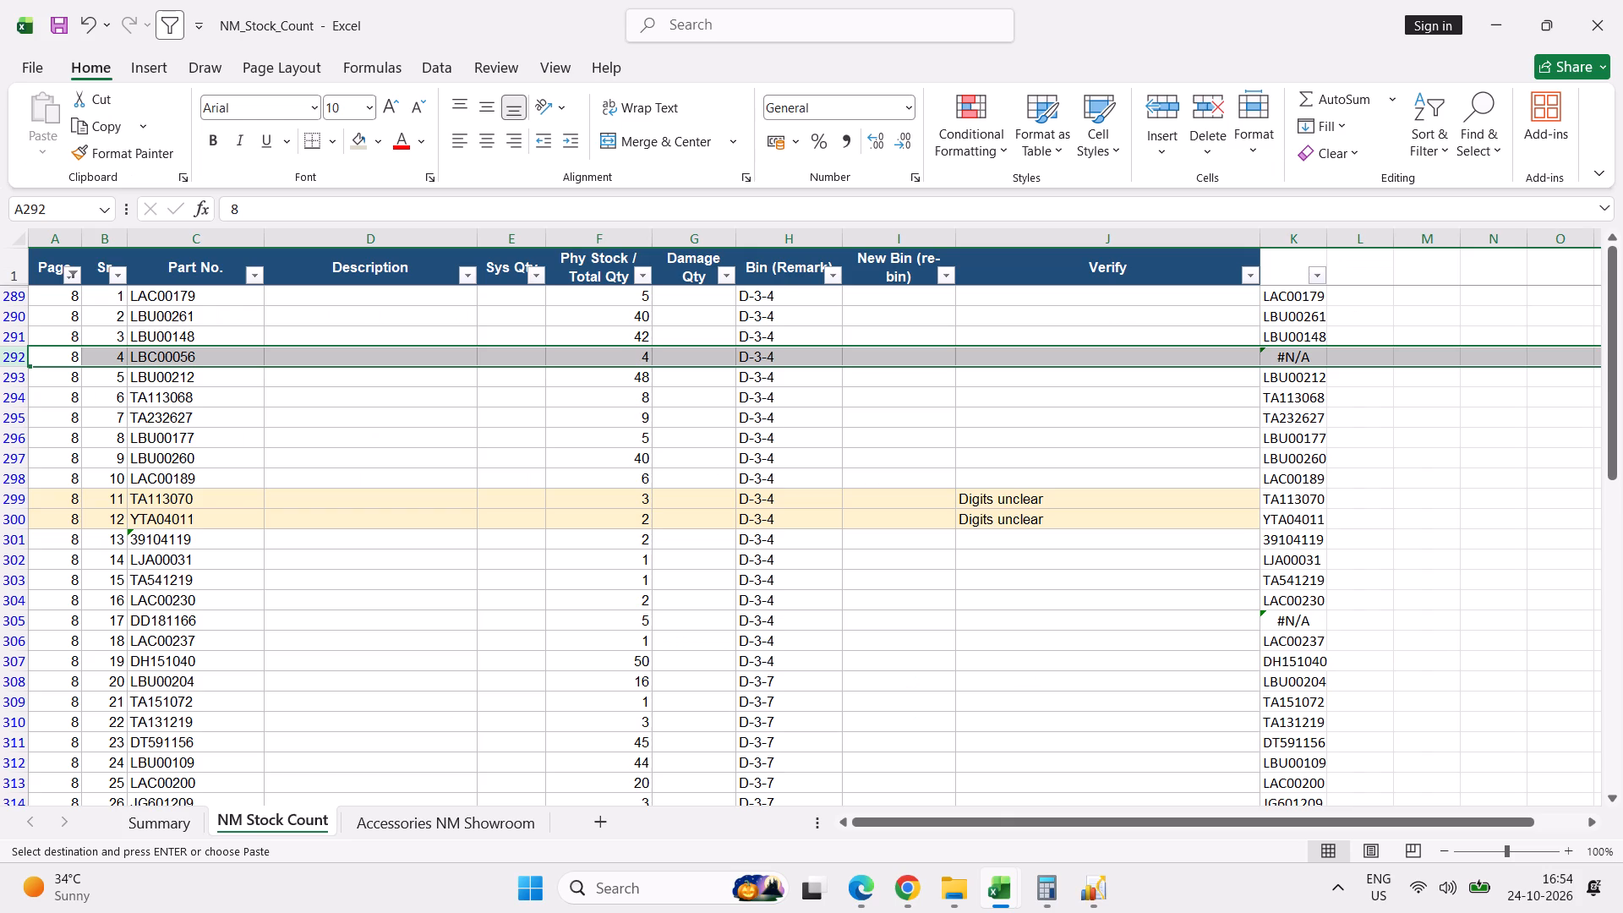
left_click(178, 359)
right_click(178, 359)
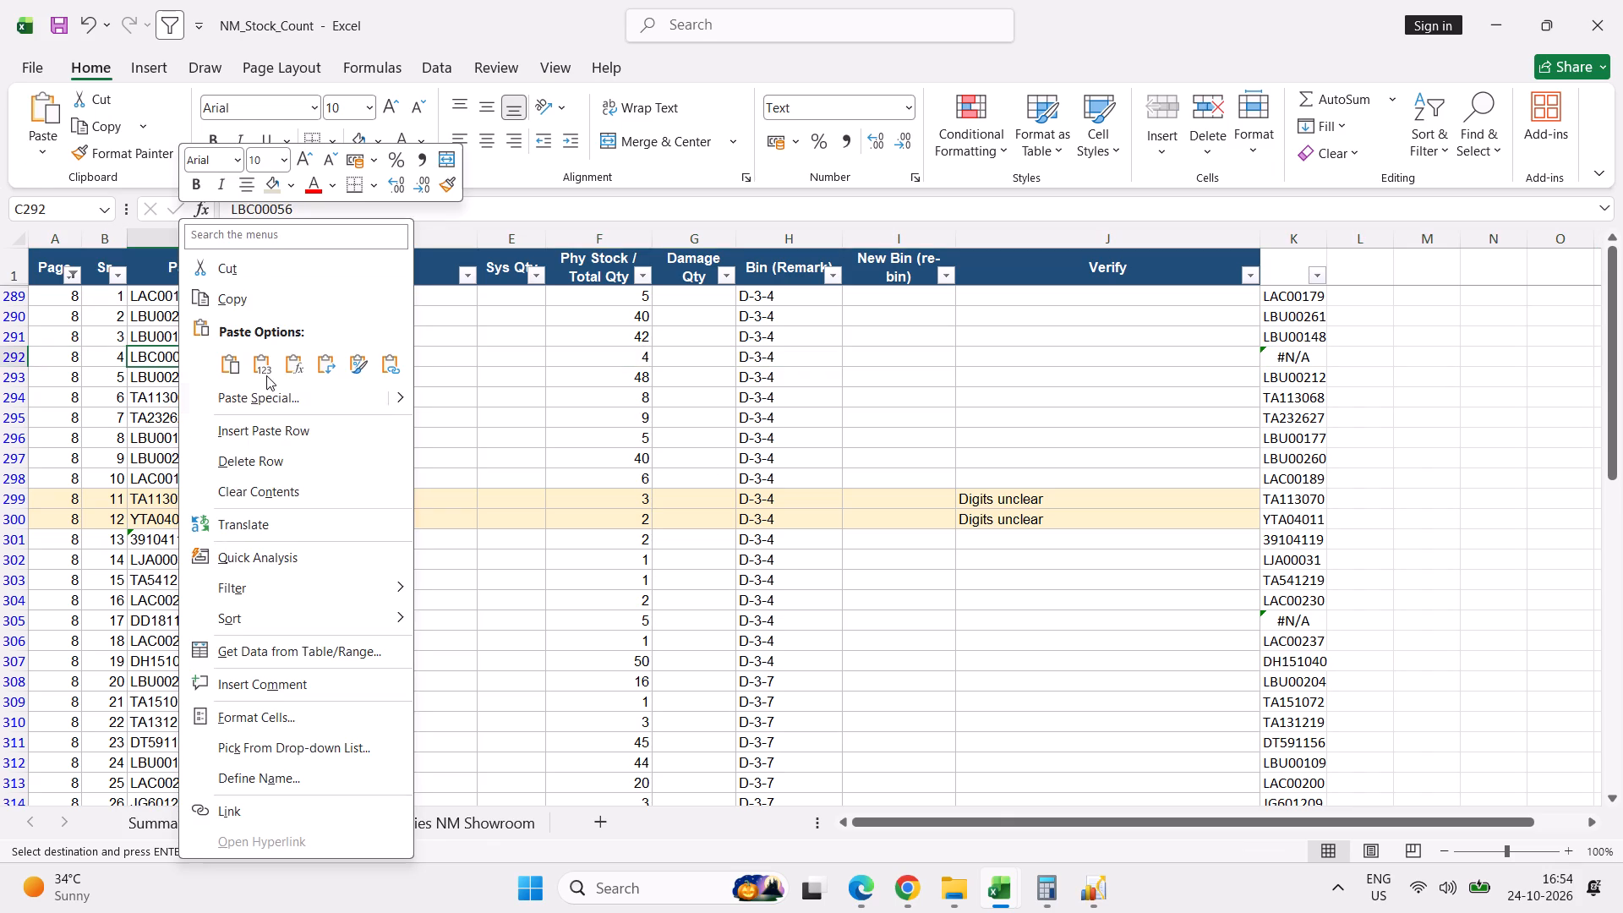
left_click(266, 375)
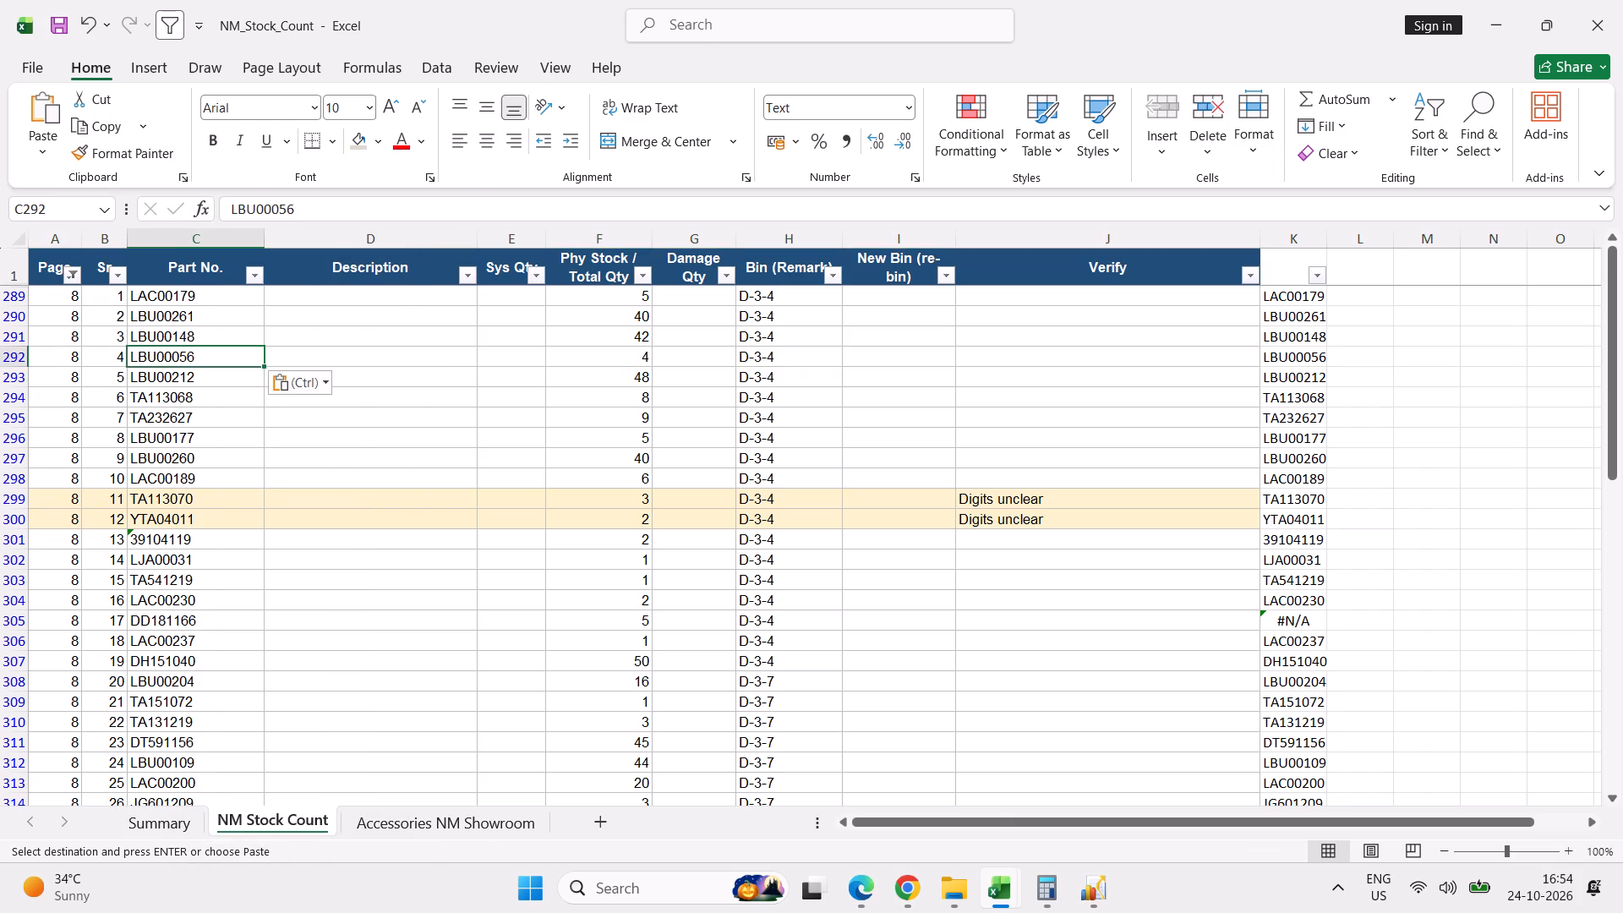
For page 8 serial 18 in row 306, filter the Part Stock Valuation column A Part Code list by "00237".
left_click(15, 641)
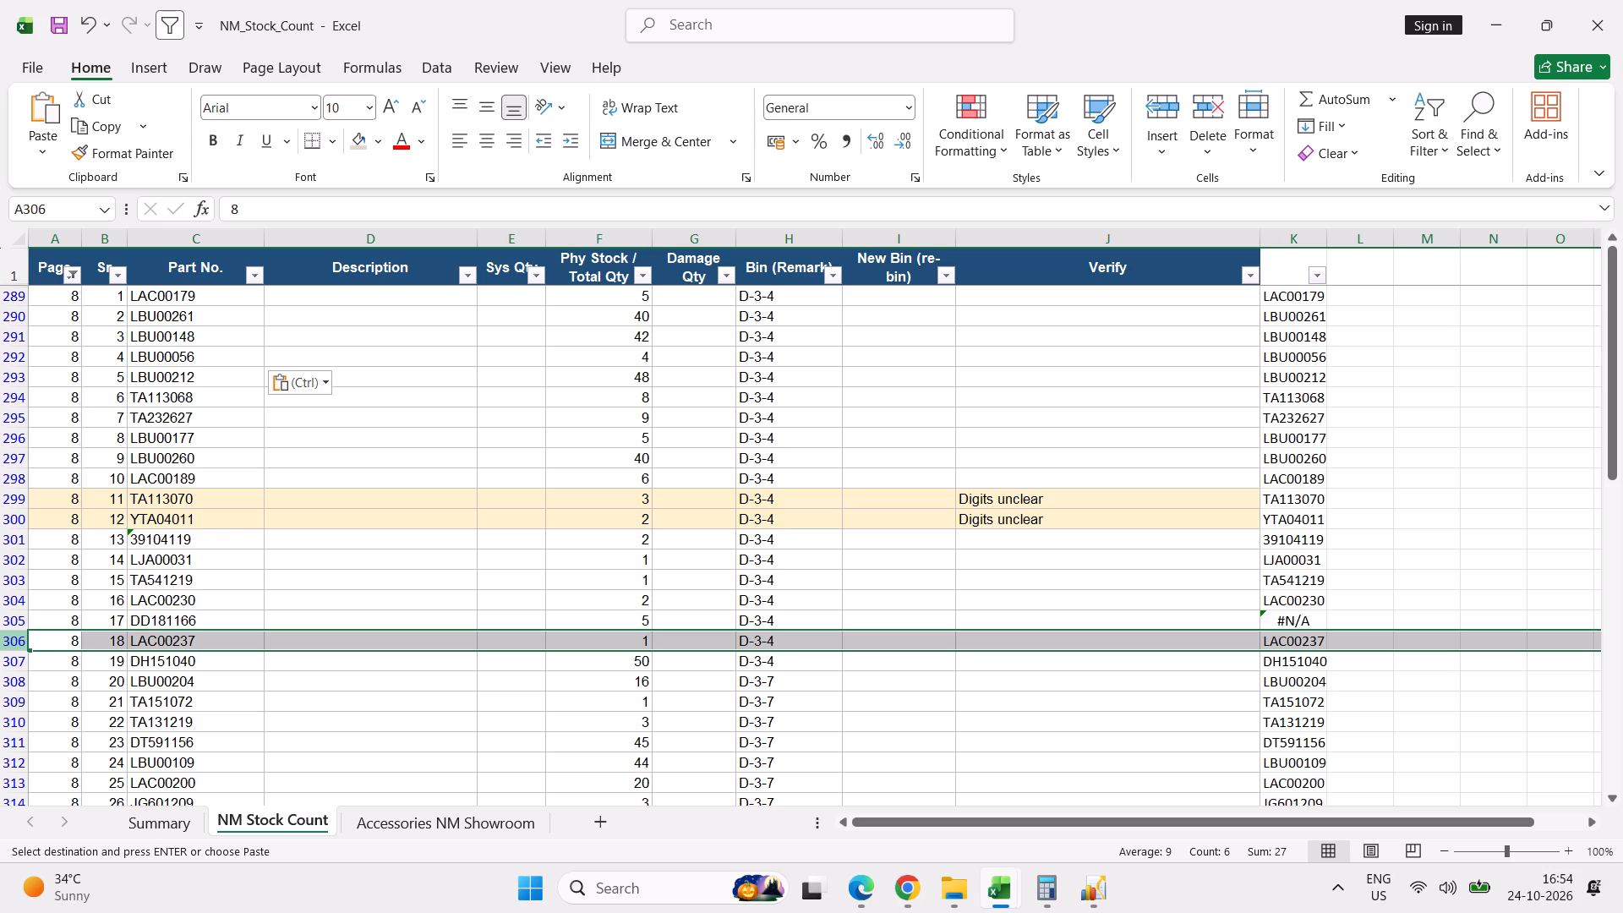
key("alt+Tab")
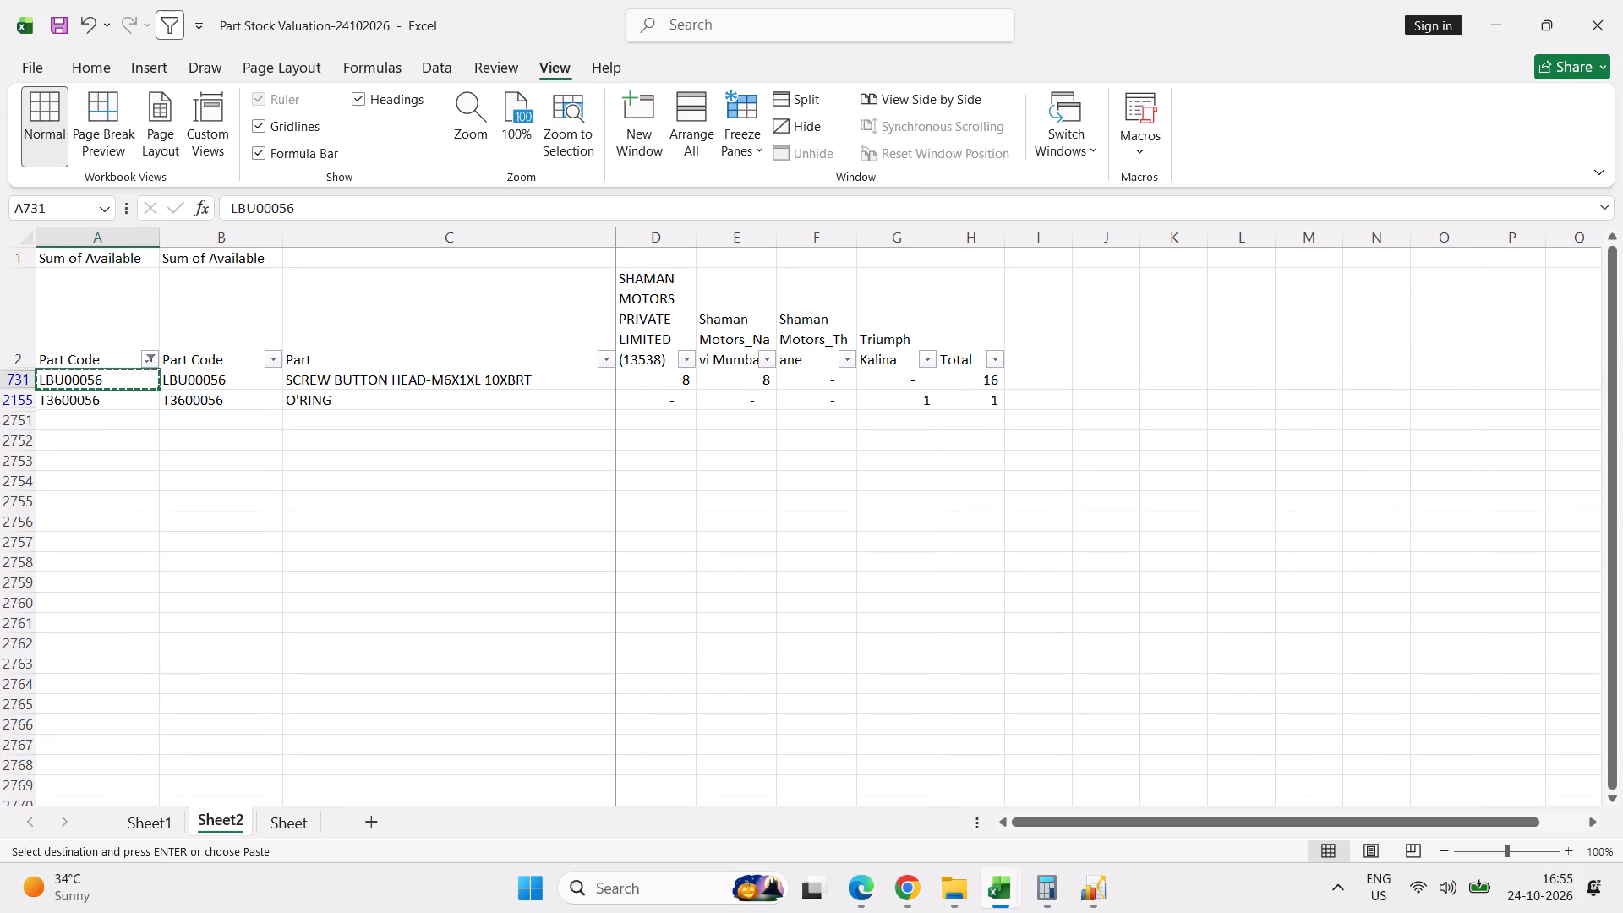
left_click(149, 365)
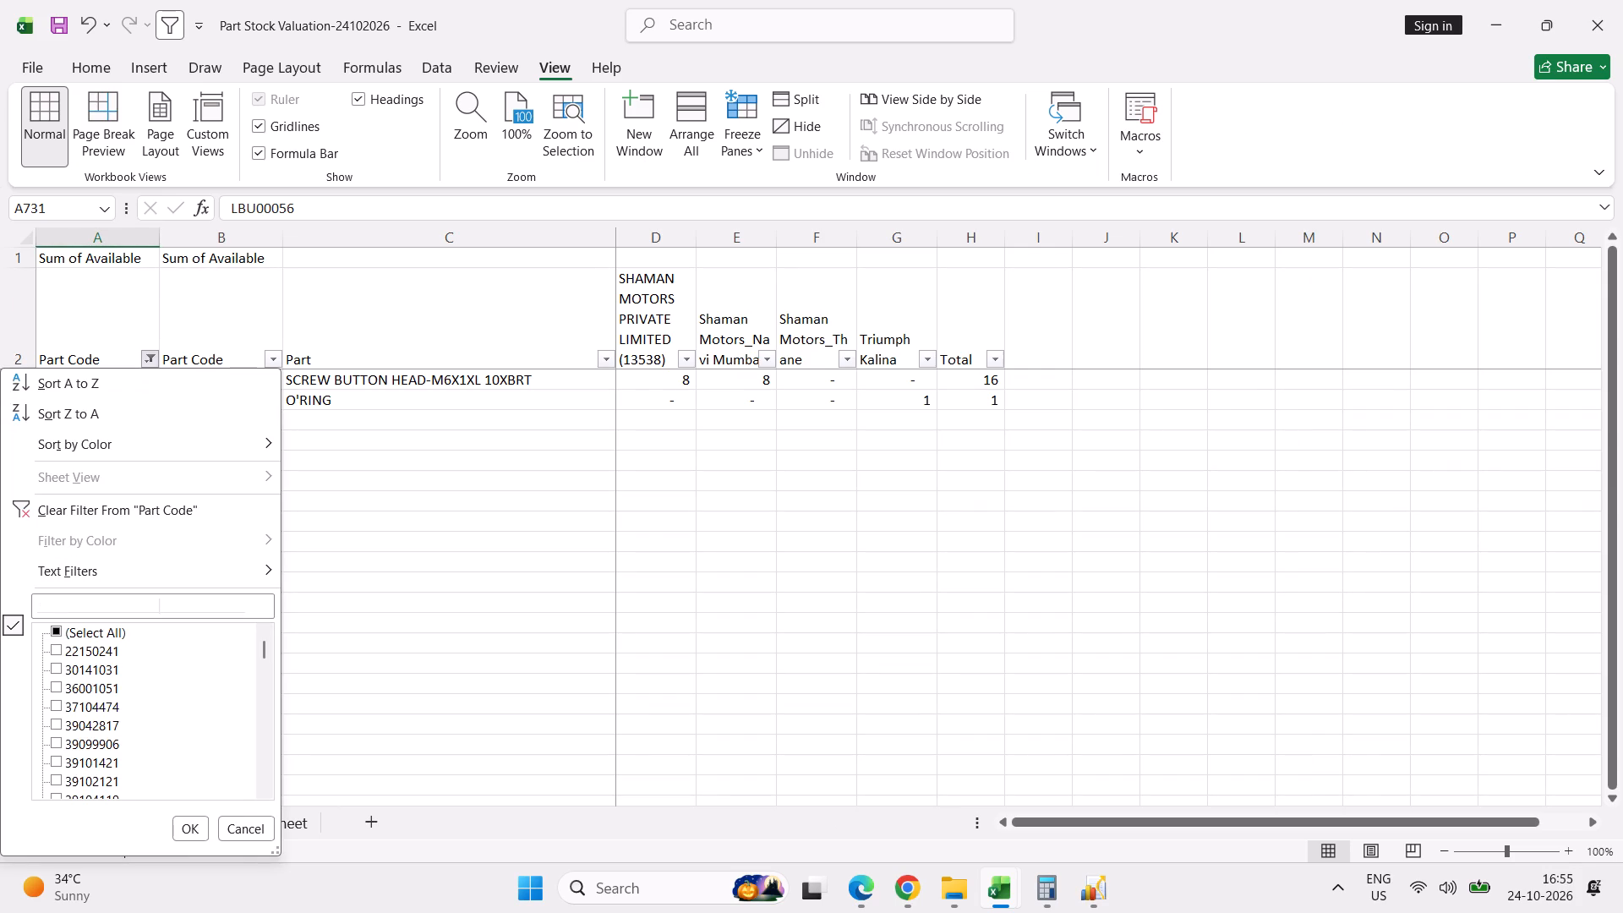
left_click(163, 610)
type("002")
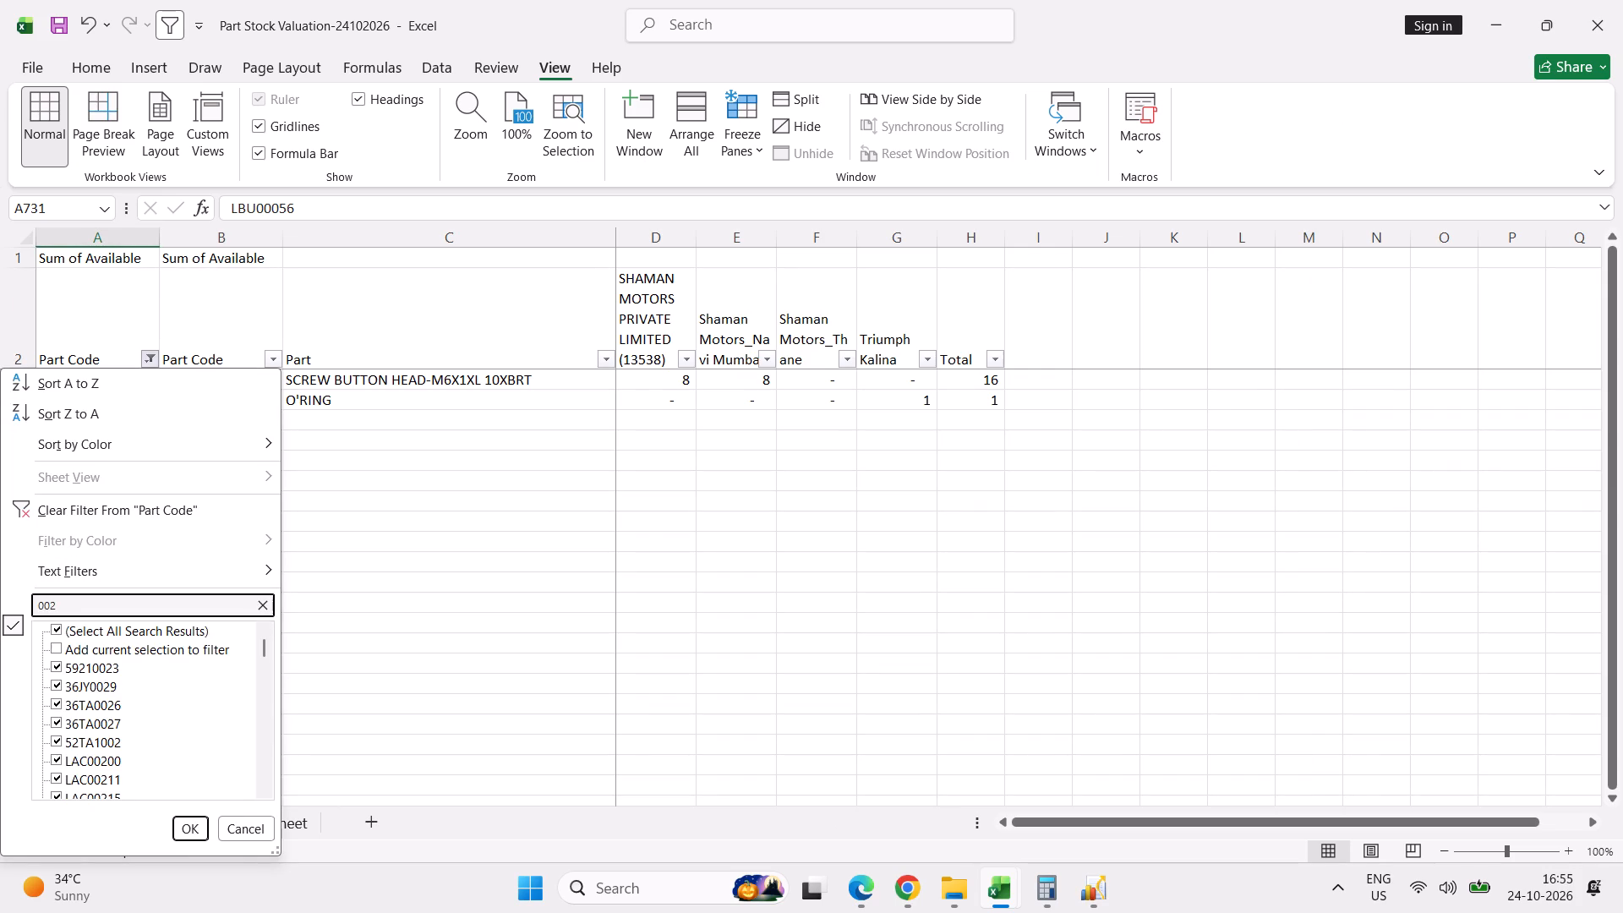
key("3")
key("7")
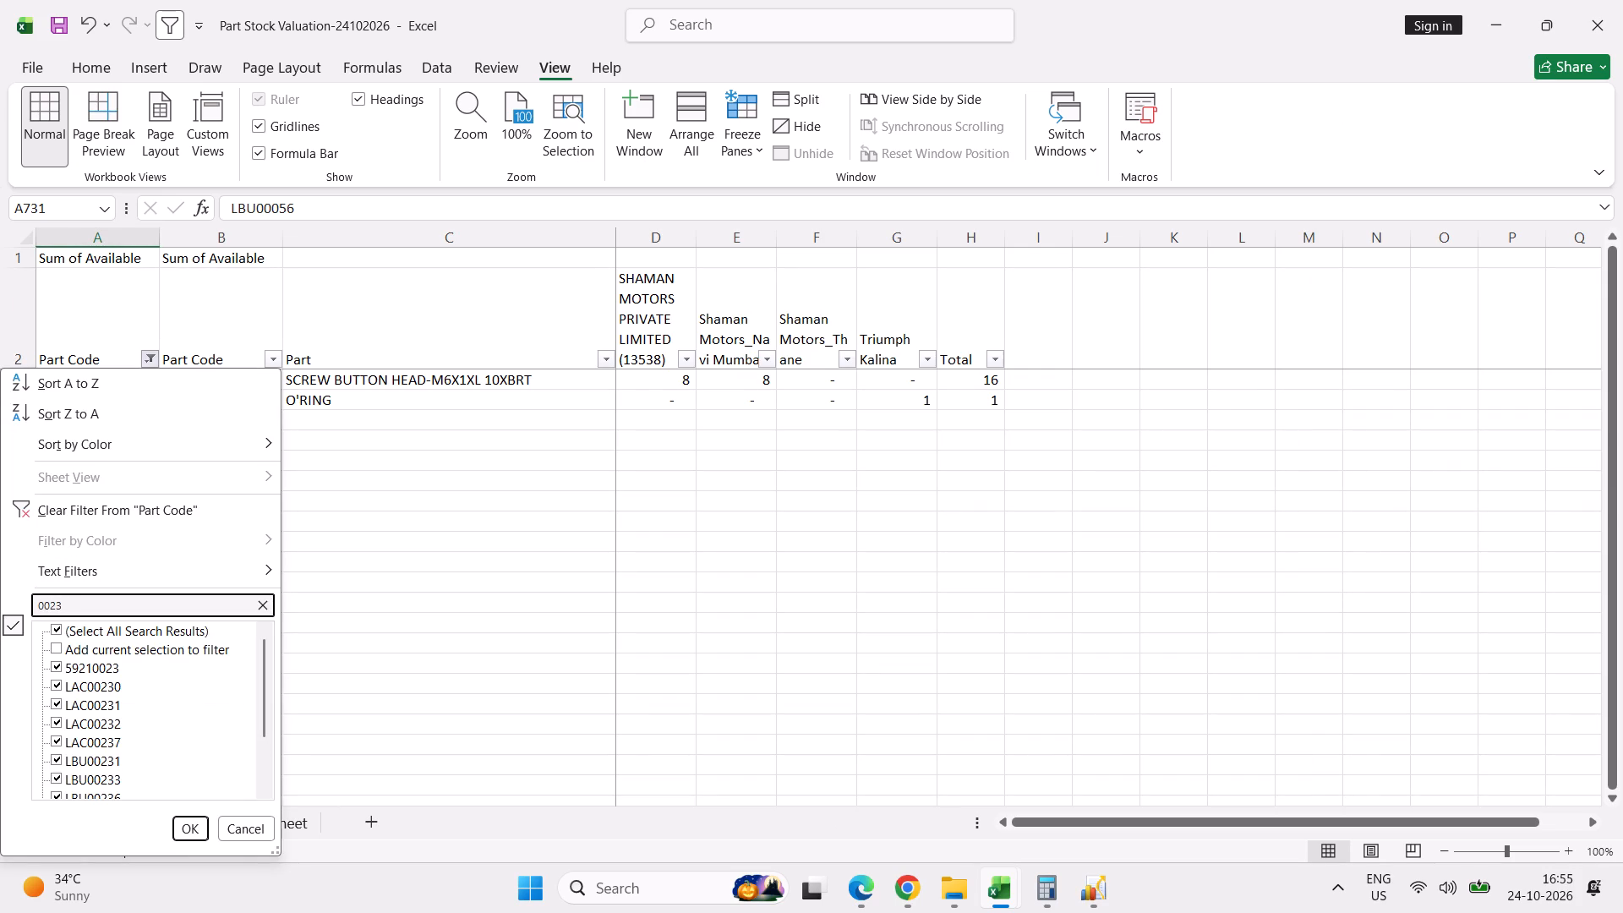
key("Return")
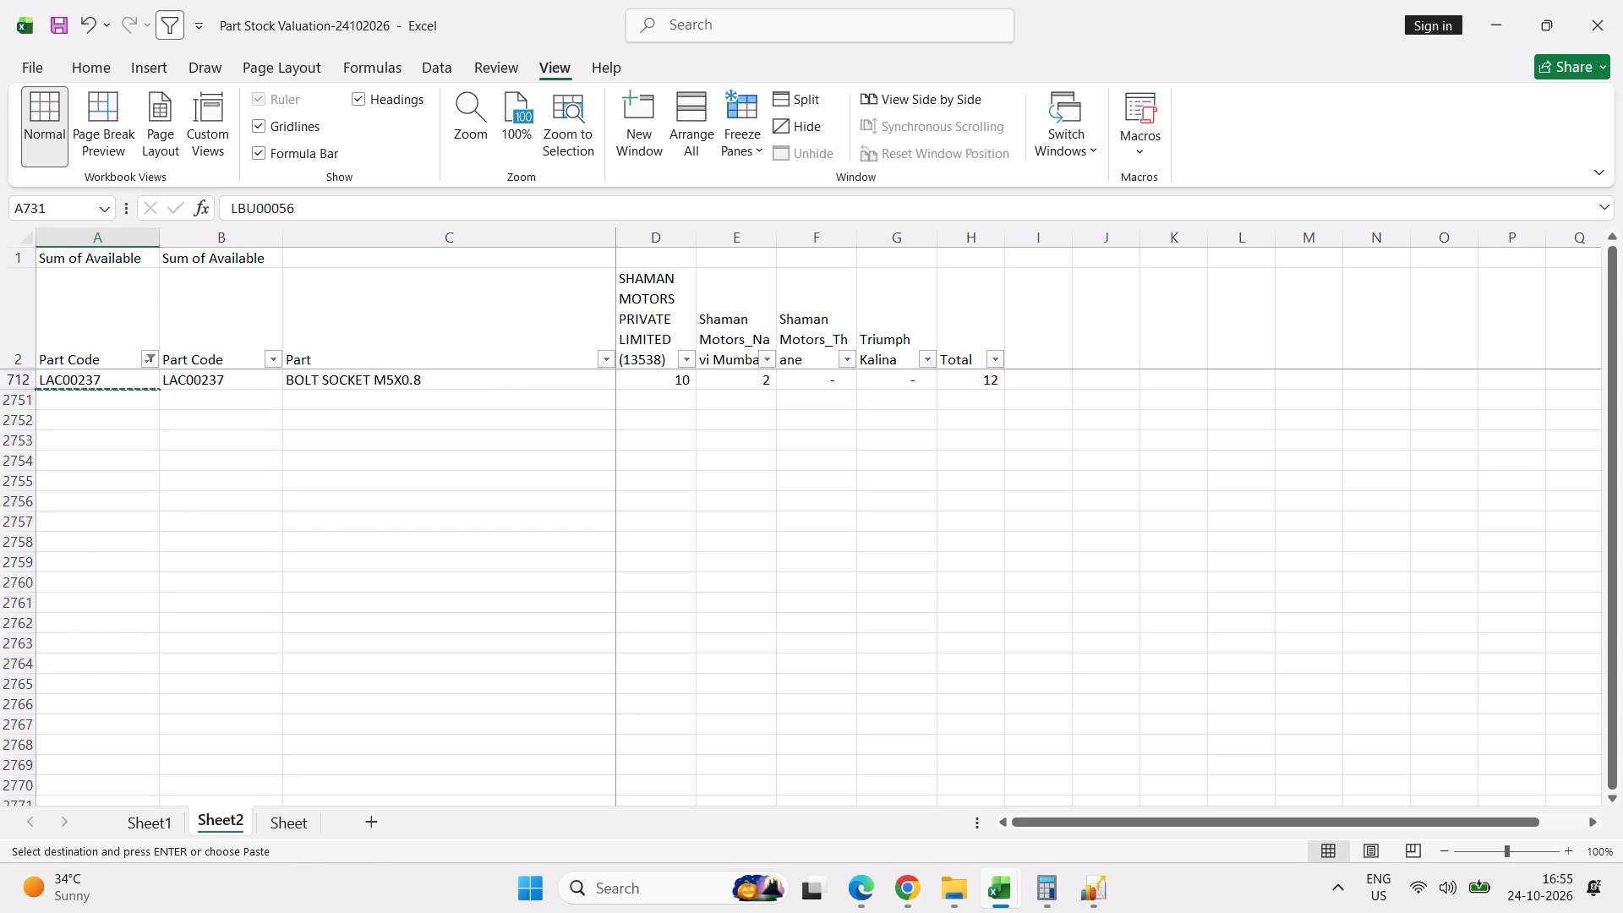
Copy part code LAC00237 and paste it as a value into page 8 serial 18's Part No. (C306) in NM Stock Count.
key("Down")
key("Up")
key("ctrl+c")
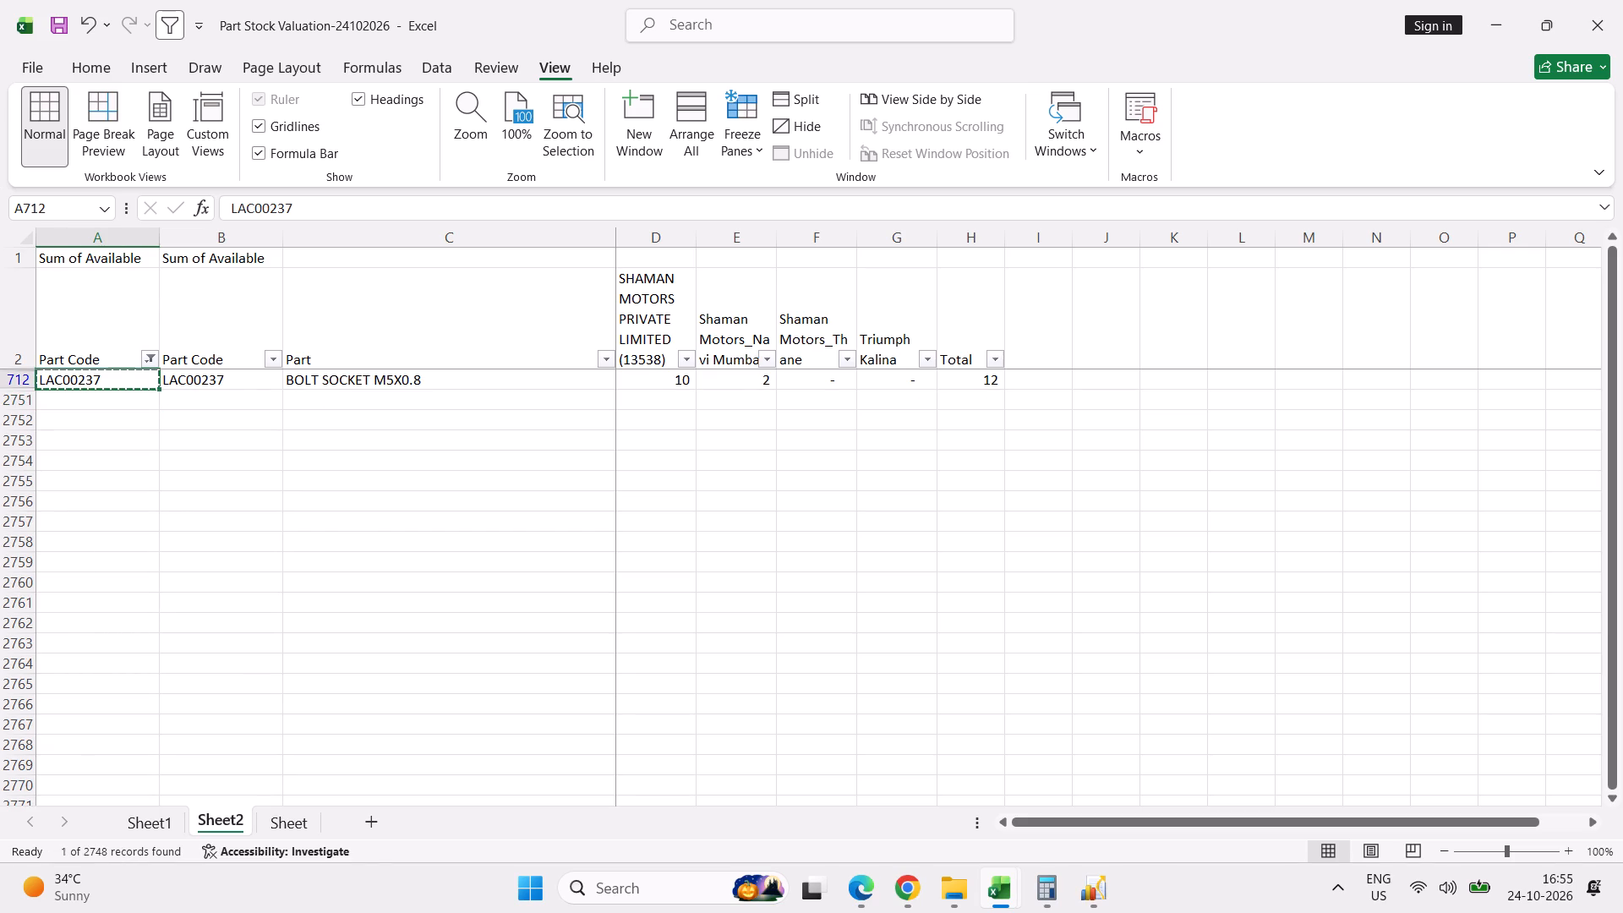
key("alt+Tab")
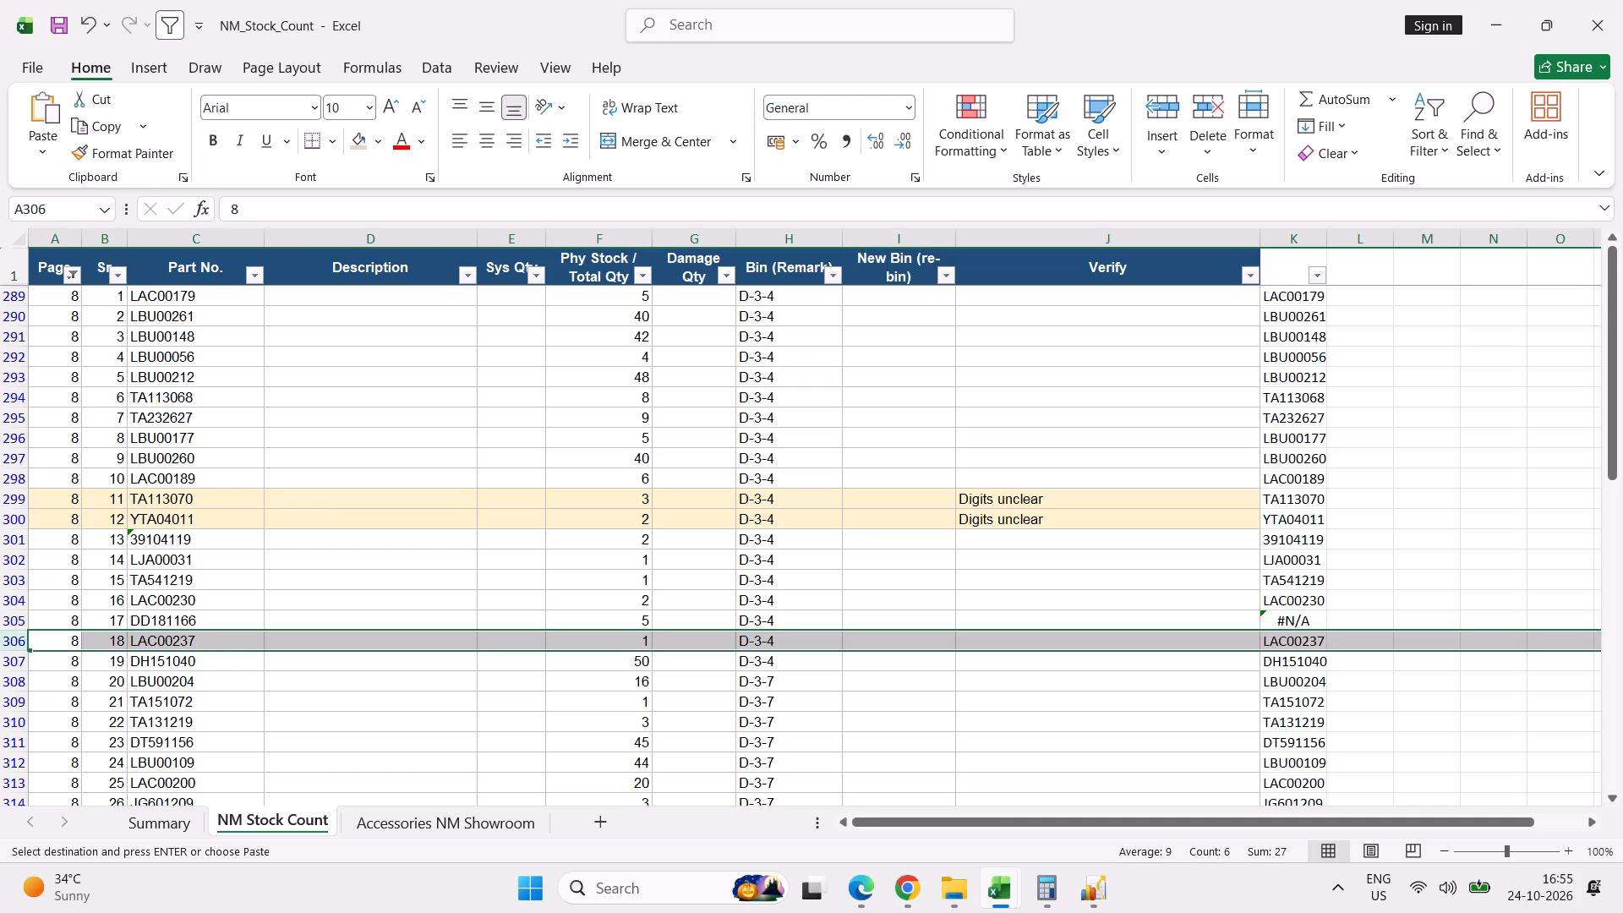
left_click(174, 641)
right_click(174, 641)
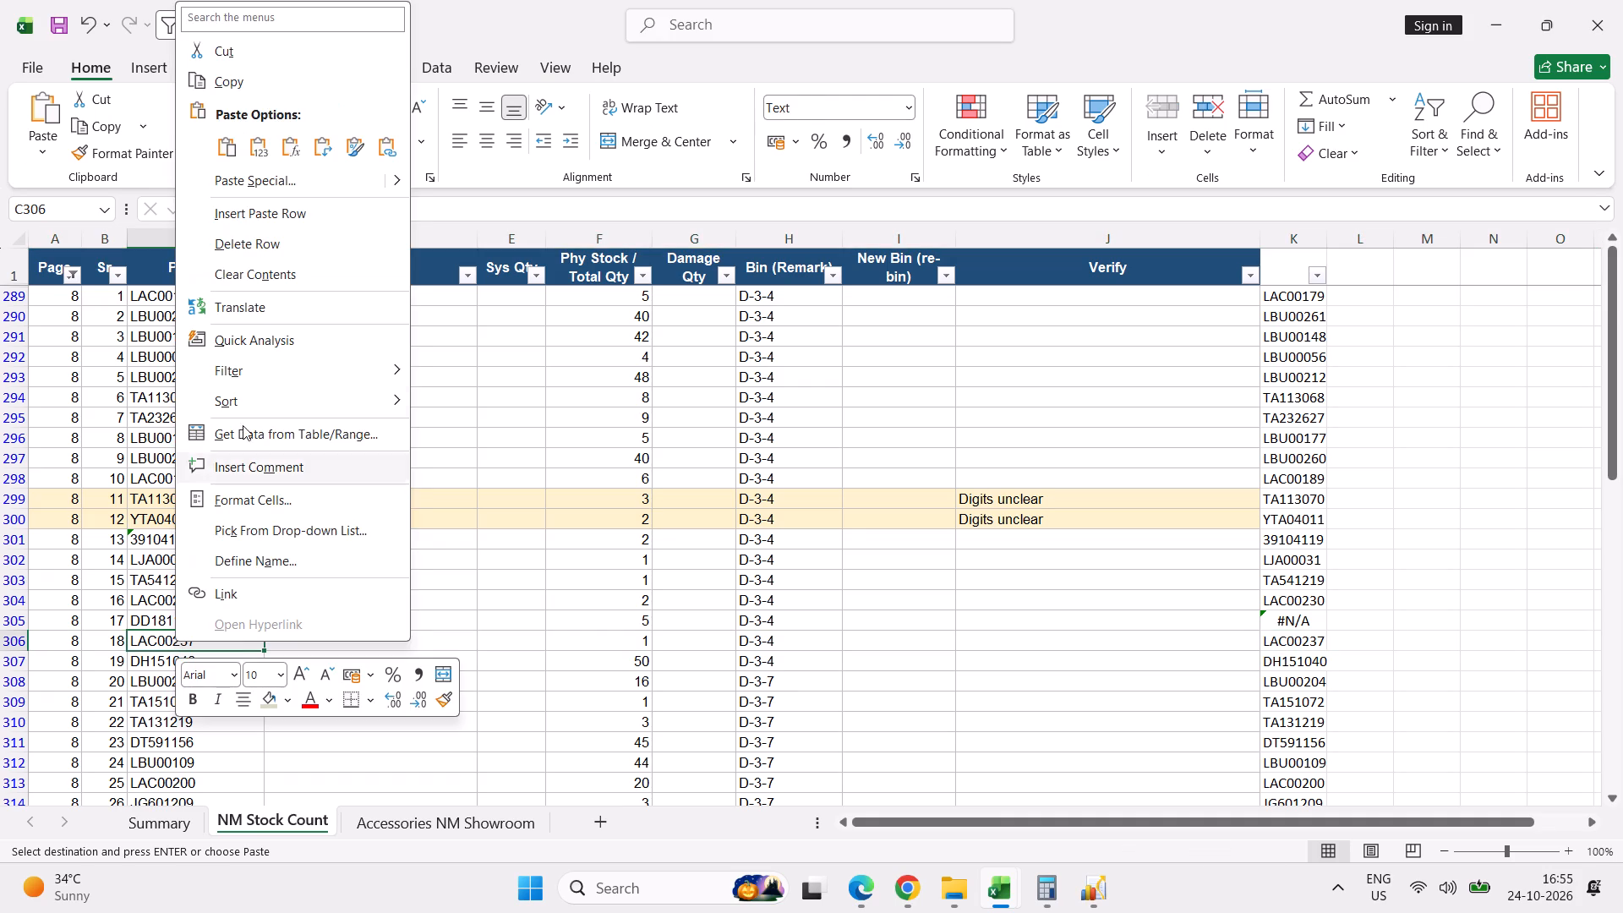
left_click(260, 151)
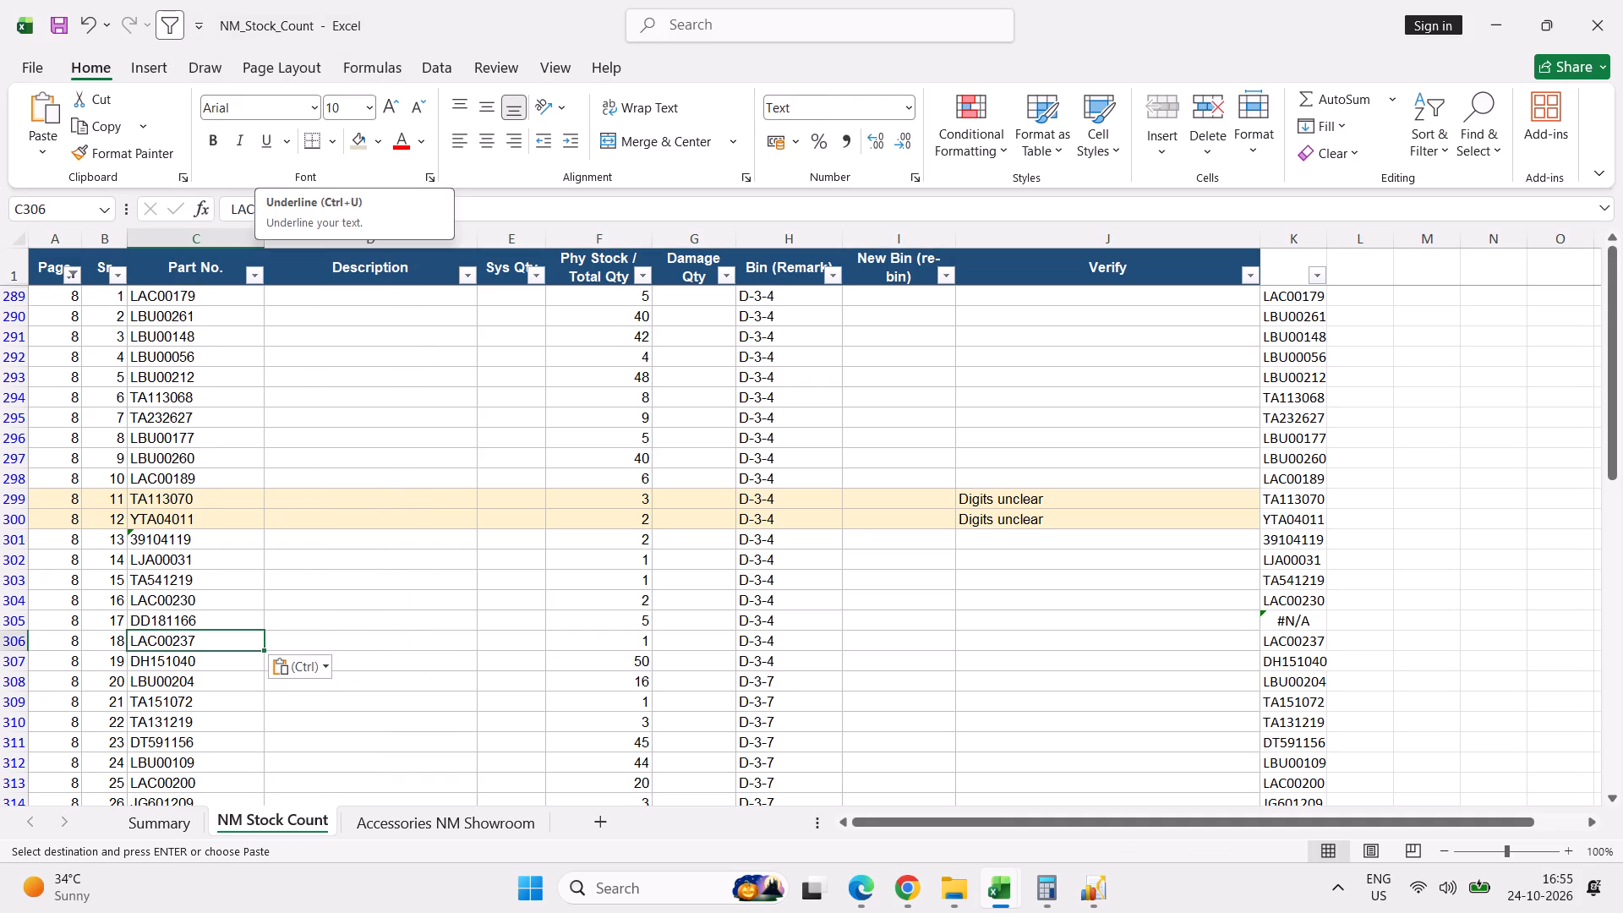
Correct page 8 serial 17's part number in row 305 to DD181186.
left_click(25, 622)
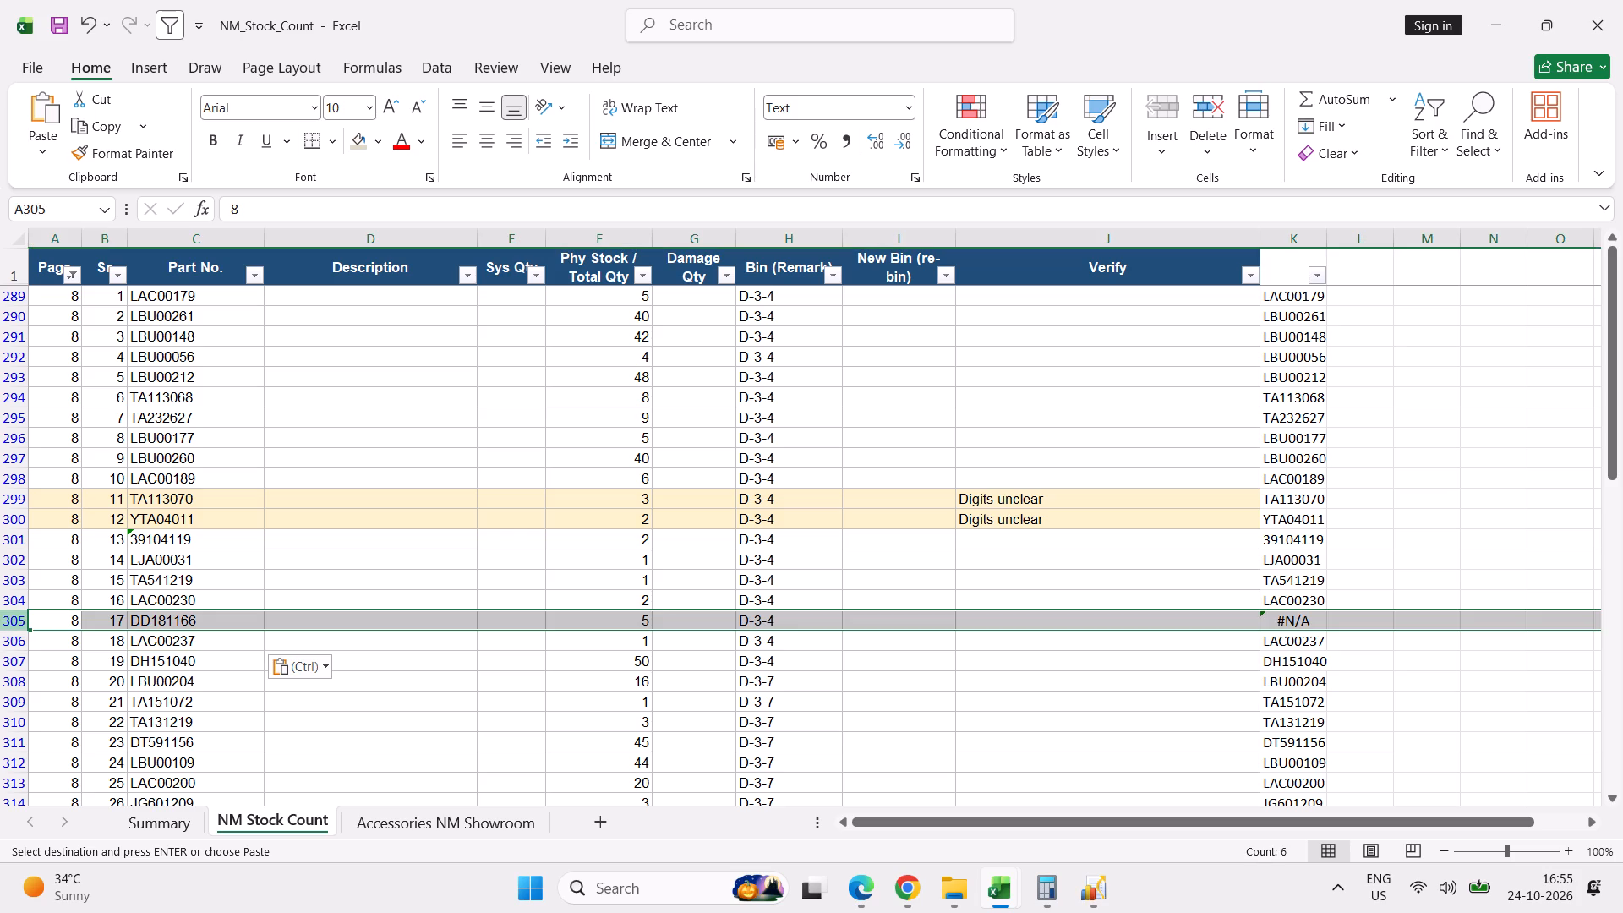
double_click(188, 624)
key("BackSpace")
key("8")
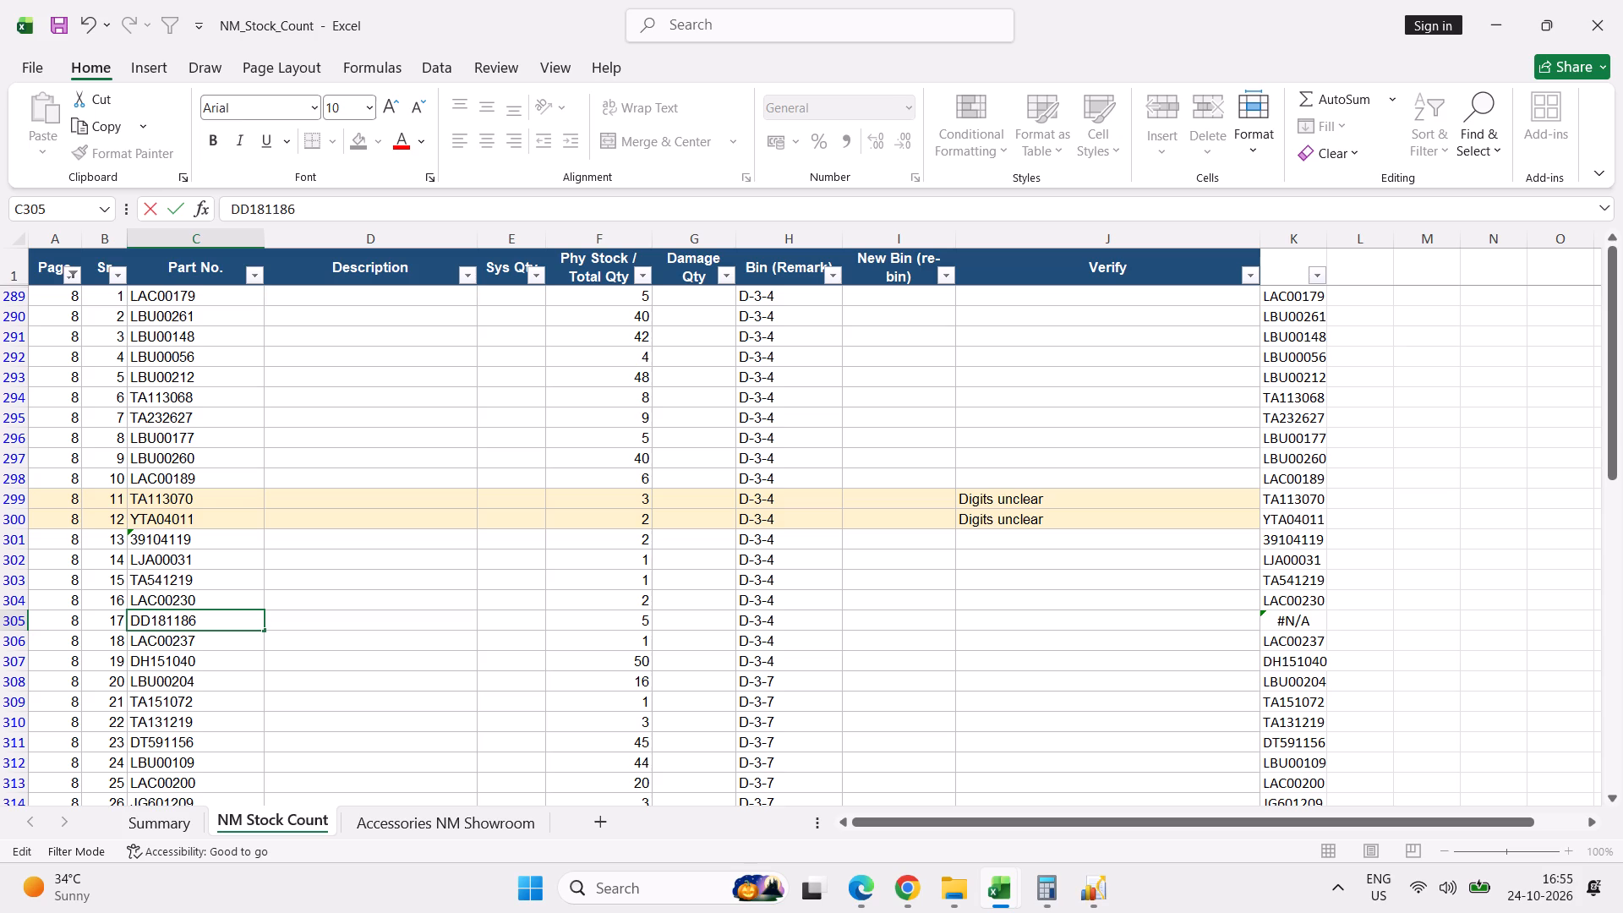
key("Return")
Correct page 8 serial 33's part number in row 321 to JG171029.
scroll(188, 624, "down", 10)
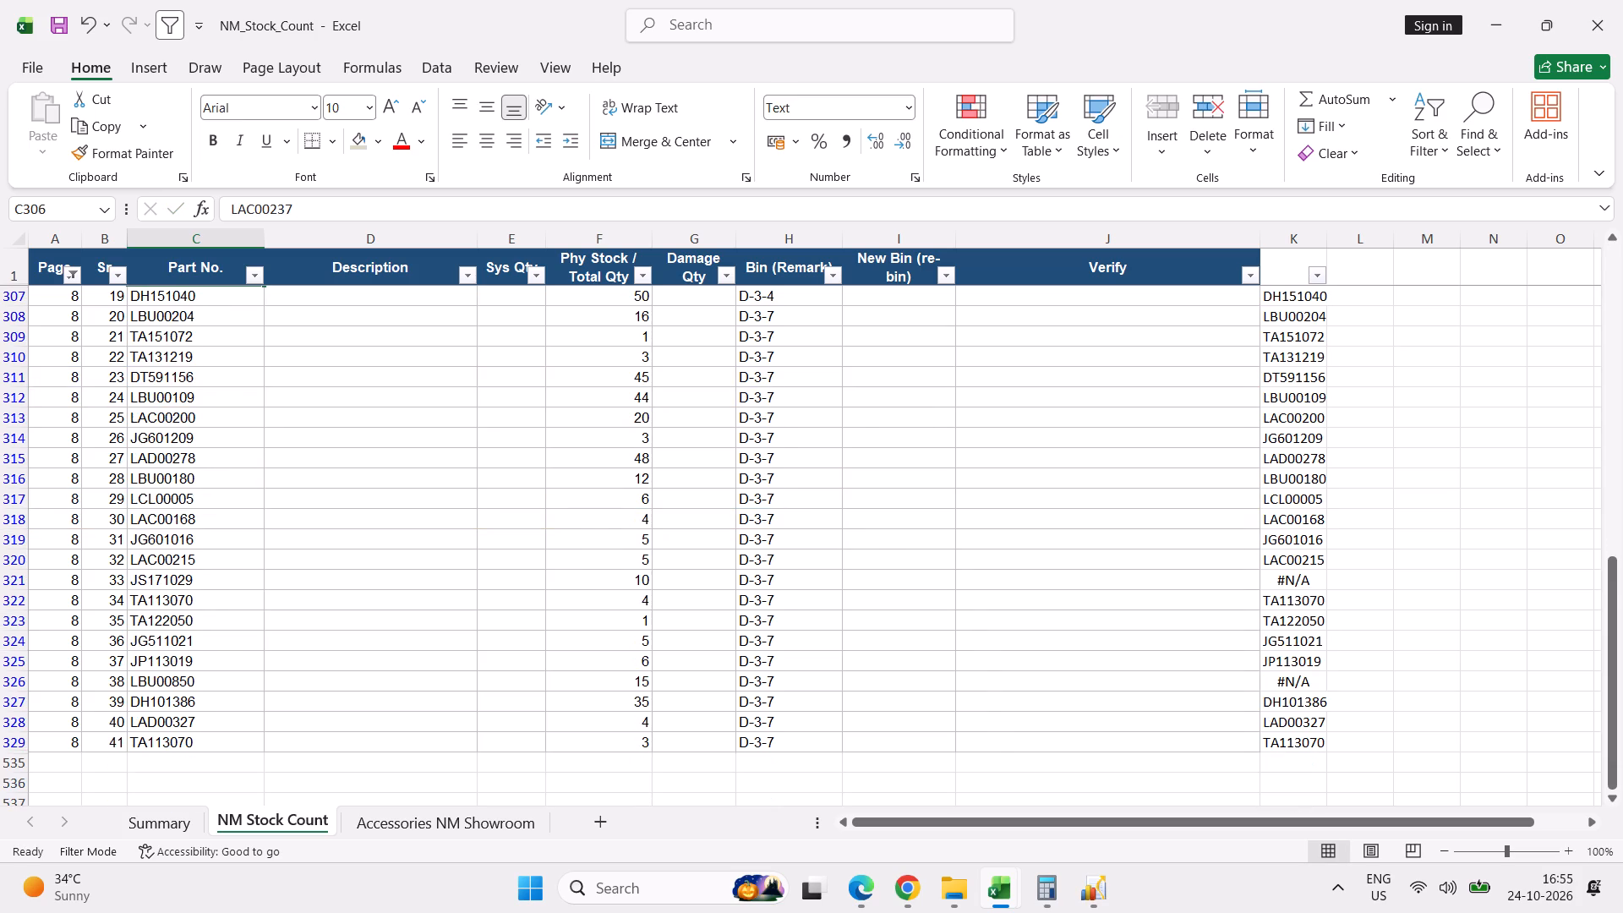
left_click(19, 581)
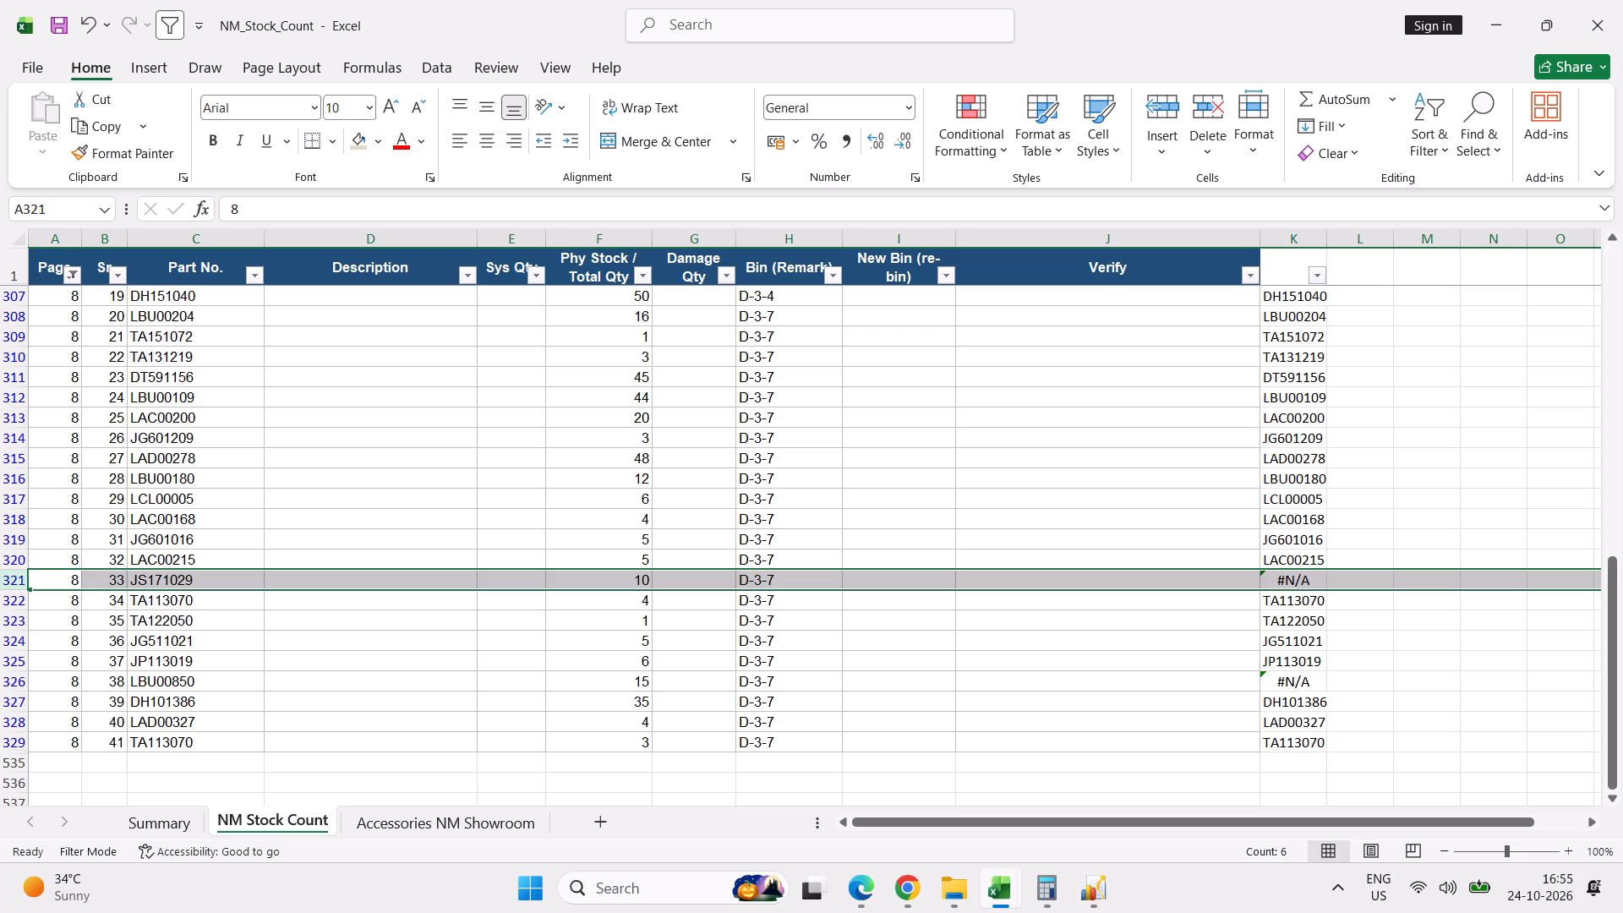
double_click(143, 577)
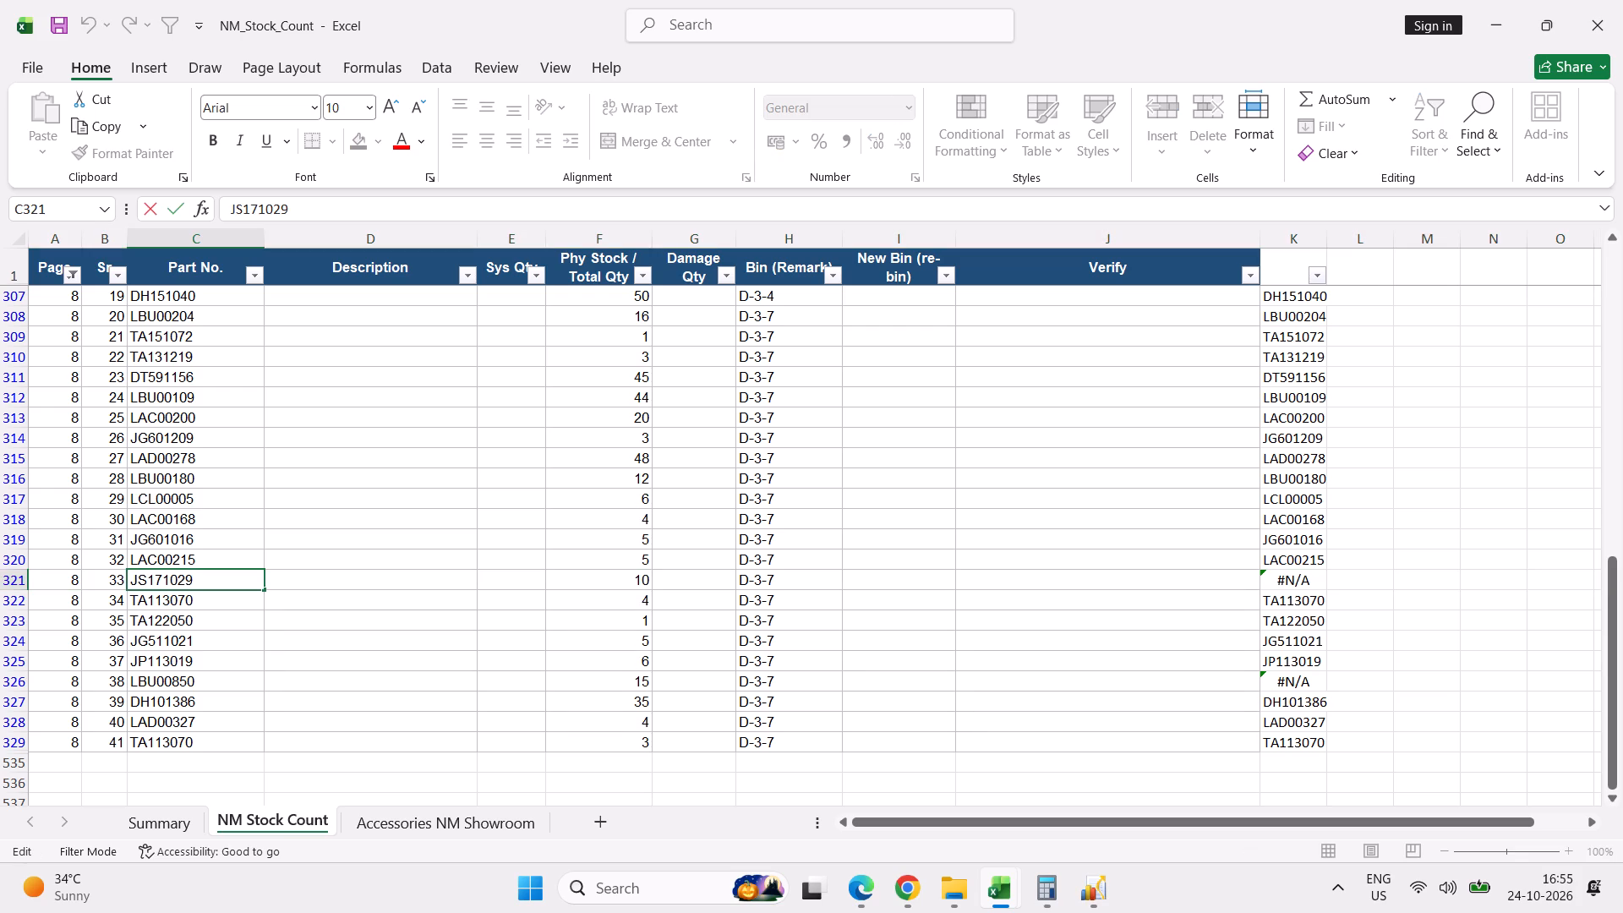
key("BackSpace")
key("g")
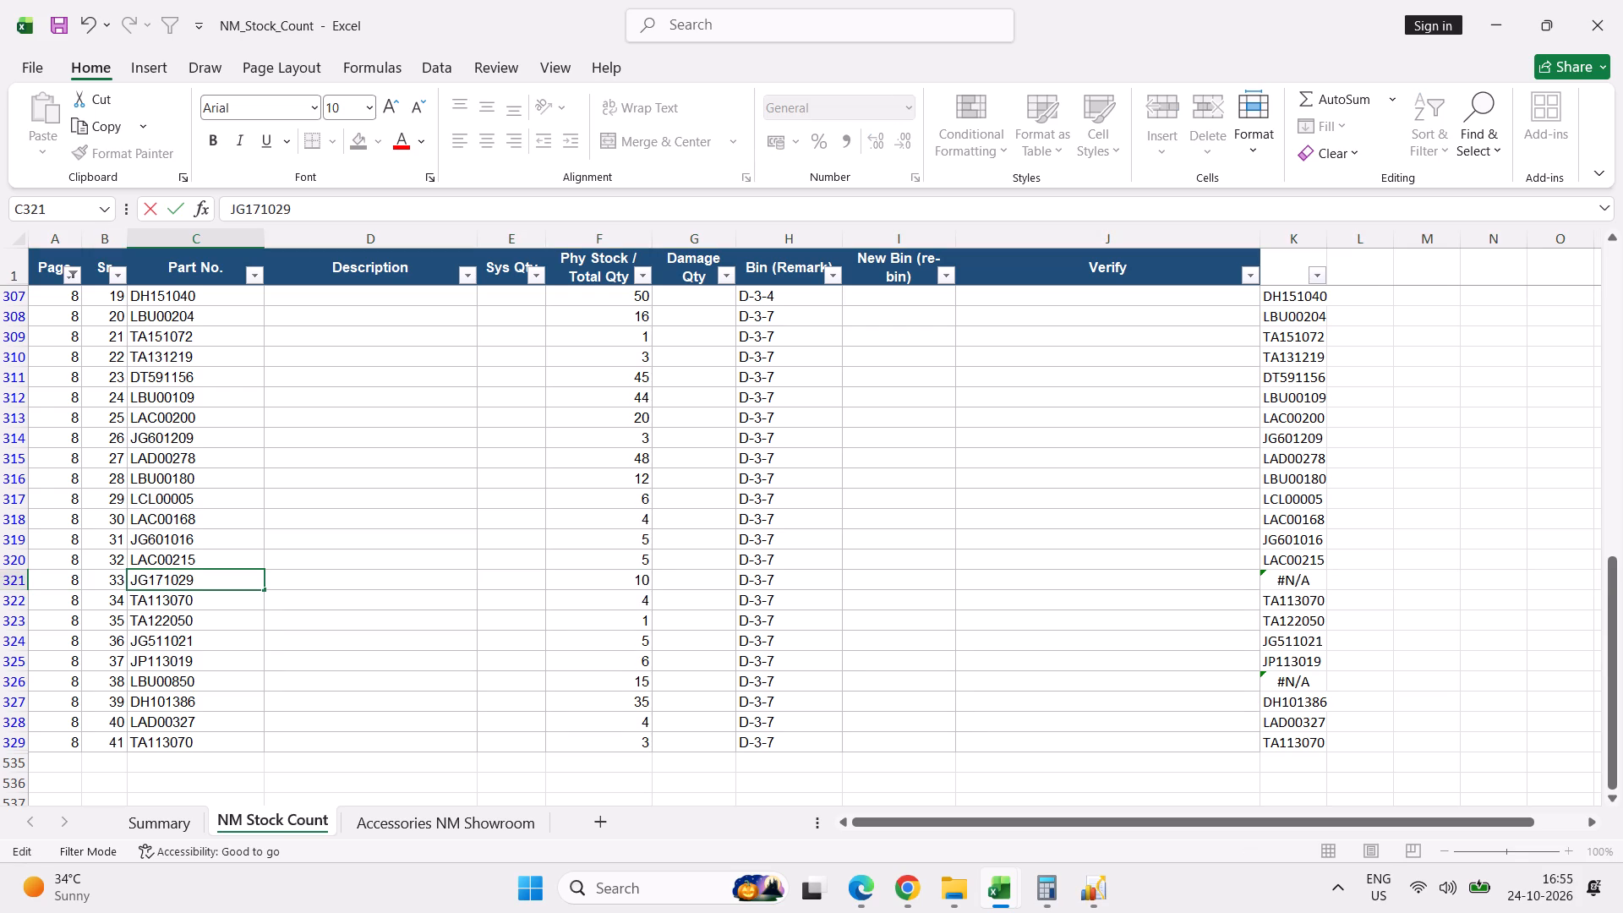
key("Return")
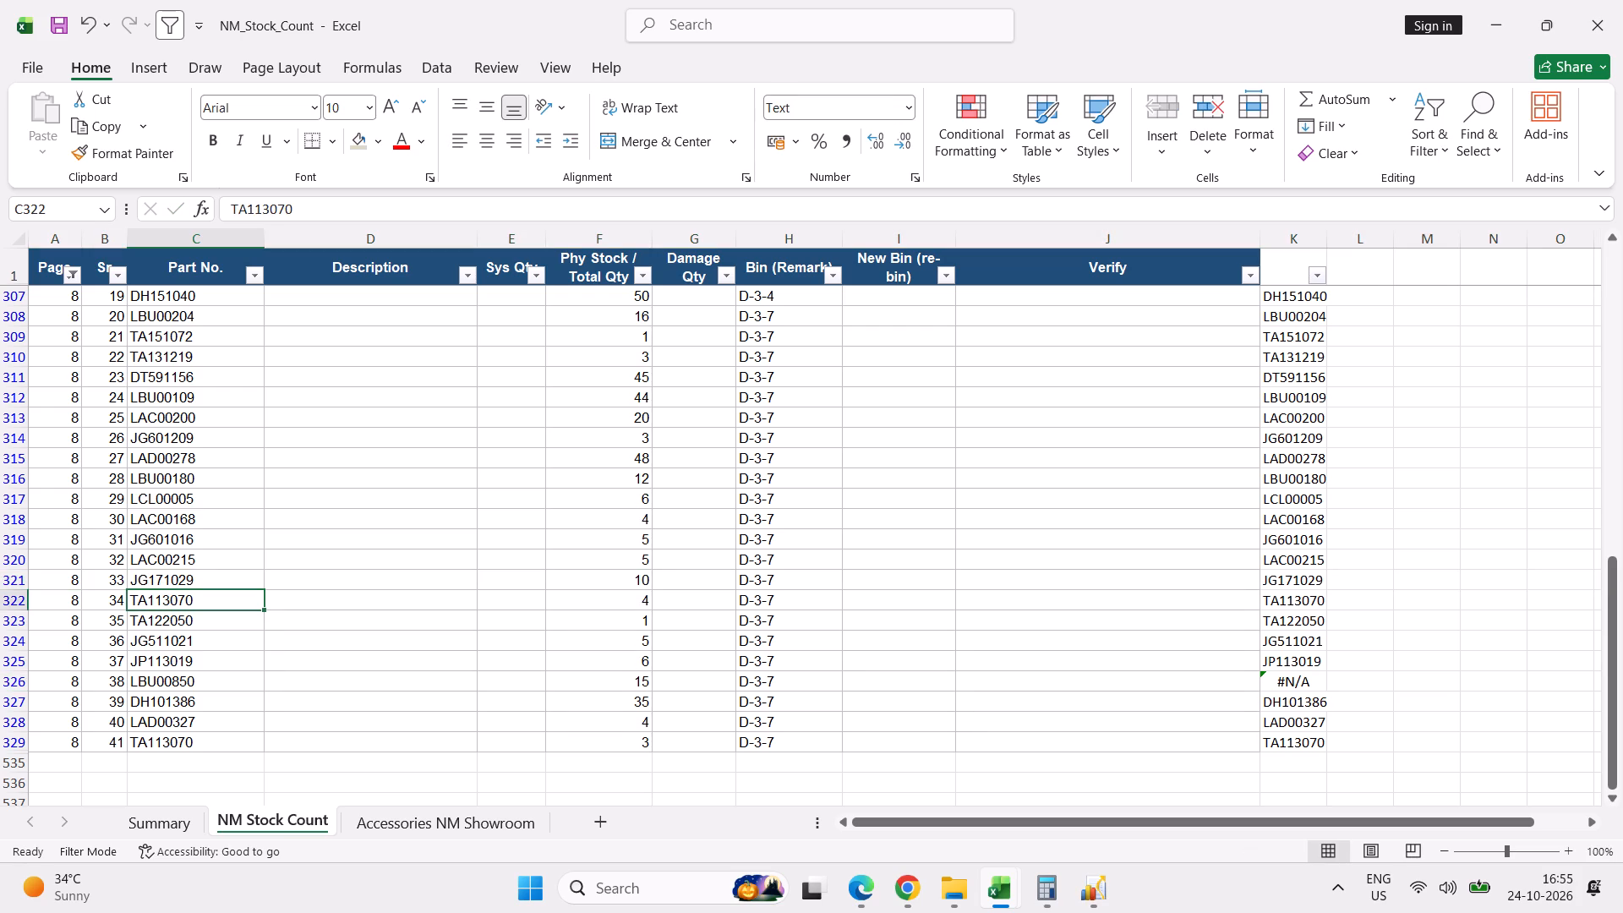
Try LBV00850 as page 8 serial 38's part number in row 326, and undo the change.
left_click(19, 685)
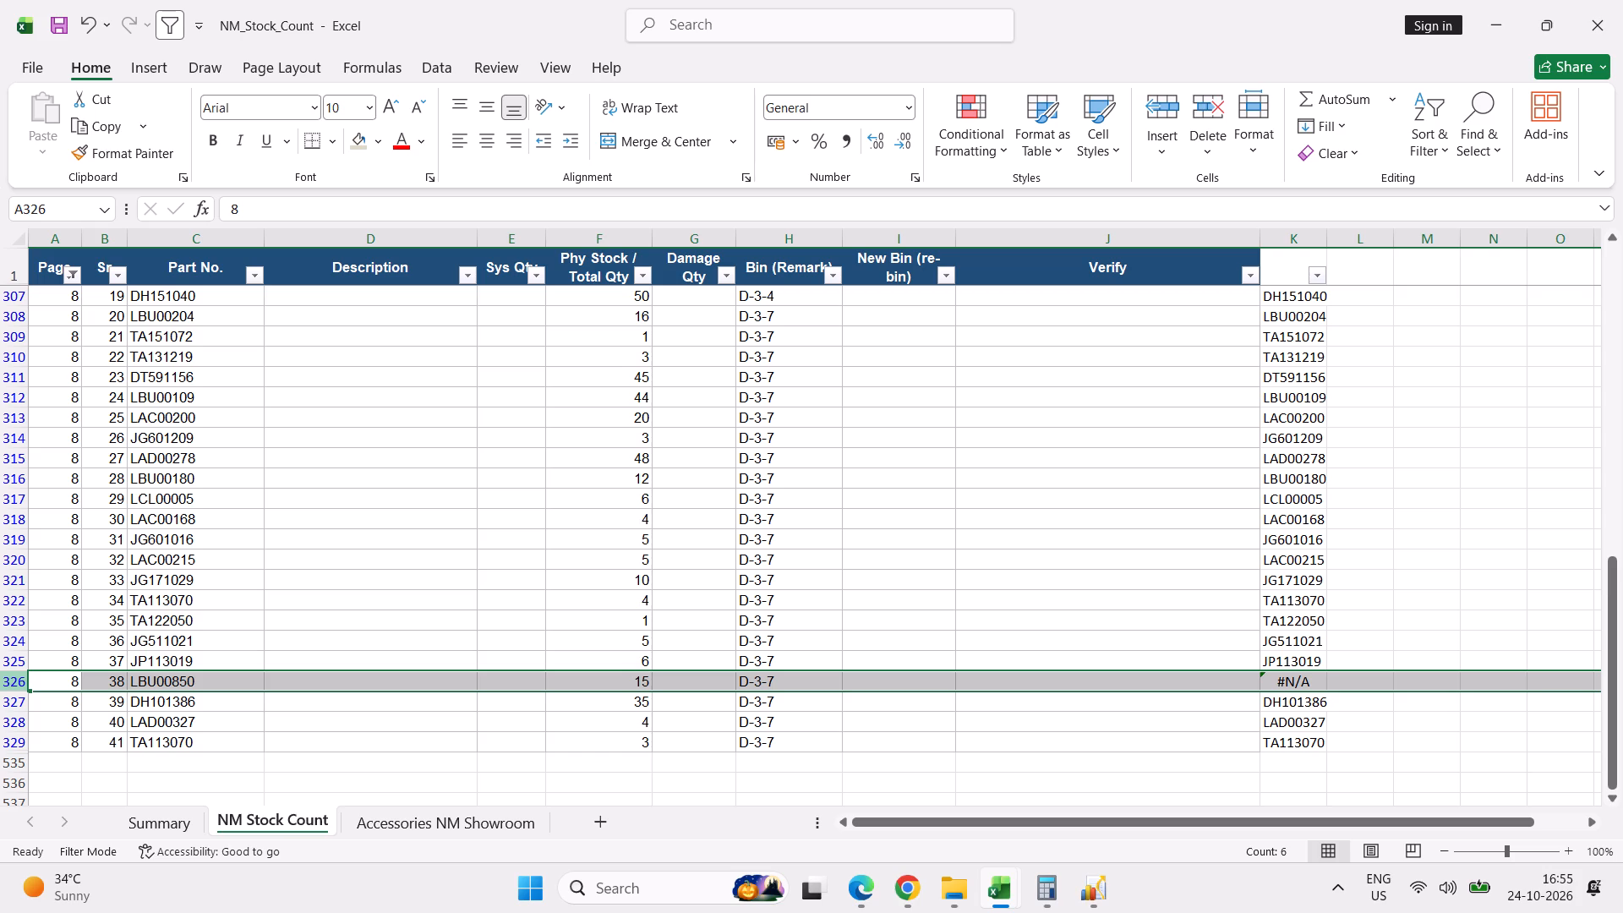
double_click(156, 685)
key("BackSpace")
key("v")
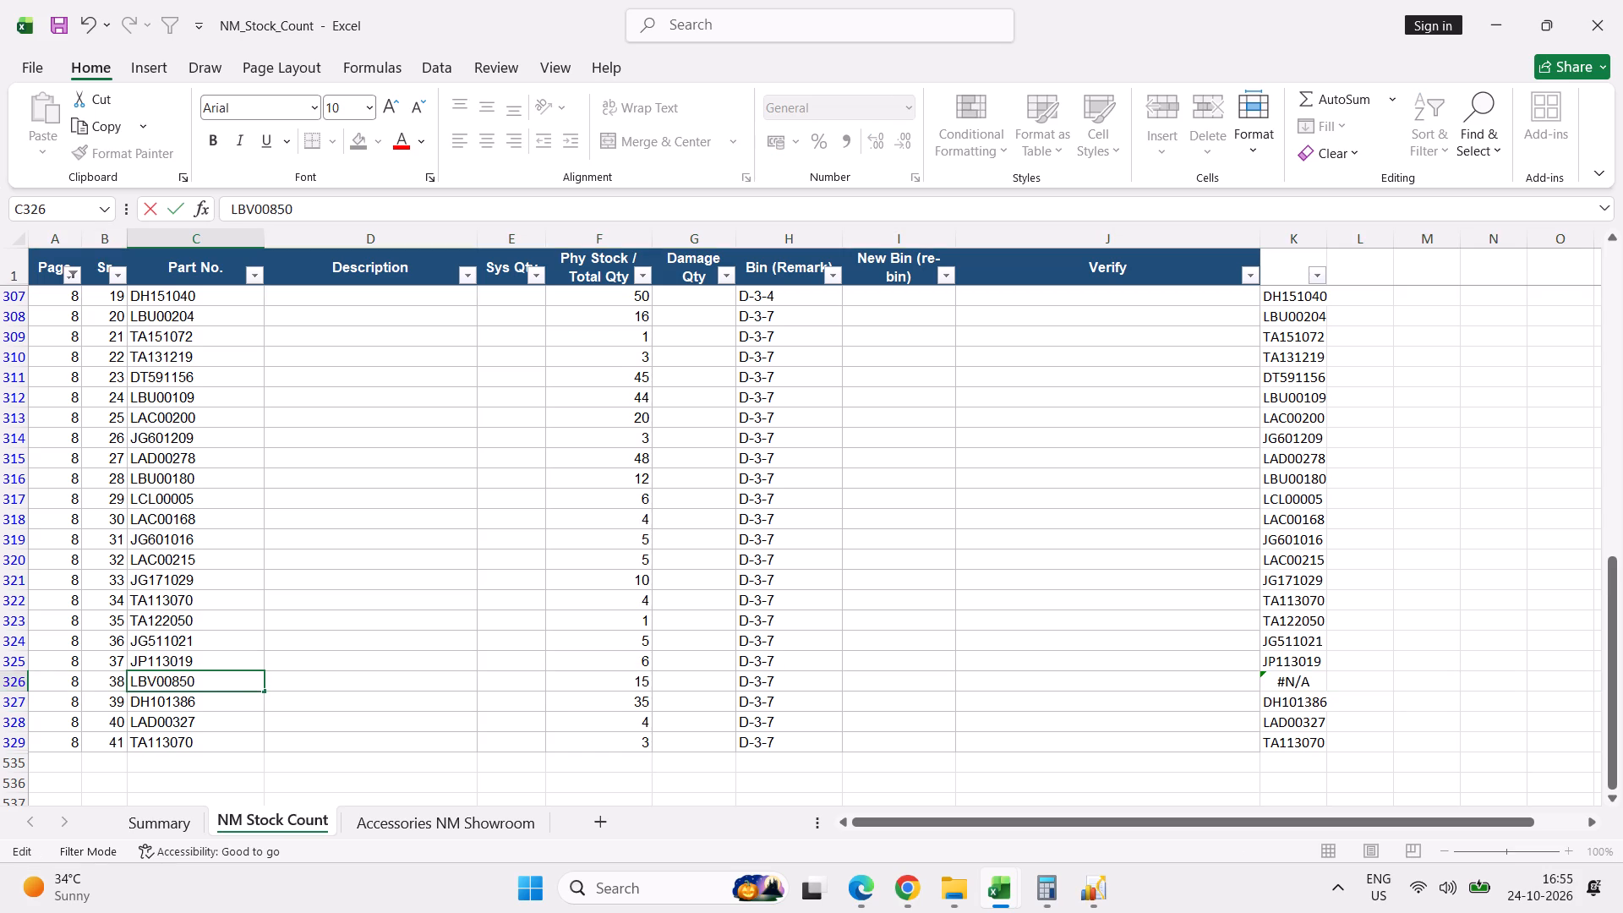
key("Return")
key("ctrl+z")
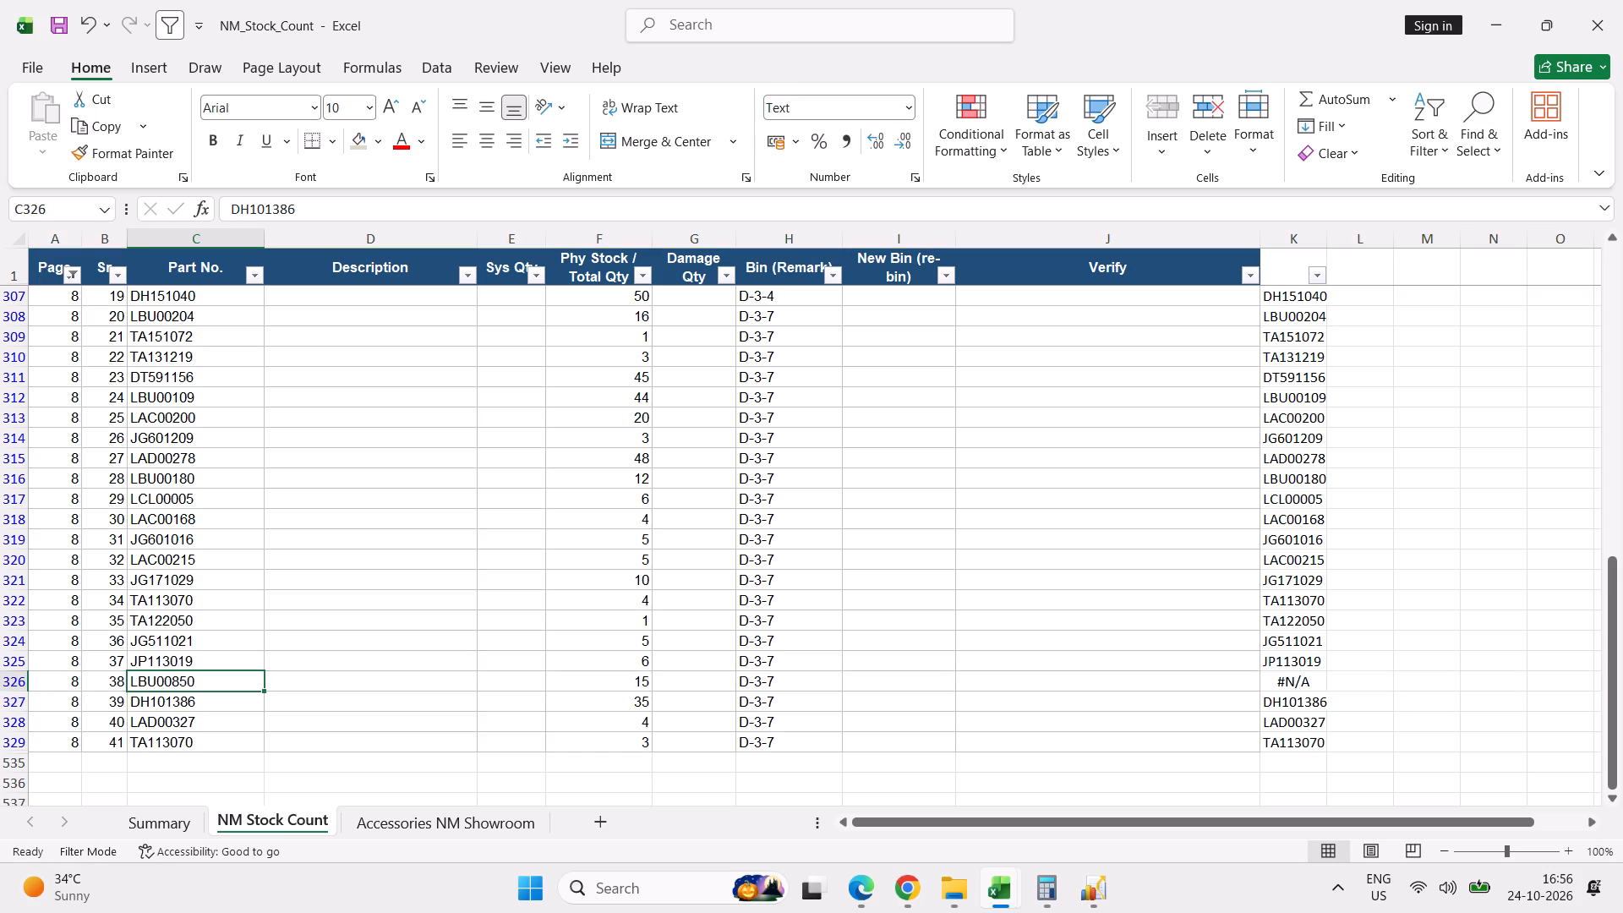
Search the Part Stock Valuation column A Part Code filter list for "00850", and clear the search text.
key("alt+Tab")
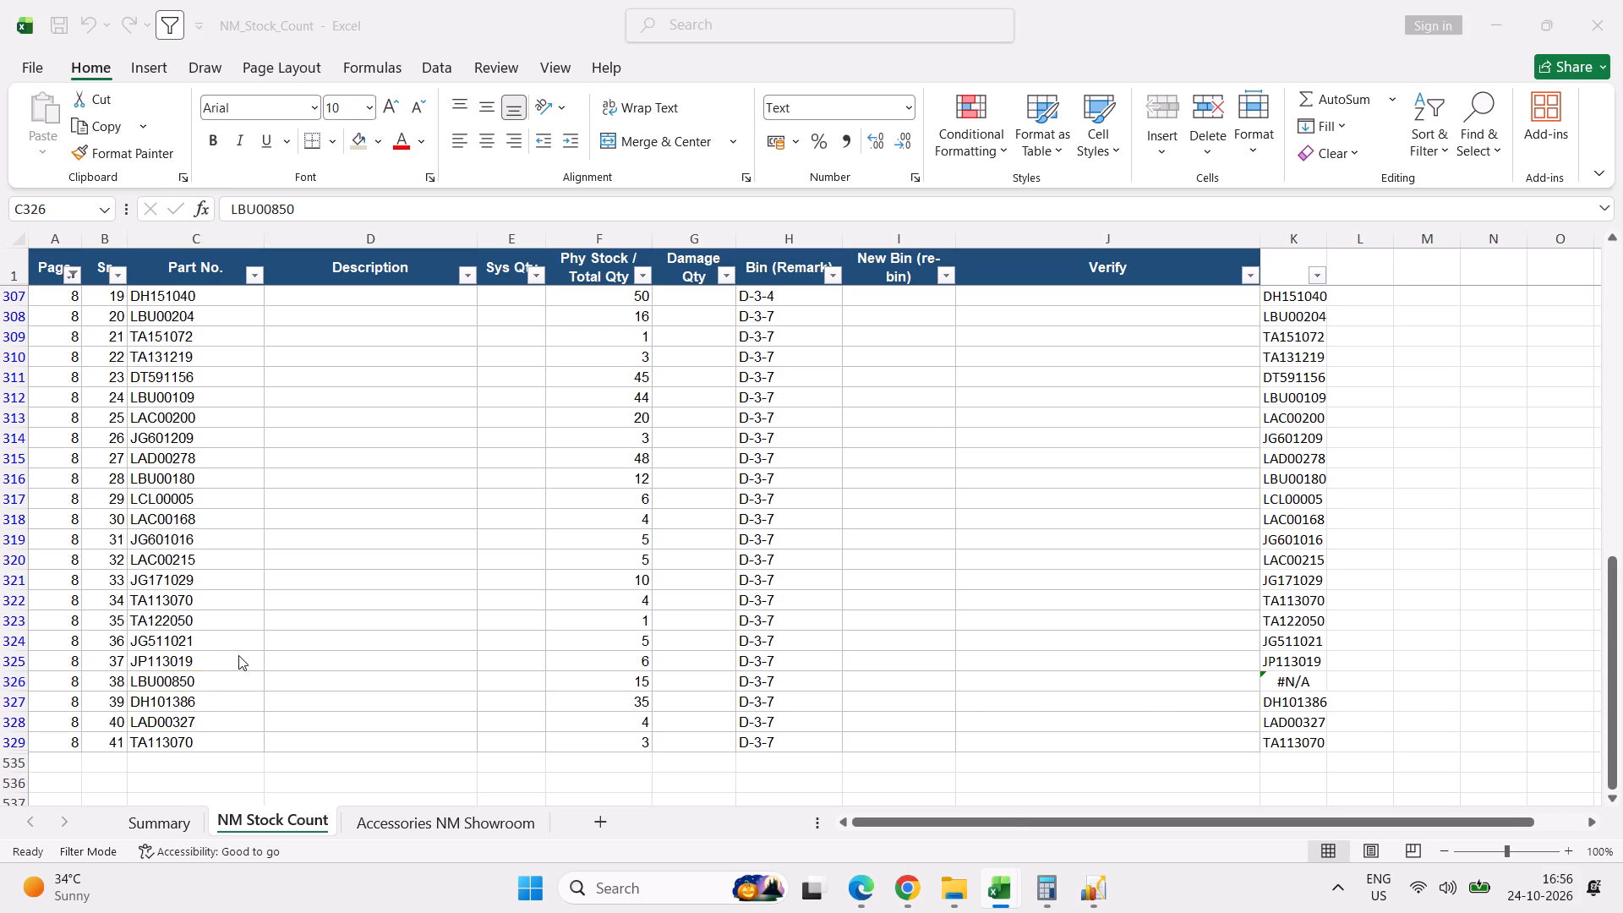
left_click(150, 359)
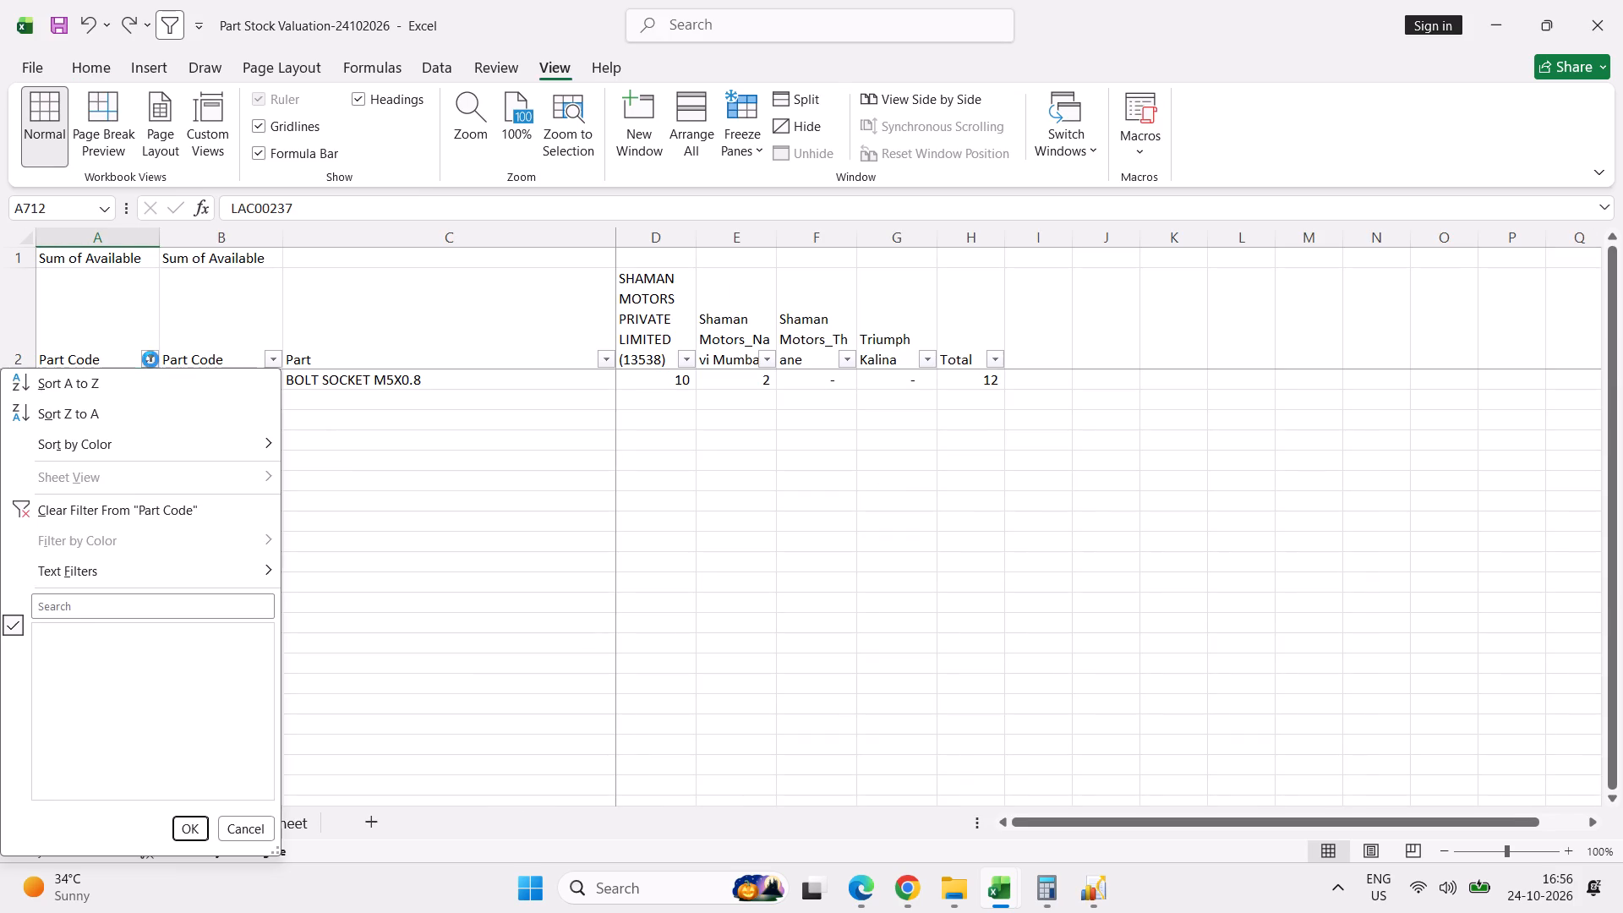
left_click(150, 606)
type("008")
key("5")
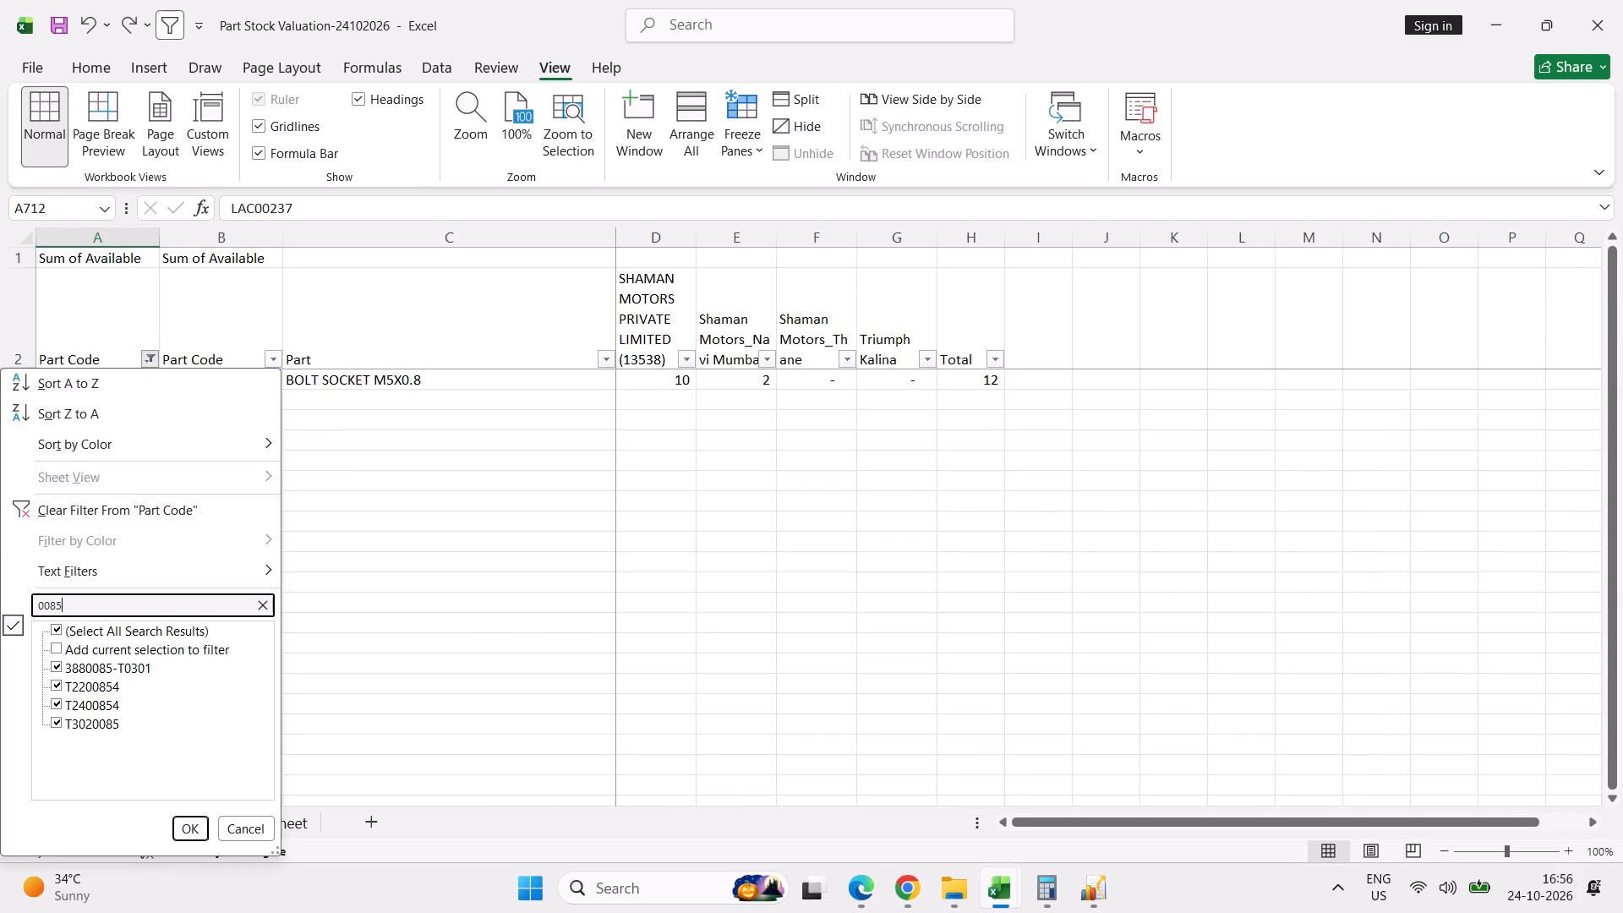
key("0")
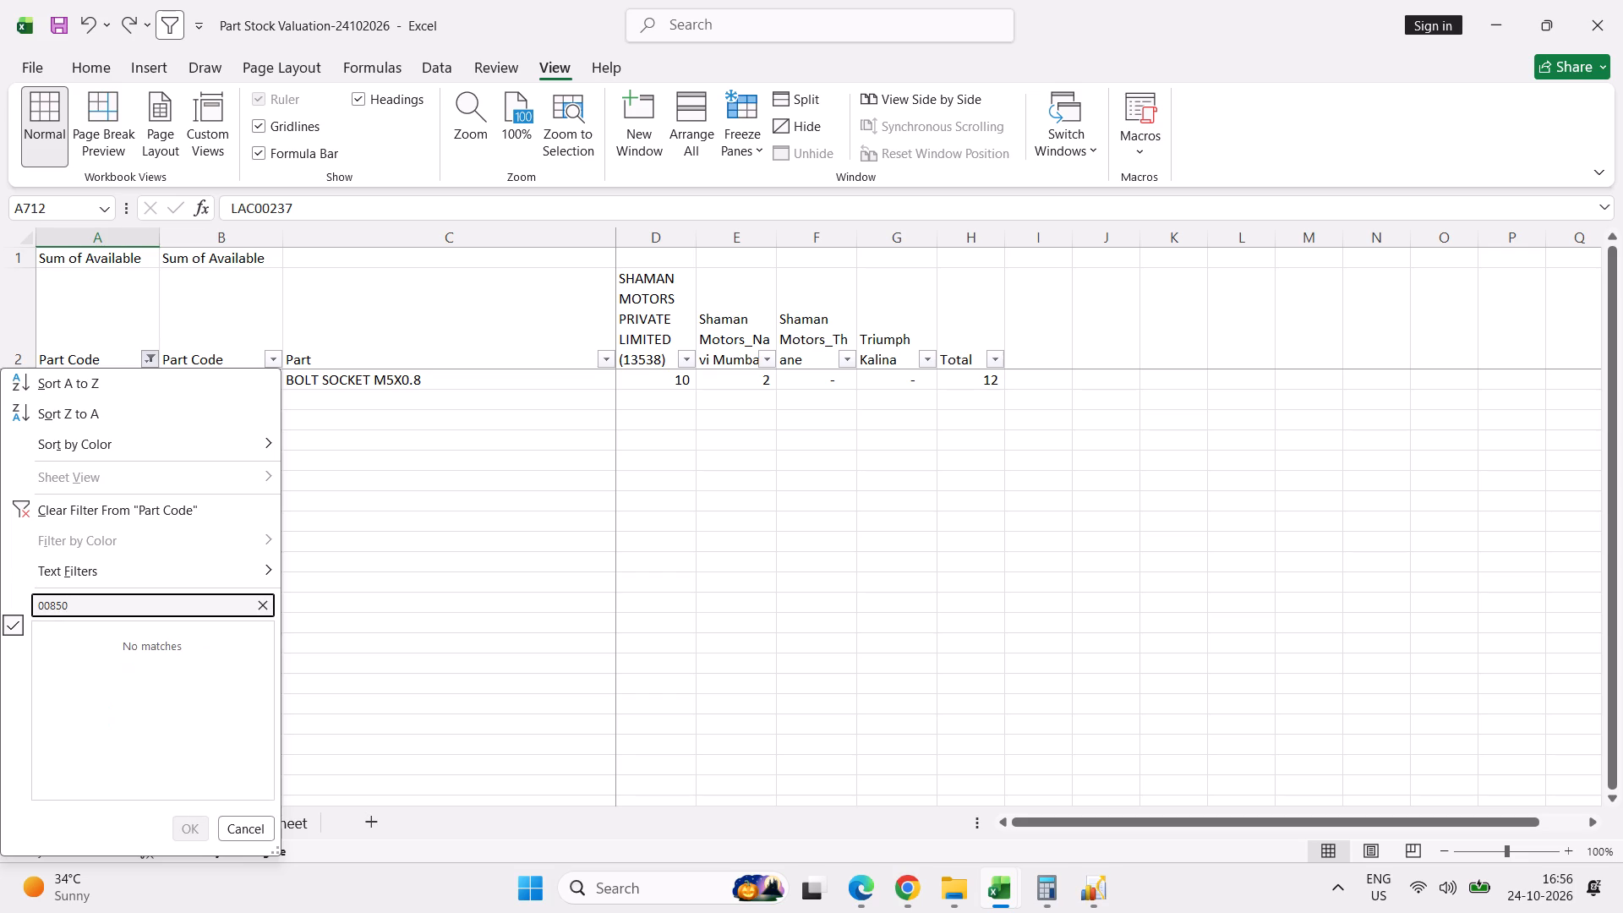
key("BackSpace")
key("BackSpace")
key("BackSpace")
key("BackSpace")
key("BackSpace")
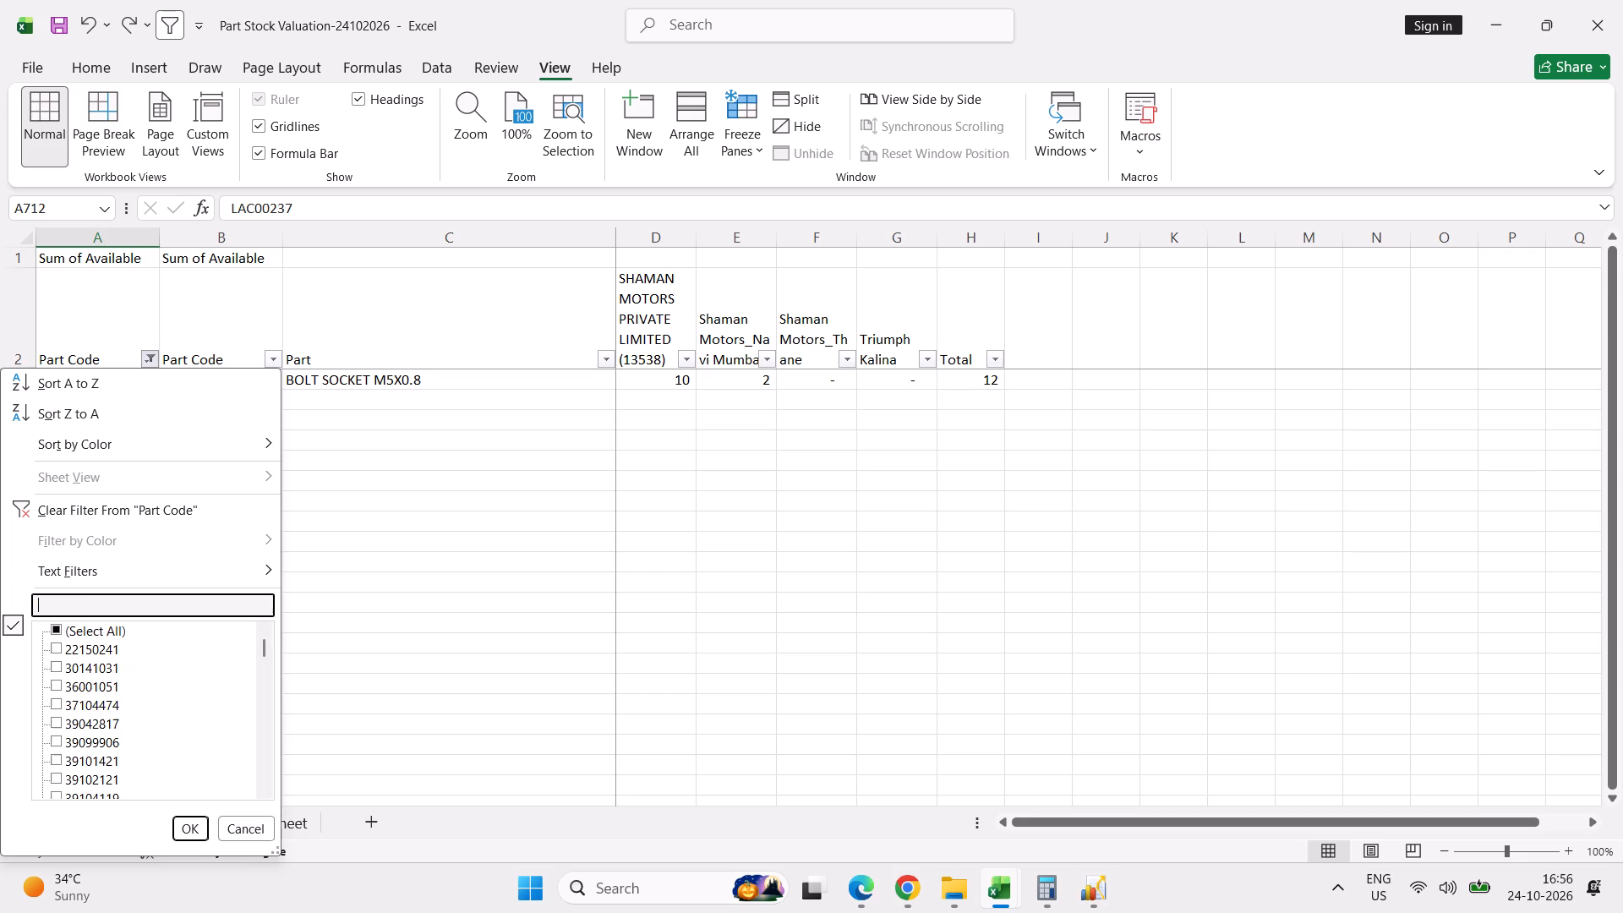
Filter the column A Part Codes by "LBU" and the column B Part Codes to those ending with 50.
type("LBU")
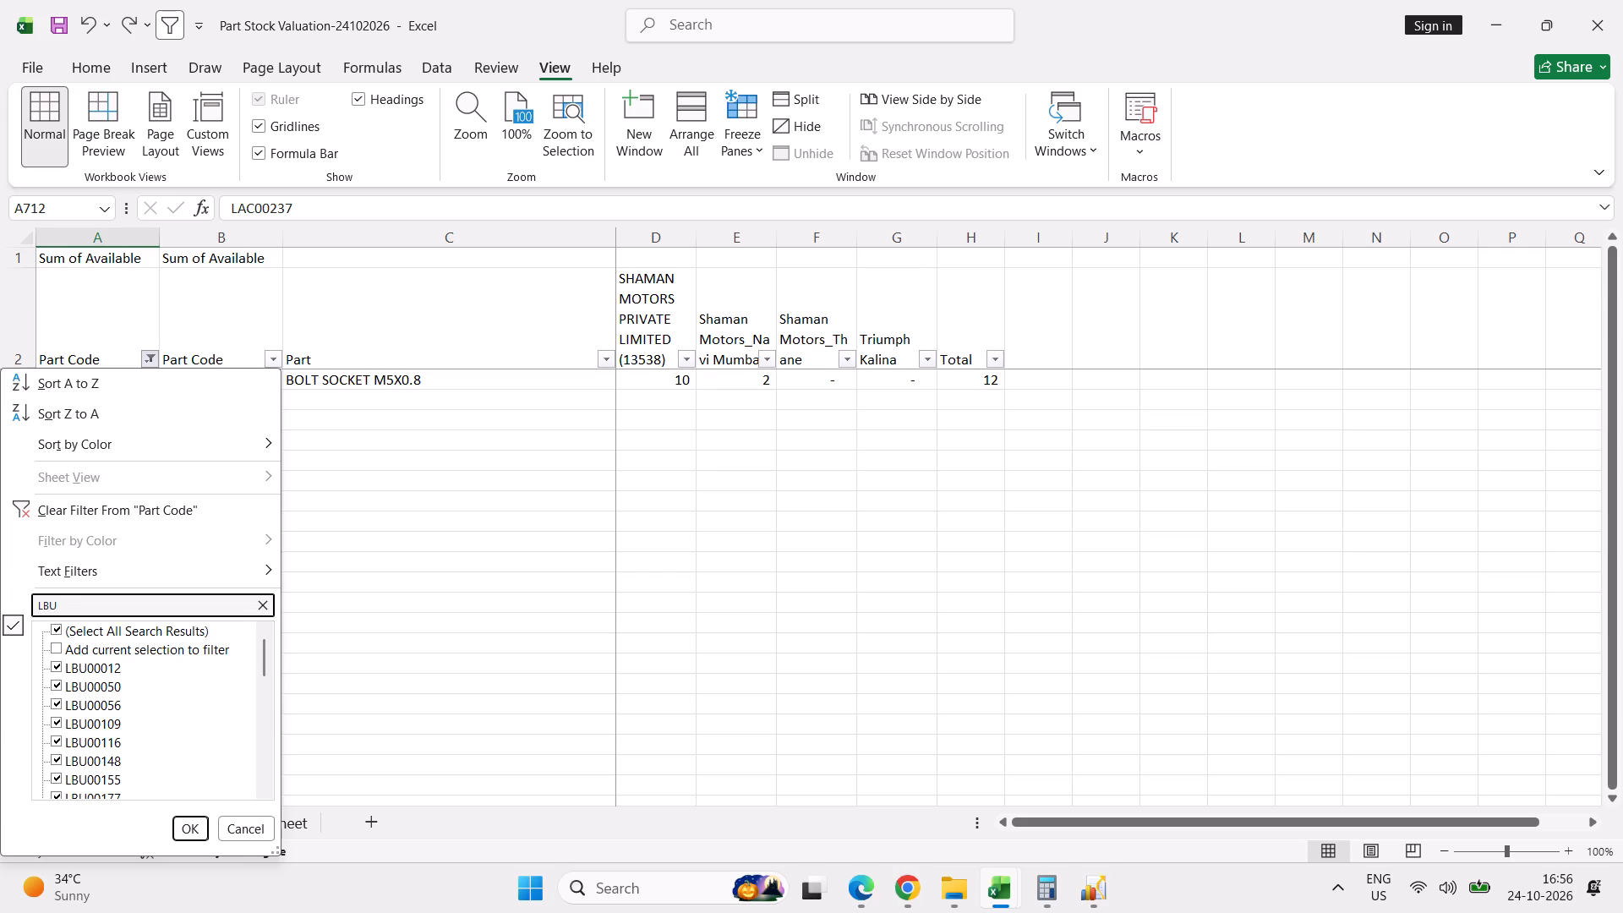
key("Return")
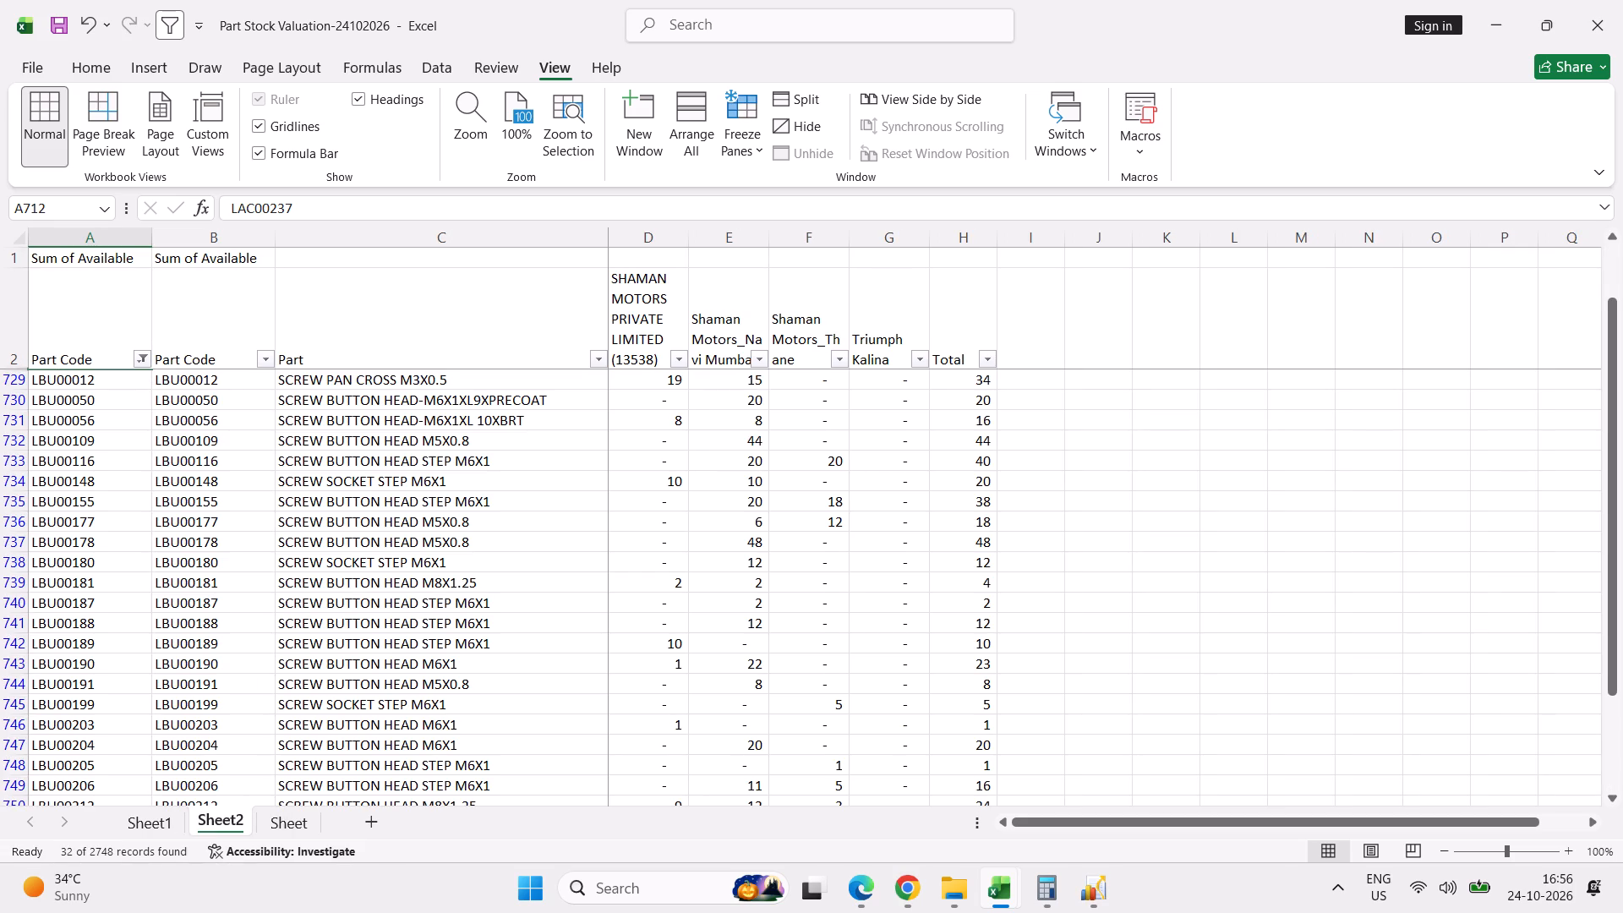
left_click(265, 363)
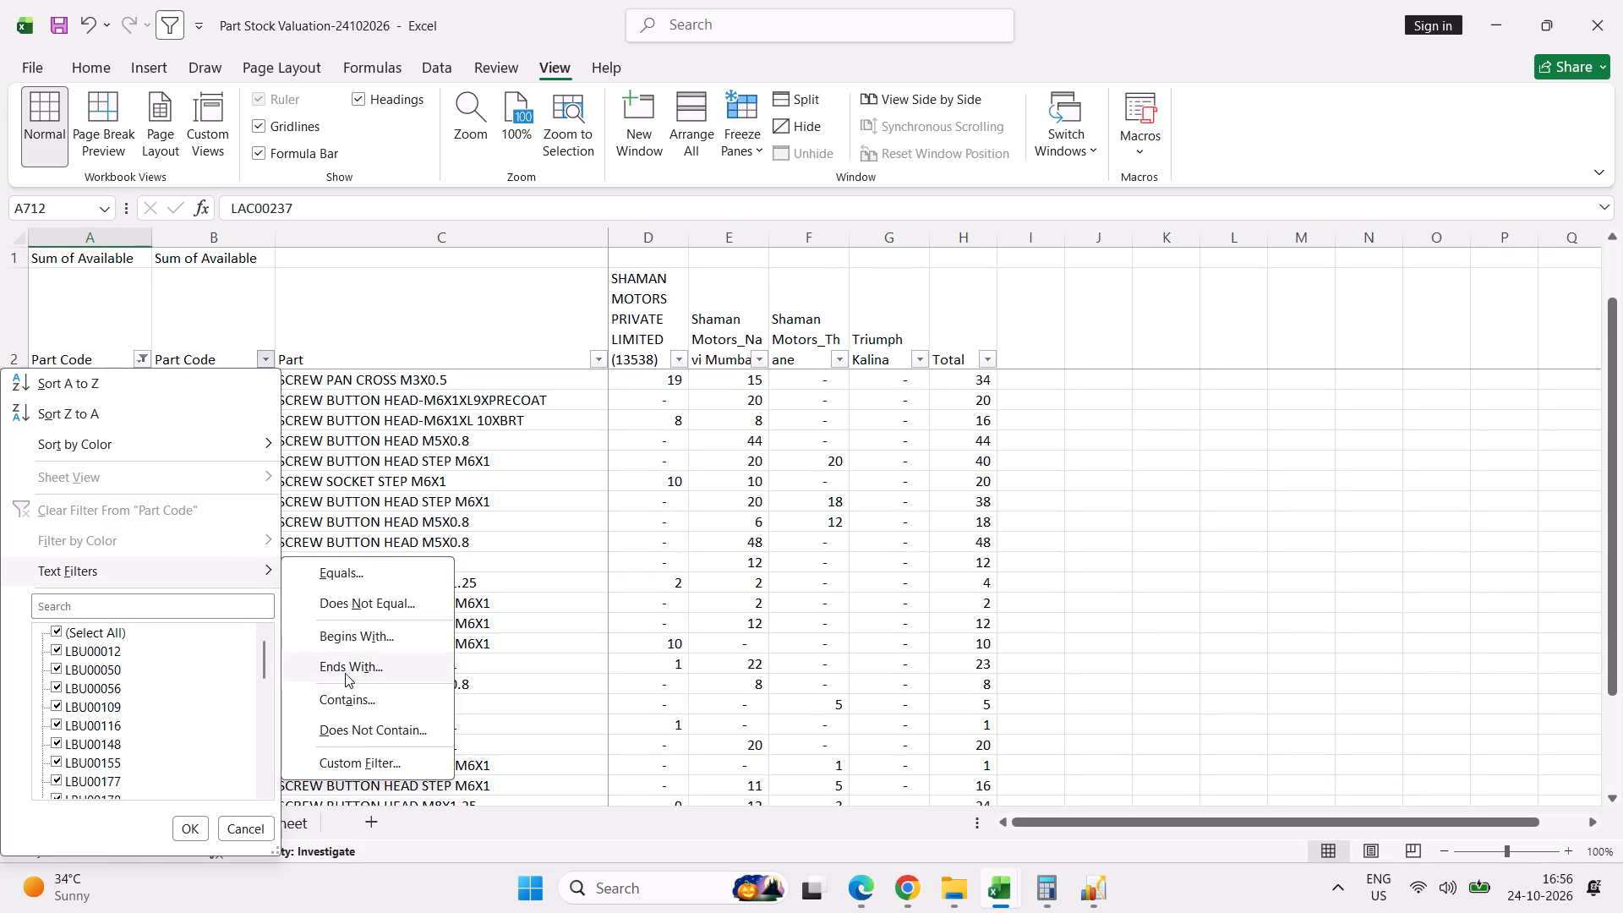
left_click(361, 668)
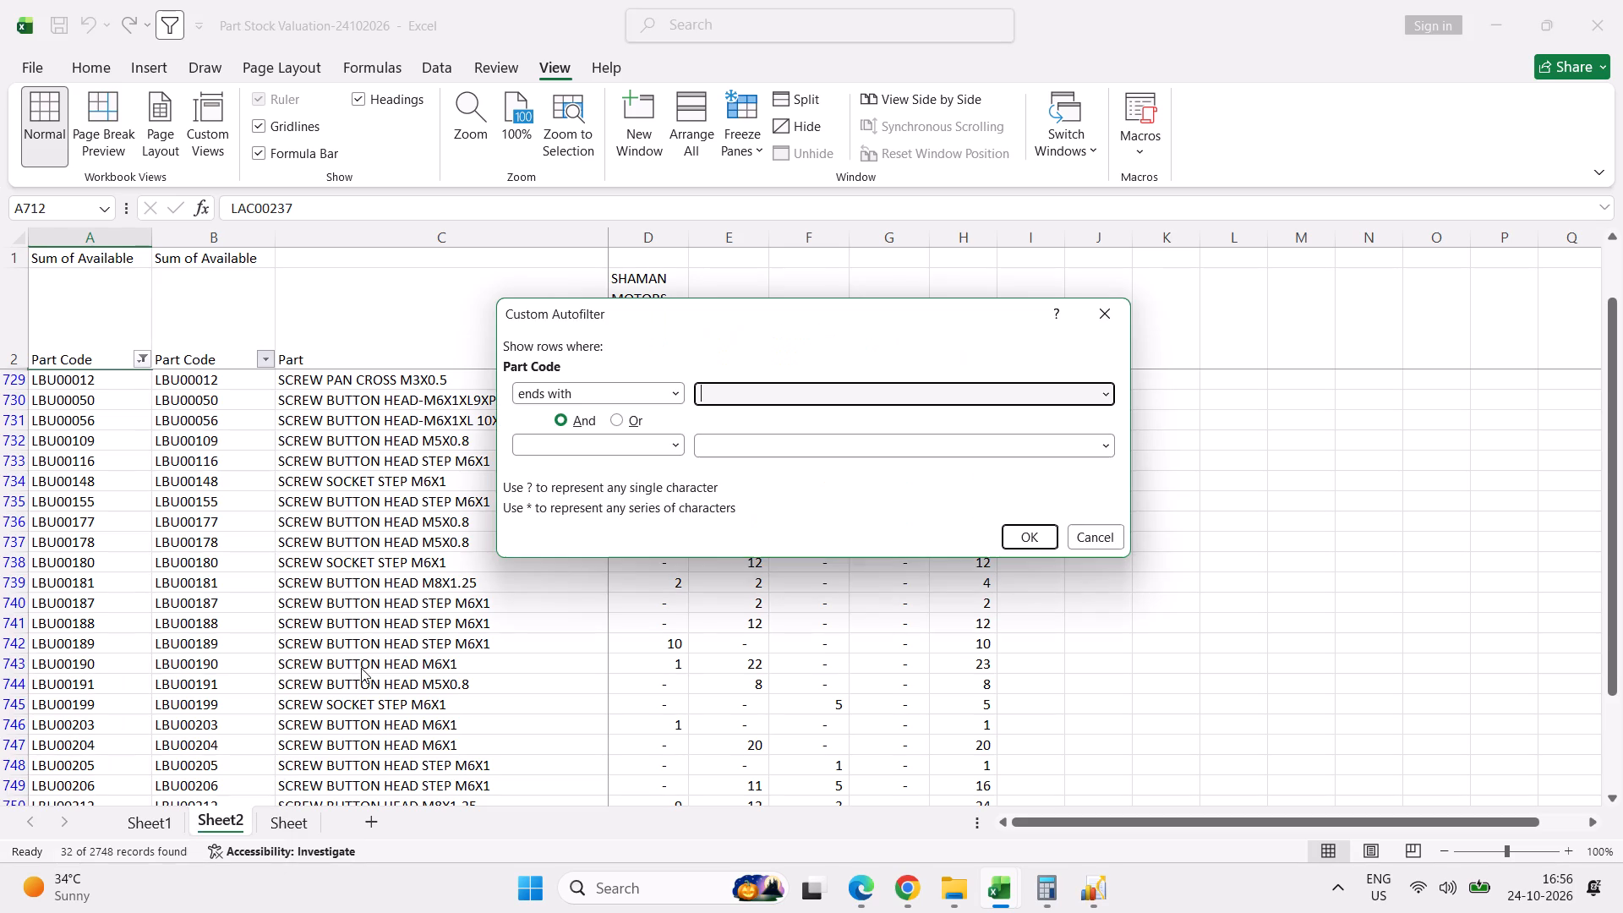
type("50")
key("Return")
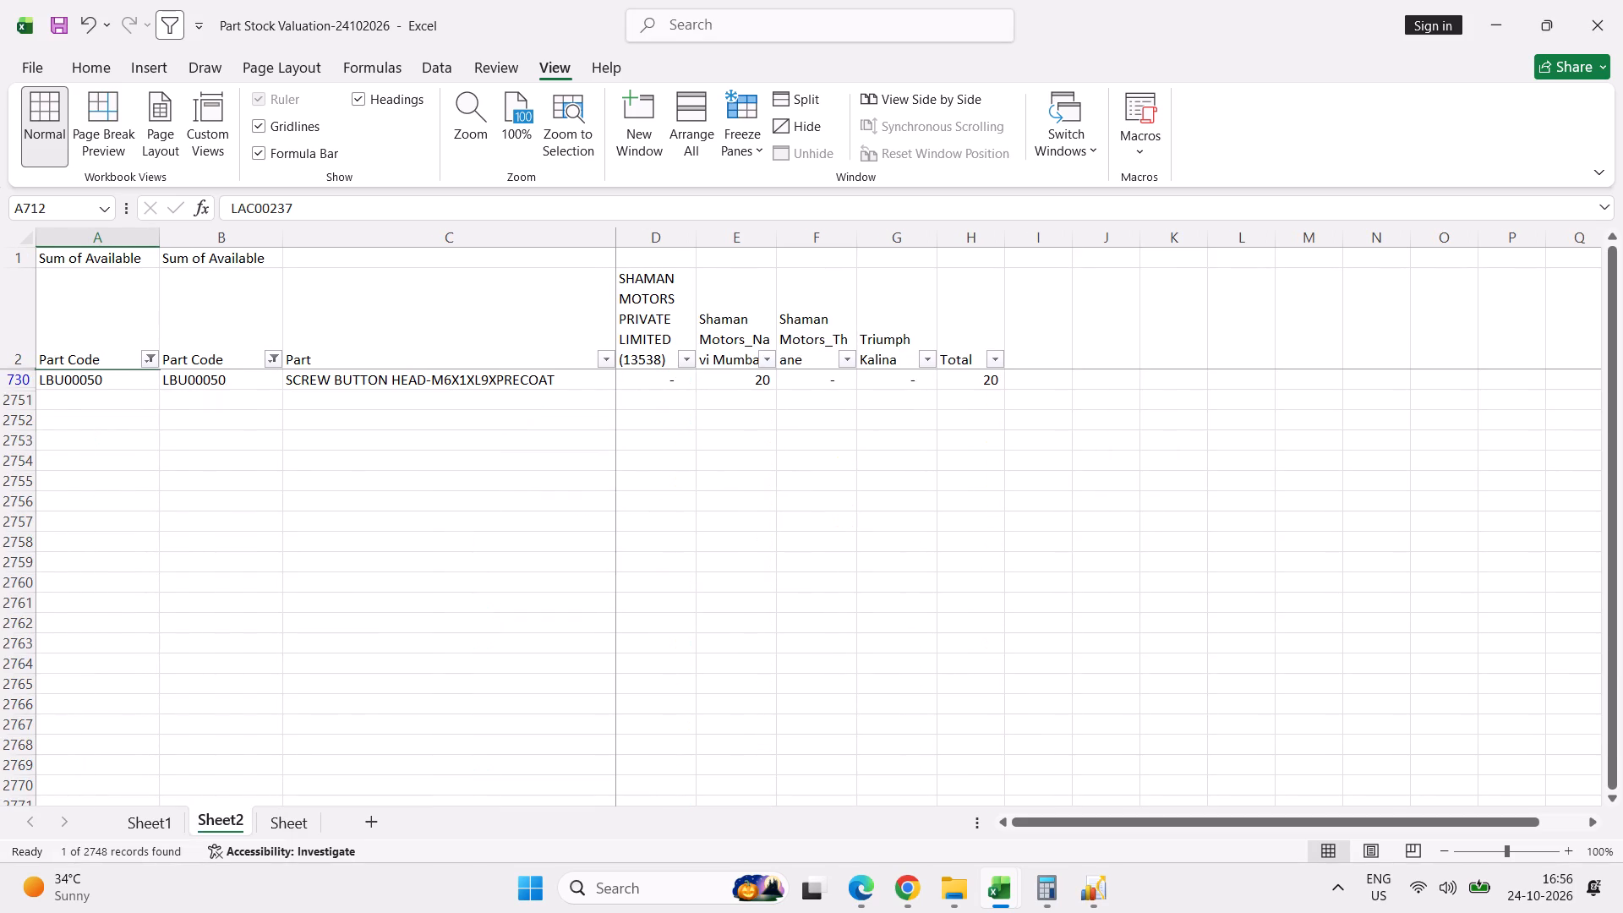
Copy LBU00050 from the Part Stock Valuation workbook into page 8 serial 38's part number in NM Stock Count row 326.
left_click(86, 384)
key("ctrl+c")
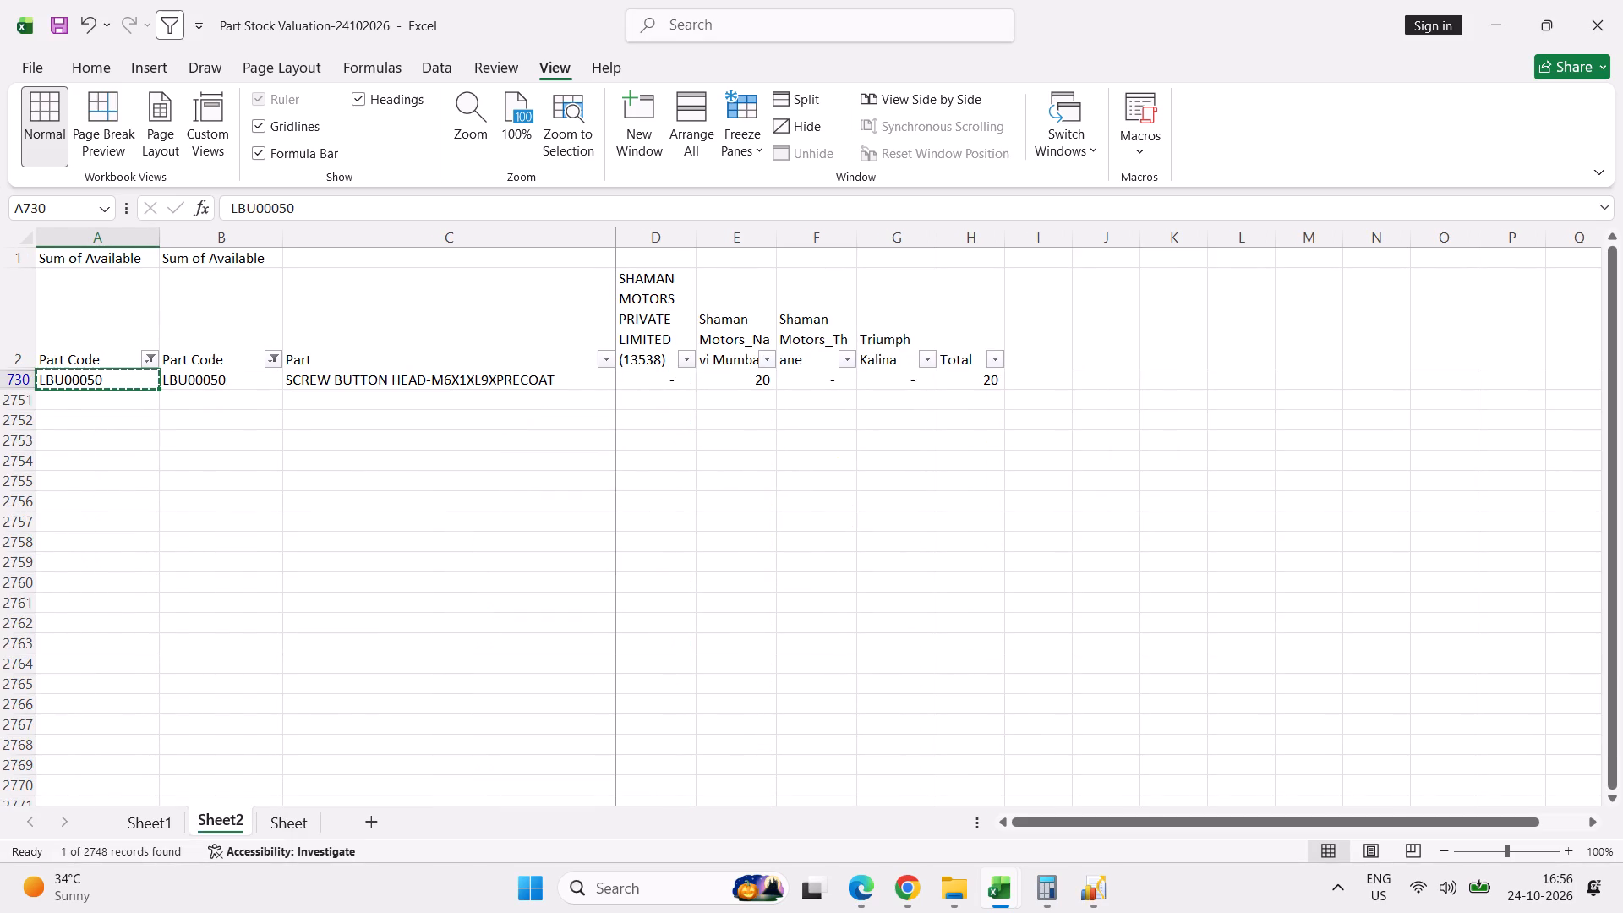
key("alt+Tab")
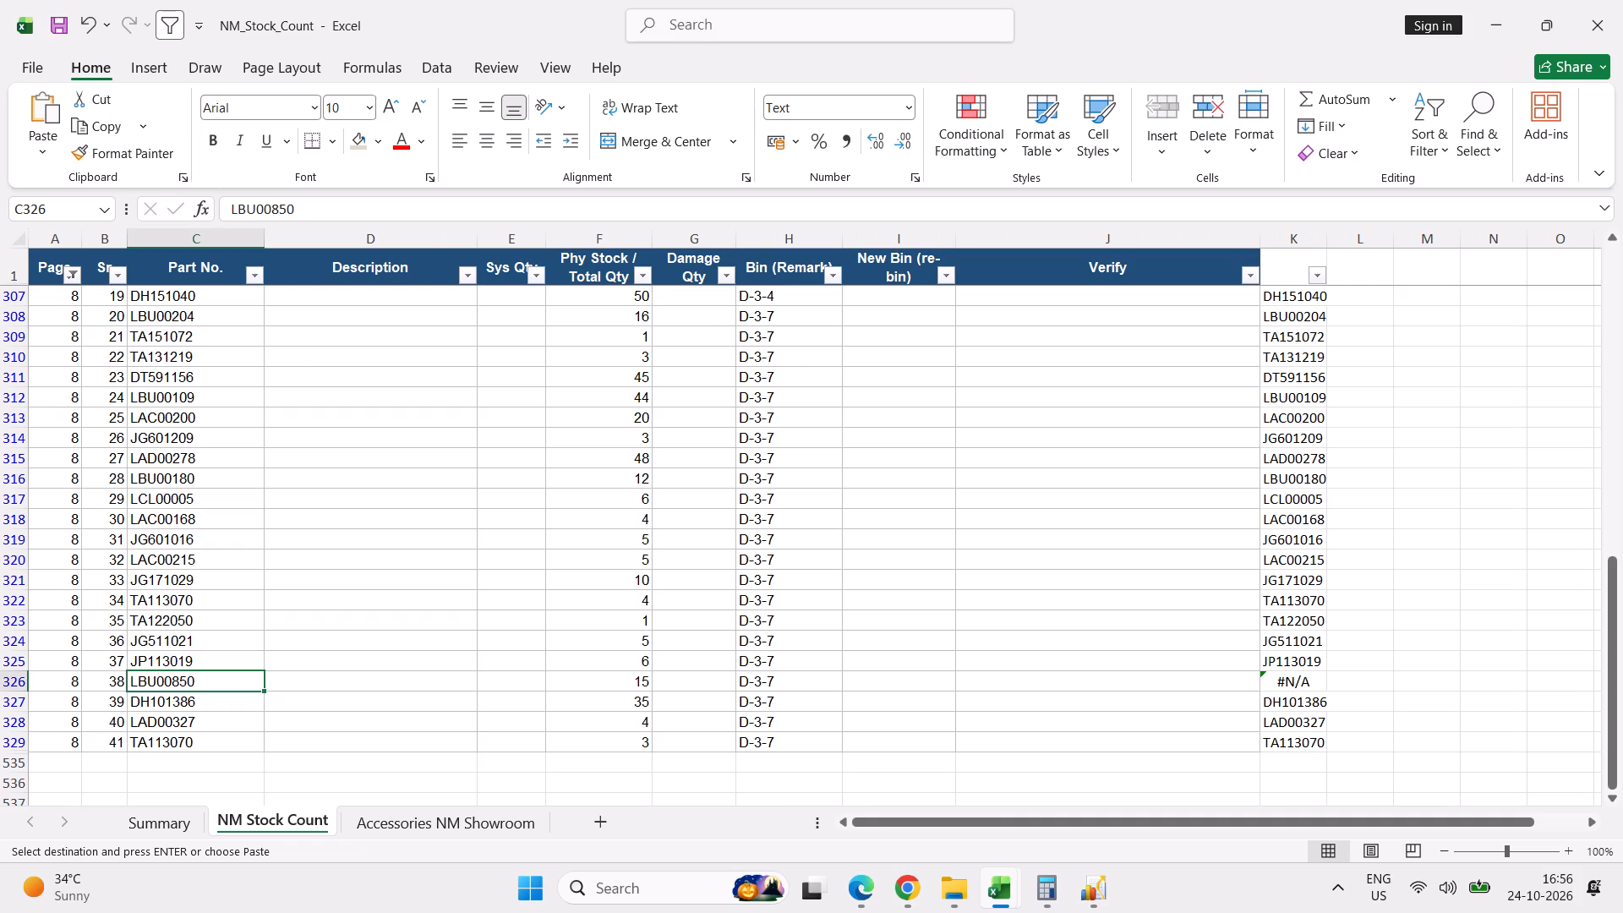
right_click(167, 682)
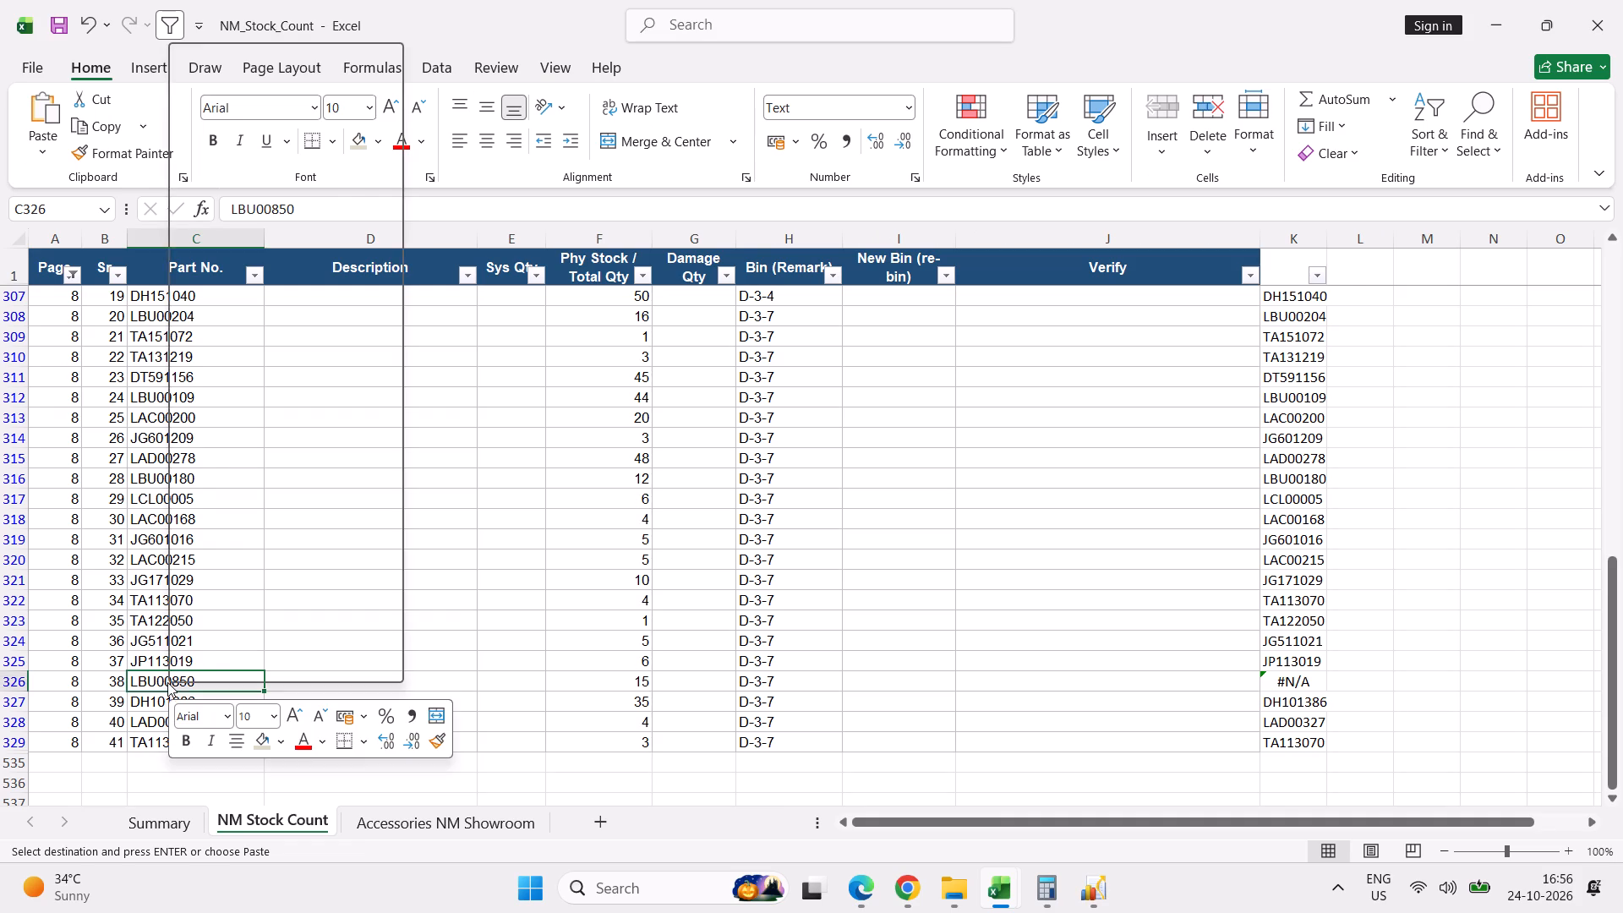
left_click(254, 187)
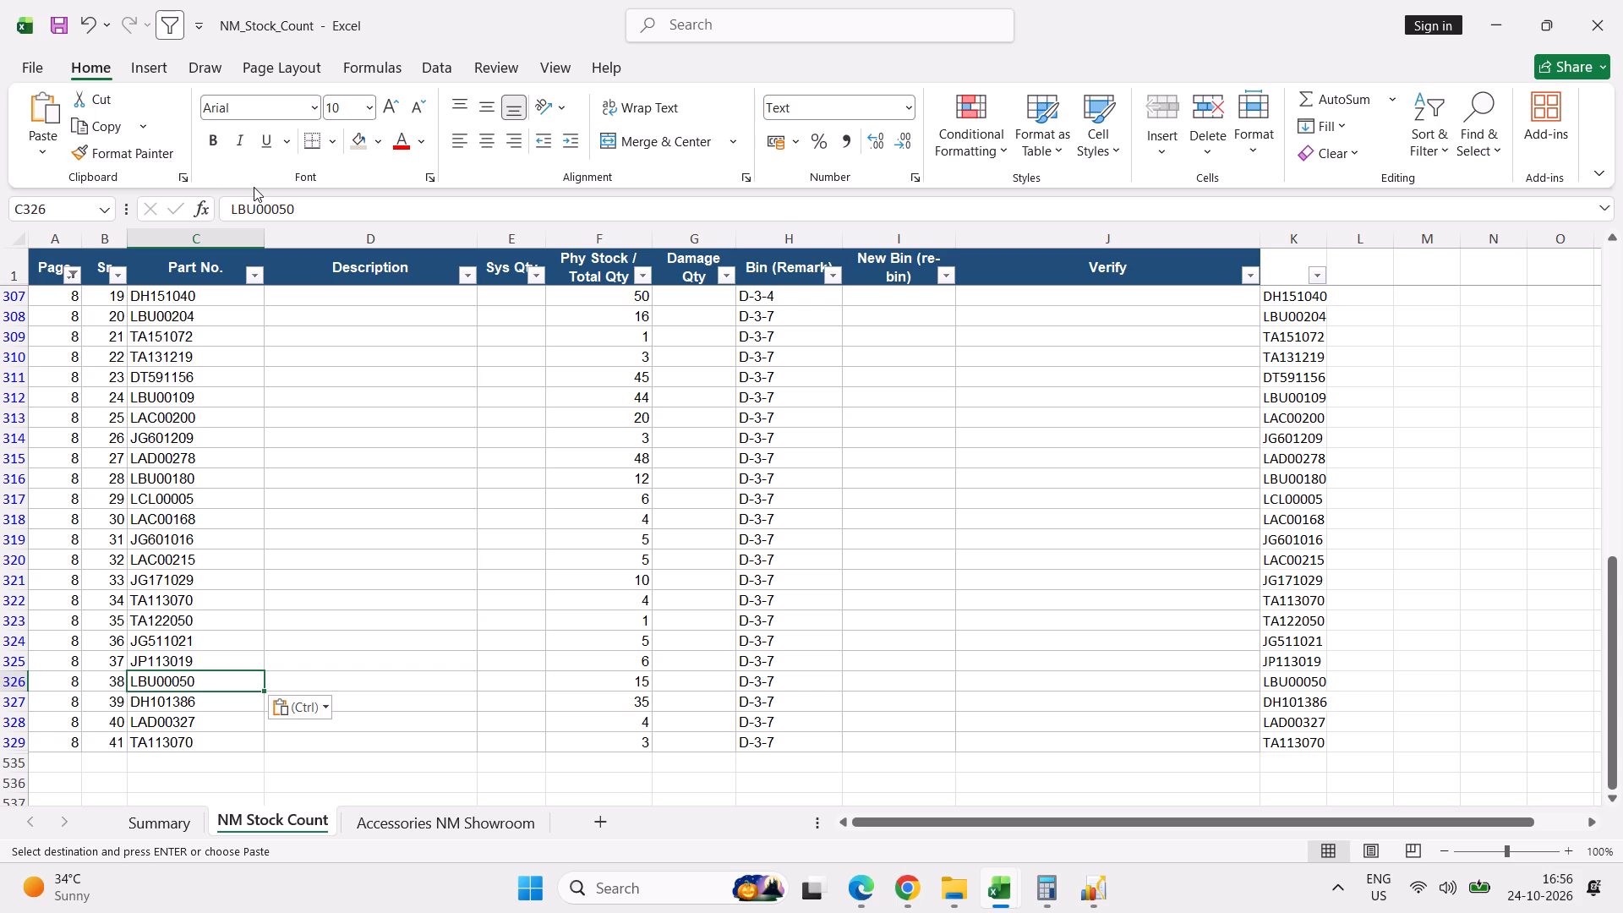
Set the Phy Stock / Total Qty of page 8 serial 5, part LBU00212 in row 293, to 8.
scroll(249, 214, "up", 20)
scroll(249, 214, "up", 13)
left_click(579, 274)
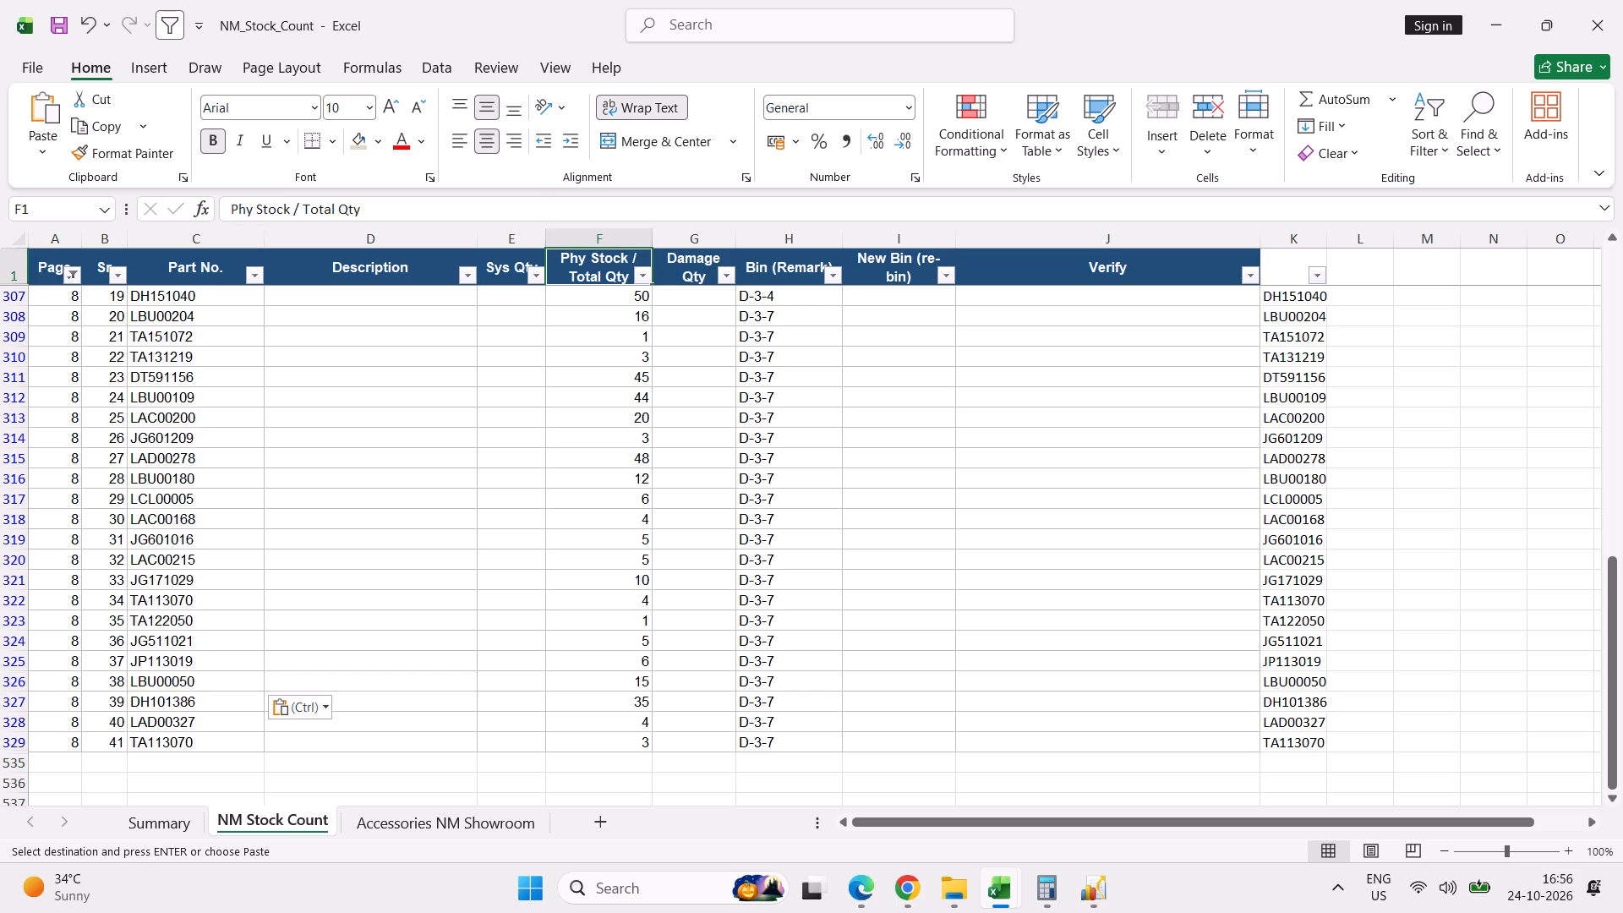
key("Down")
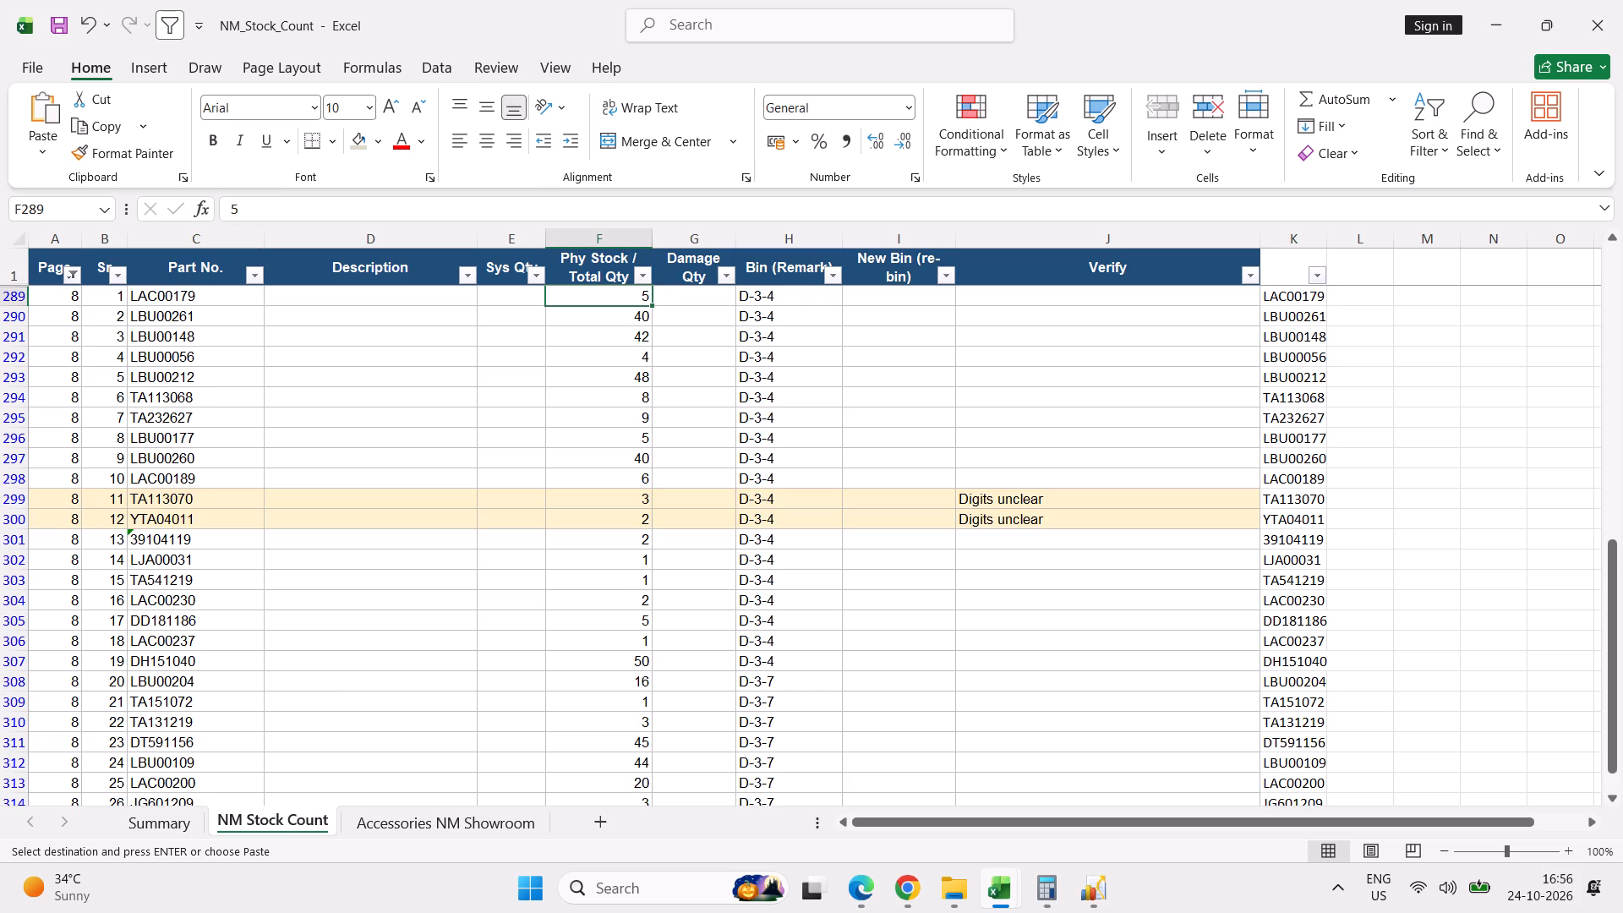
key("Down")
key("Down")
key("Down")
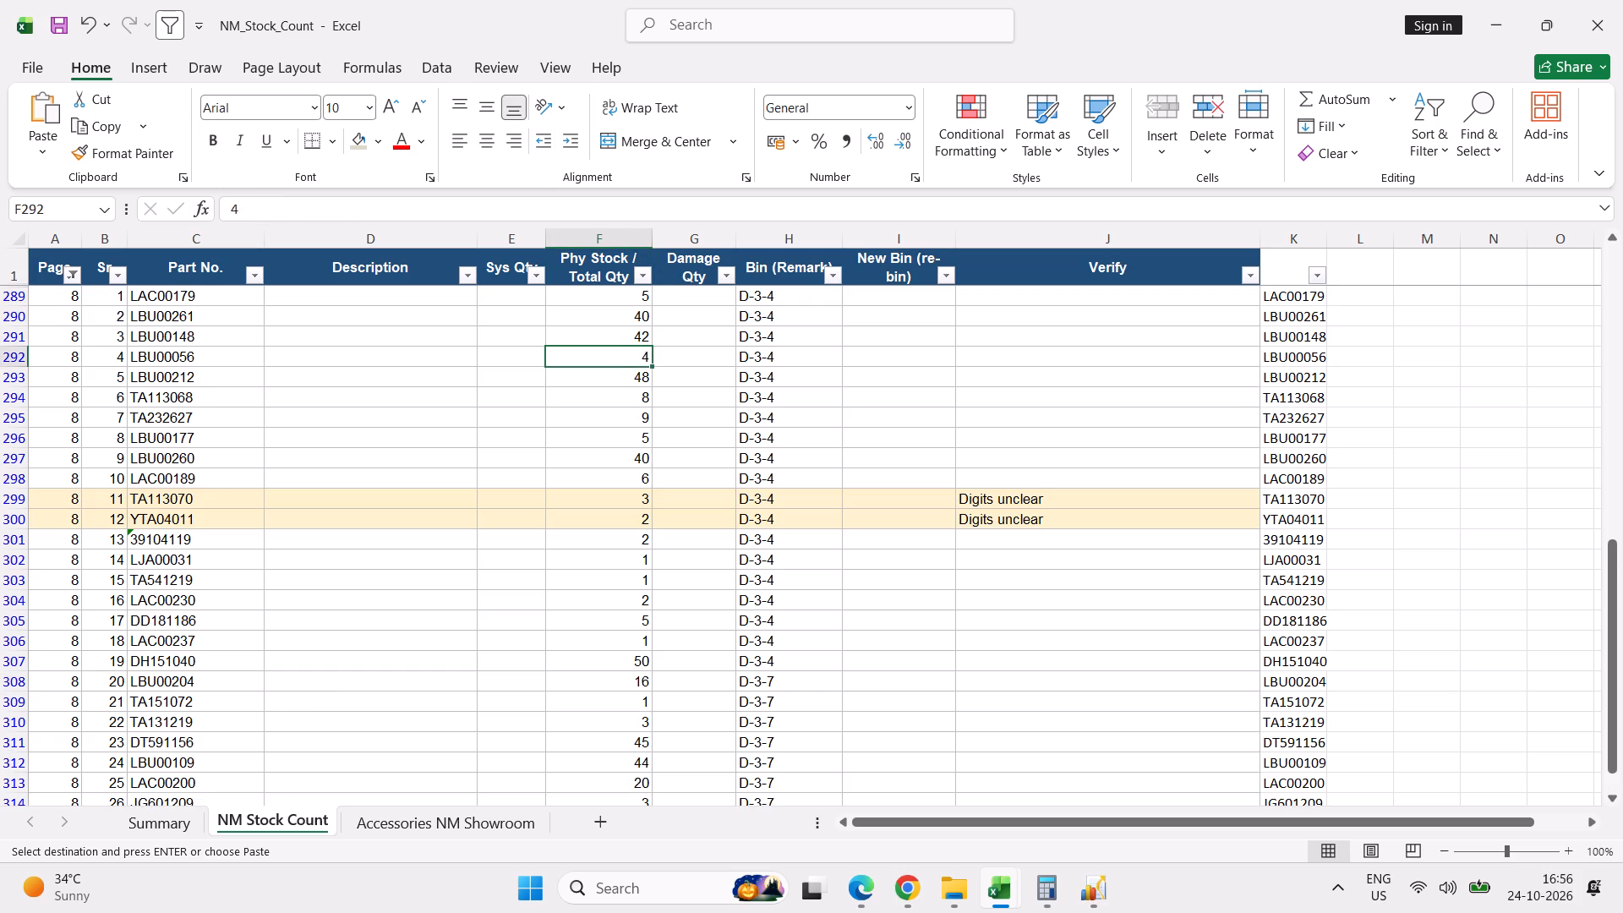
key("Down")
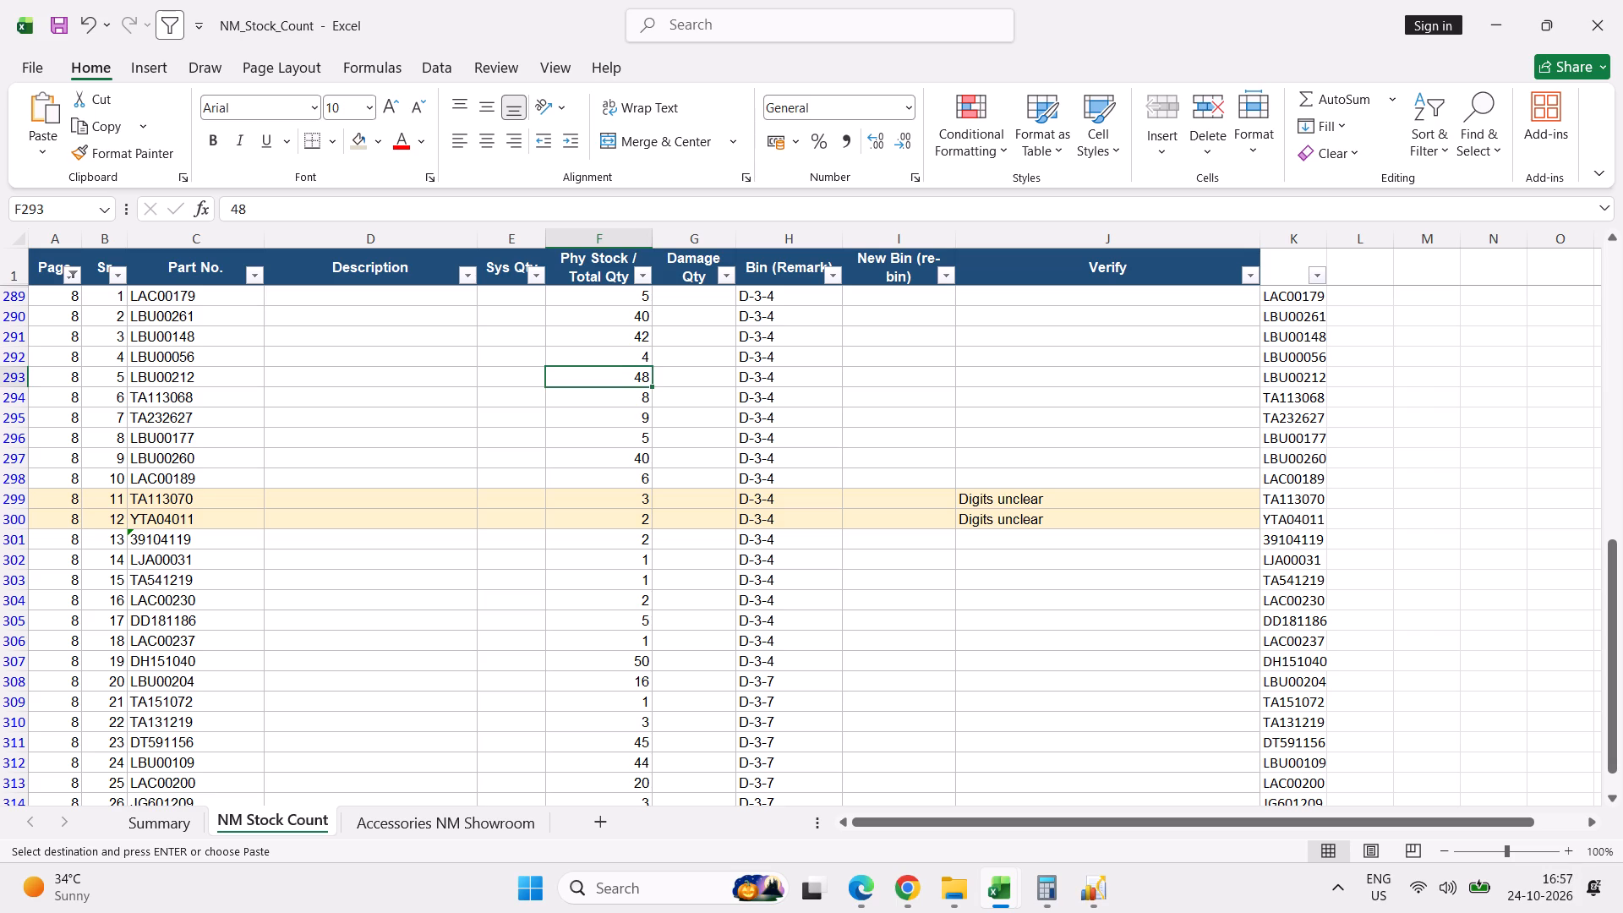
key("8")
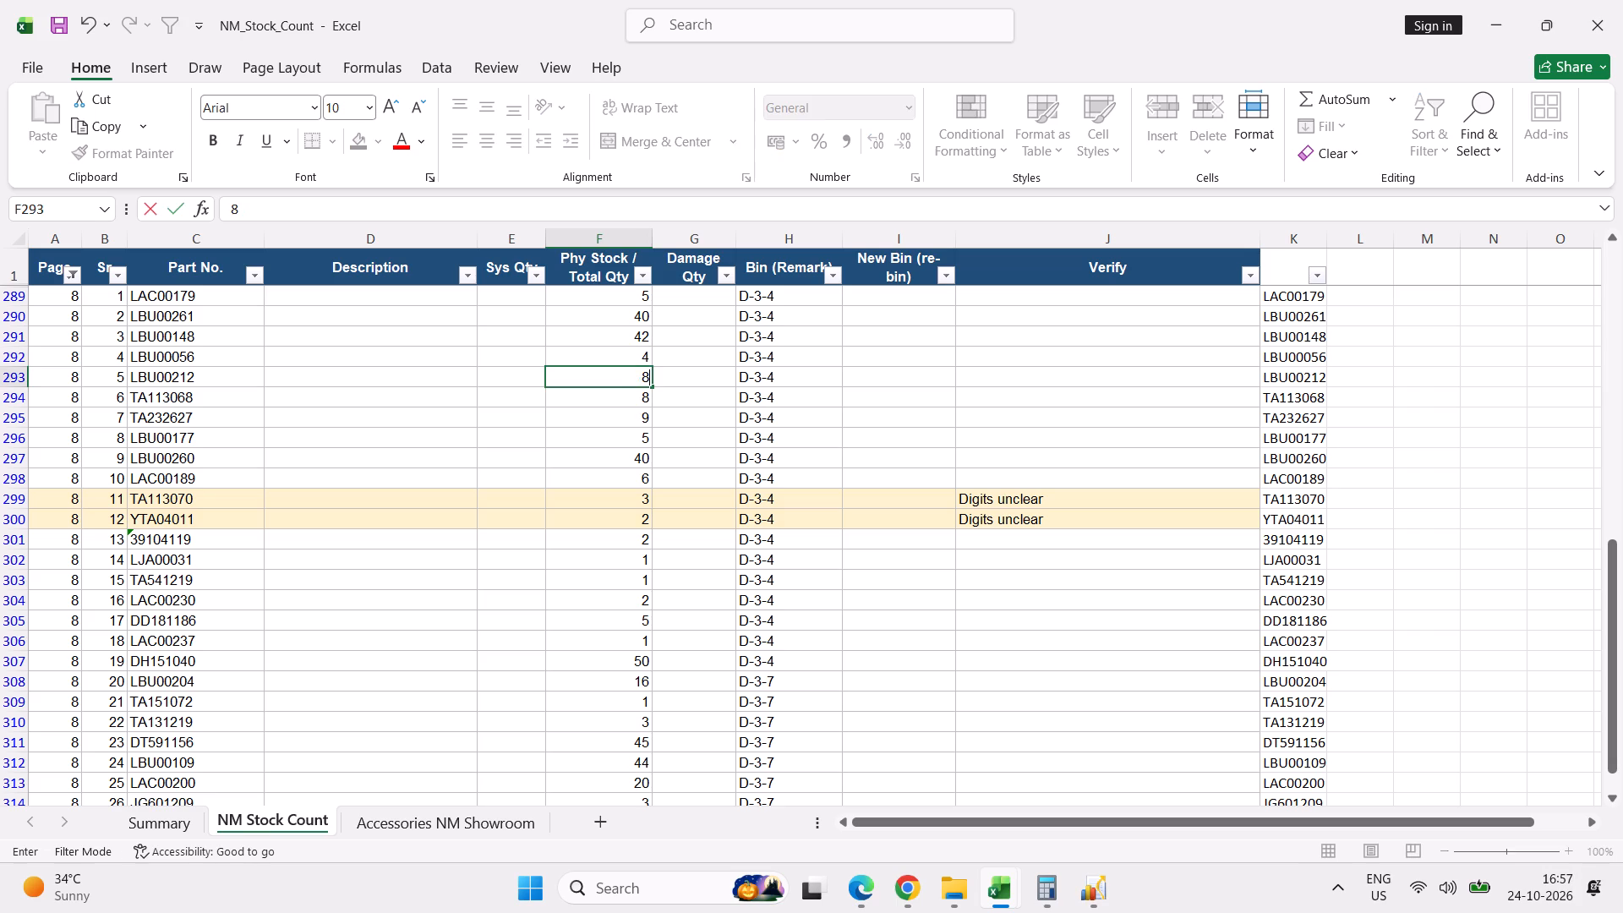
key("Return")
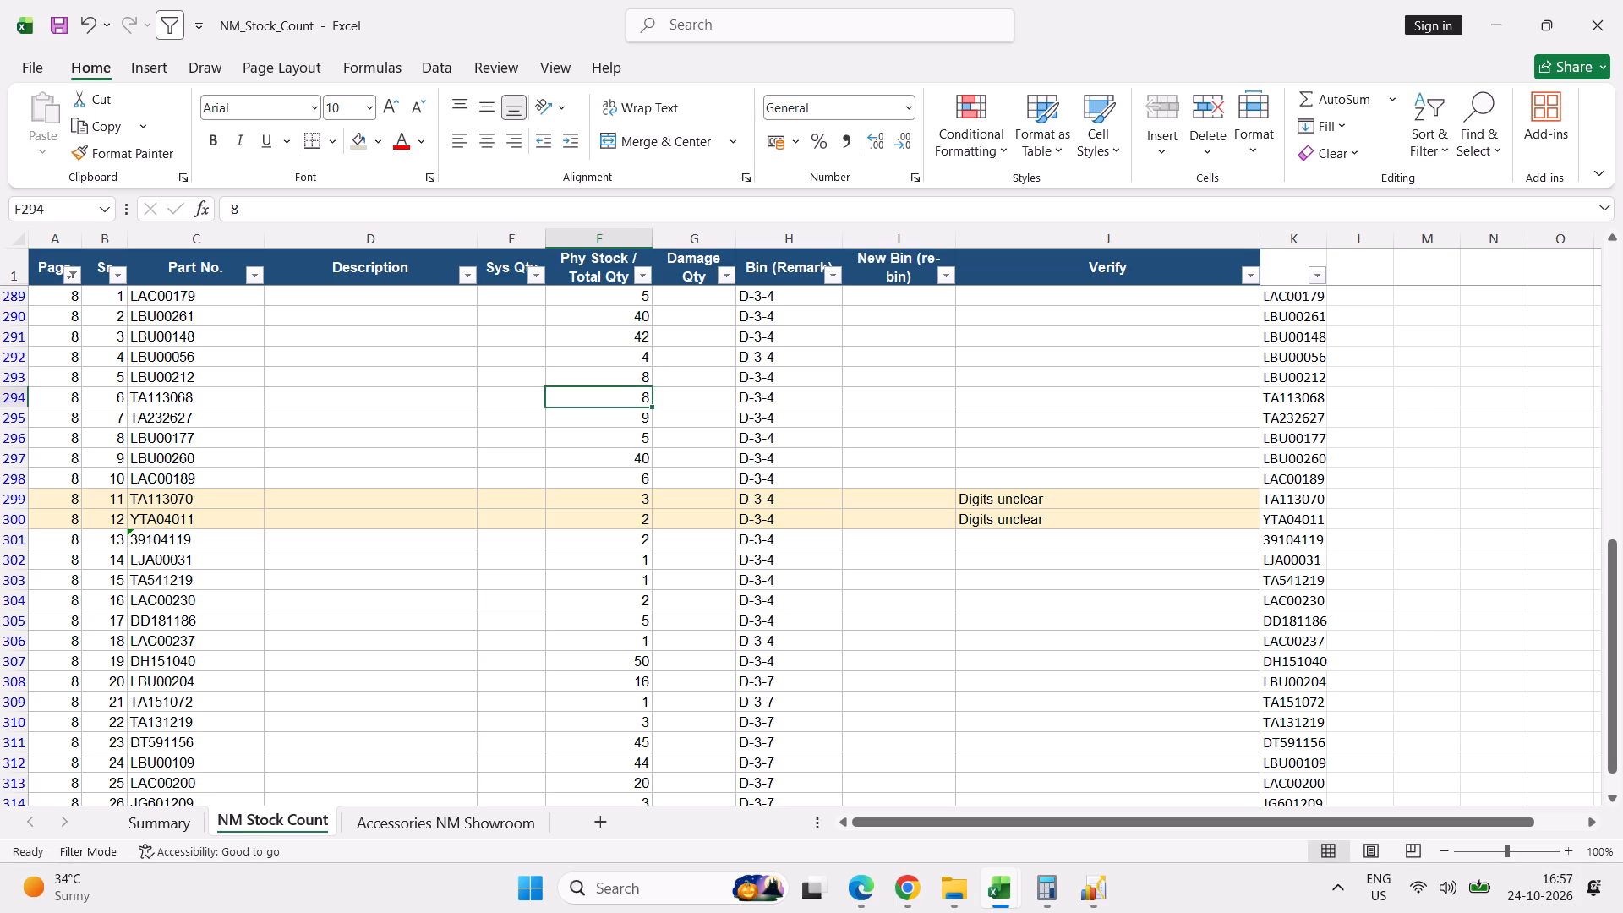
Set the Phy Stock / Total Qty of page 8 serial 12, part YTA04011 in row 300, to 3.
key("Down")
key("Down")
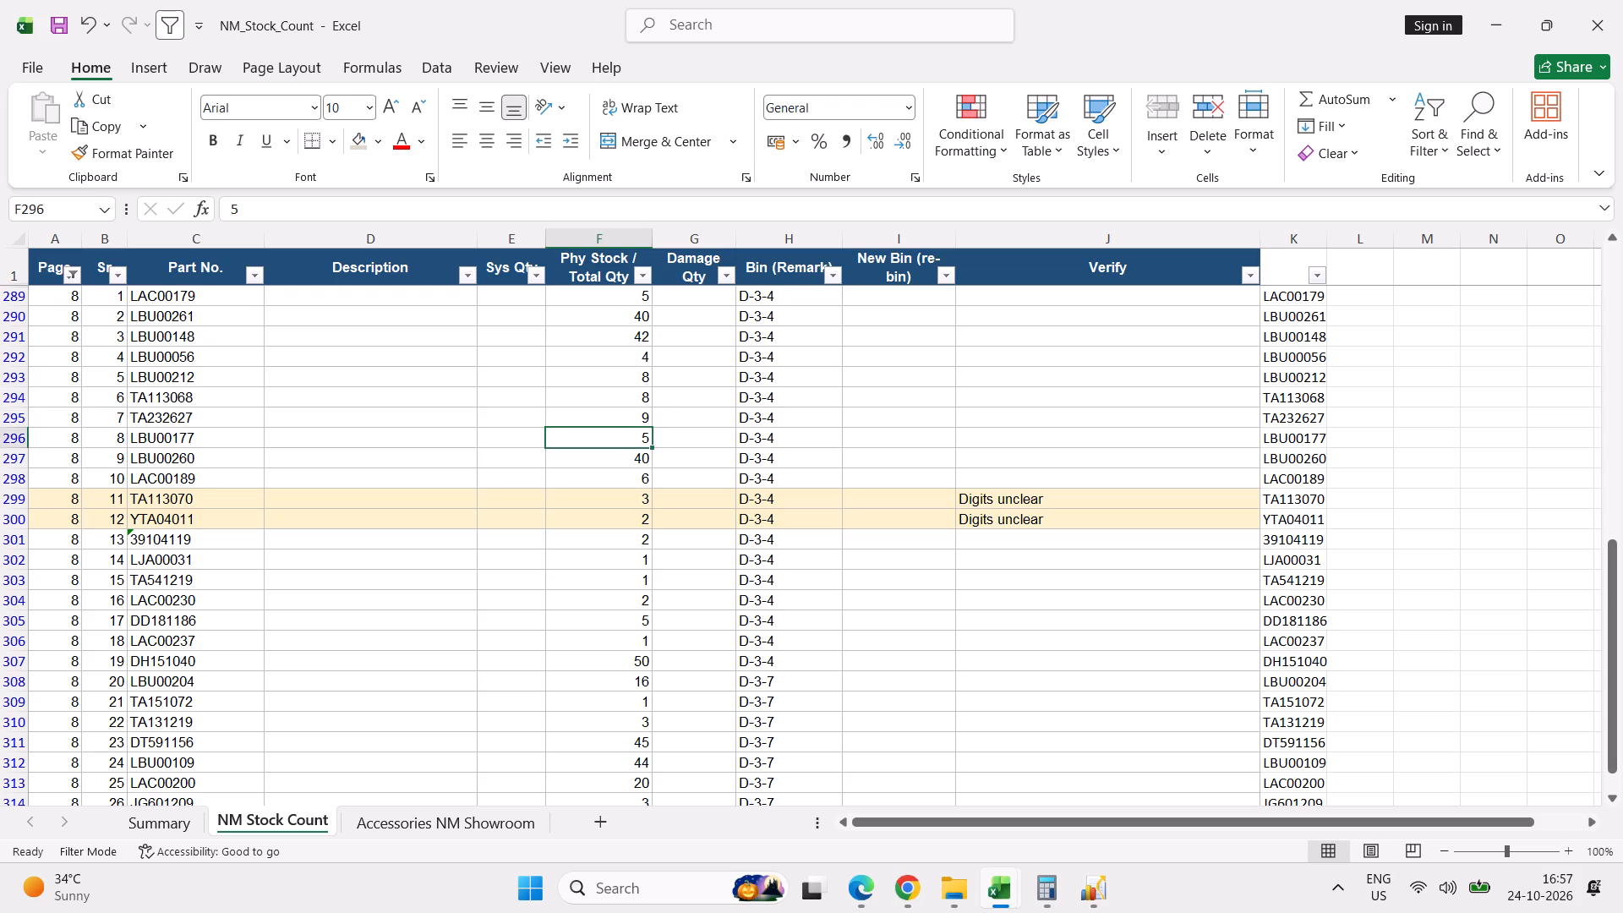
key("Down")
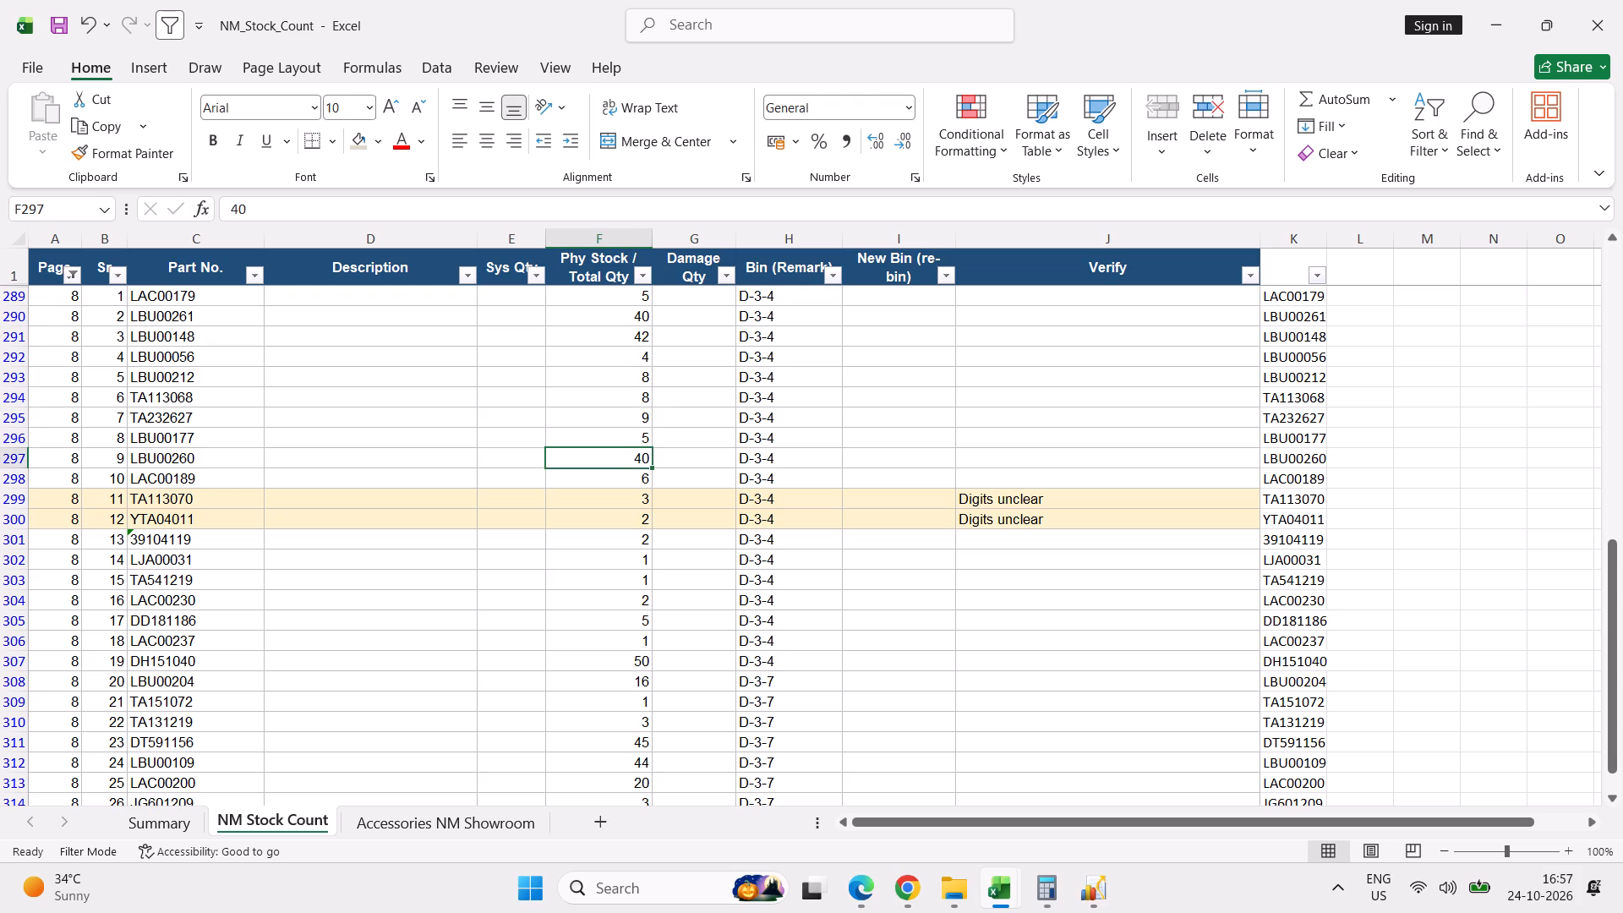
key("Down")
key("Down")
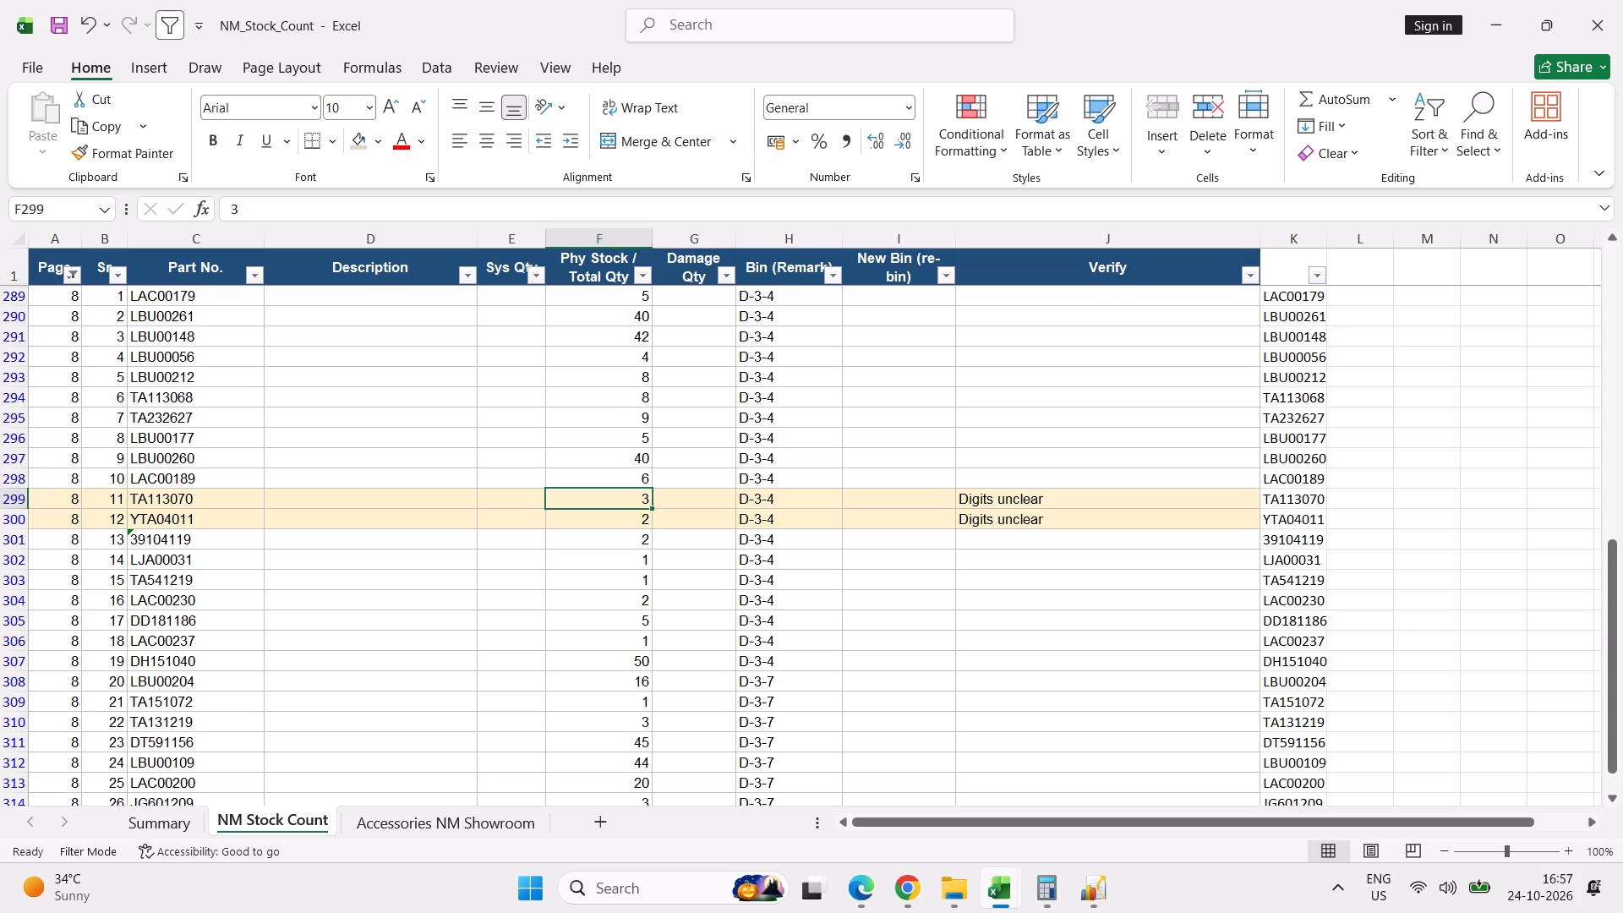
key("Down")
key("3")
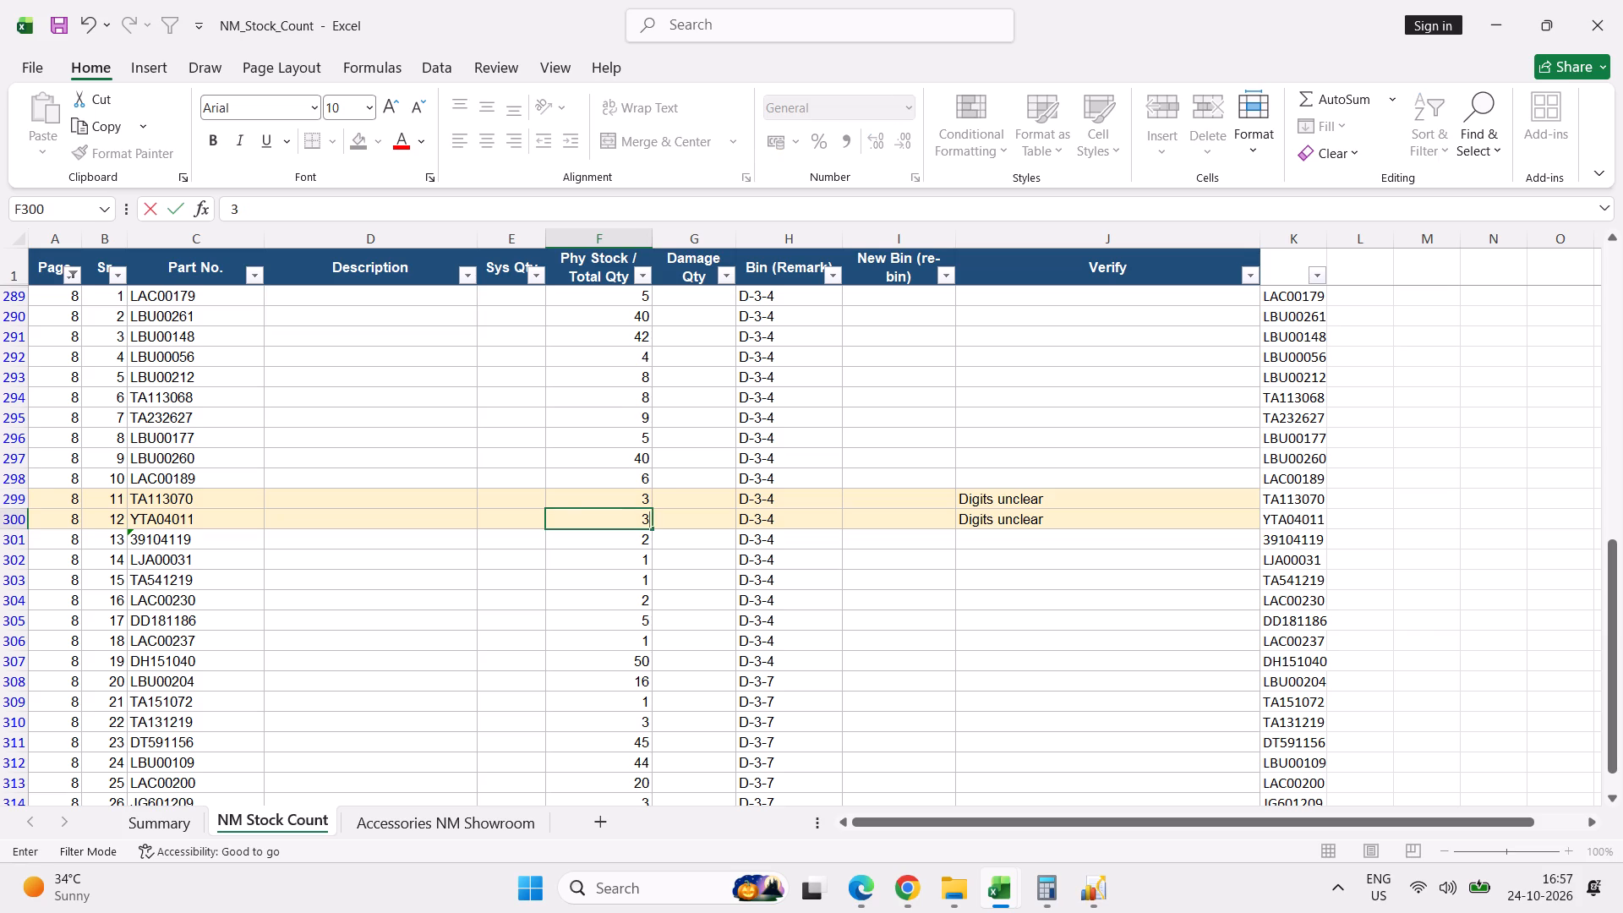
key("Return")
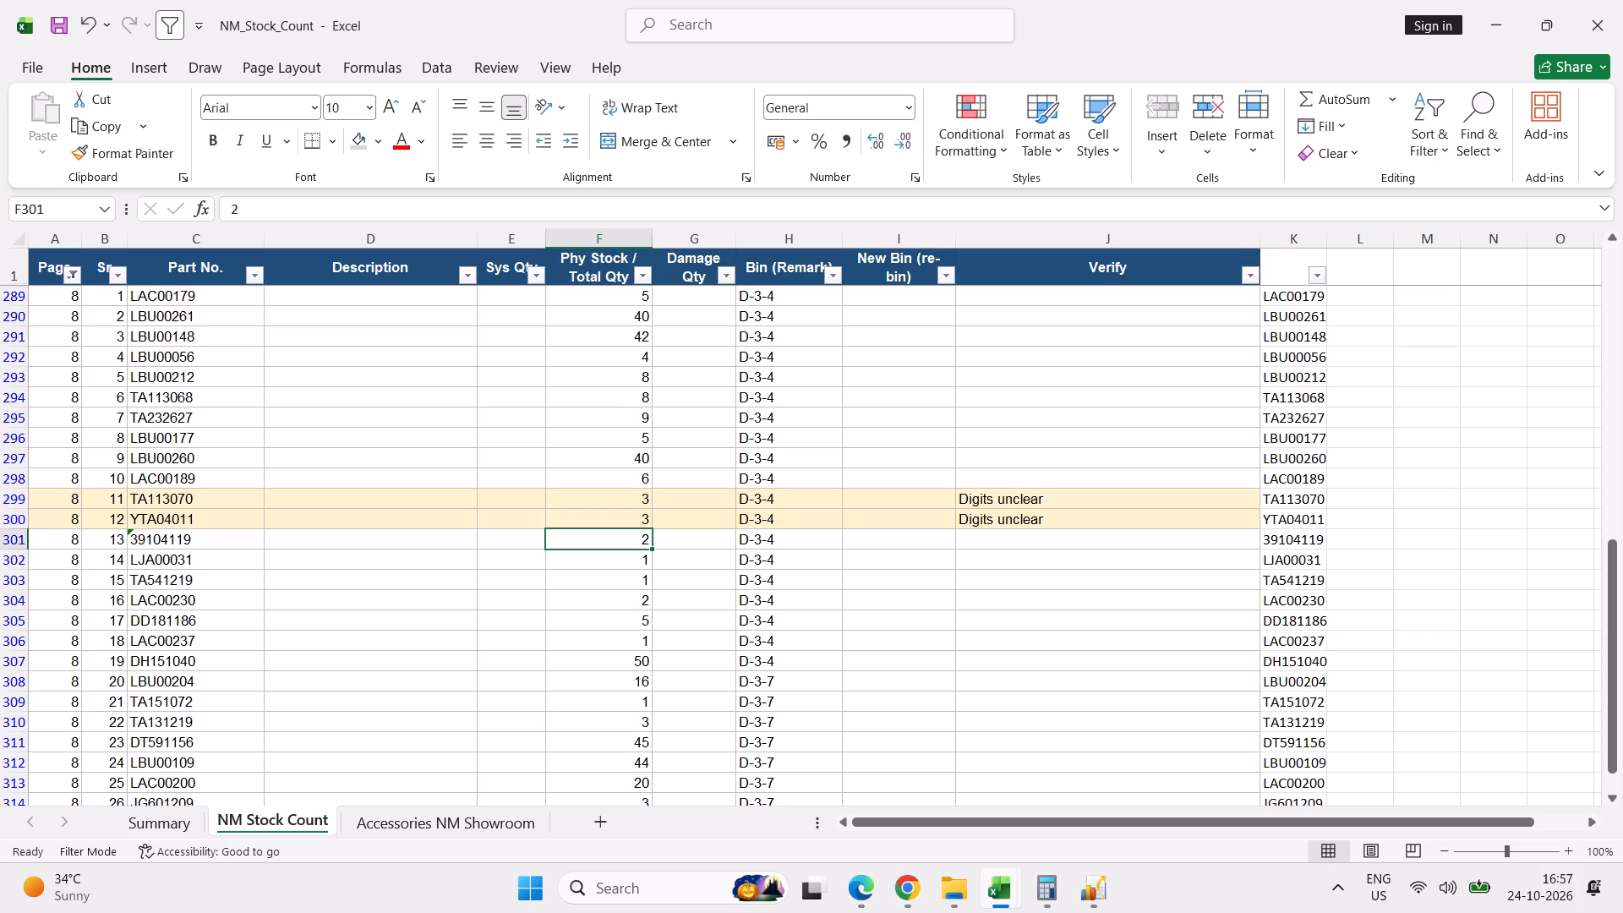
Check the Phy Stock / Total Qty entries one by one for page 8 serials 13 to 41.
key("Down")
key("Down")
key("Down")
key("Down")
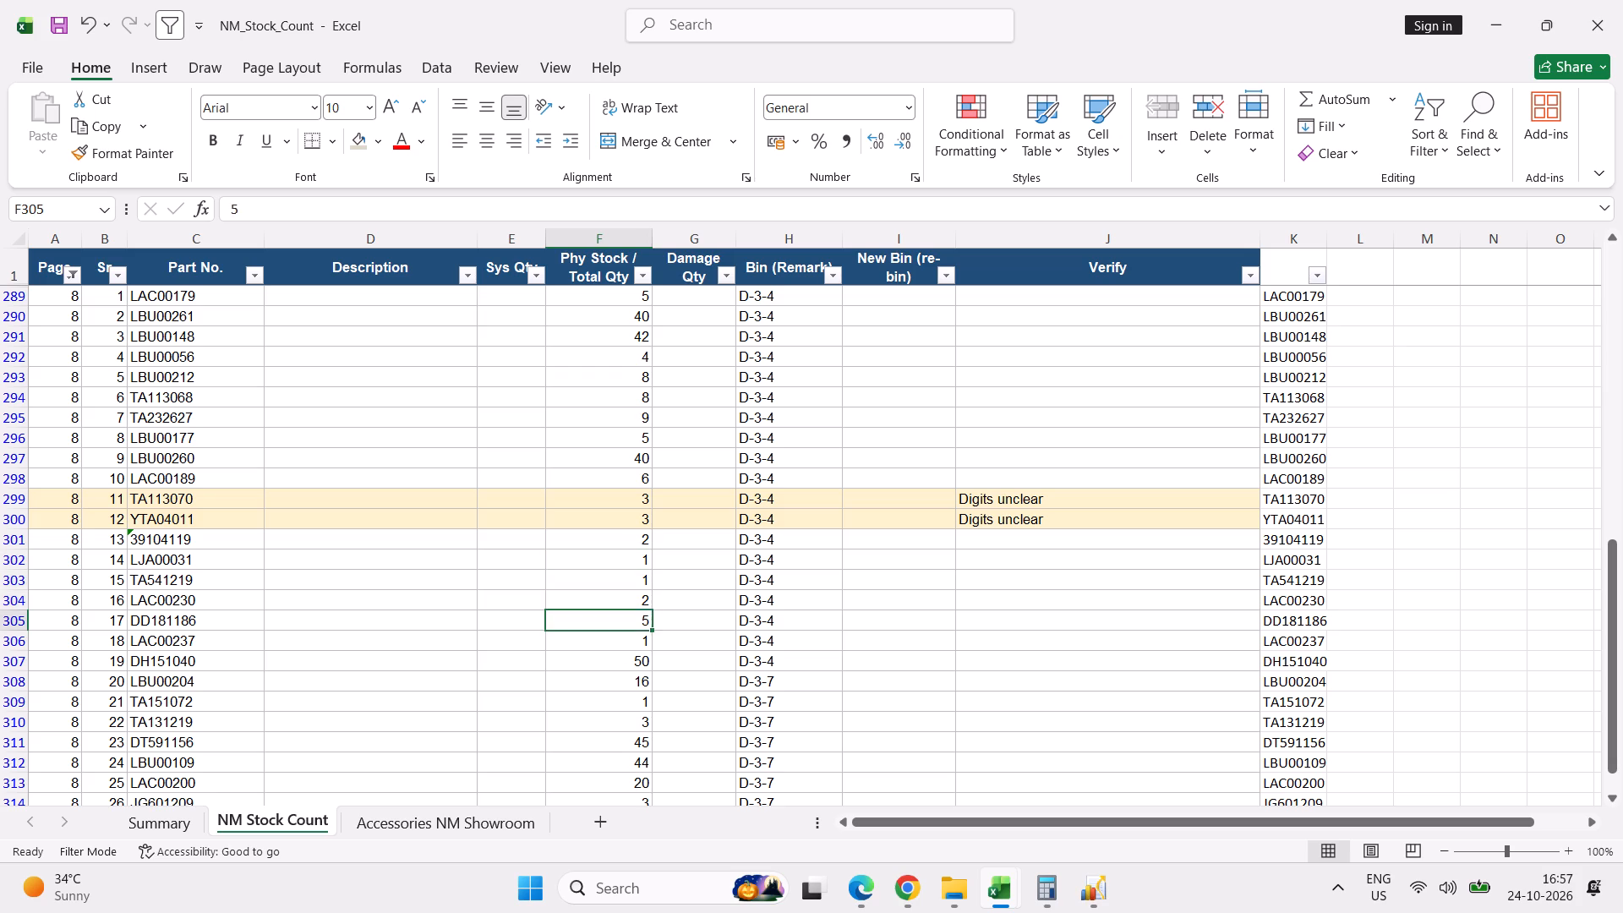
key("Down")
key("Down")
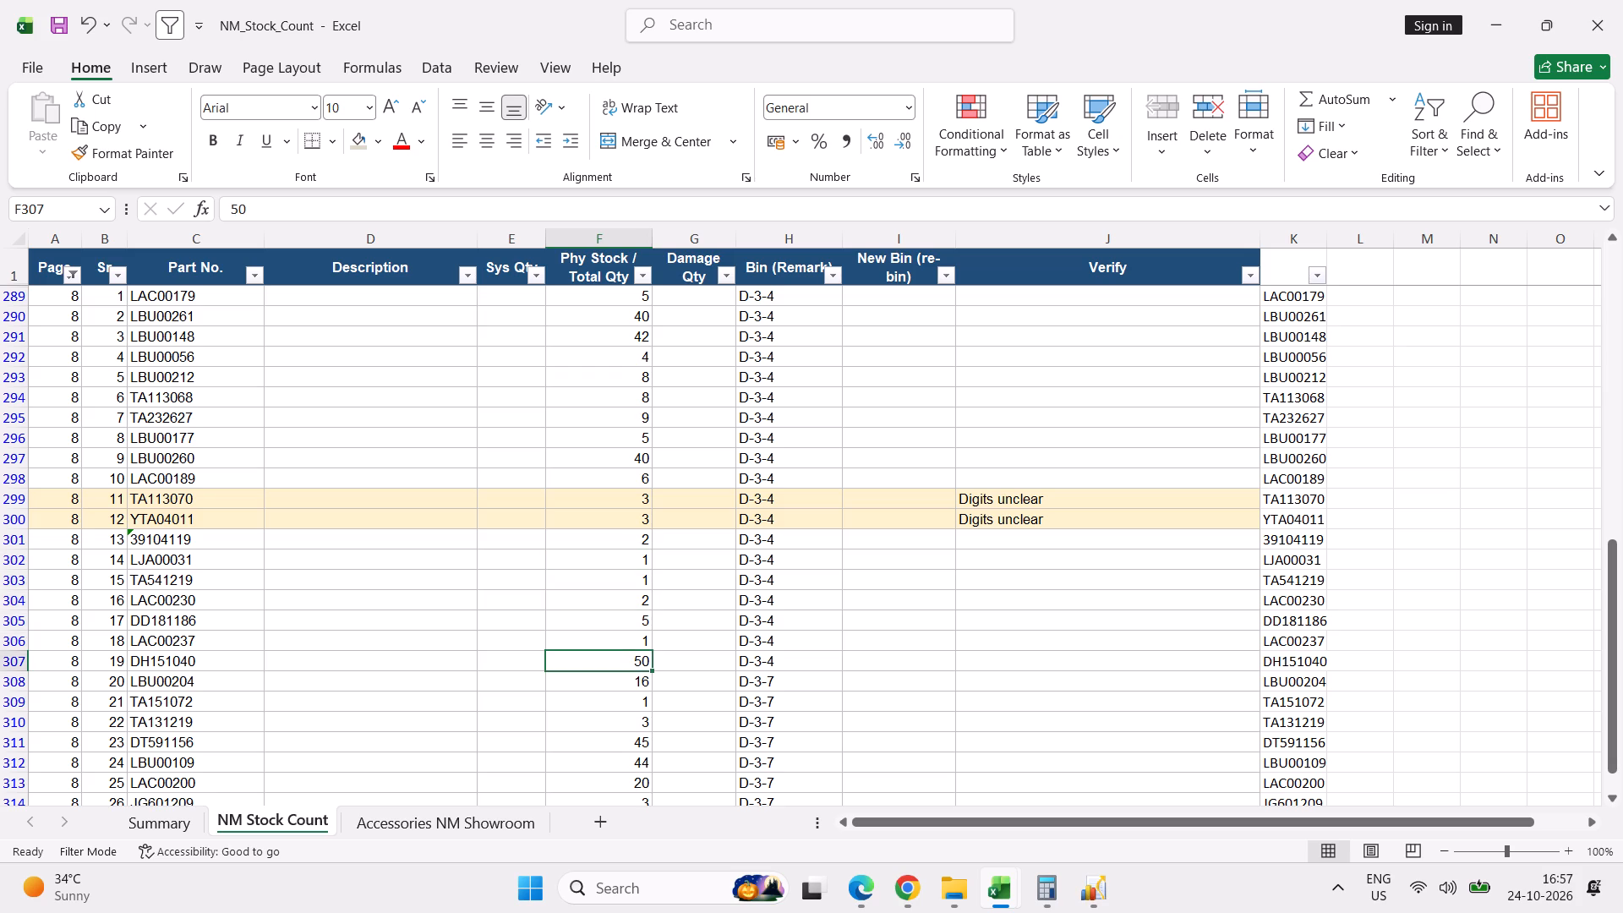
key("Down")
key("Down")
key("Down")
key("Down")
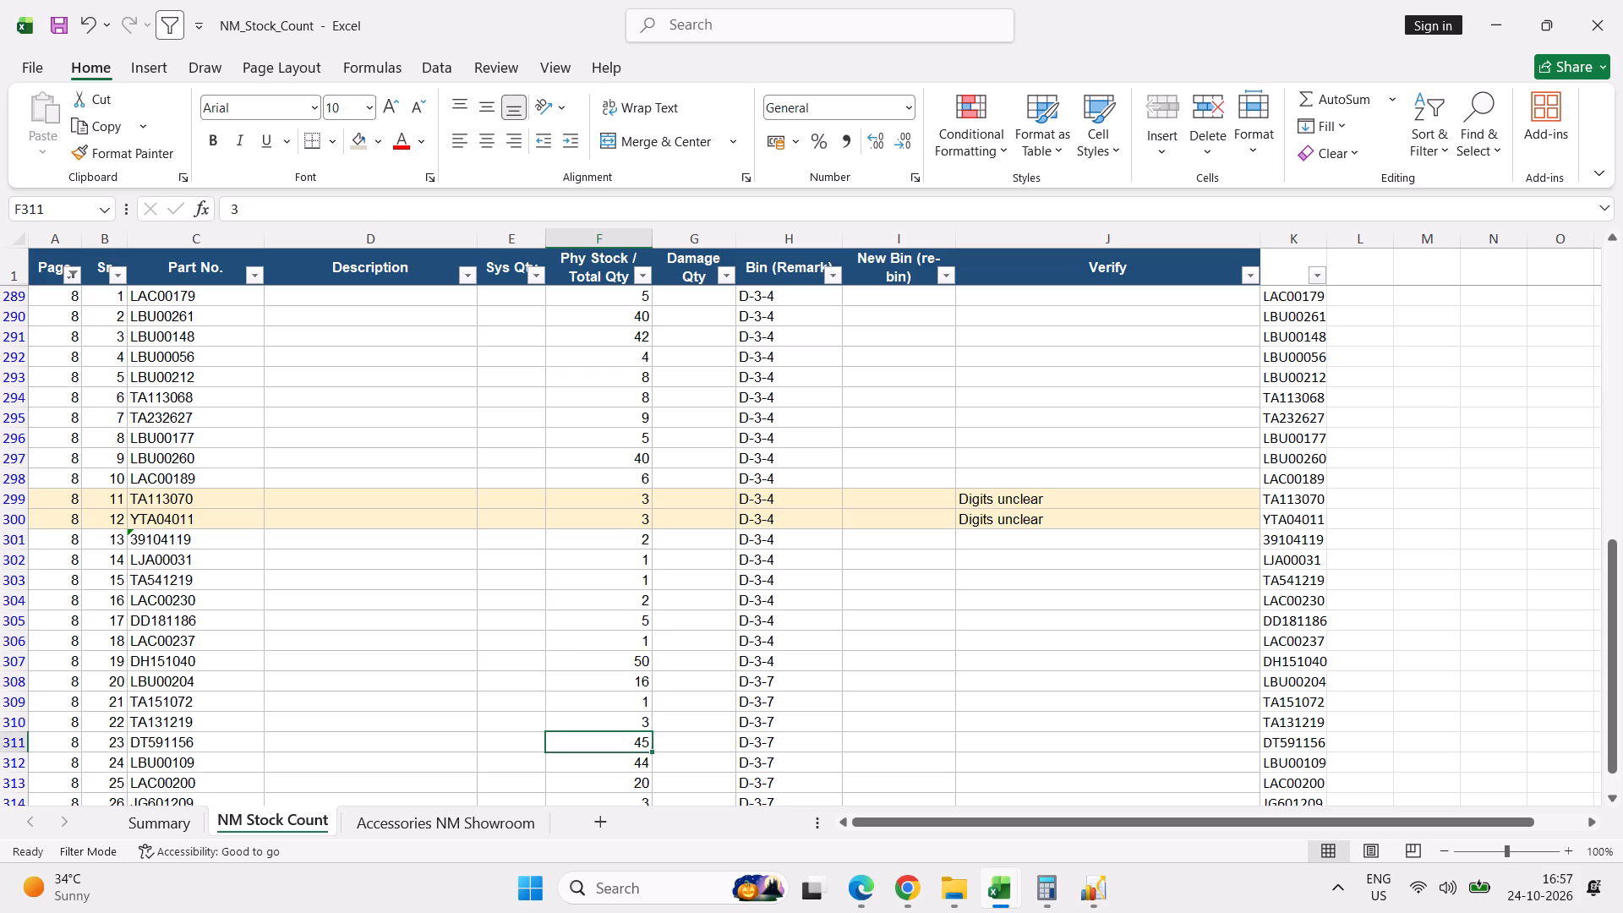
key("Down")
key("Down")
key("Down")
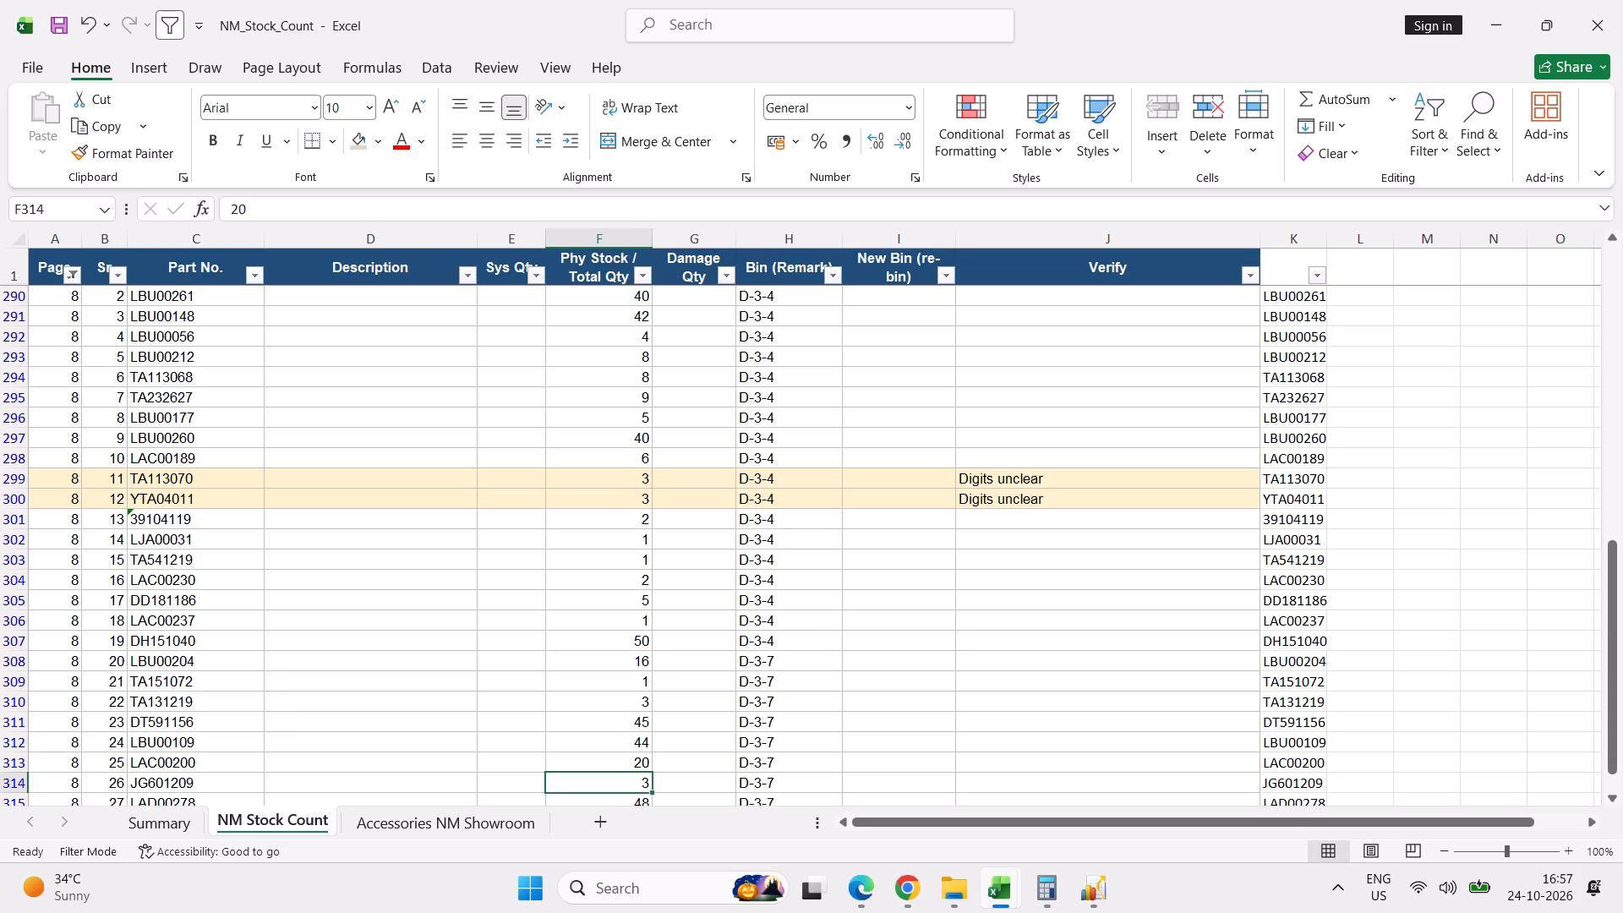
key("Down")
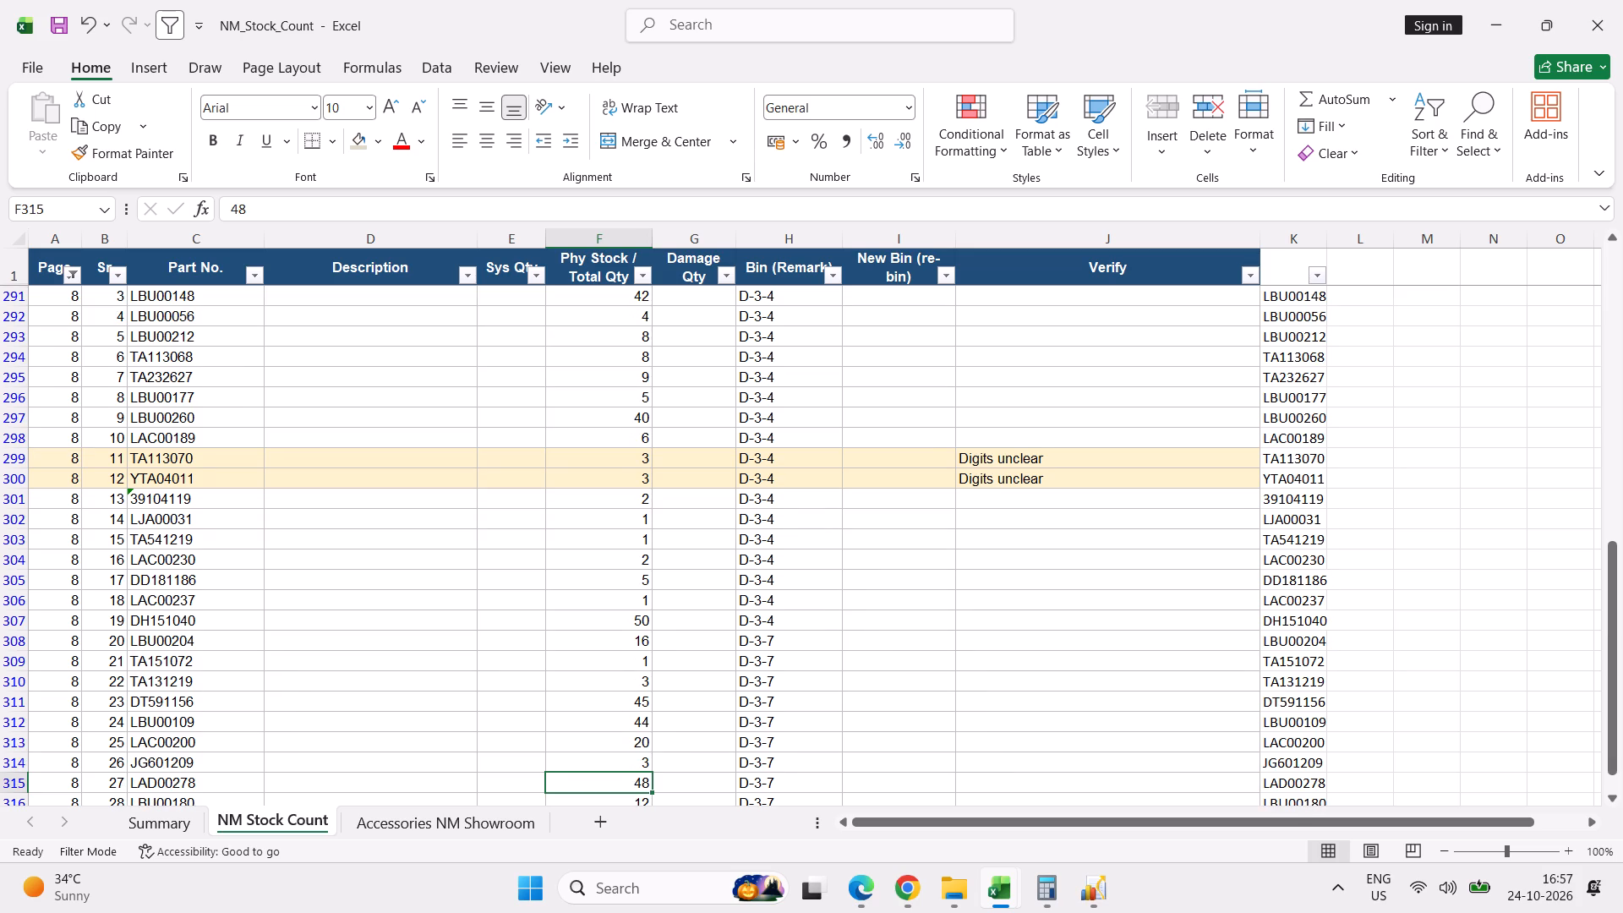
key("Down")
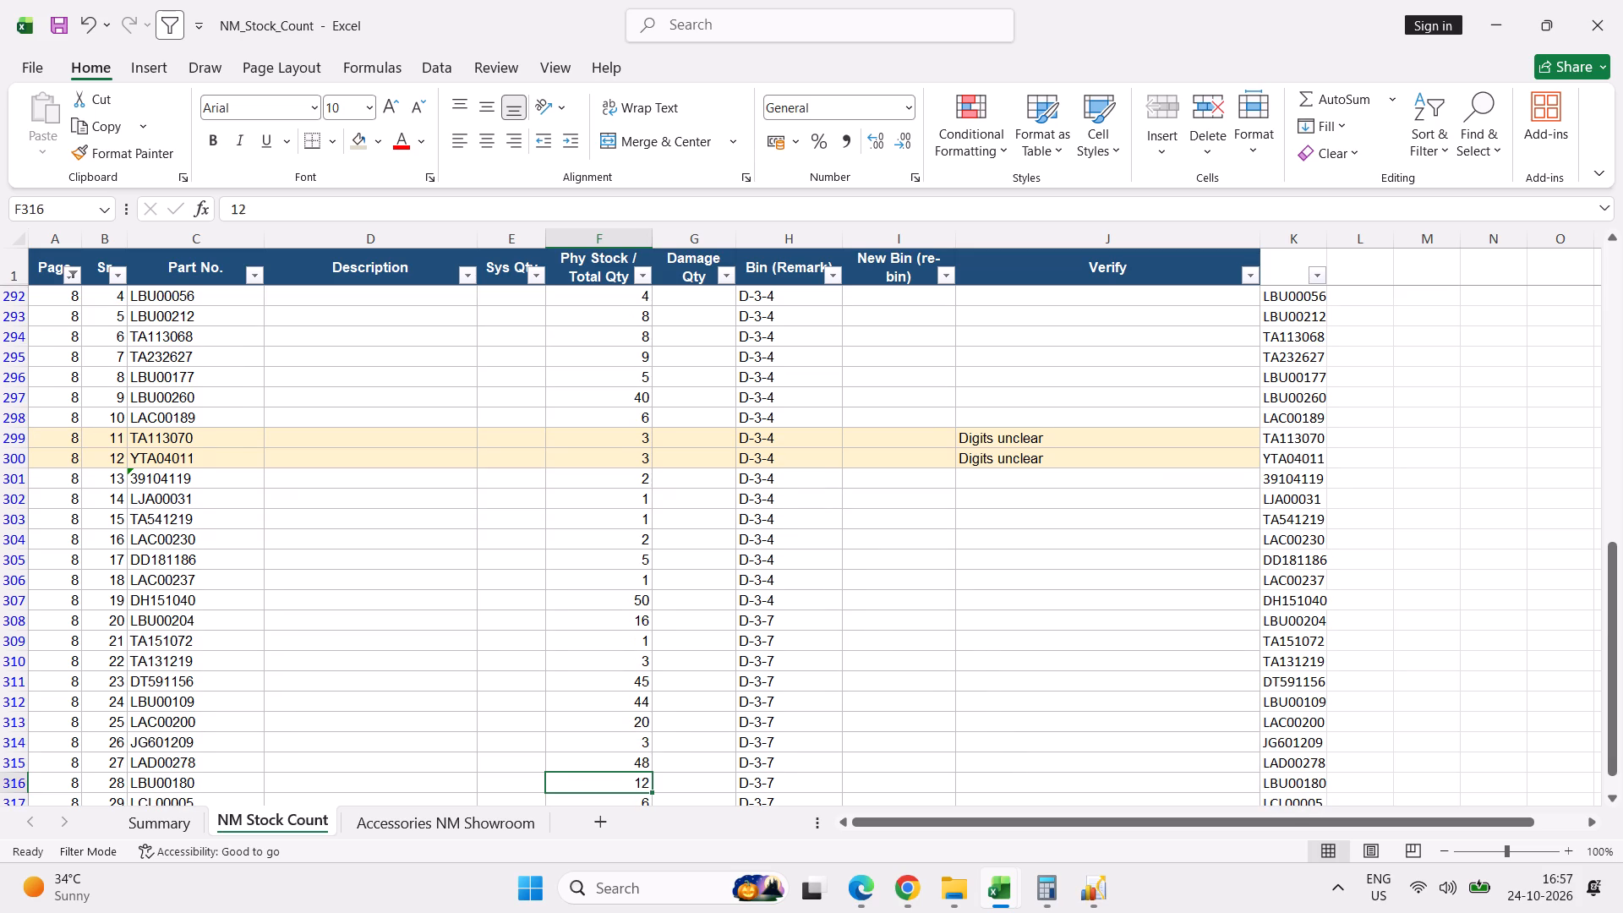
key("Down")
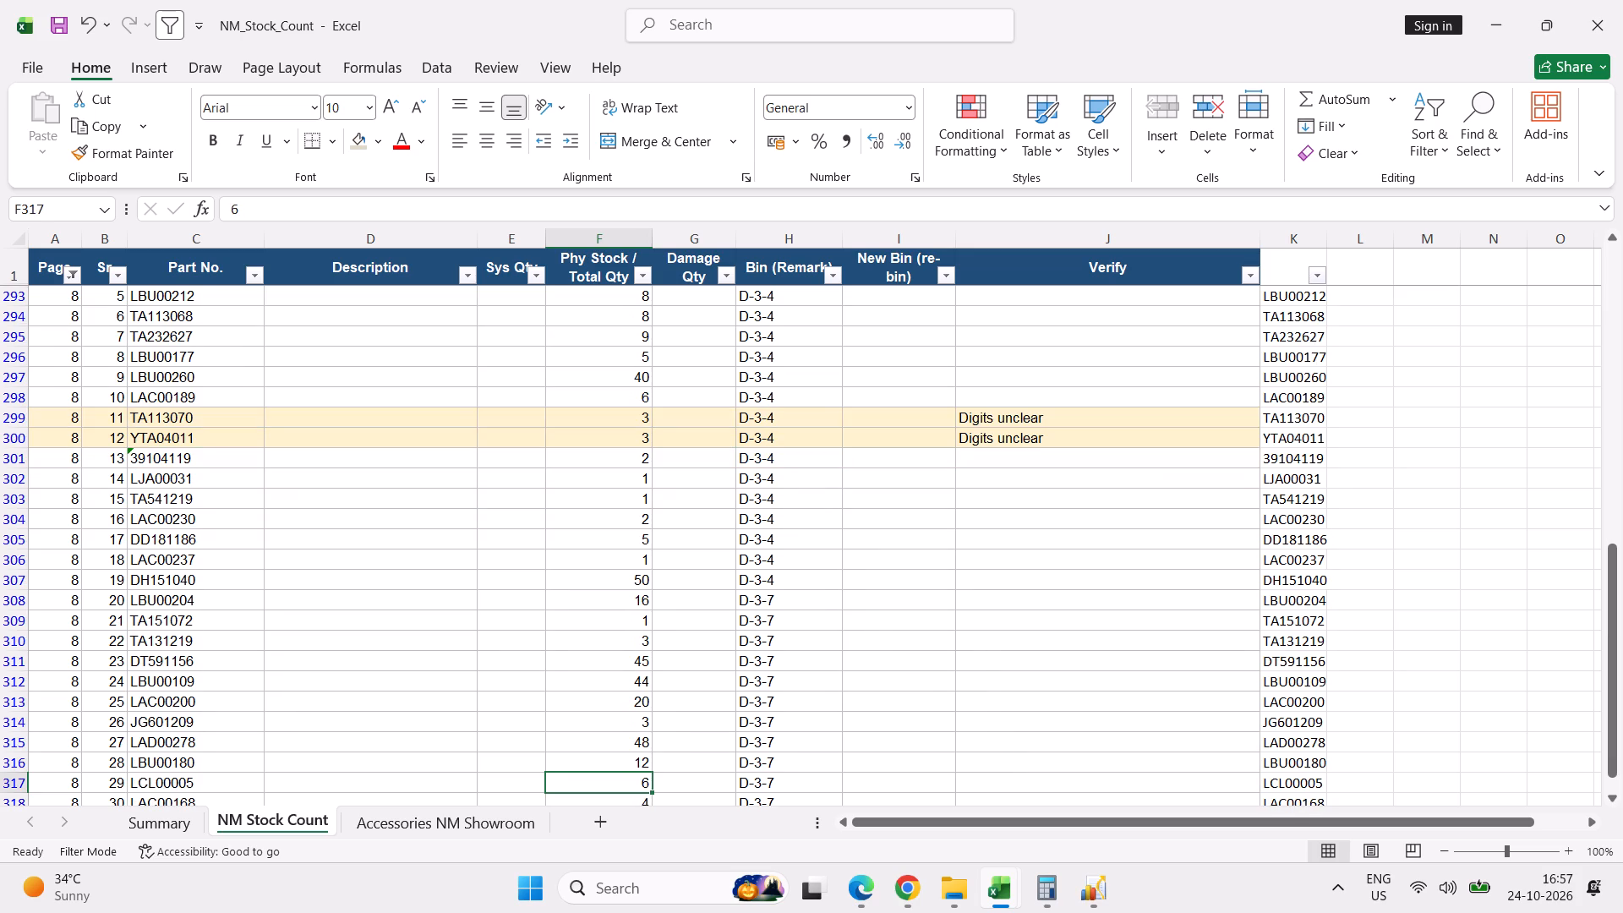
key("Down")
key("Down")
key("Down")
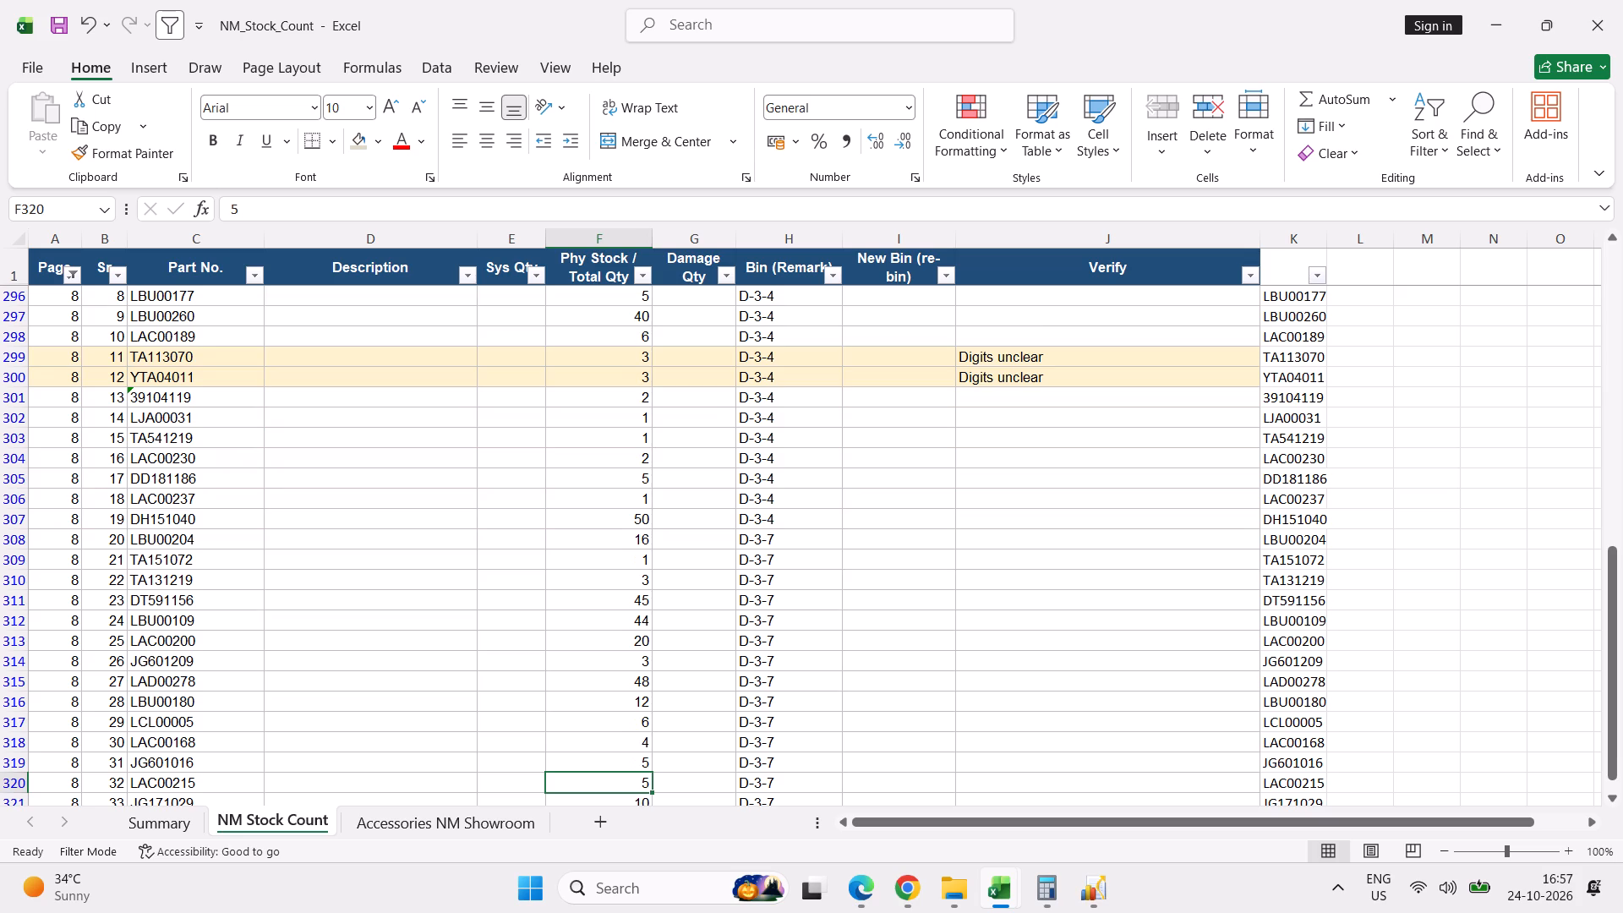
key("Down")
key("Down")
key("Down")
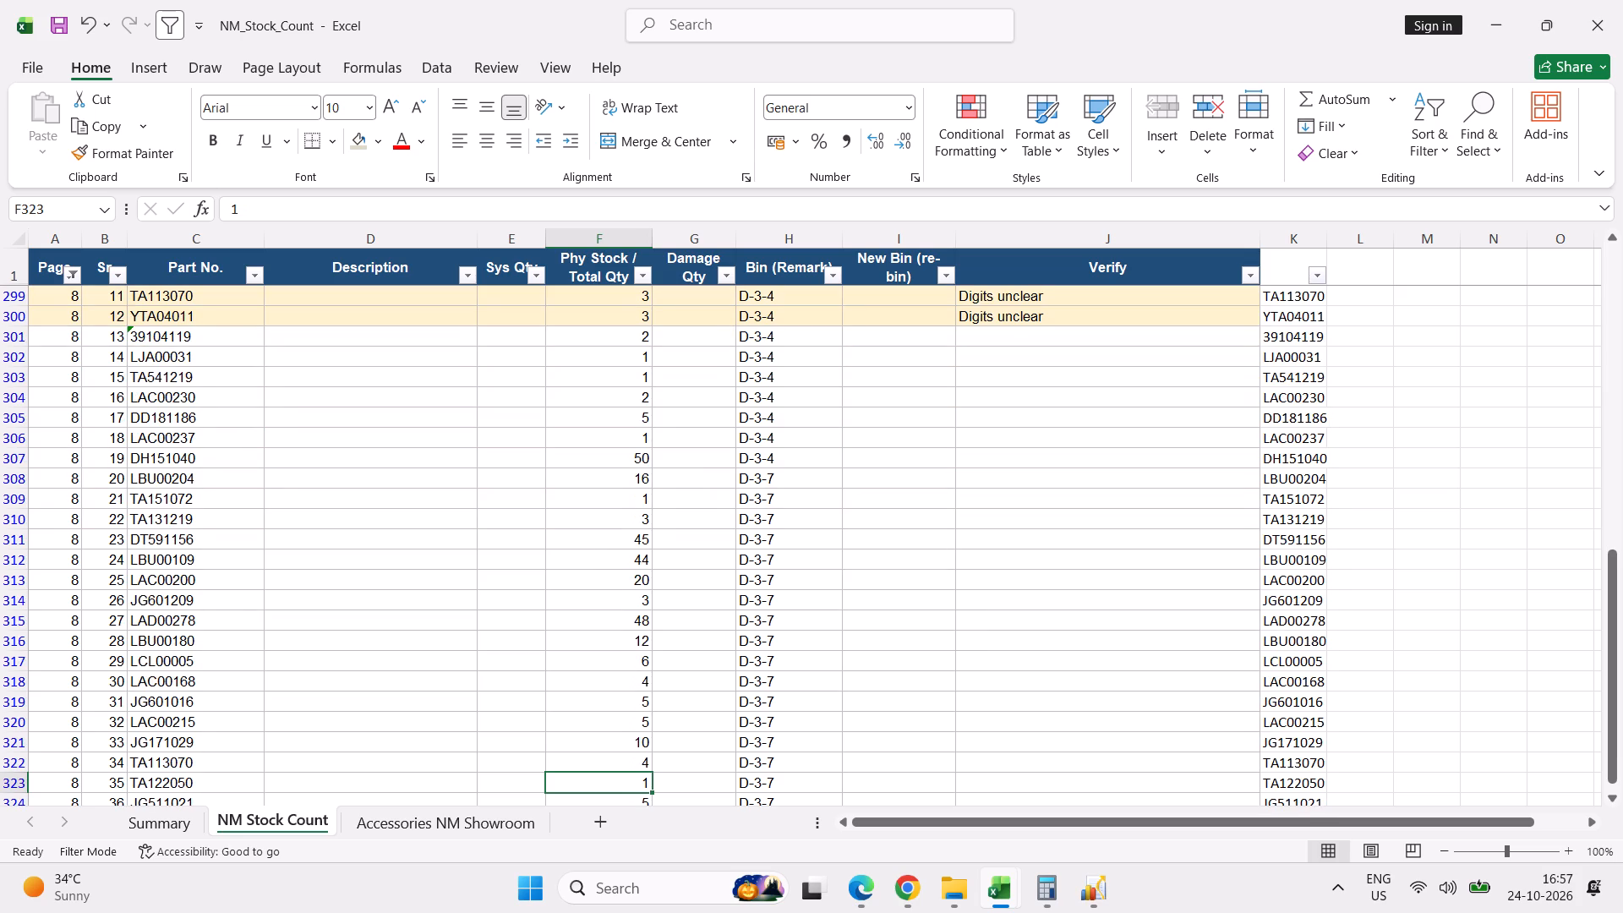
key("Down")
key("Down")
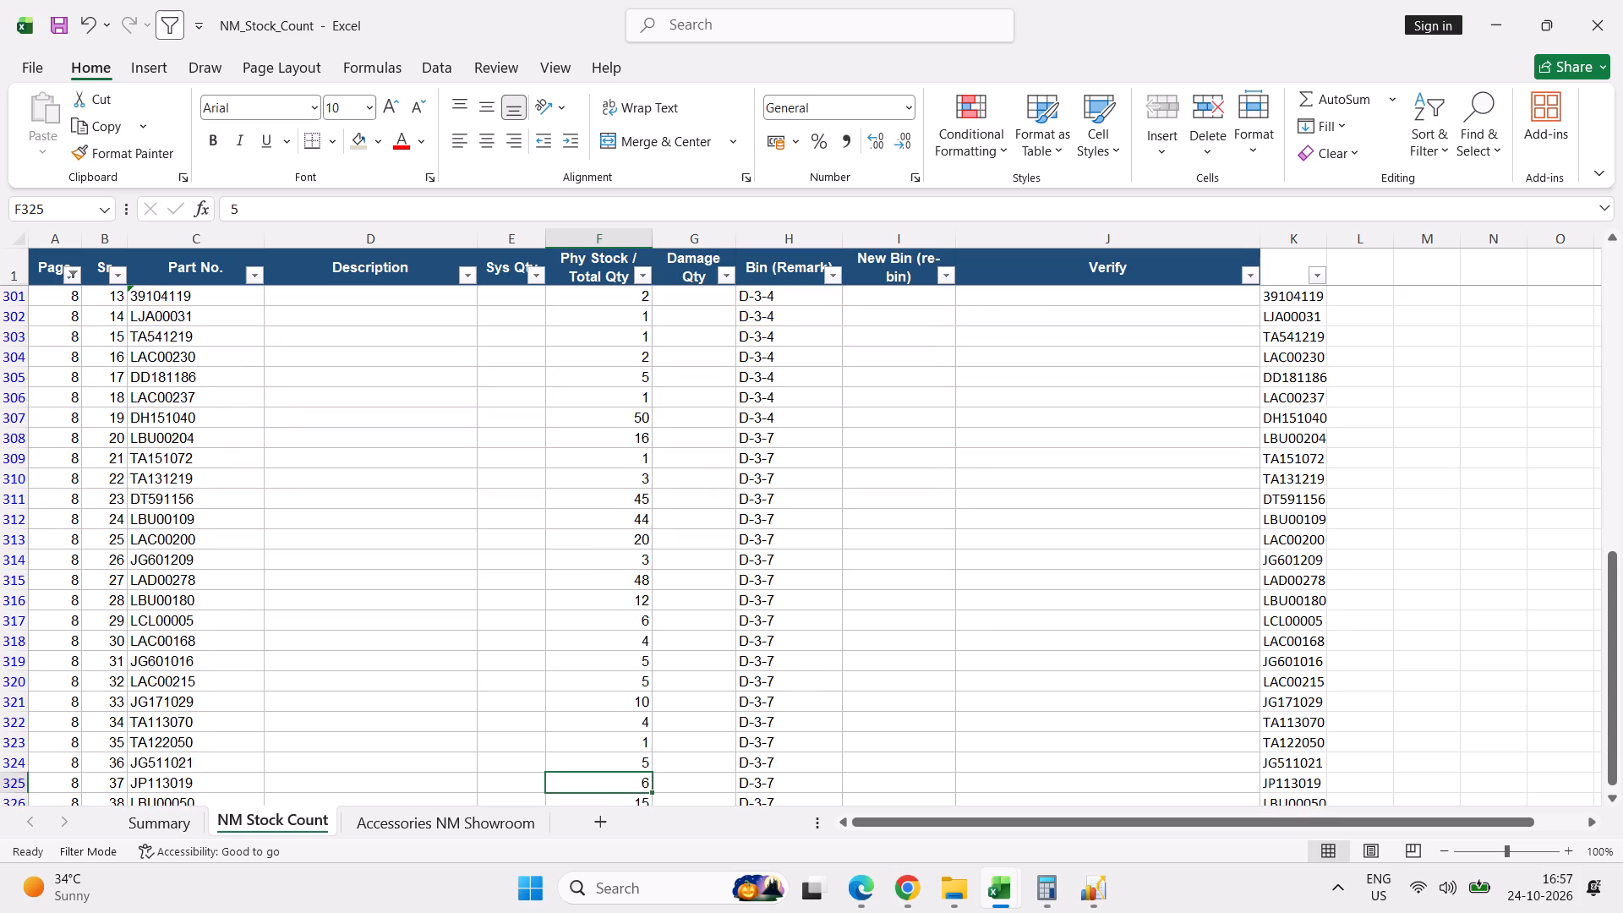
key("Down")
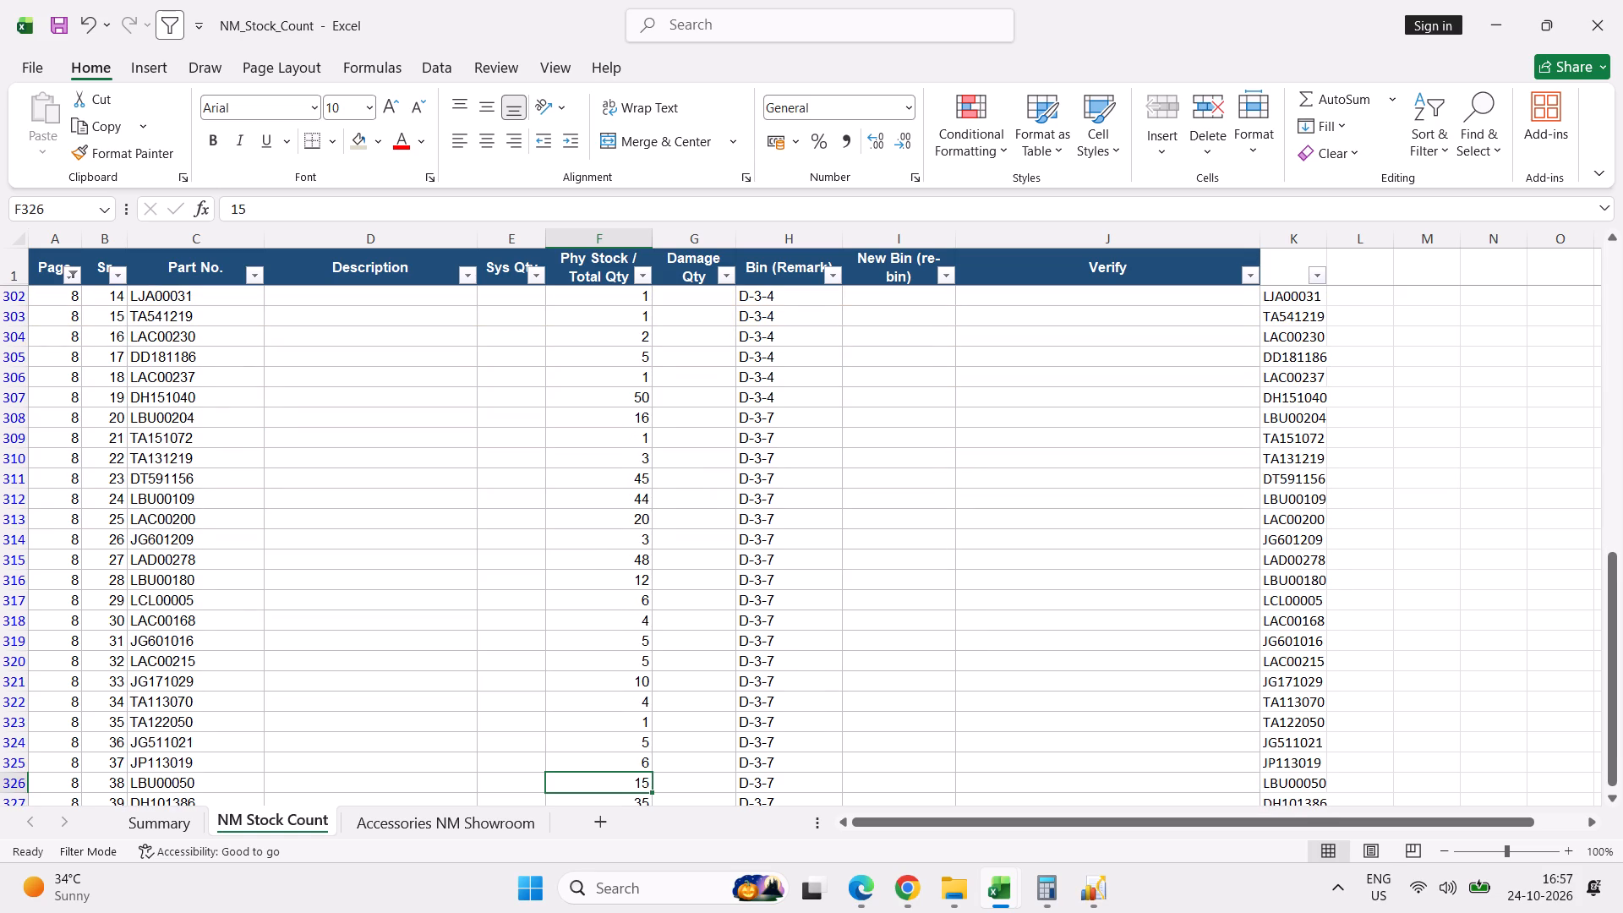
key("Down")
key("Down")
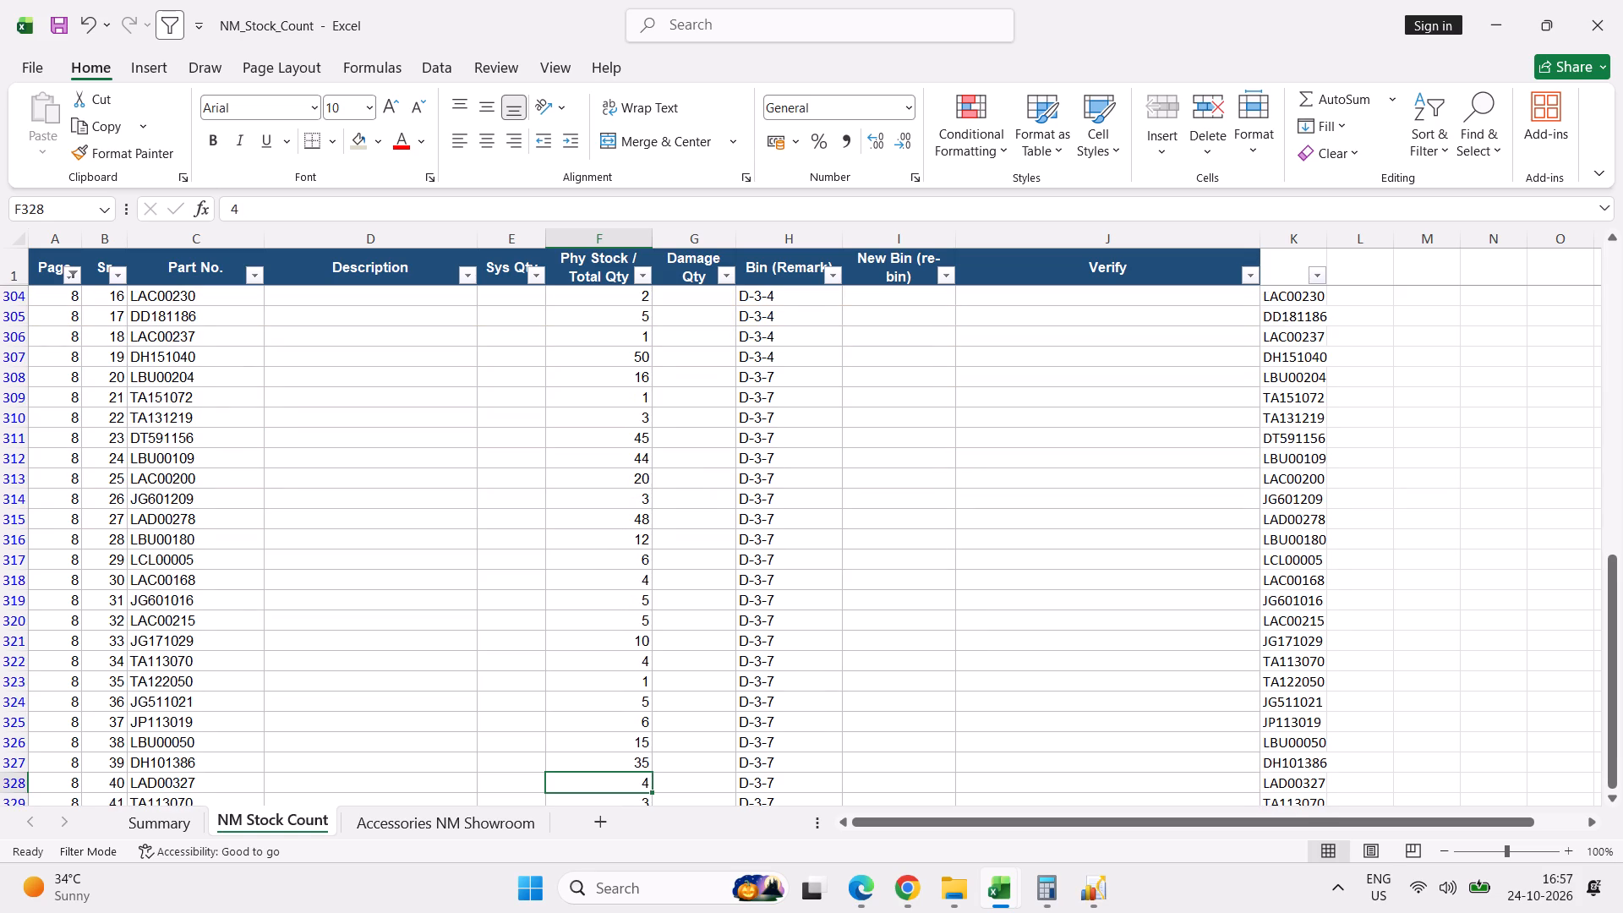
key("Down")
key("Down")
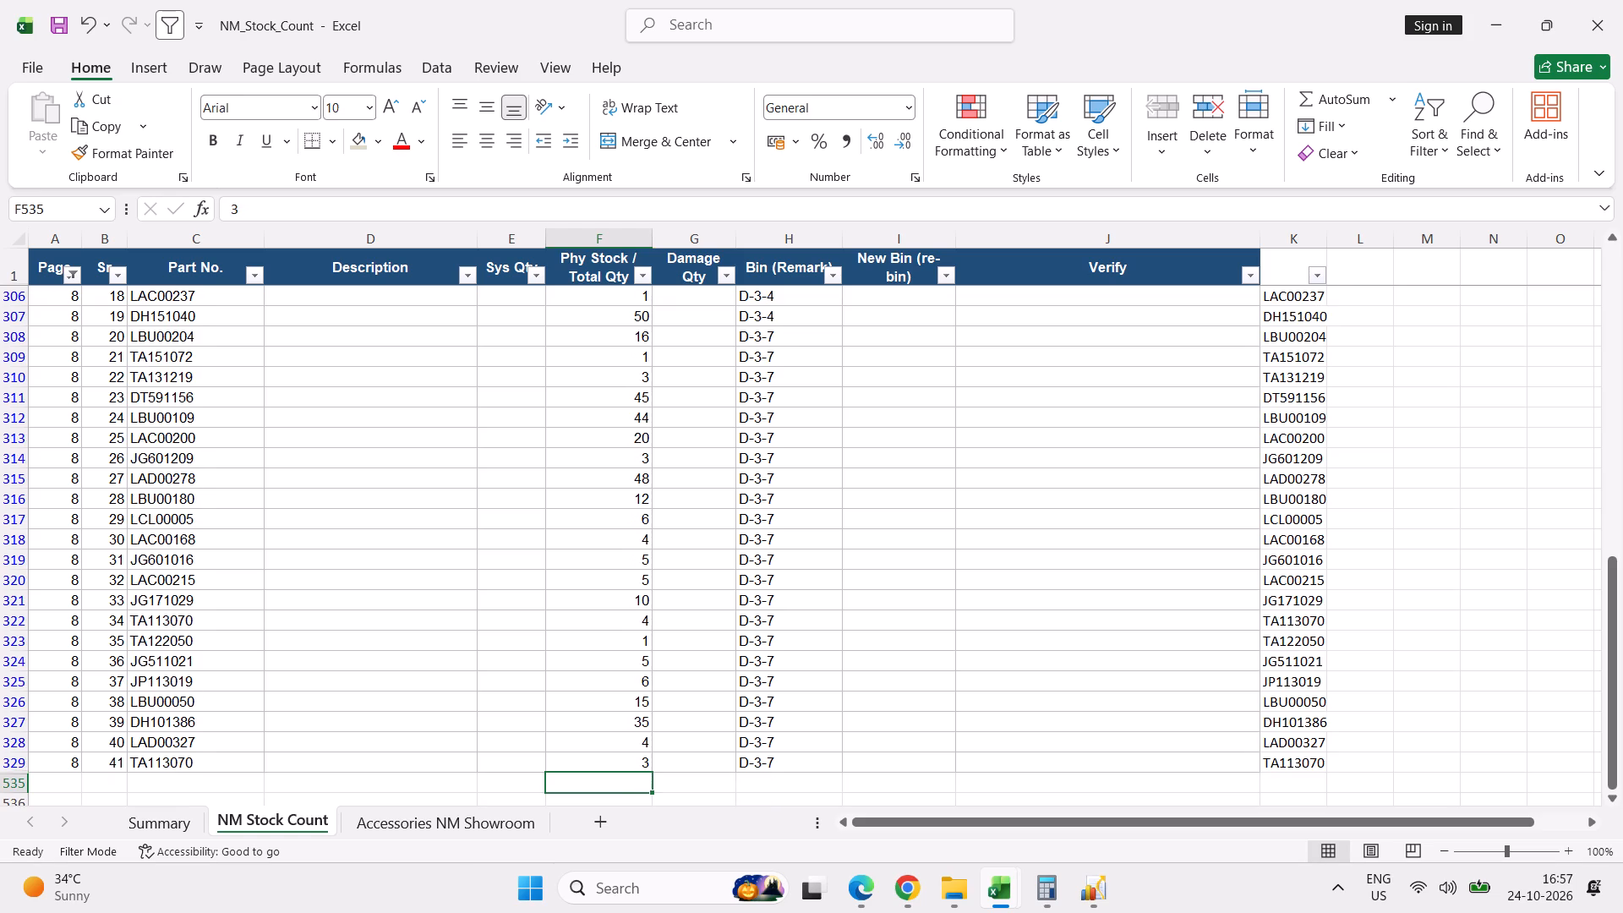
Save the NM_Stock_Count workbook.
key("ctrl+s")
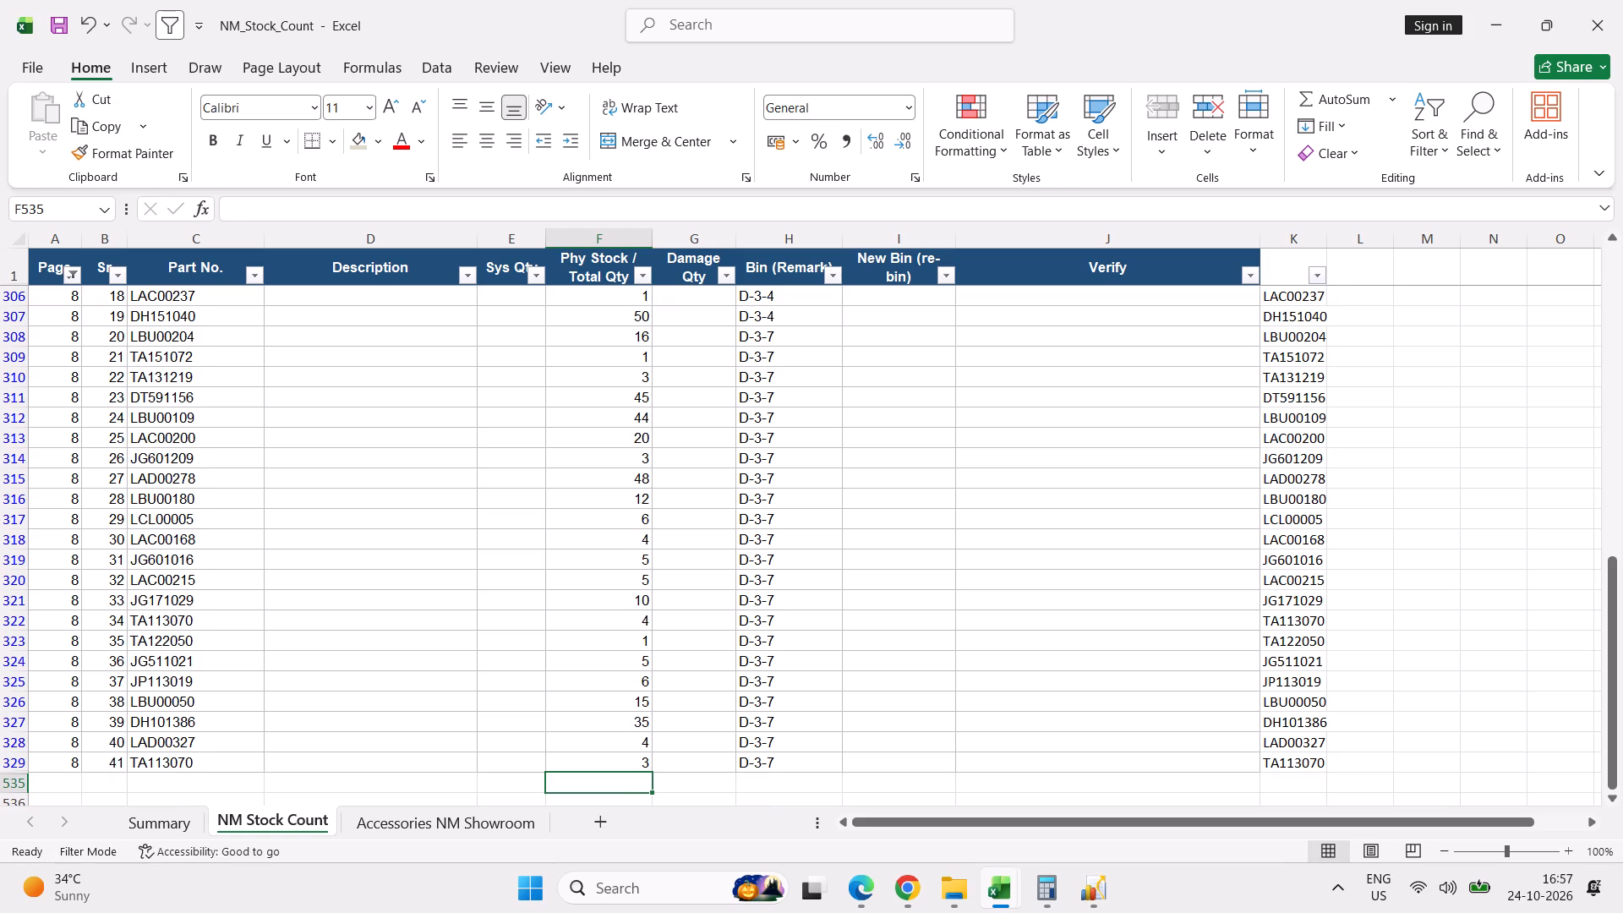
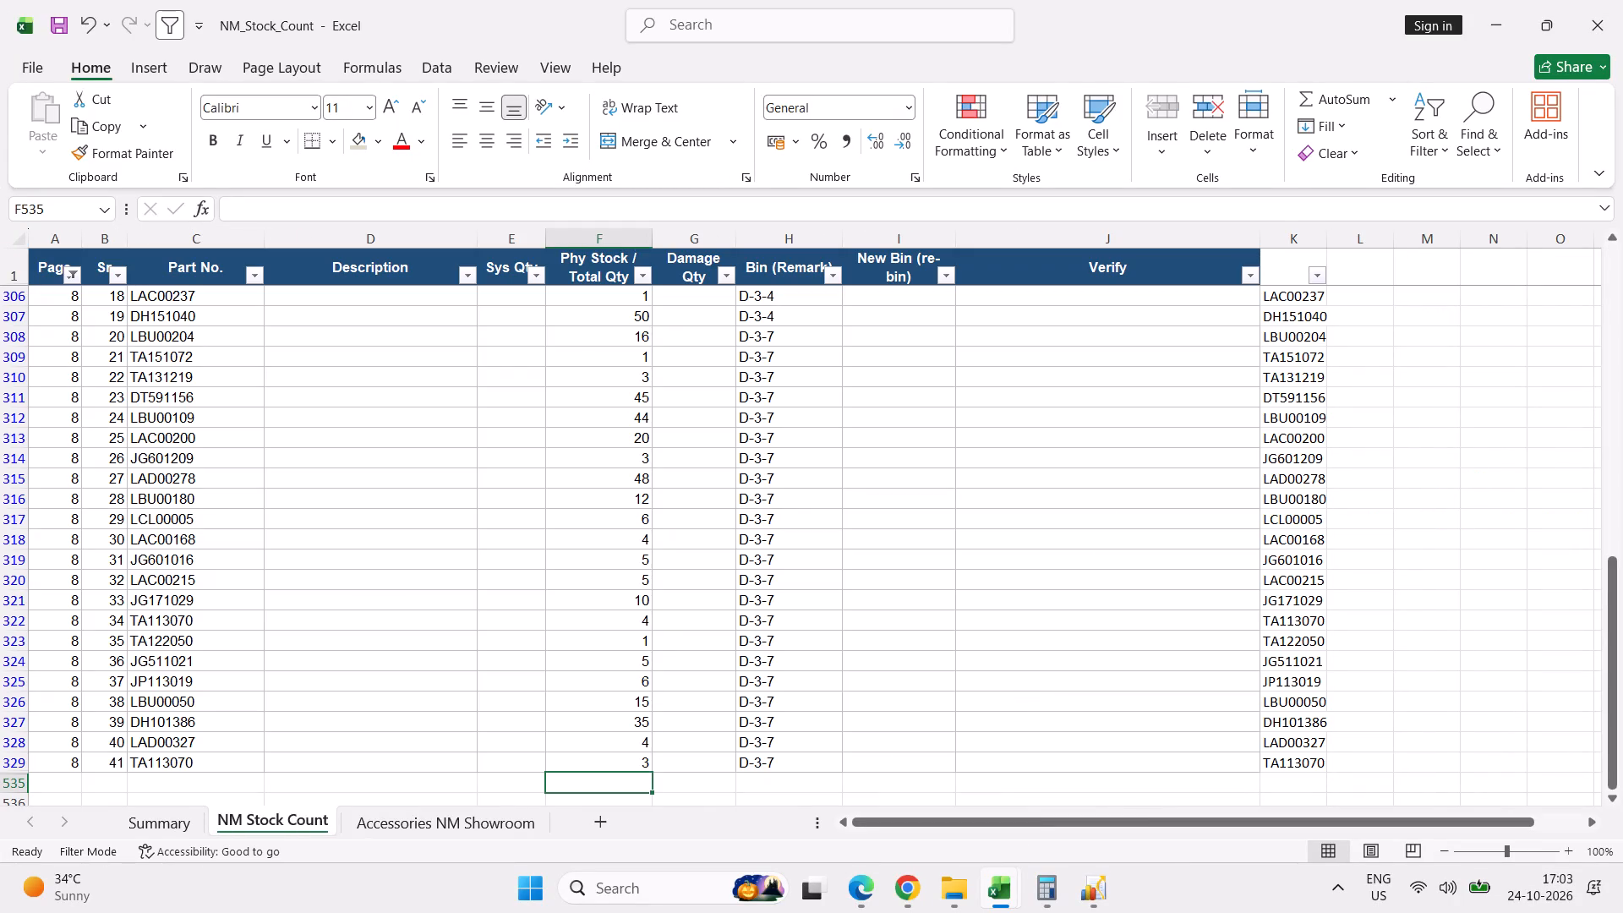
Filter the Page column to show only page 9 instead of page 8.
left_click(69, 279)
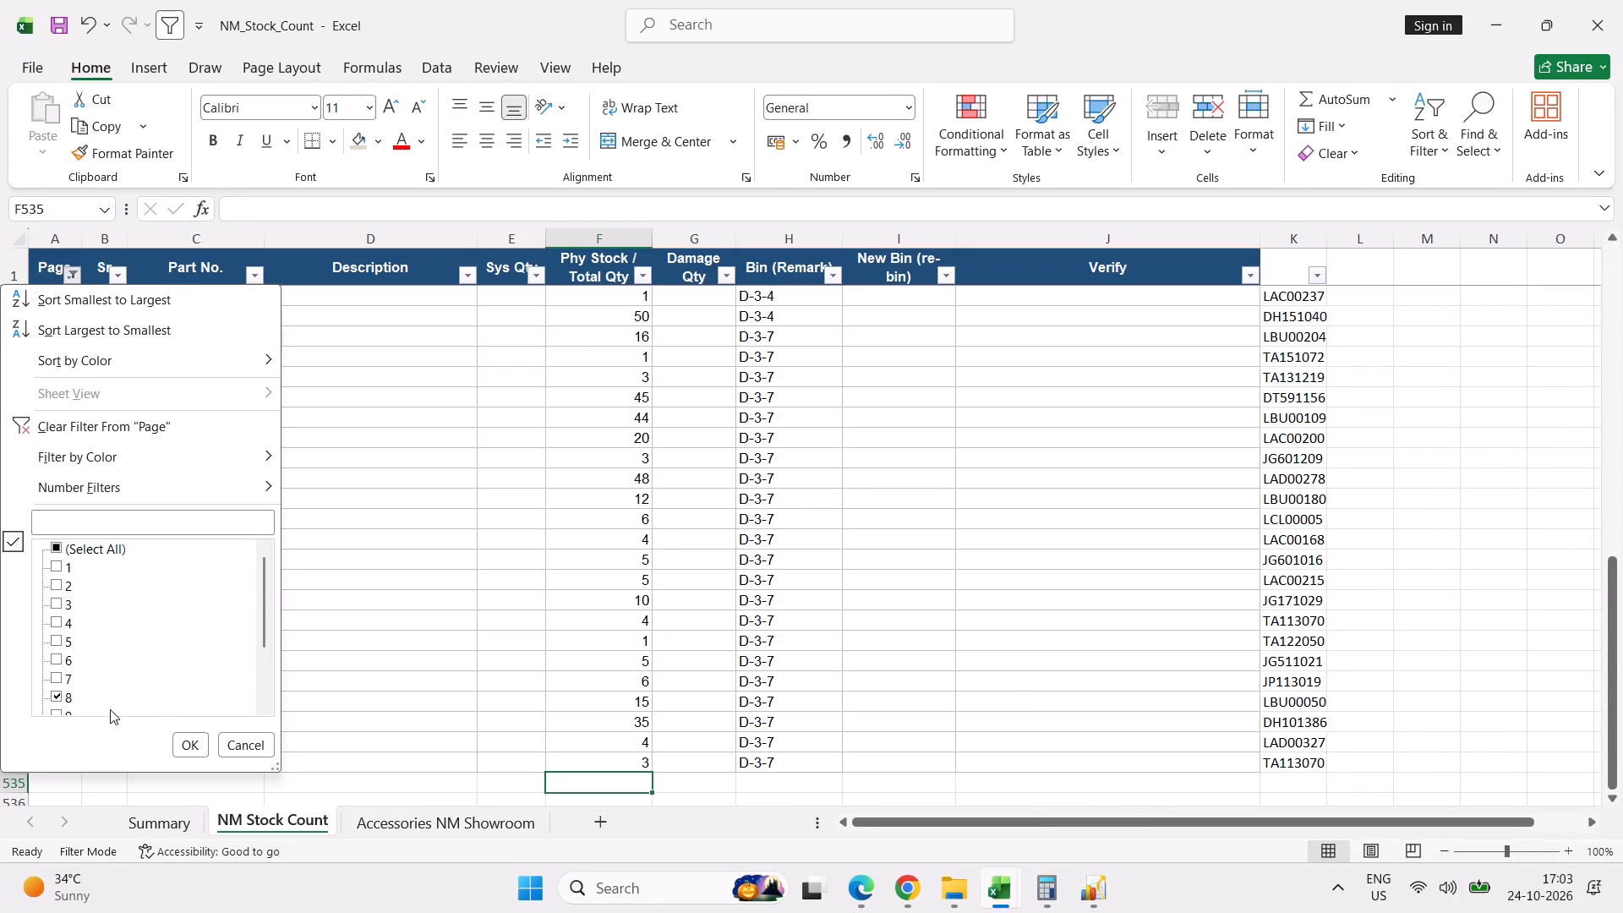
left_click(56, 693)
left_click(56, 711)
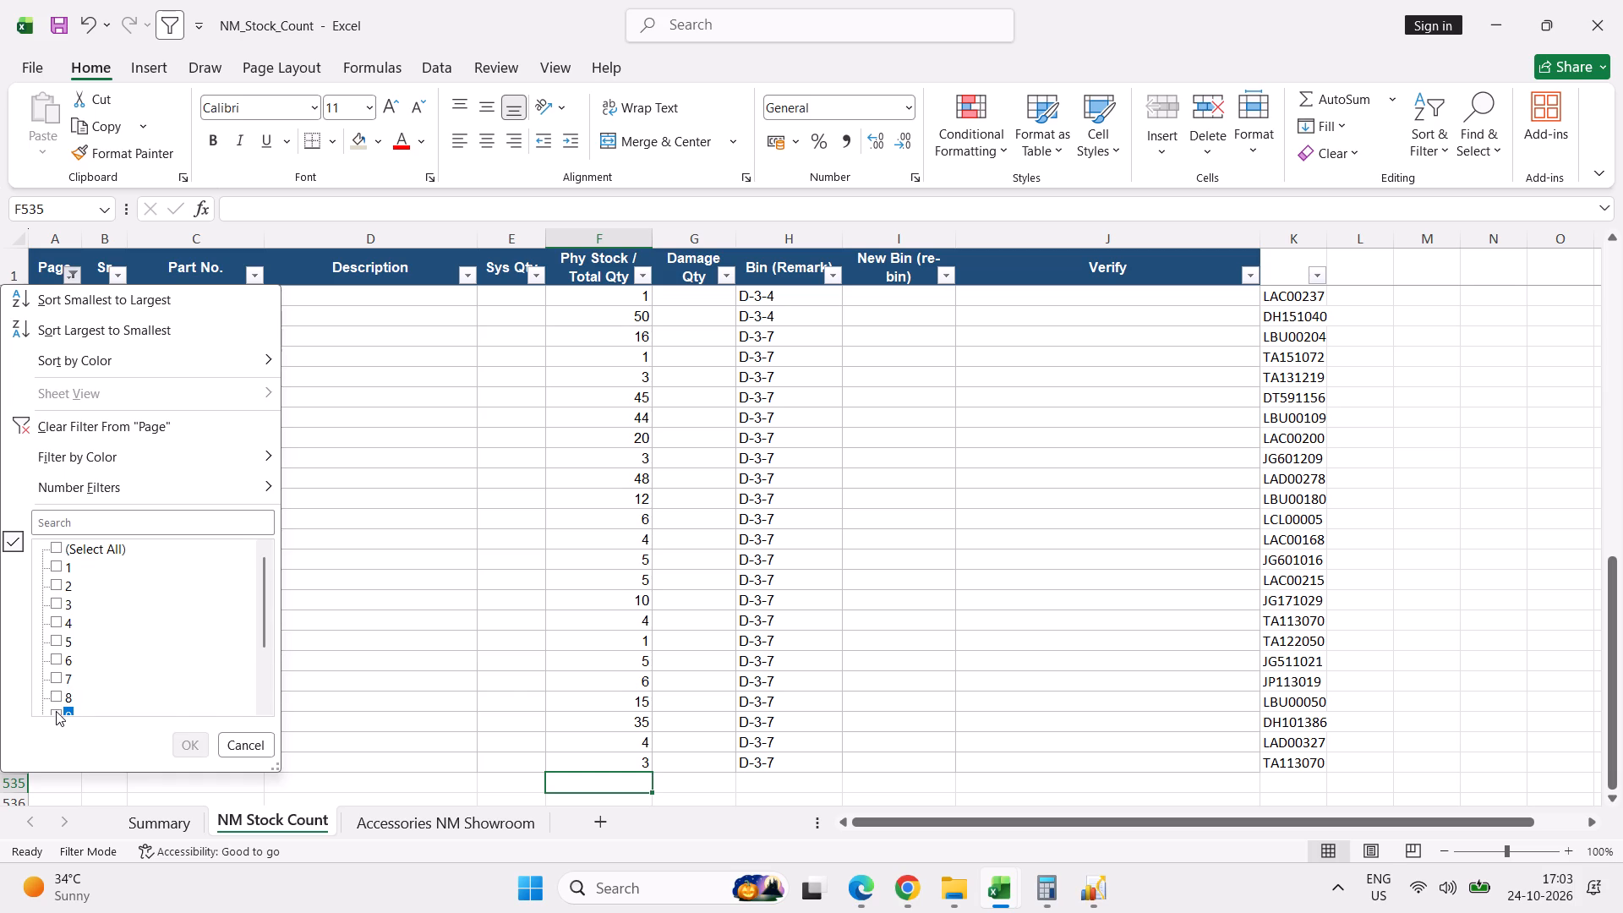
left_click(194, 745)
scroll(505, 488, "up", 1)
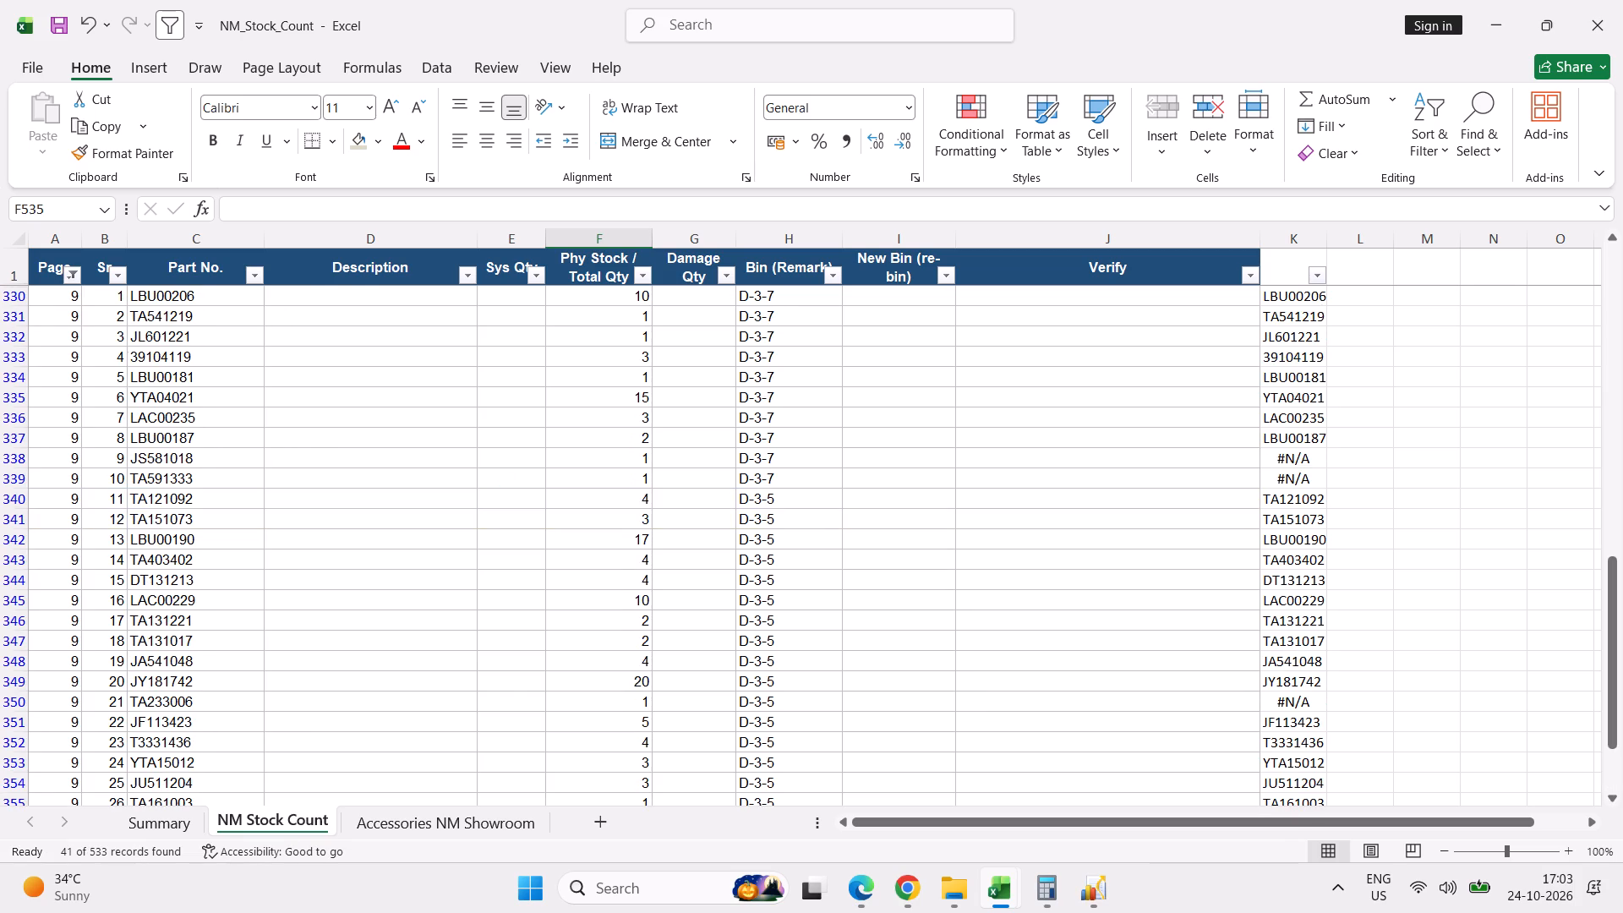
scroll(505, 488, "up", 12)
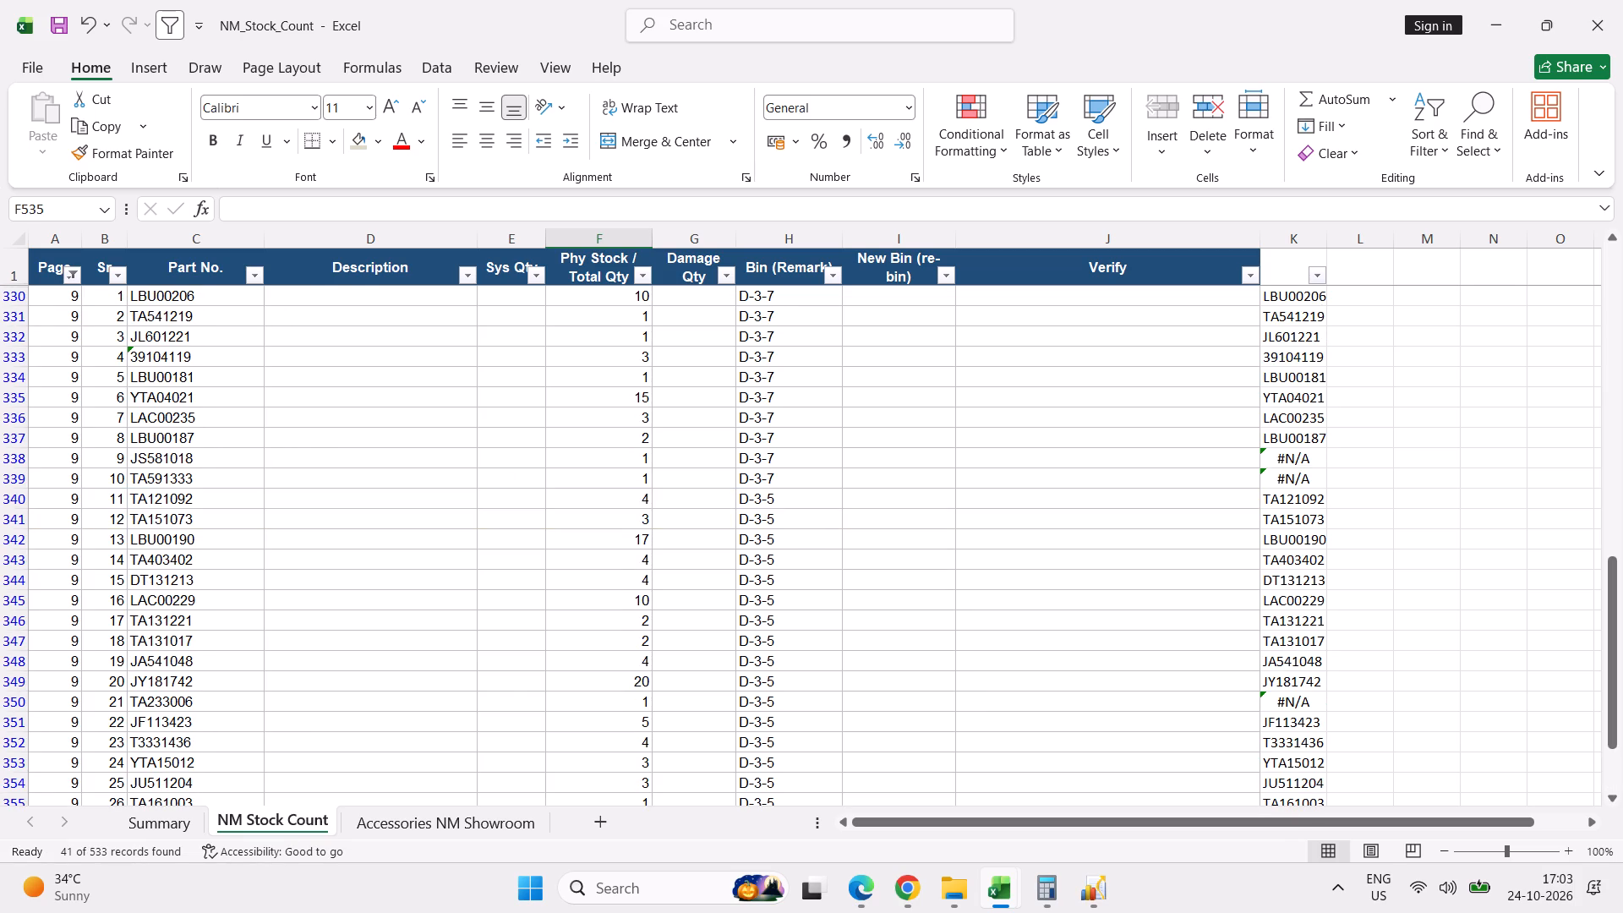
Correct the part number of page 9 serial 9 in row 338 to JG581014.
left_click(19, 457)
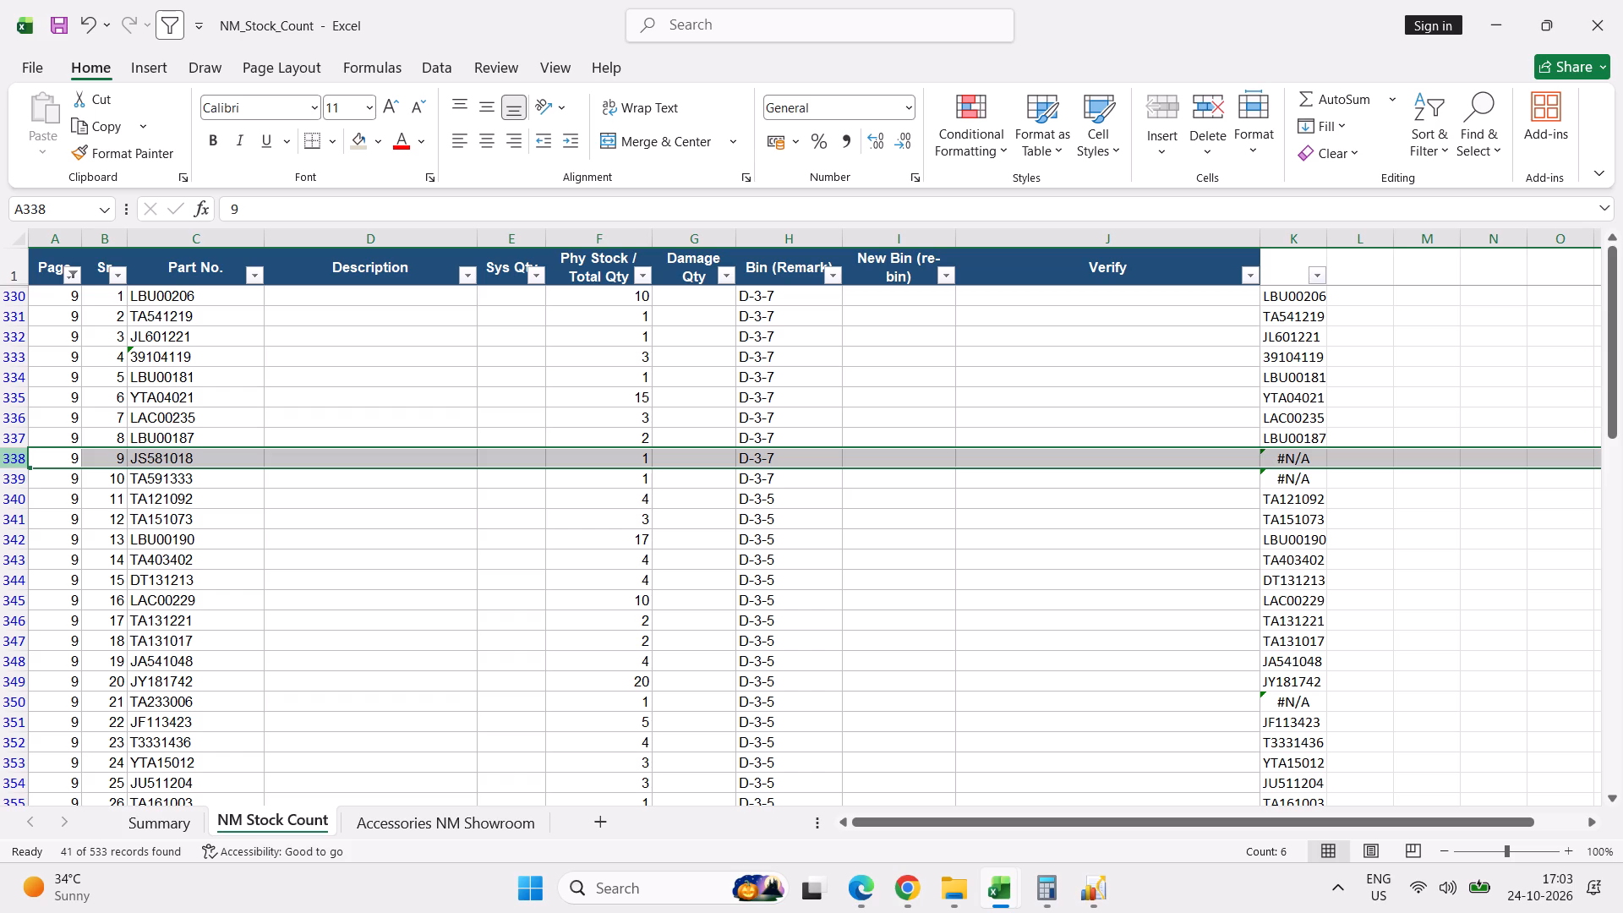
double_click(149, 456)
key("BackSpace")
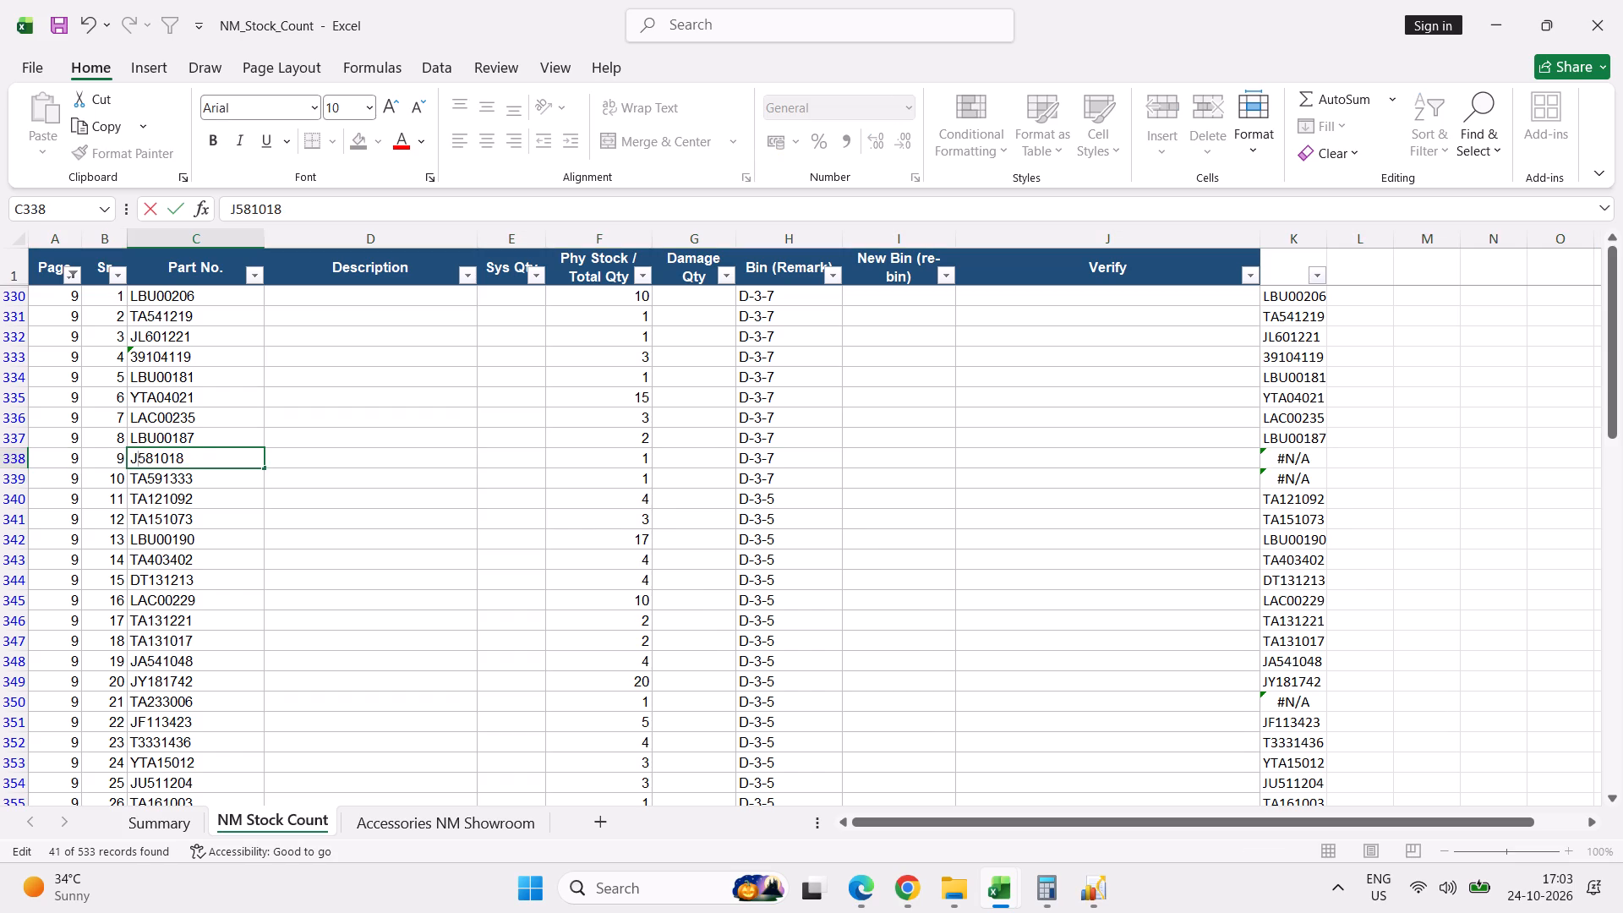
key("g")
key("Return")
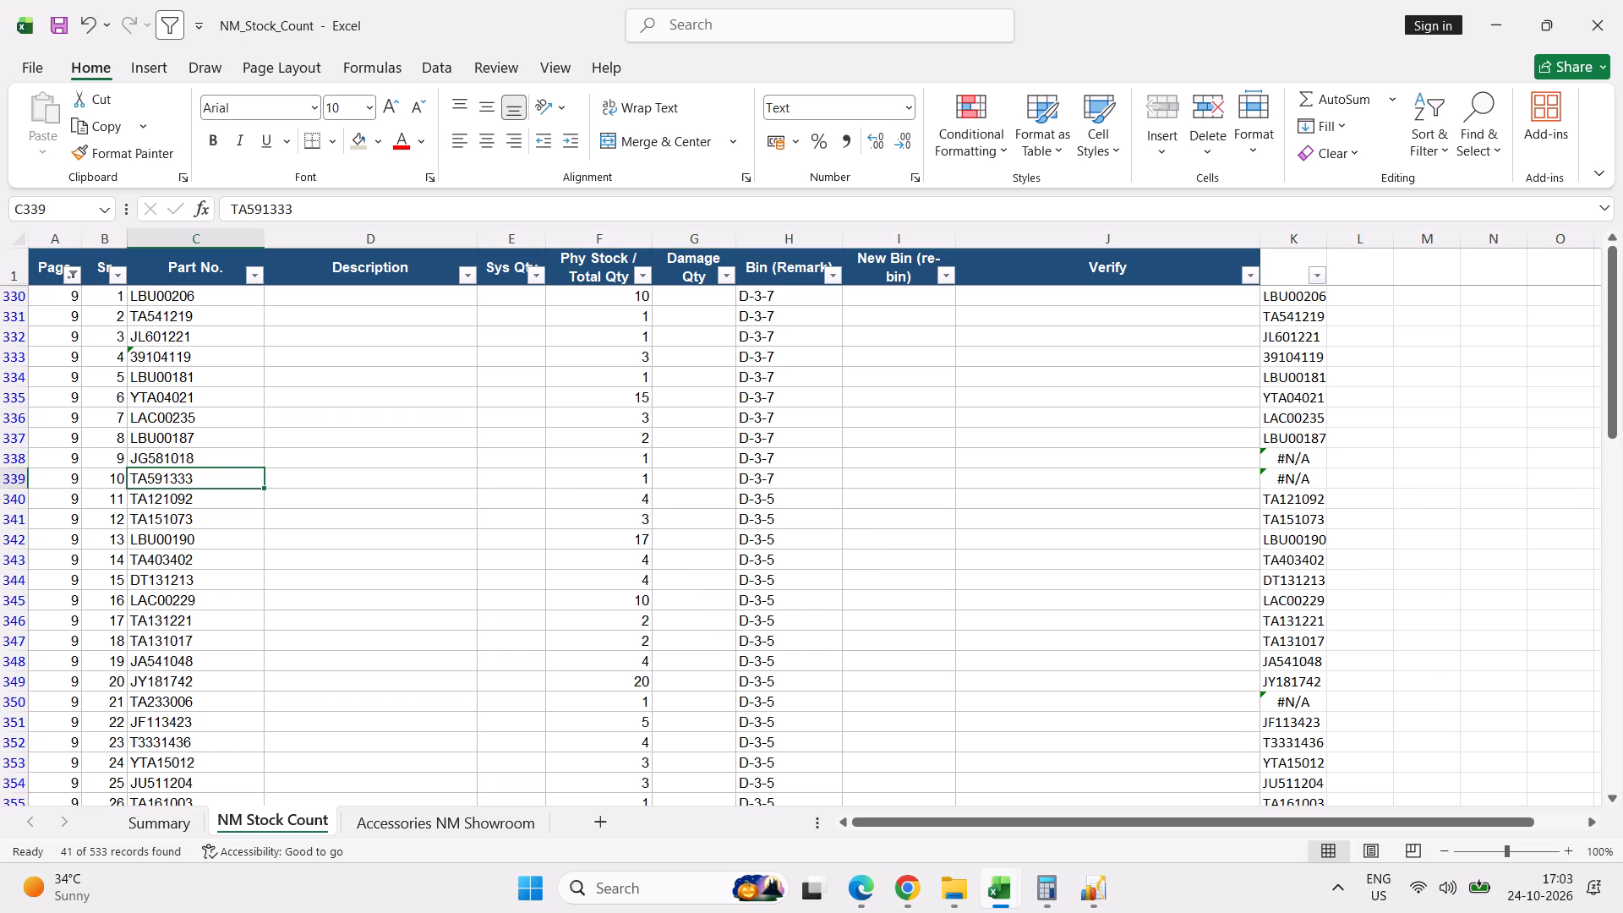
key("Up")
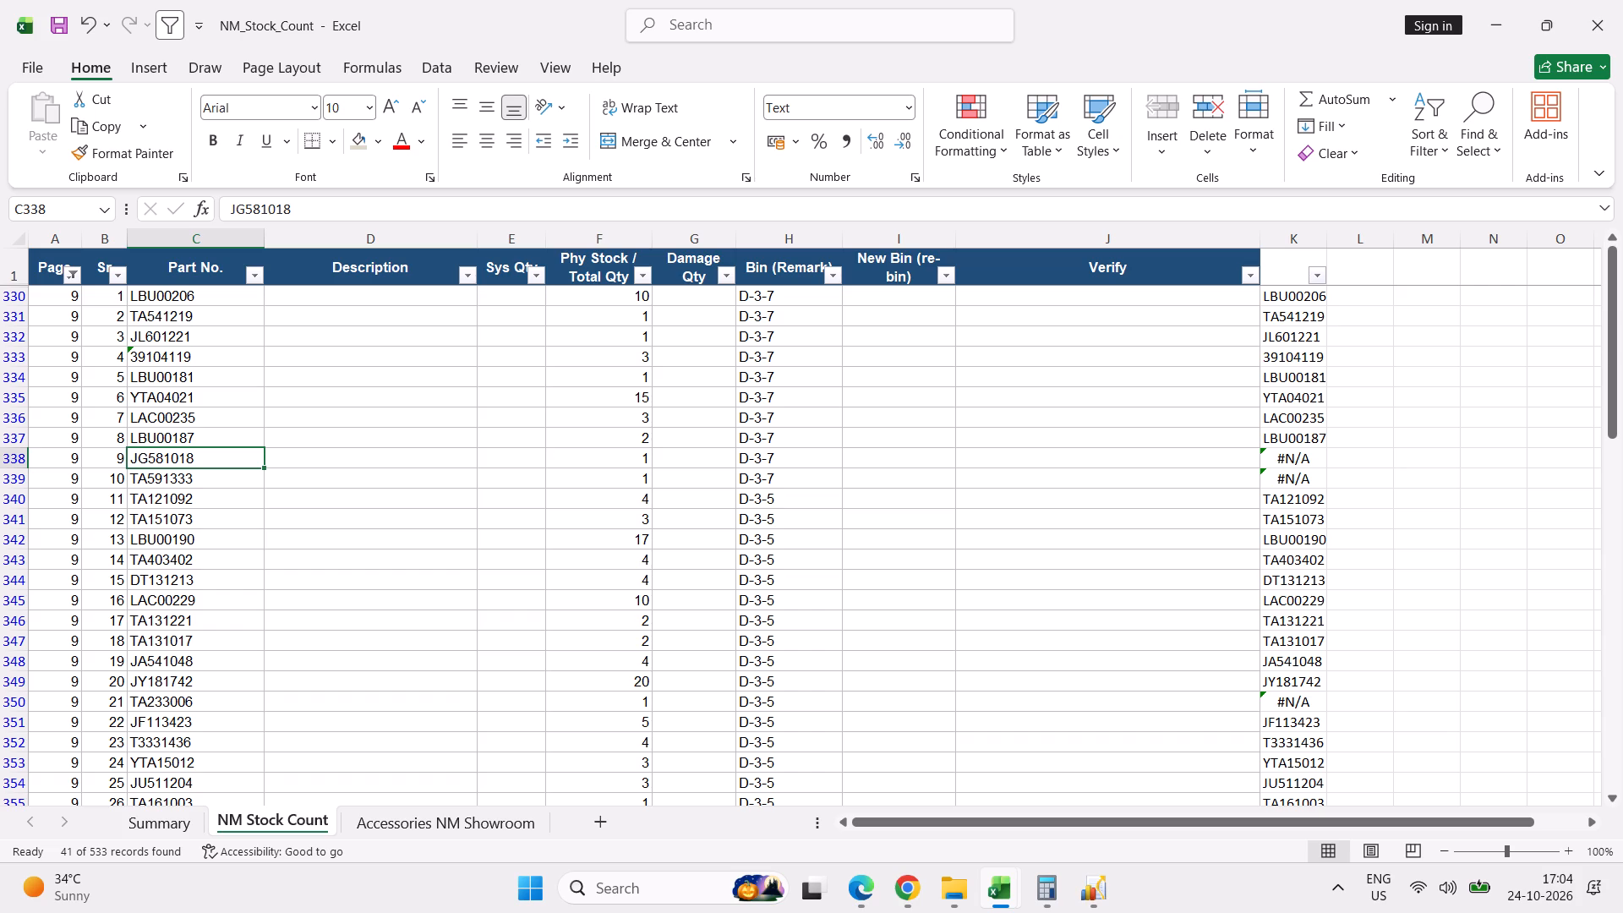
left_click(313, 208)
key("BackSpace")
key("4")
key("Return")
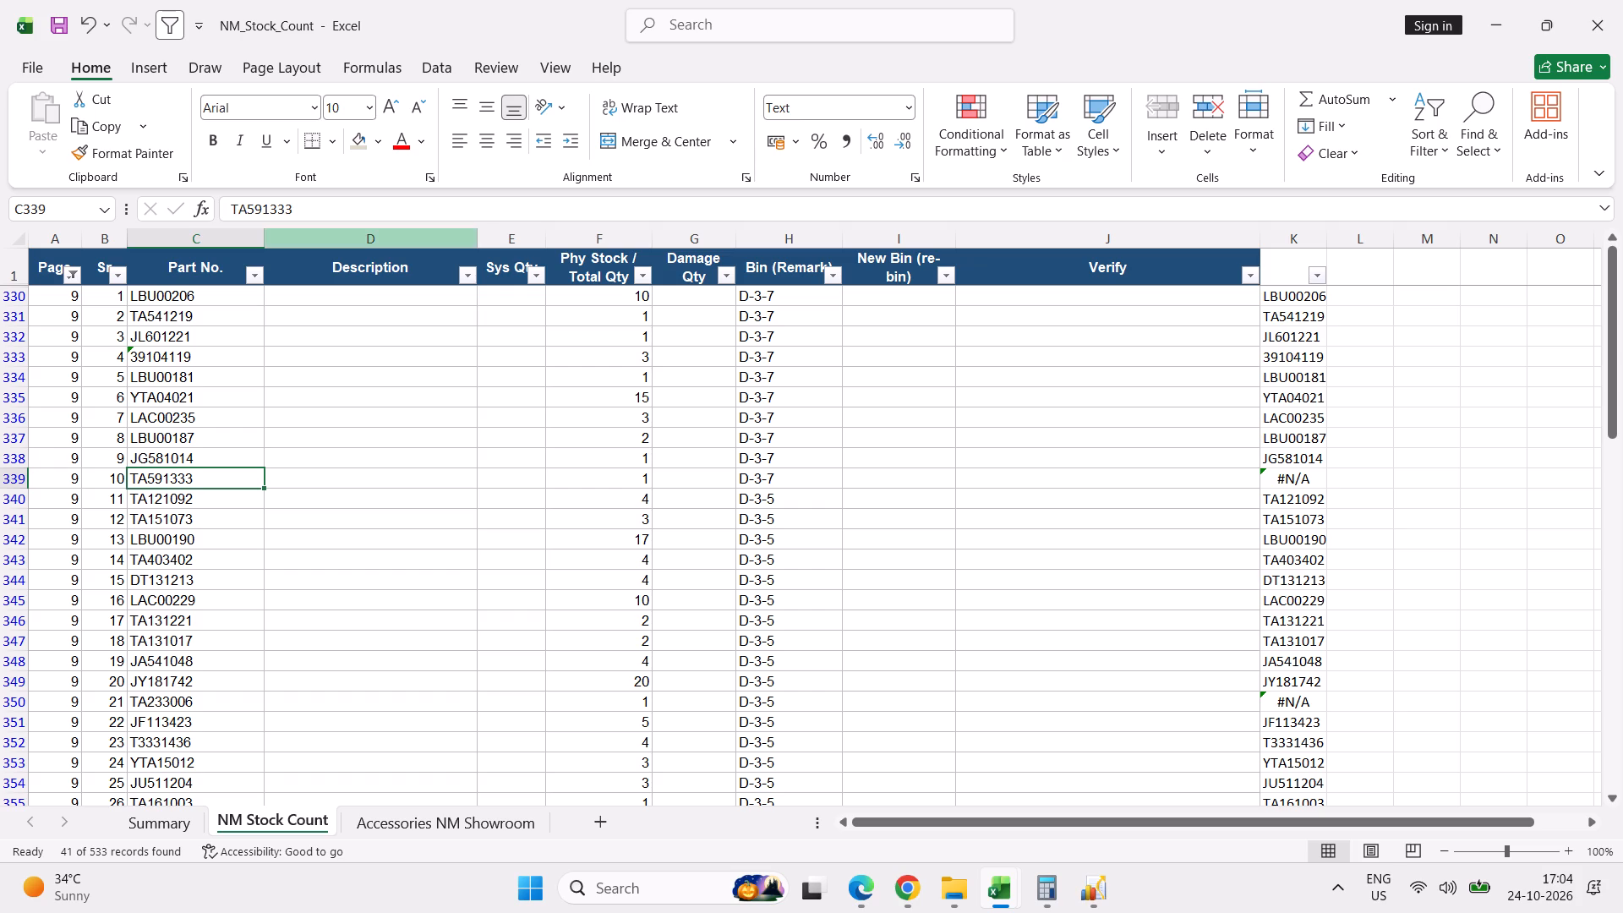
Correct the part number of page 9 serial 10 in row 339 to TA591434.
double_click(178, 482)
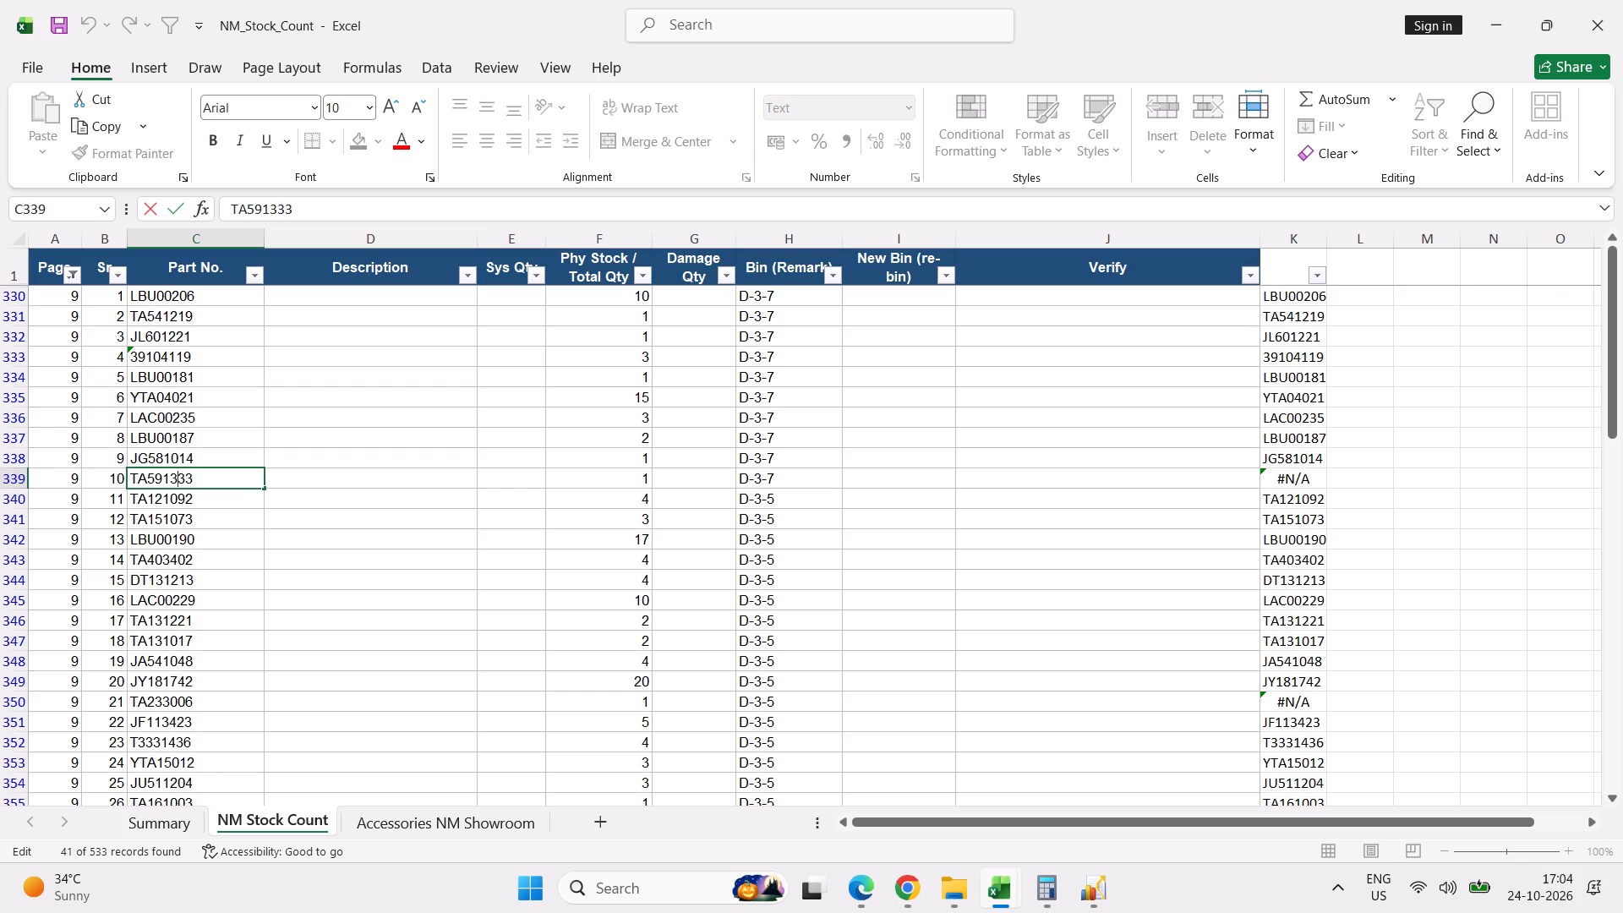
key("Right")
key("Left")
key("shift+Left")
key("4")
key("Right")
key("Right")
key("shift+Left")
key("4")
key("Return")
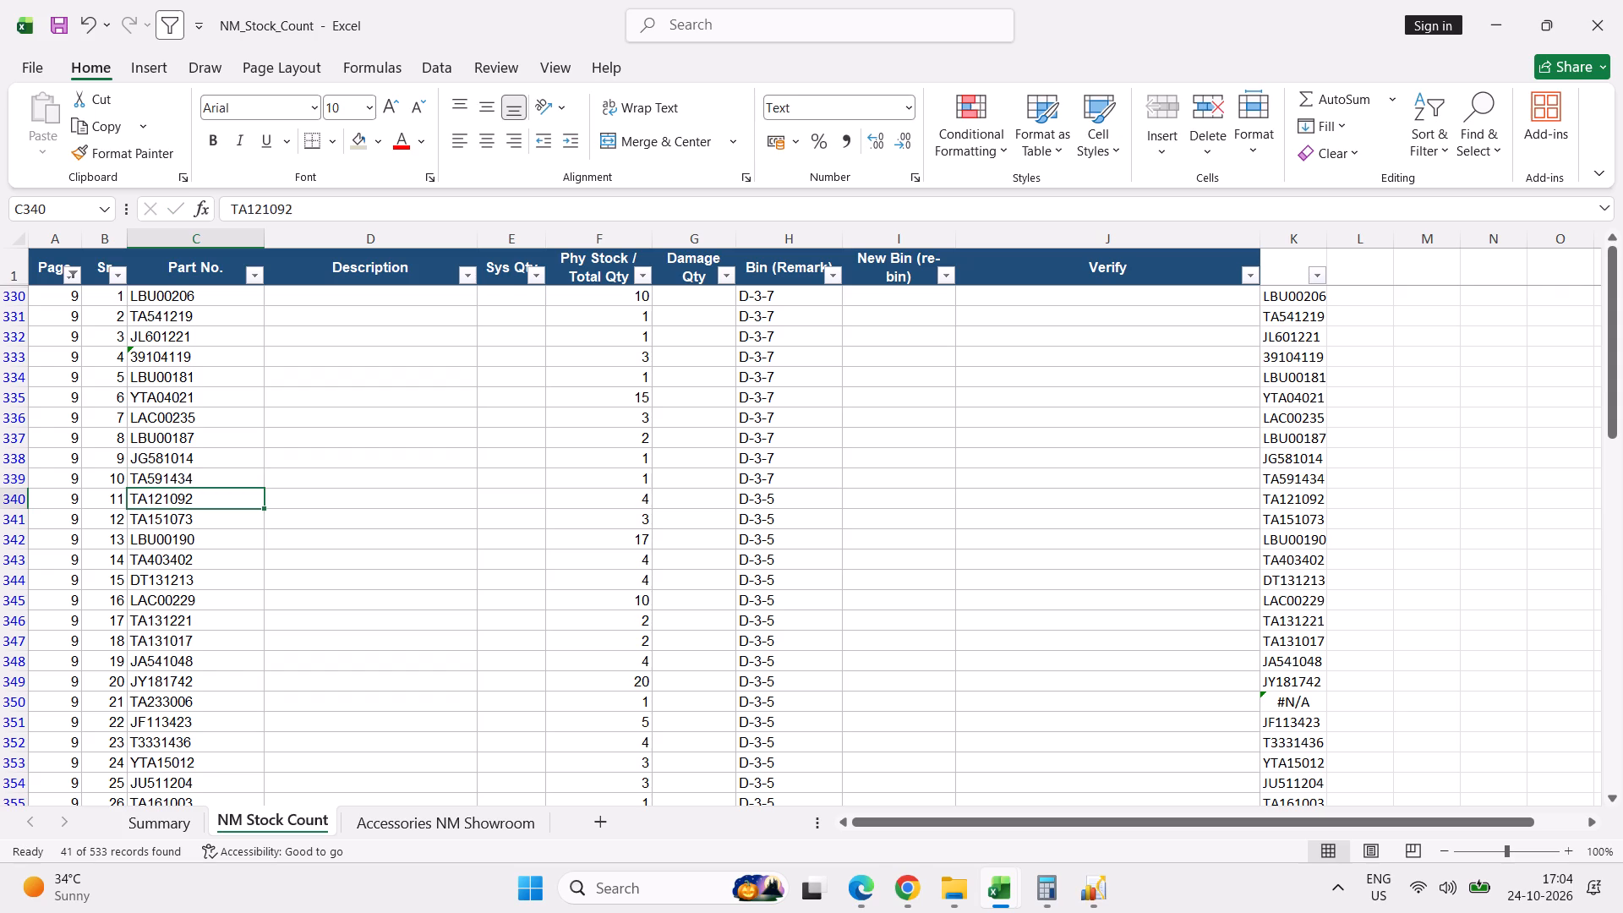
Correct the part number of page 9 serial 21 in row 350 to TA233004.
left_click(18, 704)
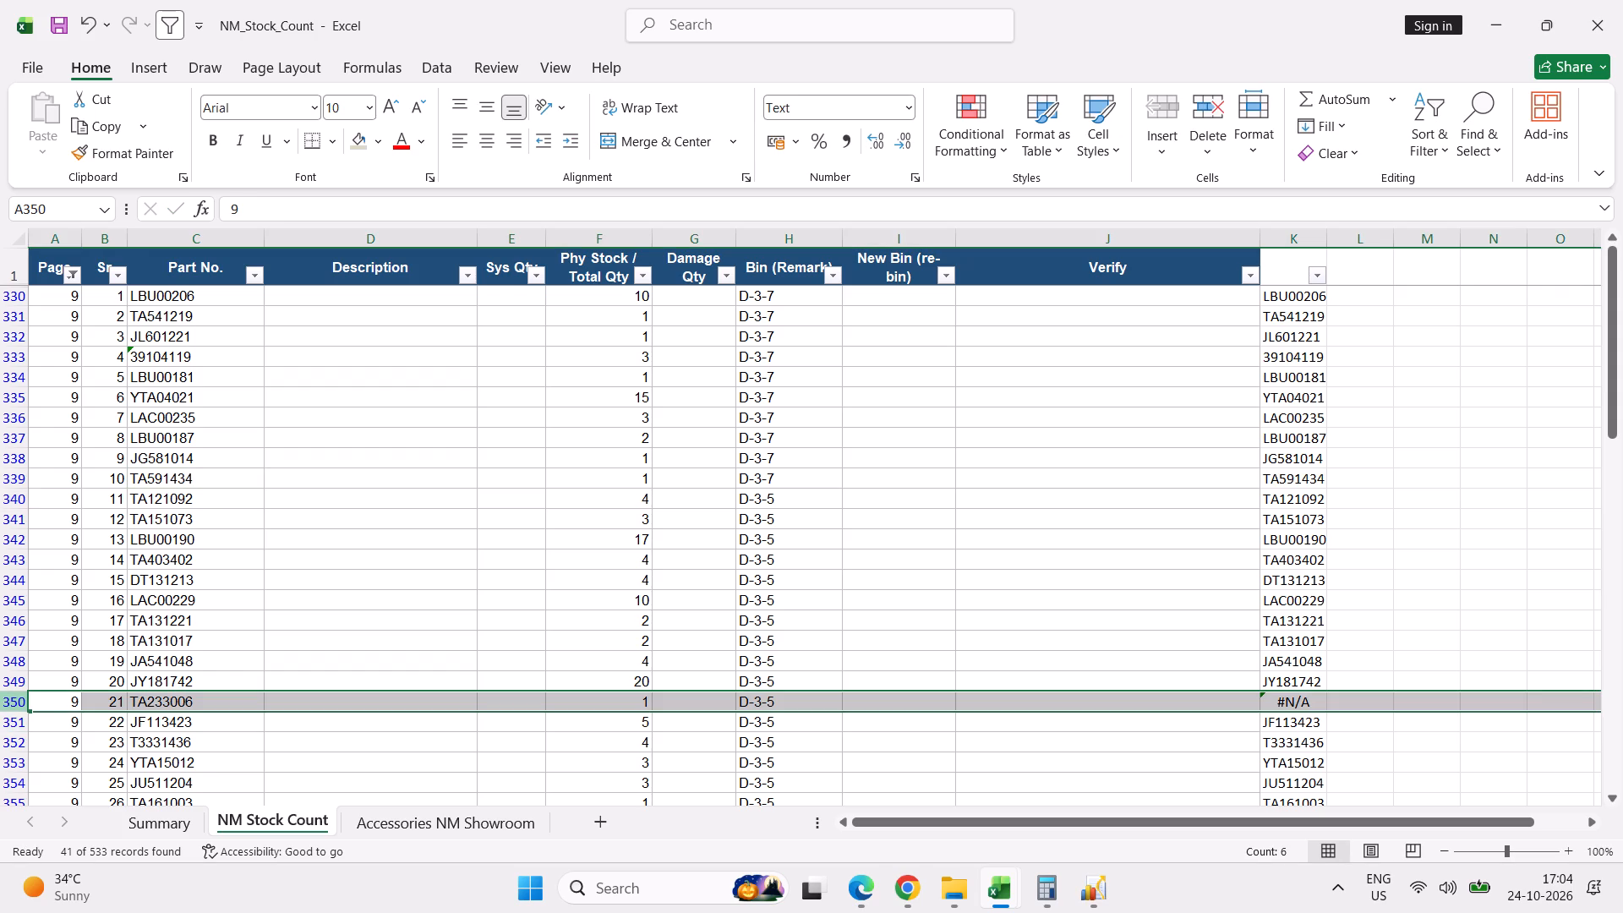
double_click(217, 699)
key("BackSpace")
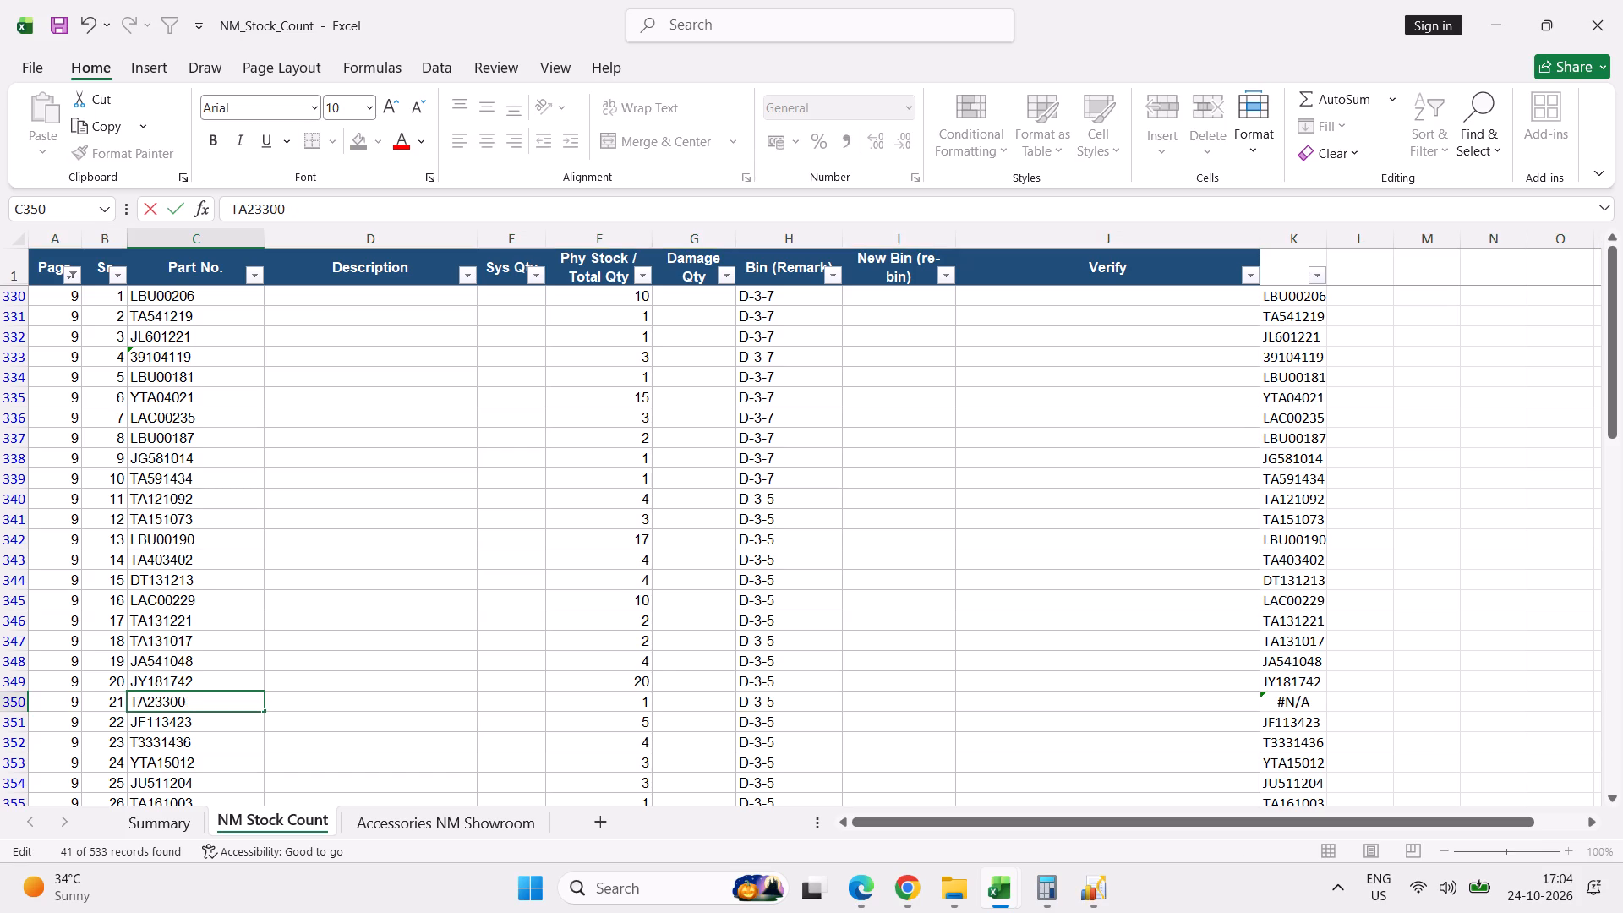
key("4")
key("Return")
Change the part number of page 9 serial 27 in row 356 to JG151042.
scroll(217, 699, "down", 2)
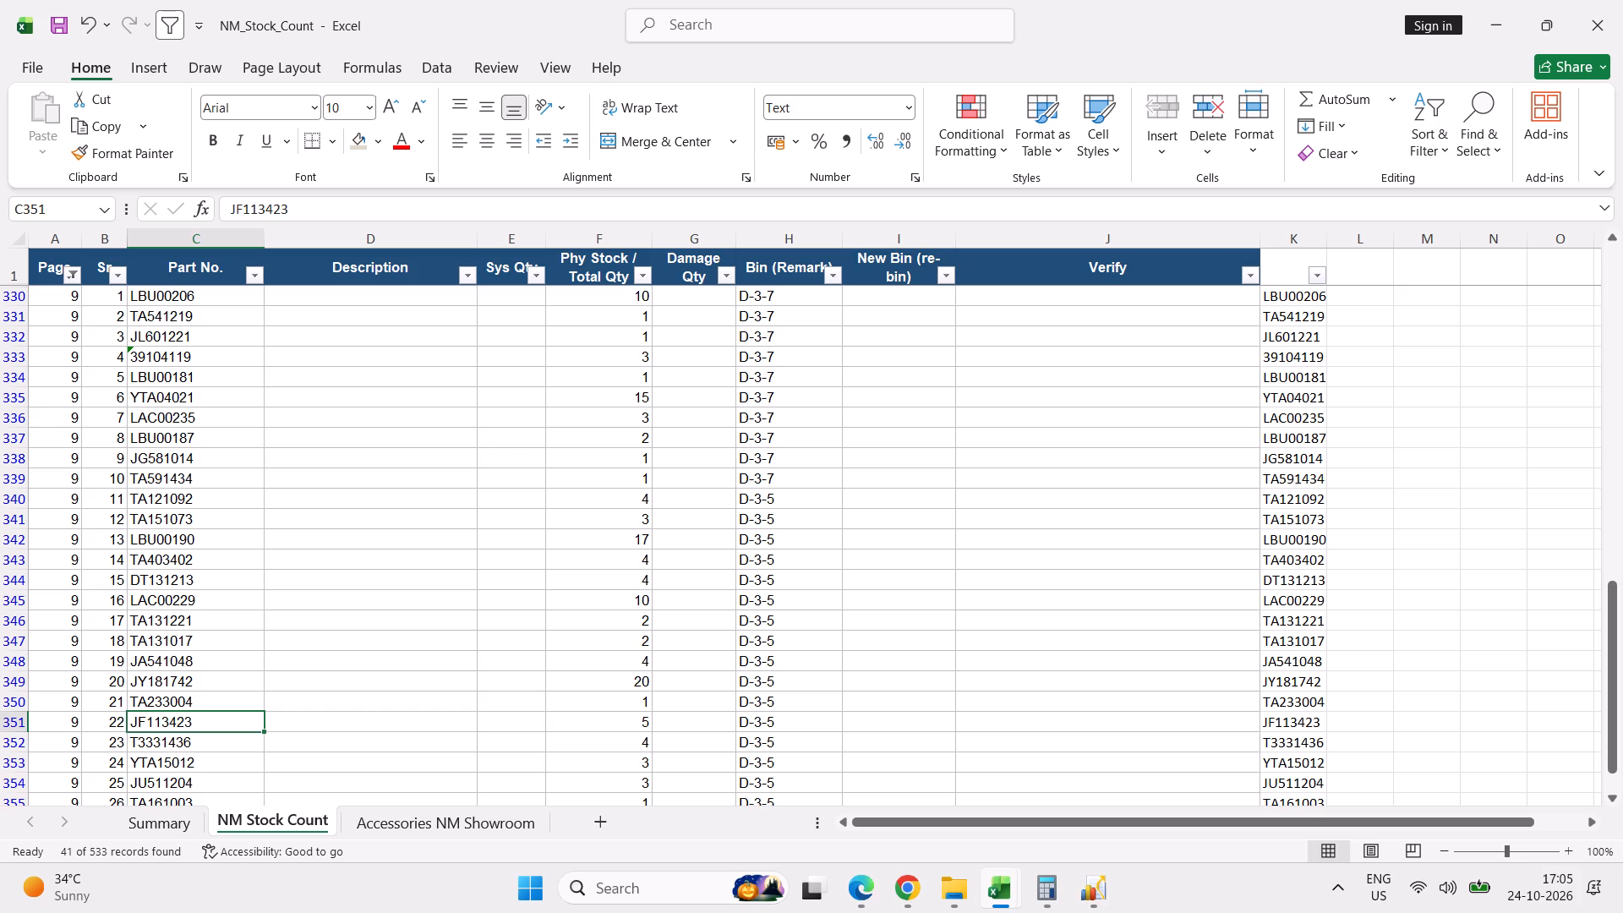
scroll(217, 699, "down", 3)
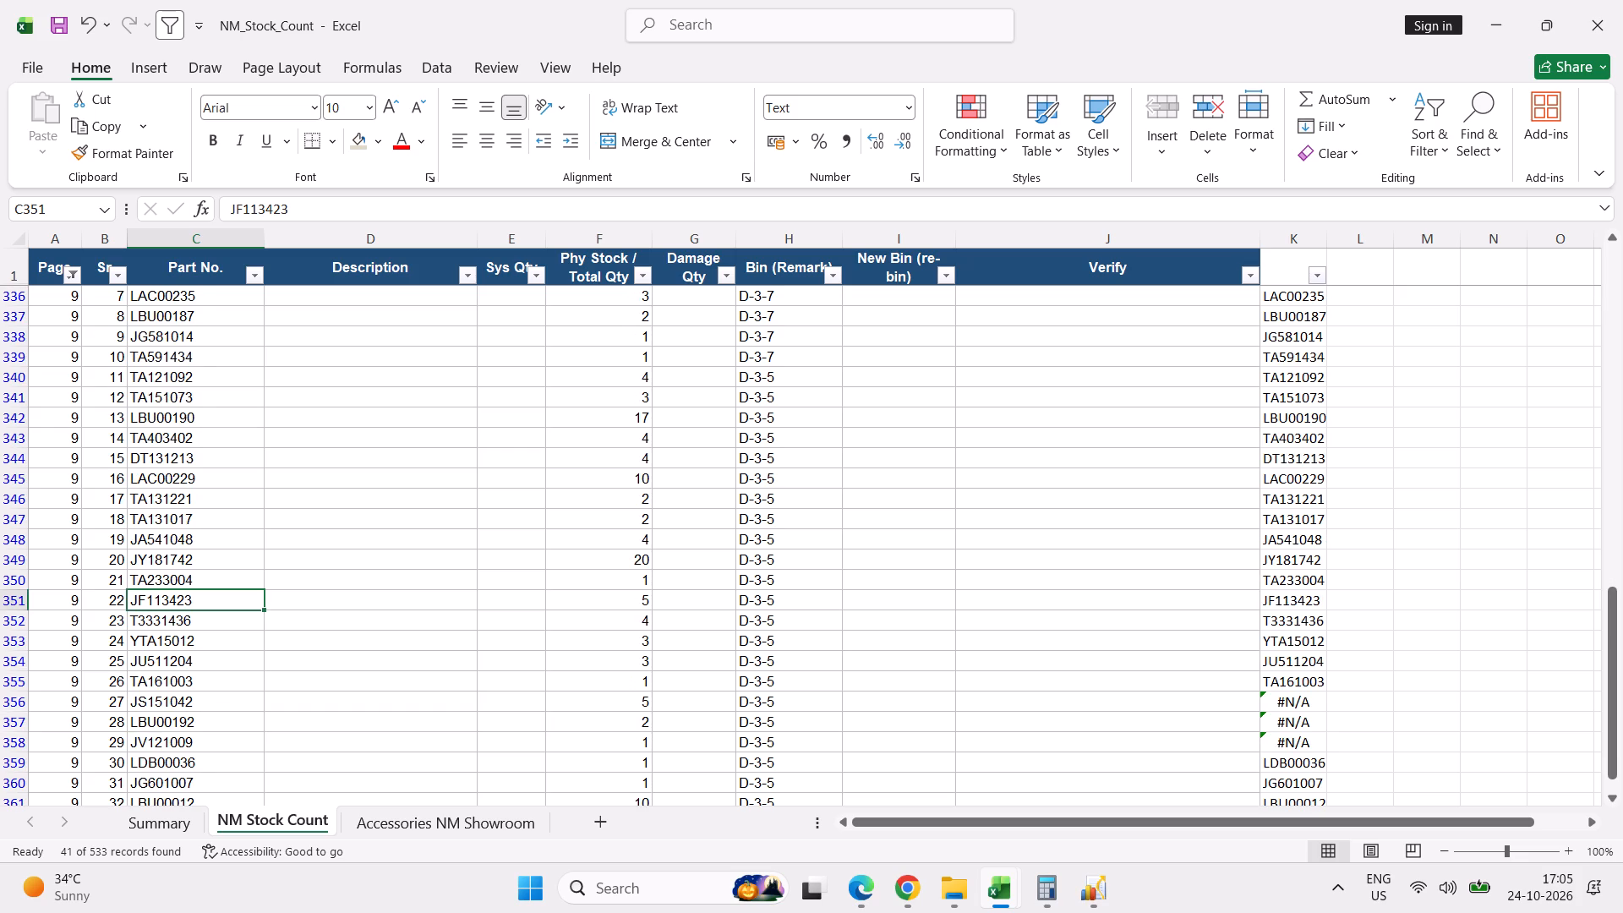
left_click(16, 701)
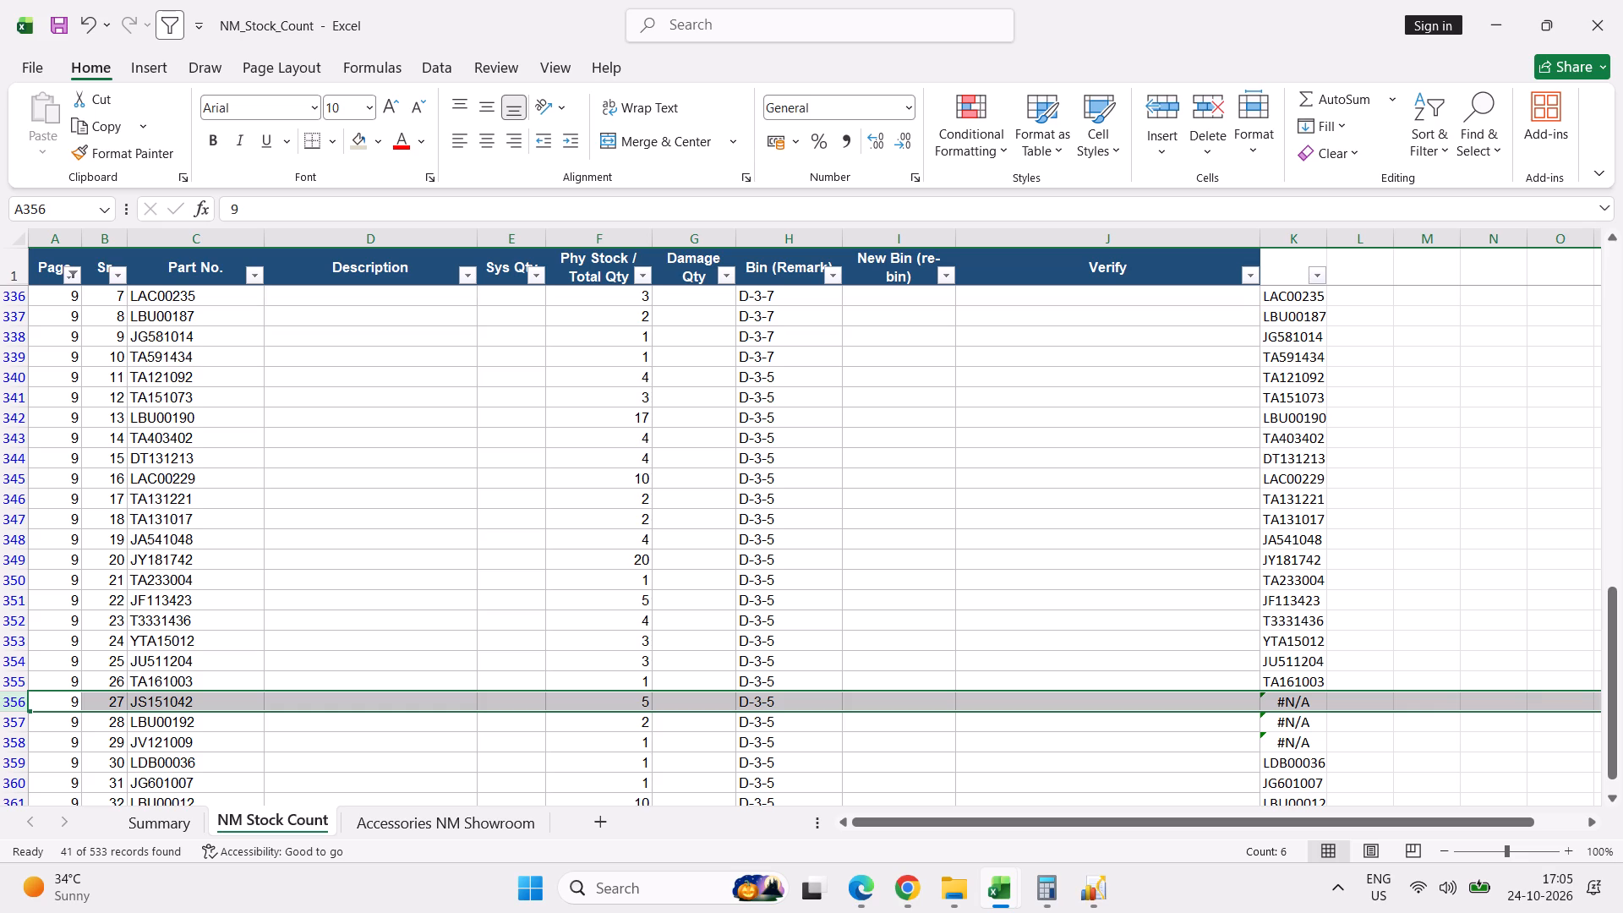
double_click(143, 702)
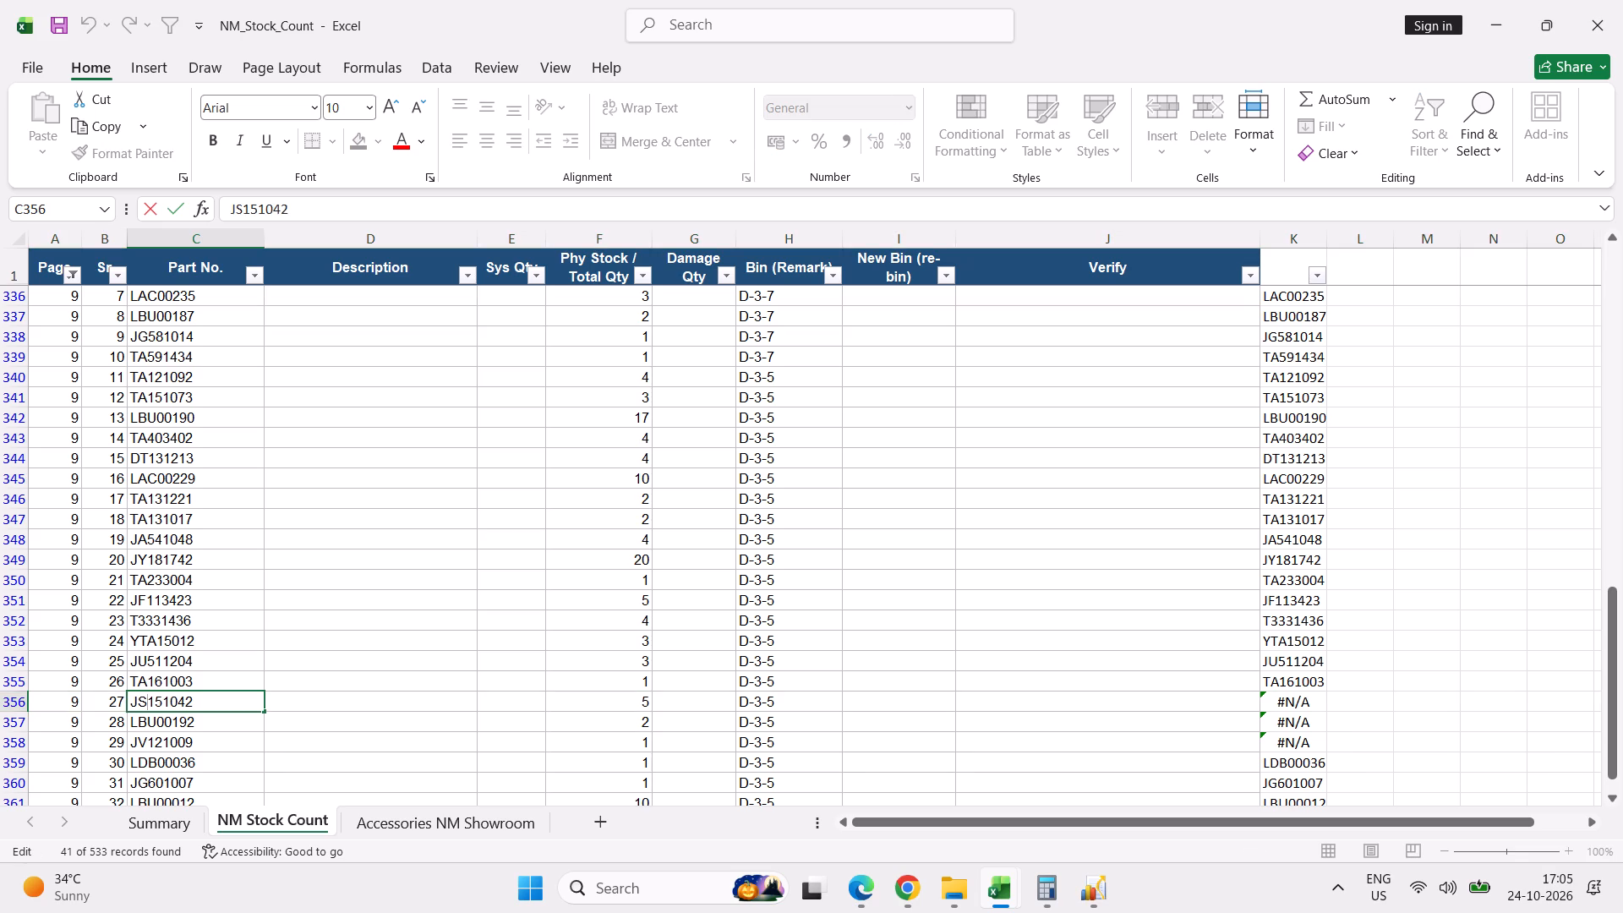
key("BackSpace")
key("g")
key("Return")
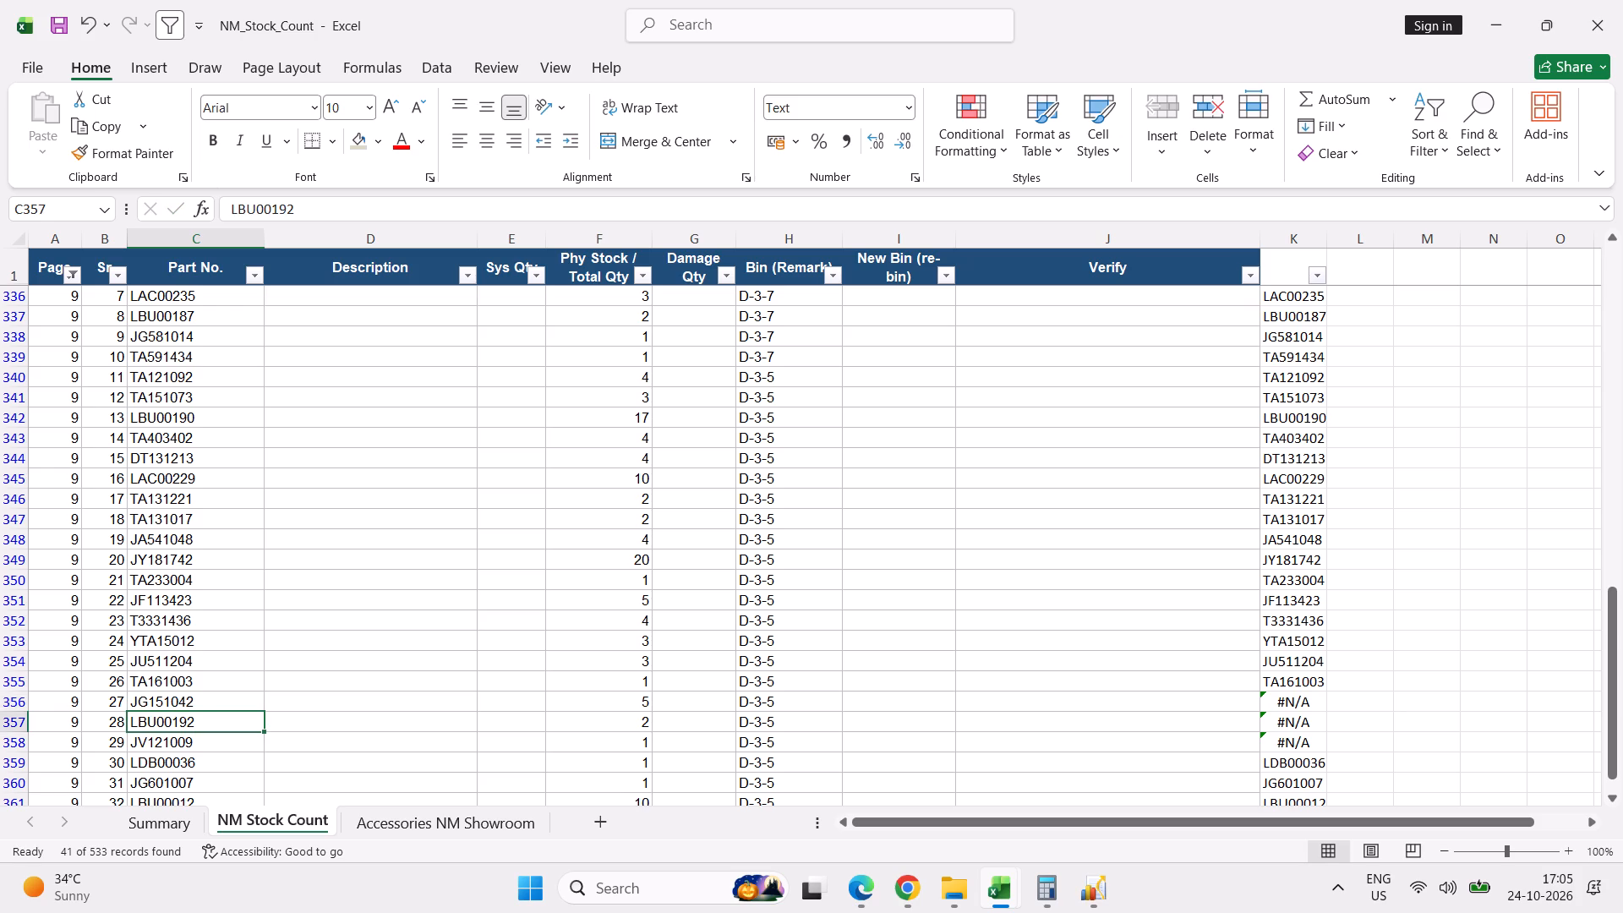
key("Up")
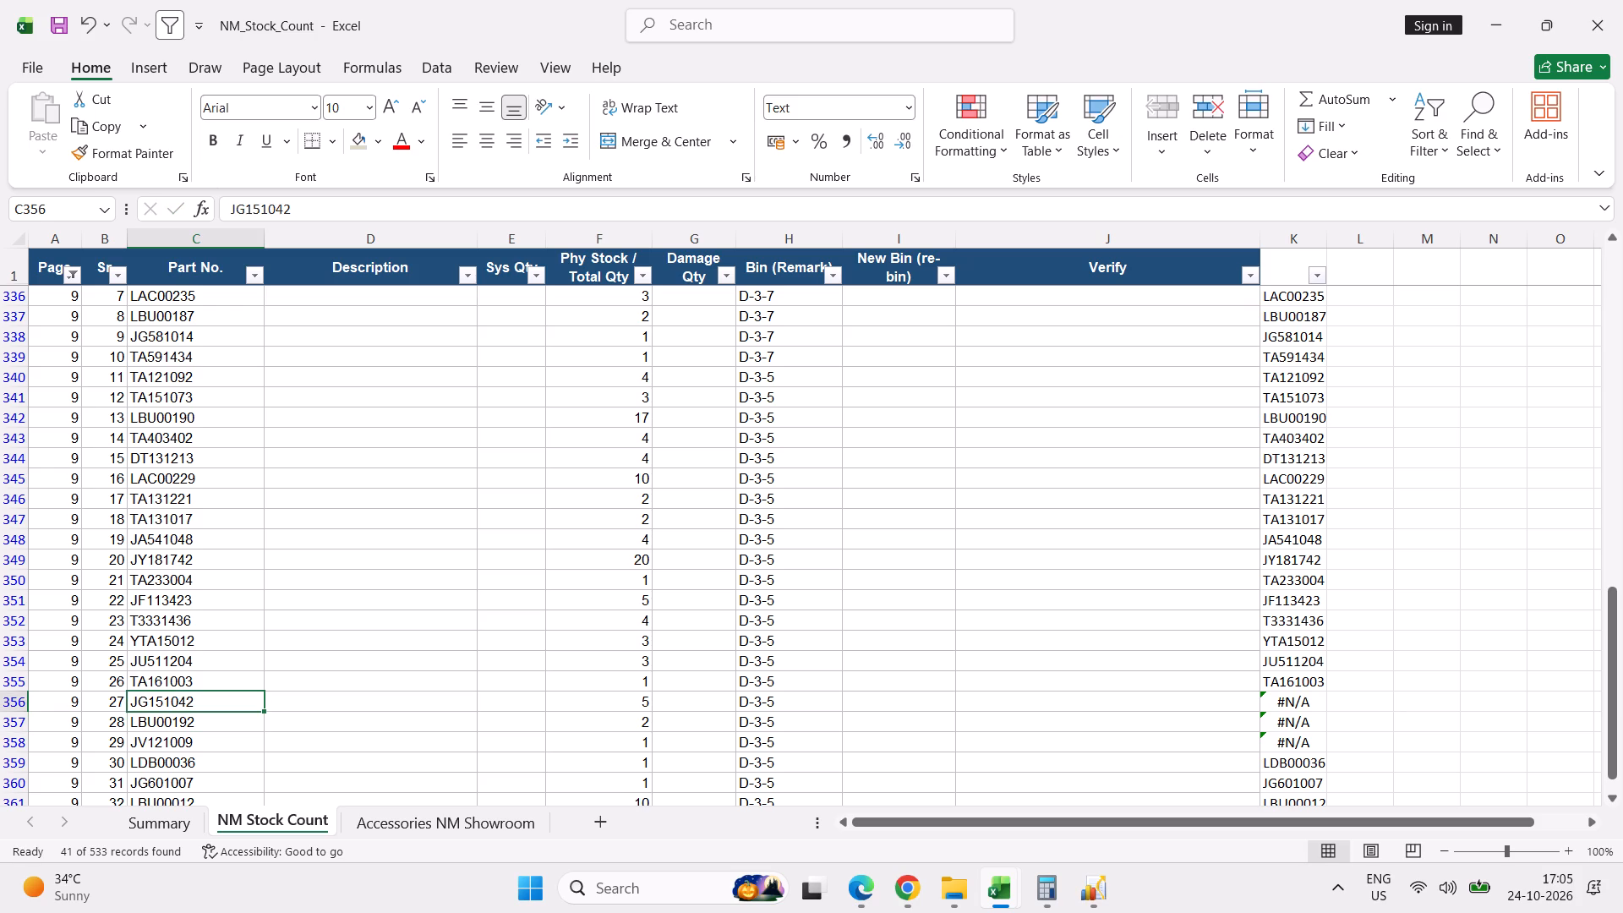
In the Part Stock Valuation workbook, clear the second Part Code column's filter and filter the first Part Code column by 15104.
key("alt+Tab")
key("alt+Tab")
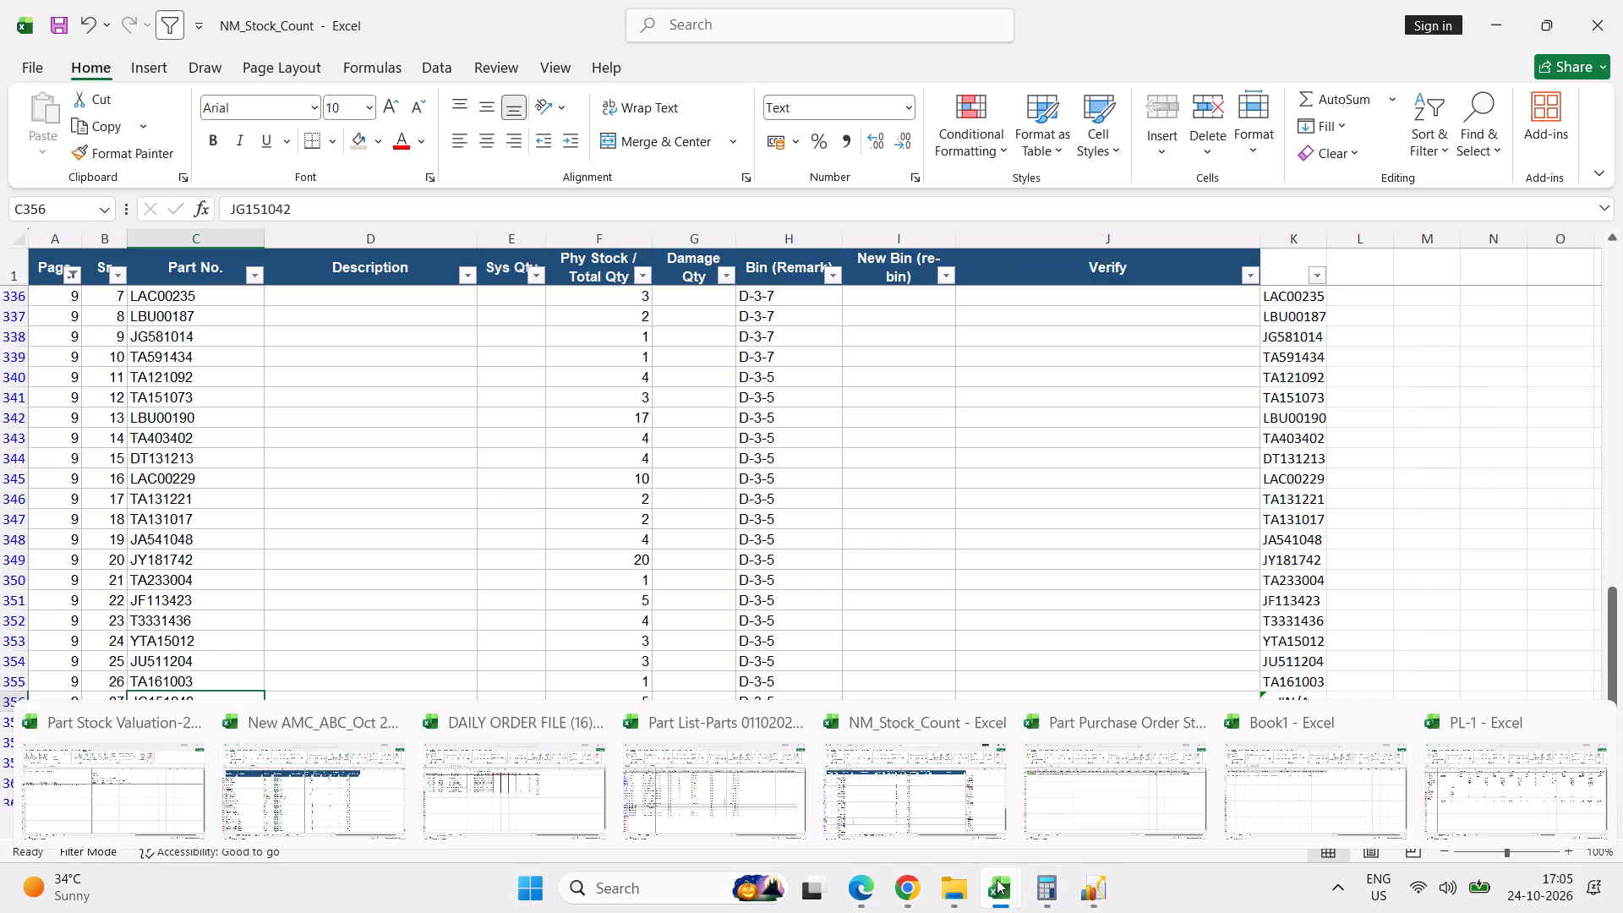
left_click(126, 809)
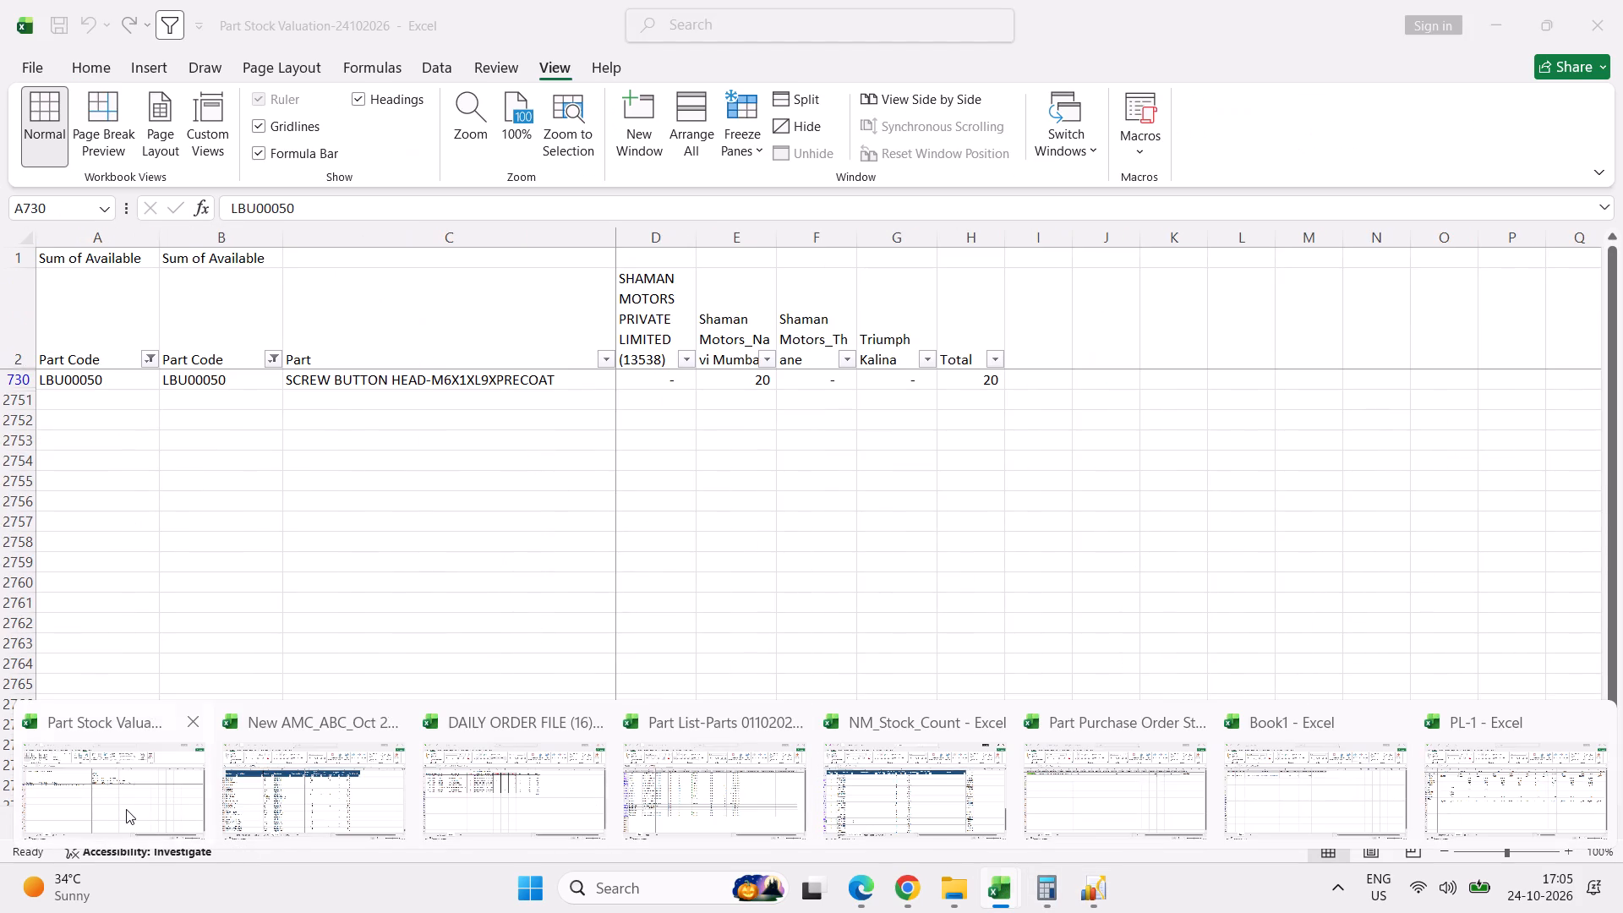
left_click(271, 359)
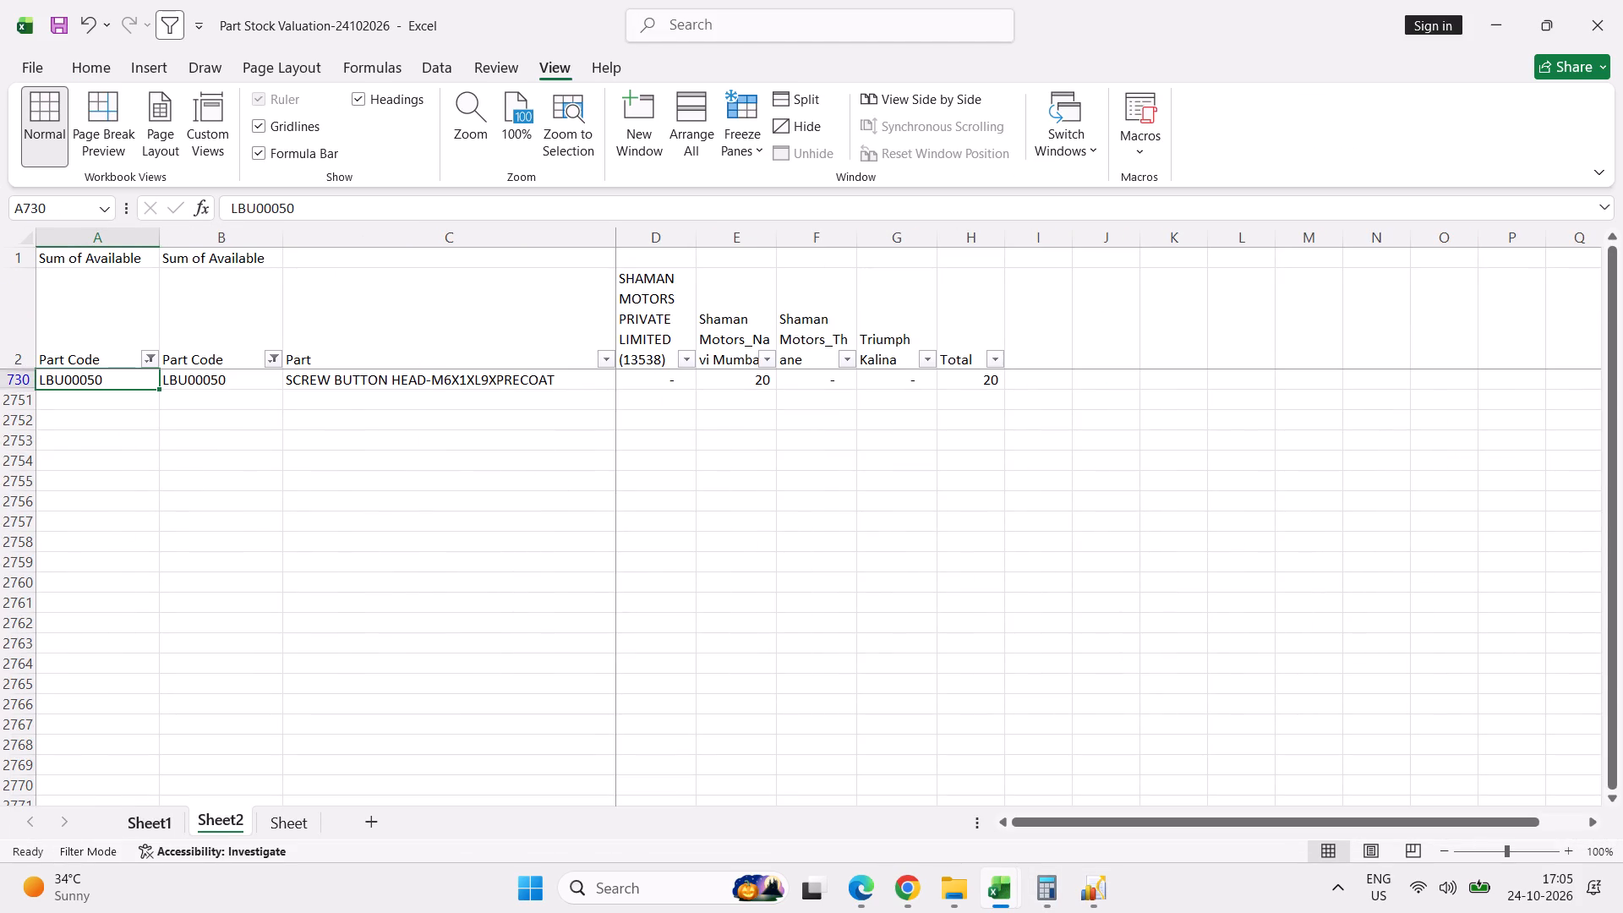
left_click(110, 635)
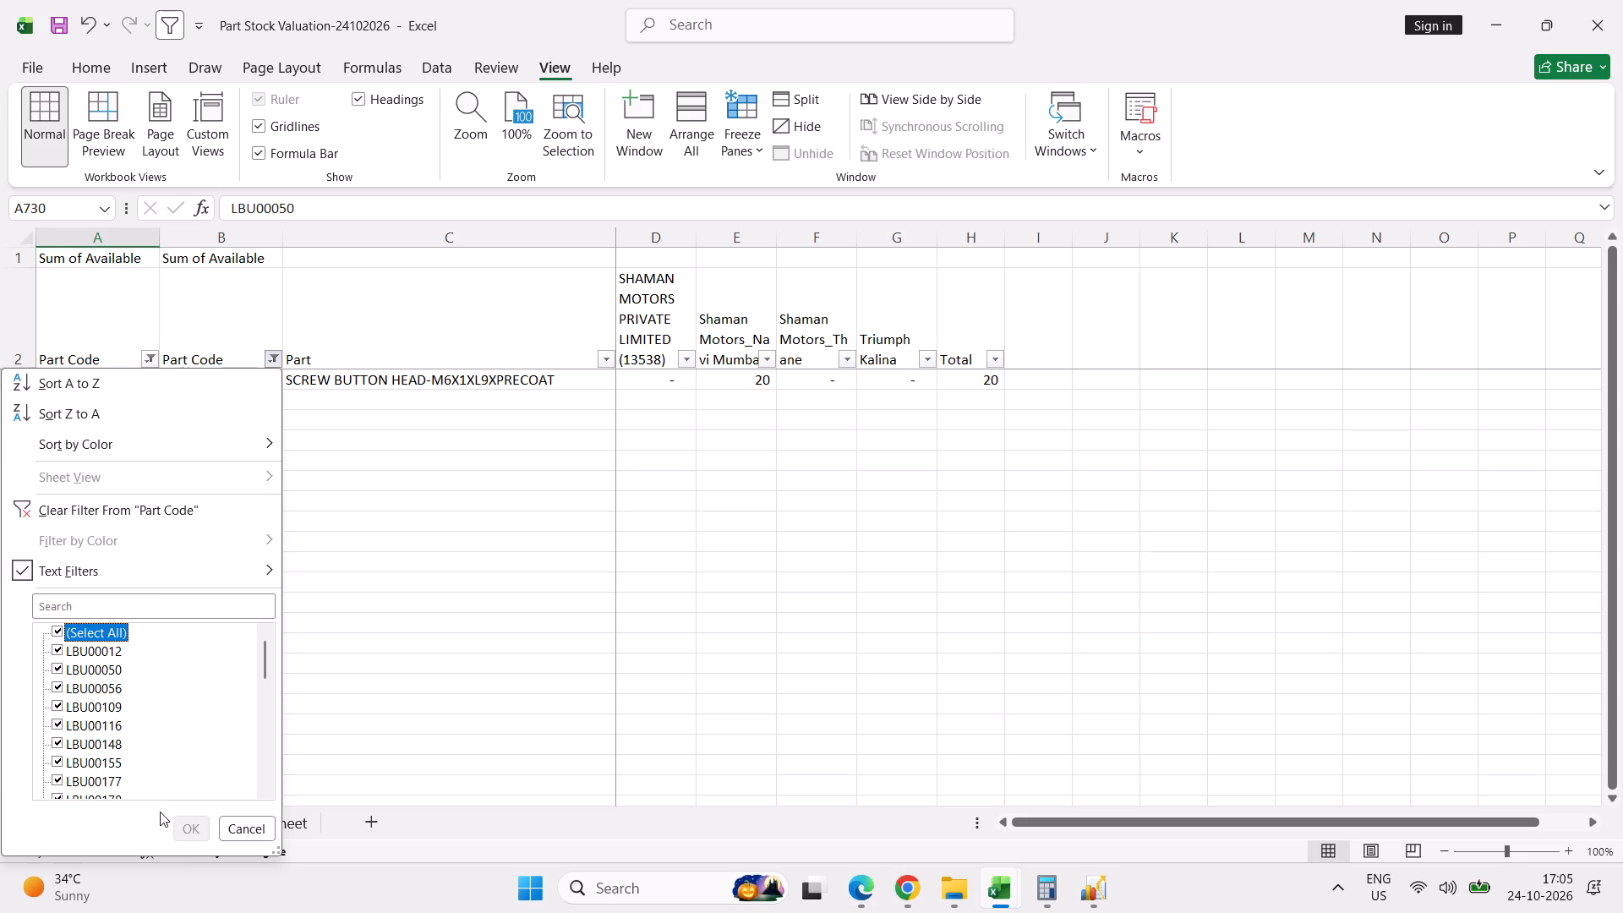
left_click(190, 820)
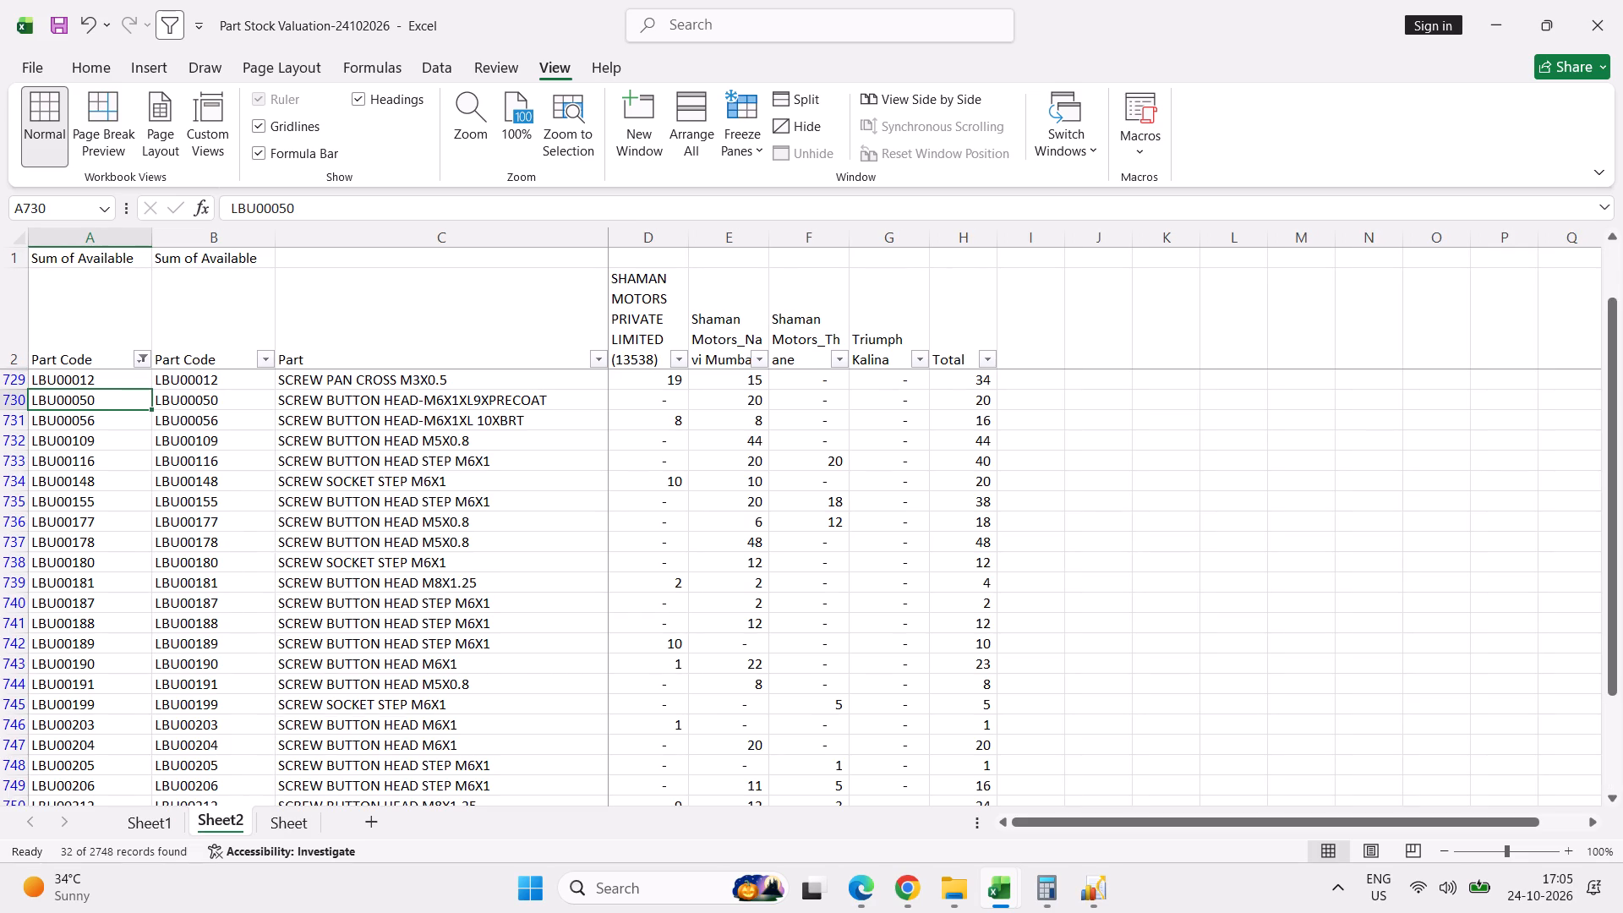
left_click(139, 366)
left_click(130, 605)
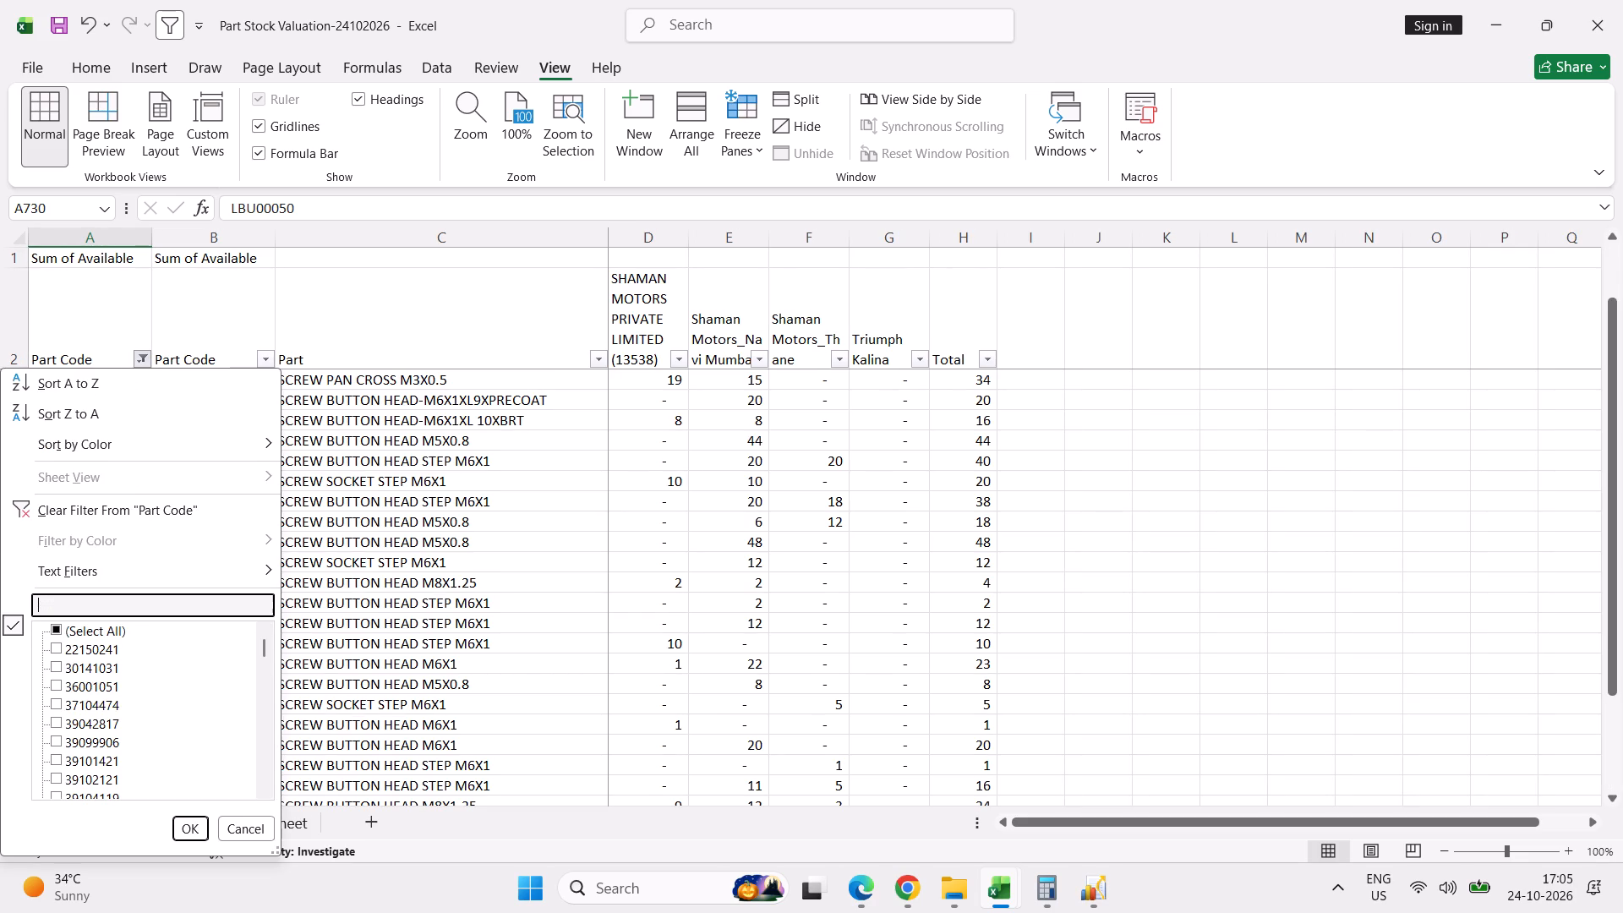
type("151")
key("0")
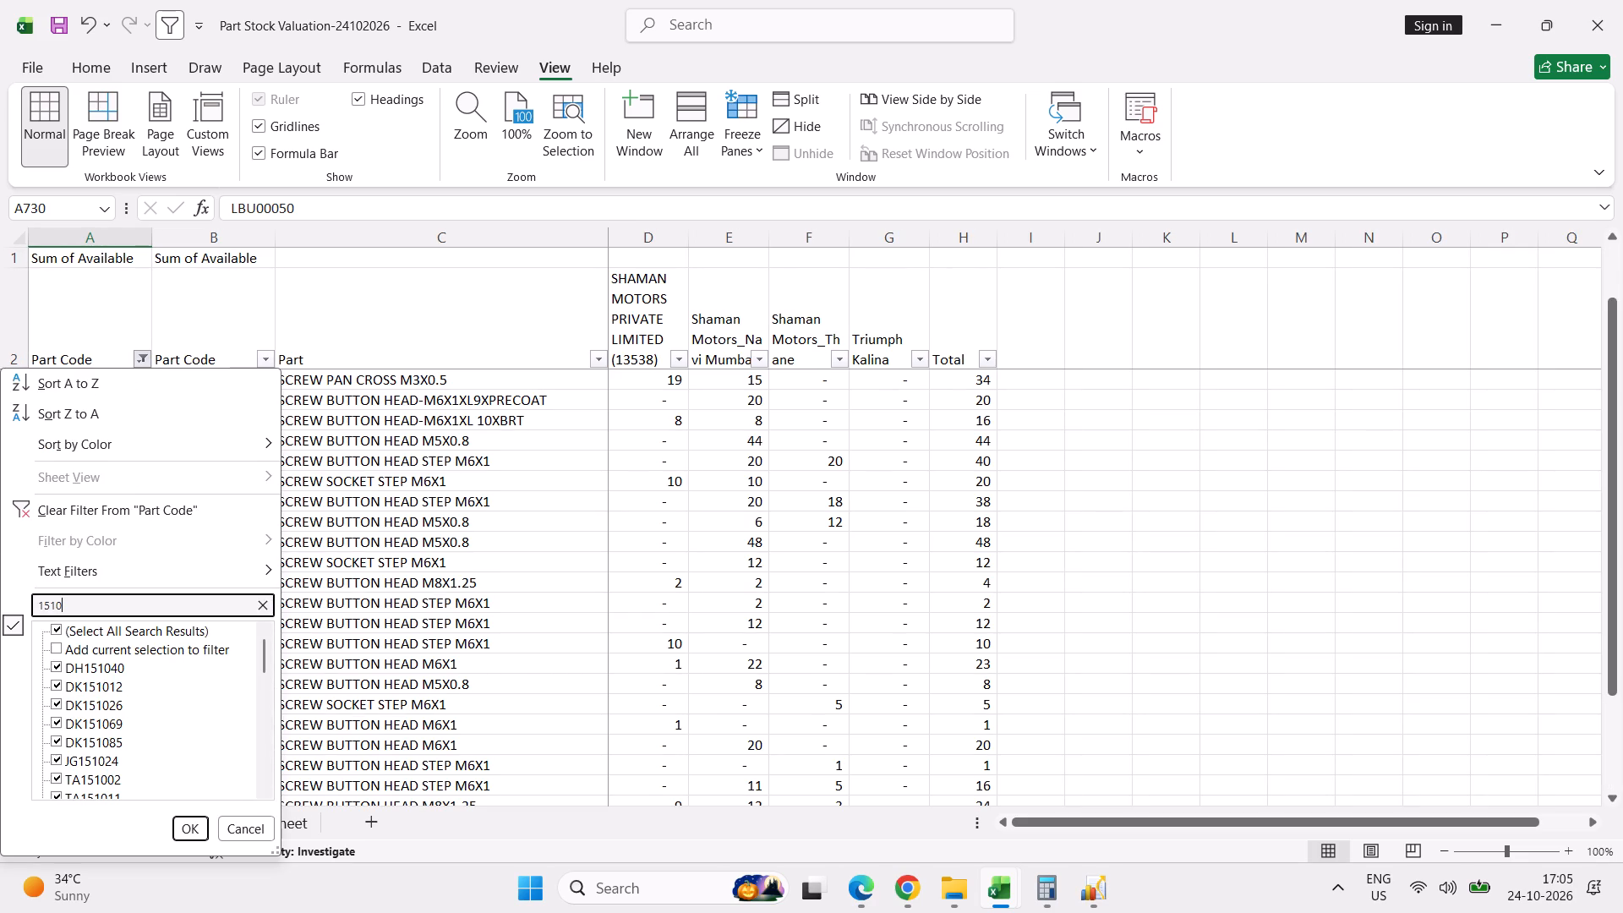
key("4")
key("Return")
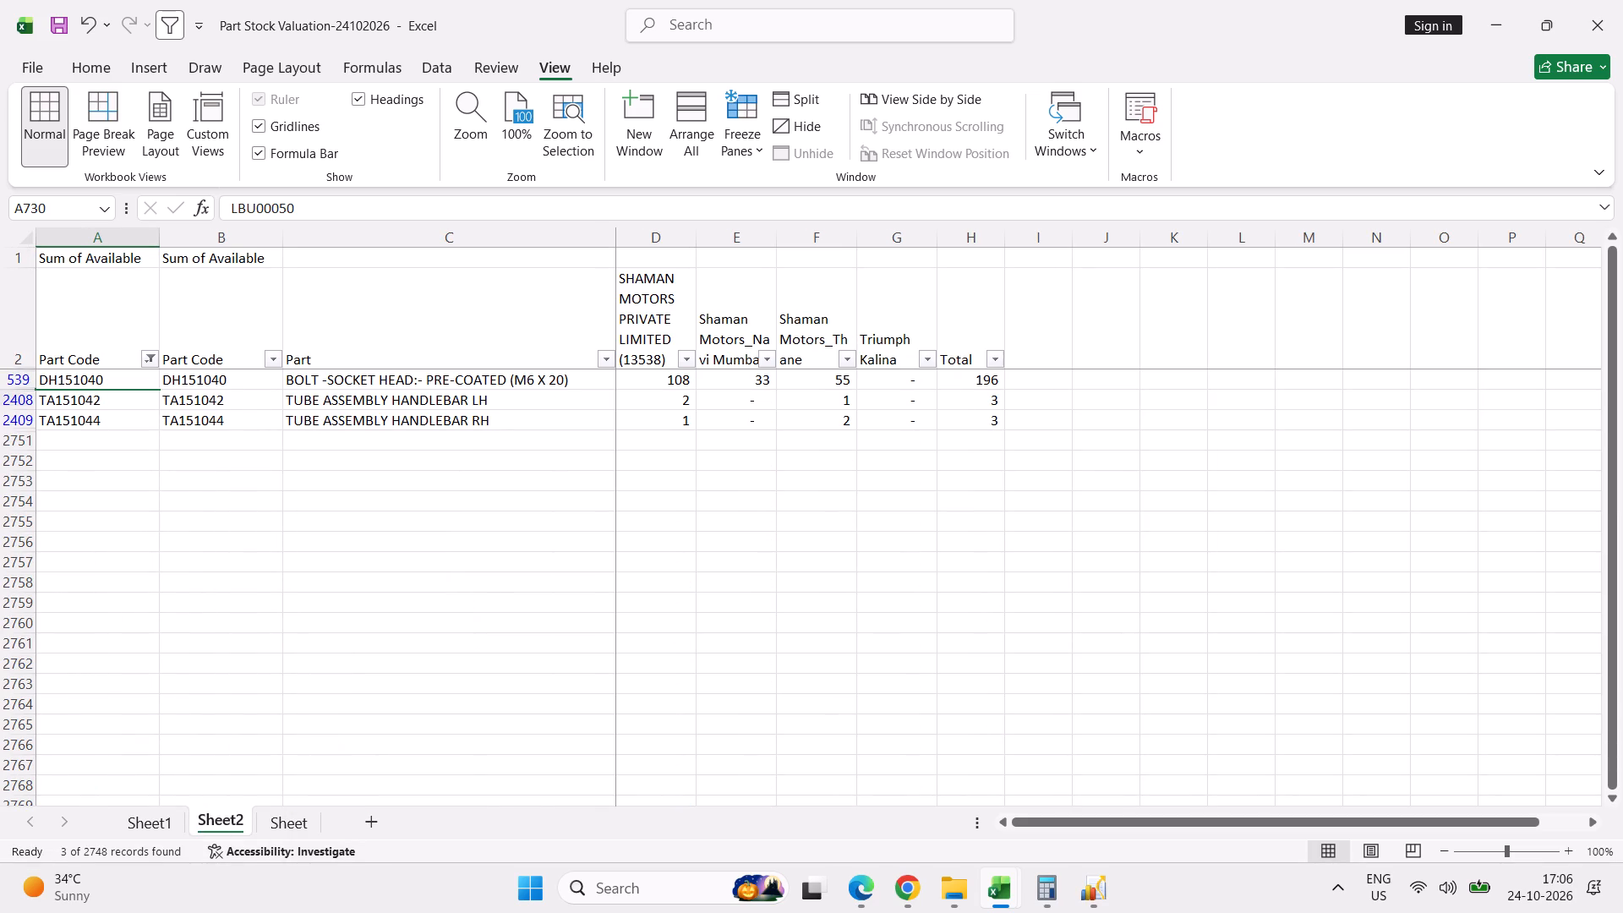
Copy part code TA151042 and paste it as a value into the NM_Stock_Count part number of page 9 serial 27, row 356.
left_click(115, 402)
key("ctrl+c")
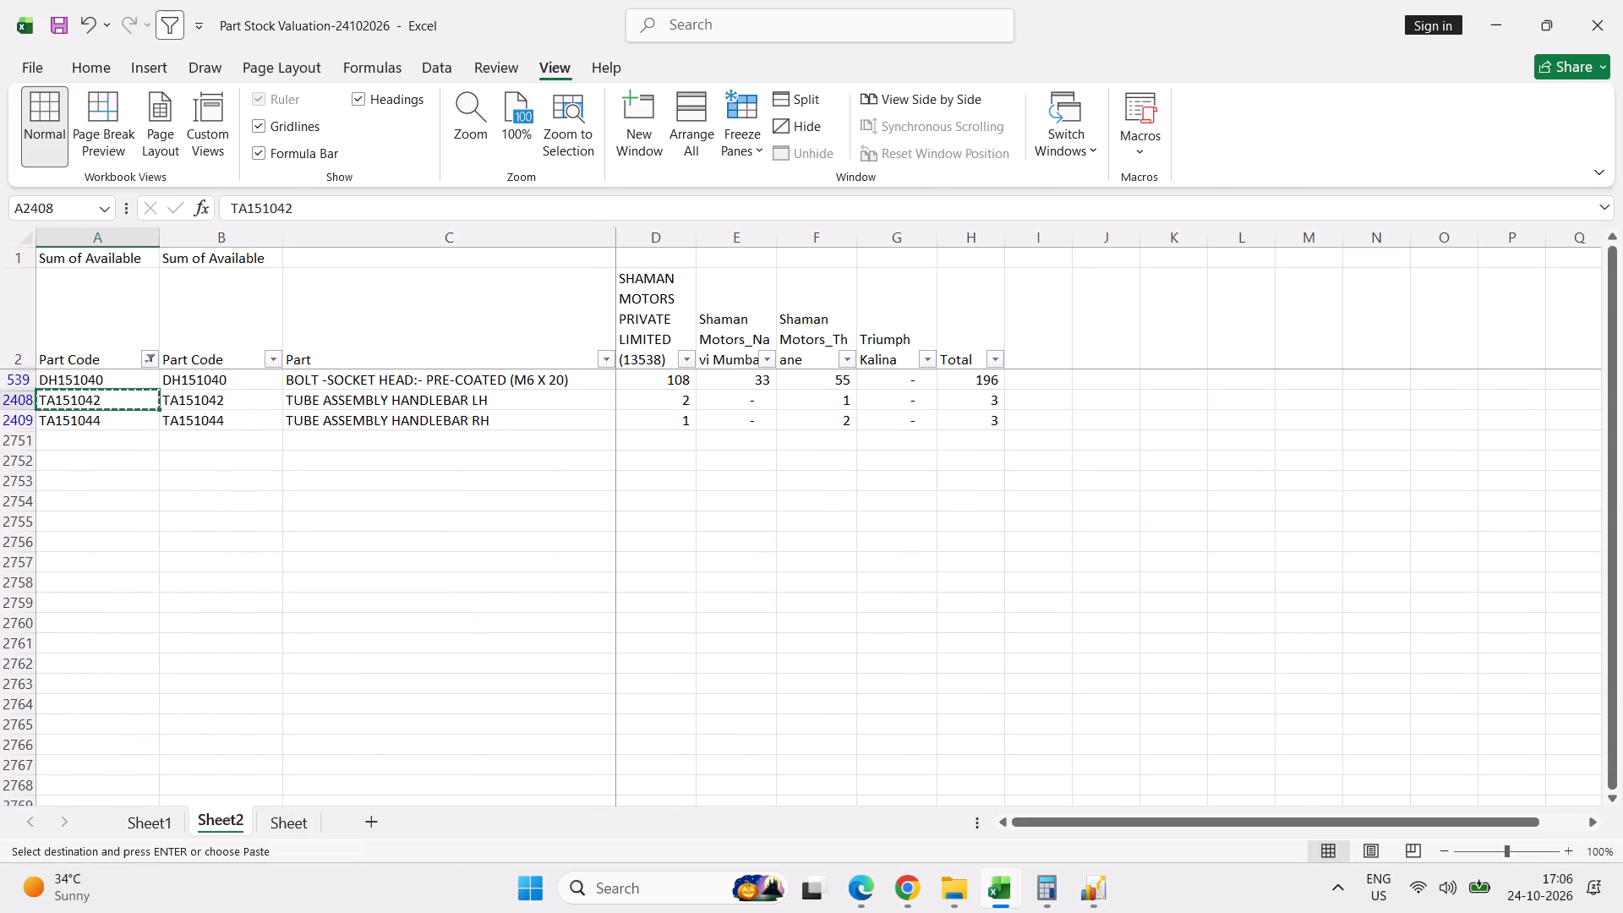
key("alt+Tab")
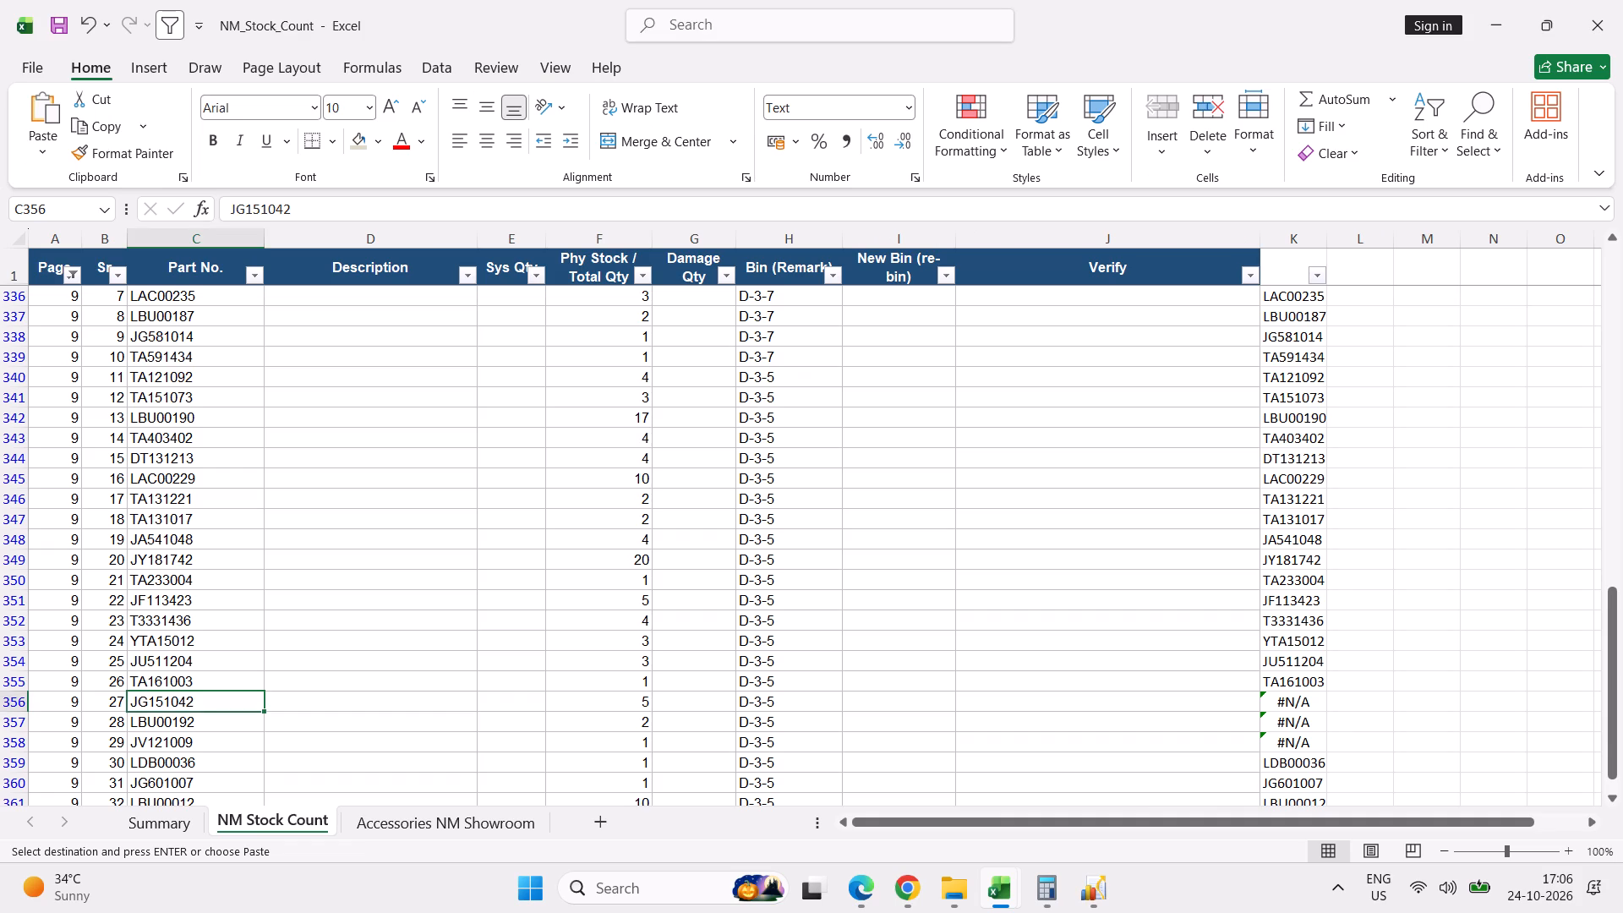
right_click(202, 702)
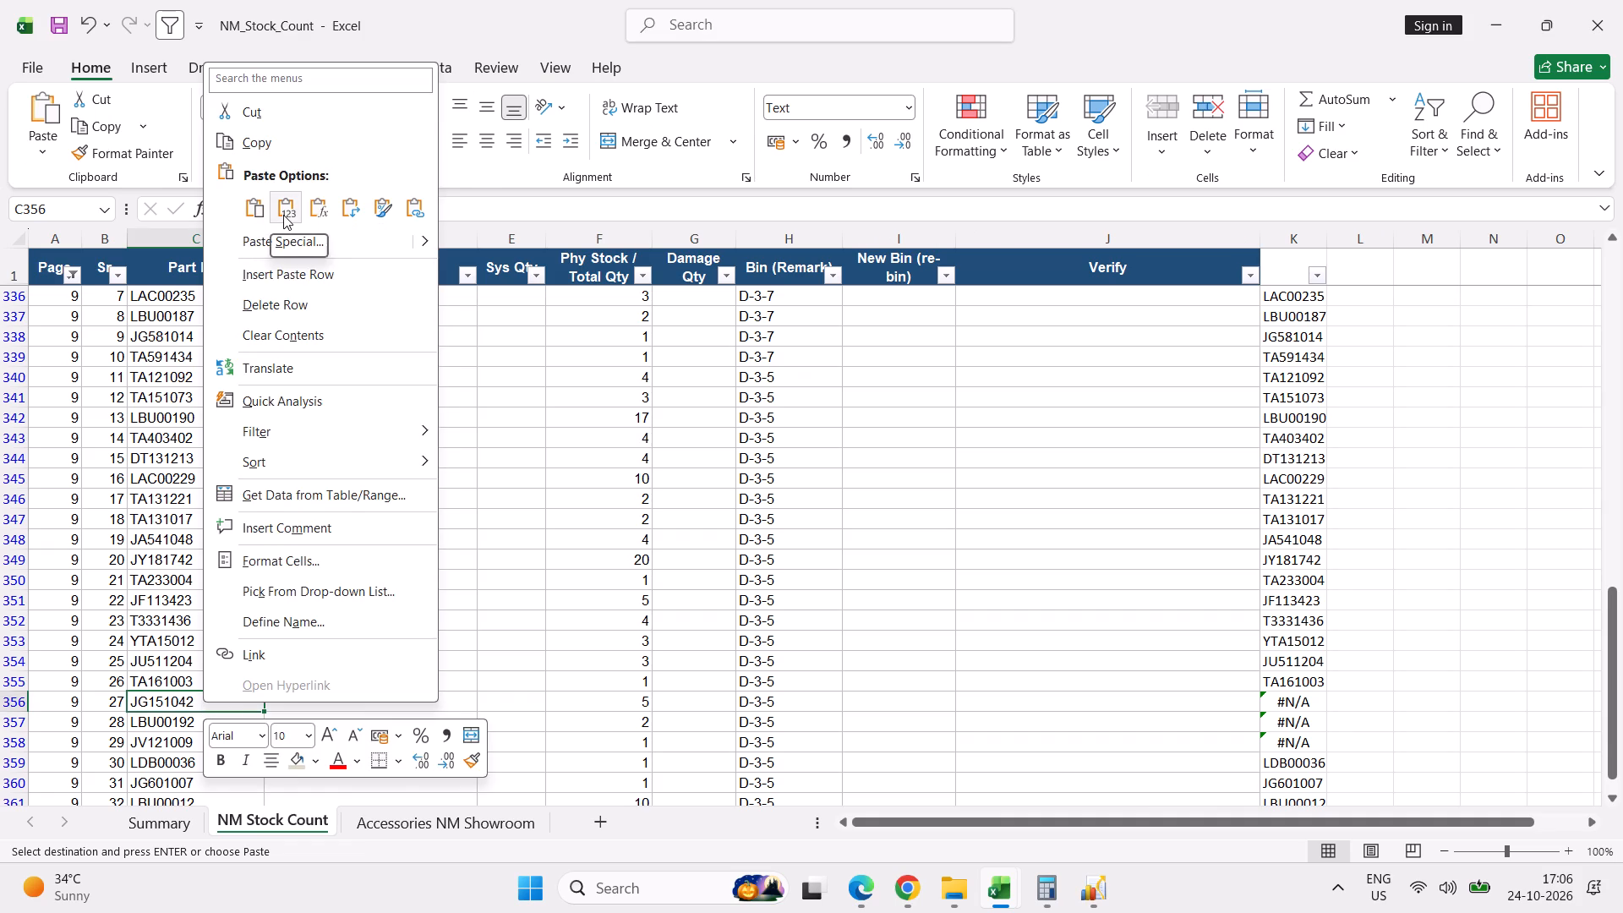
left_click(283, 215)
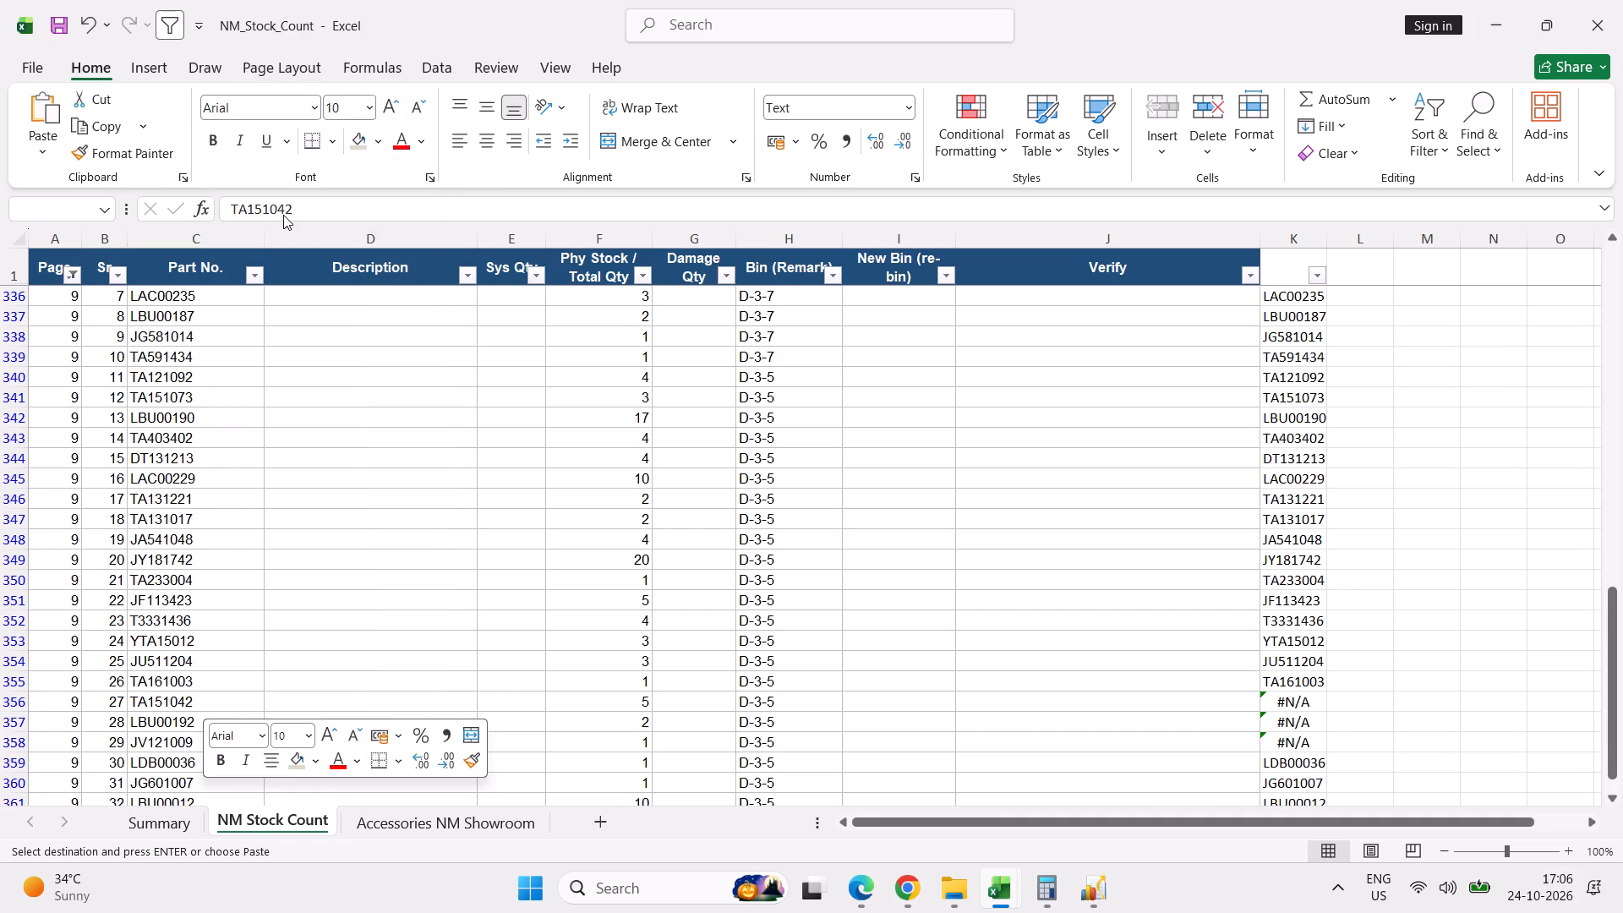
Change the part number of page 9 serial 28 in row 357 to LBU00190.
left_click(202, 719)
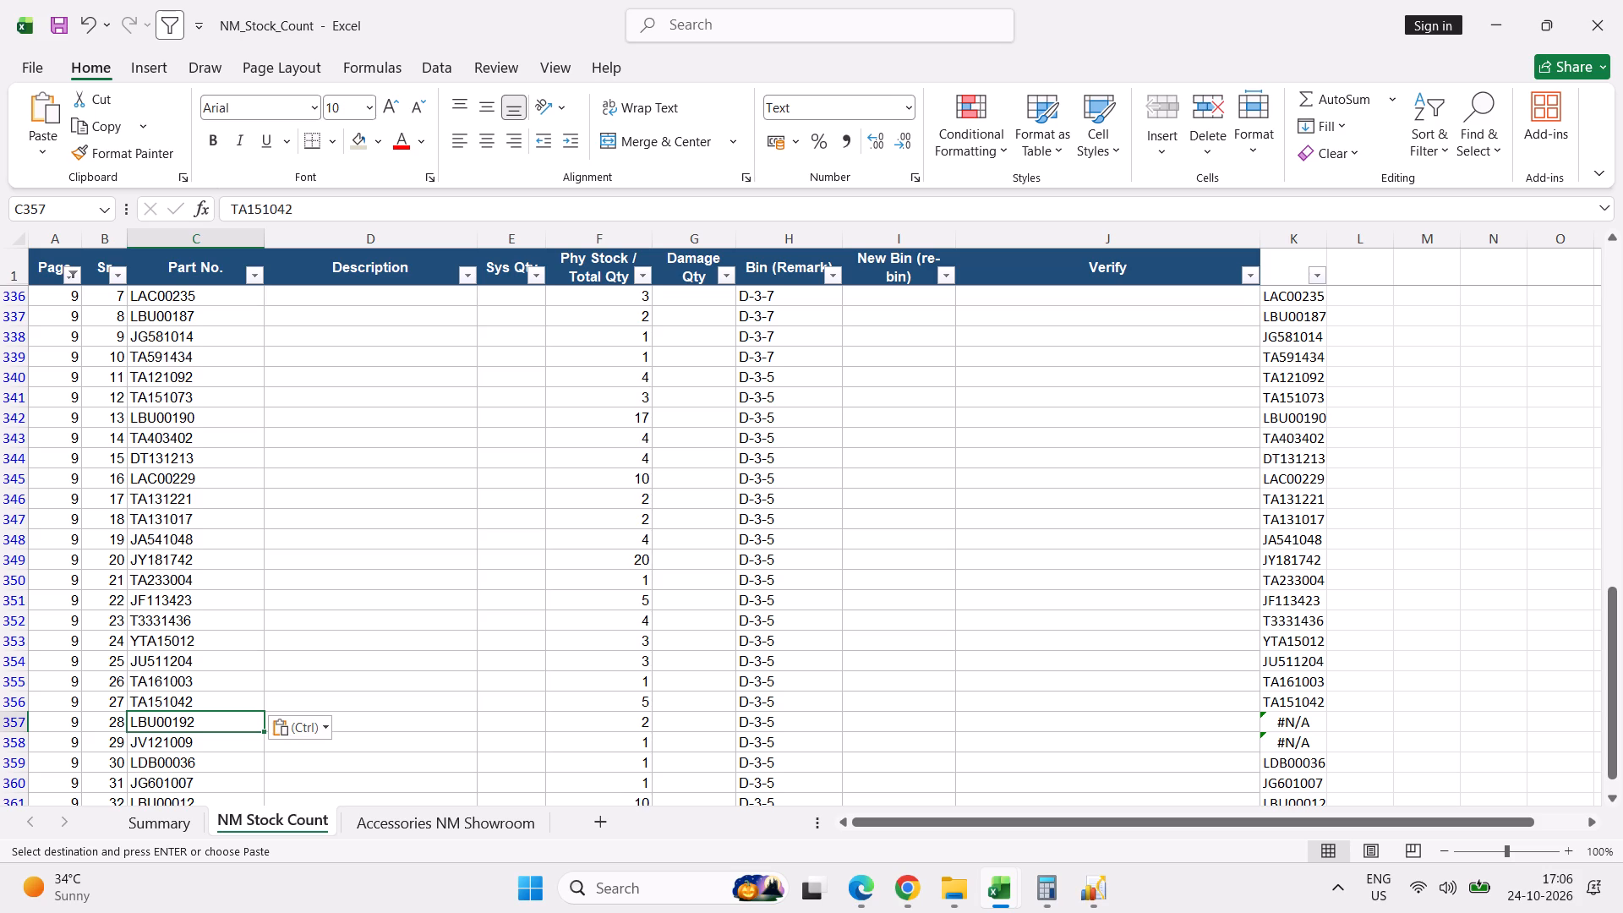
double_click(204, 719)
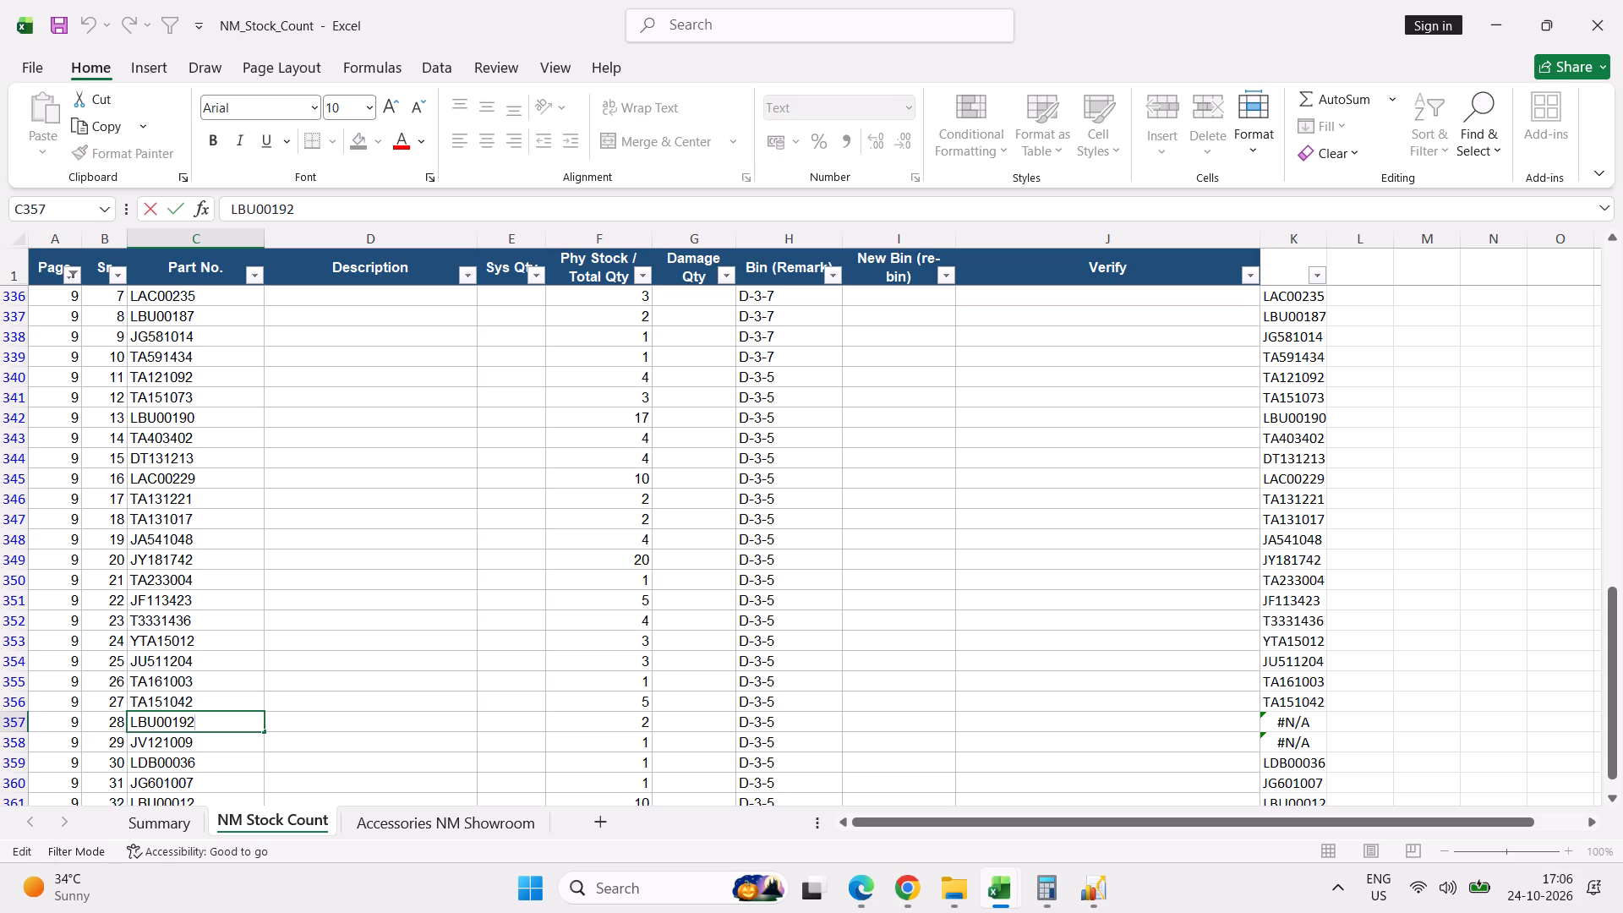
key("BackSpace")
key("0")
key("Return")
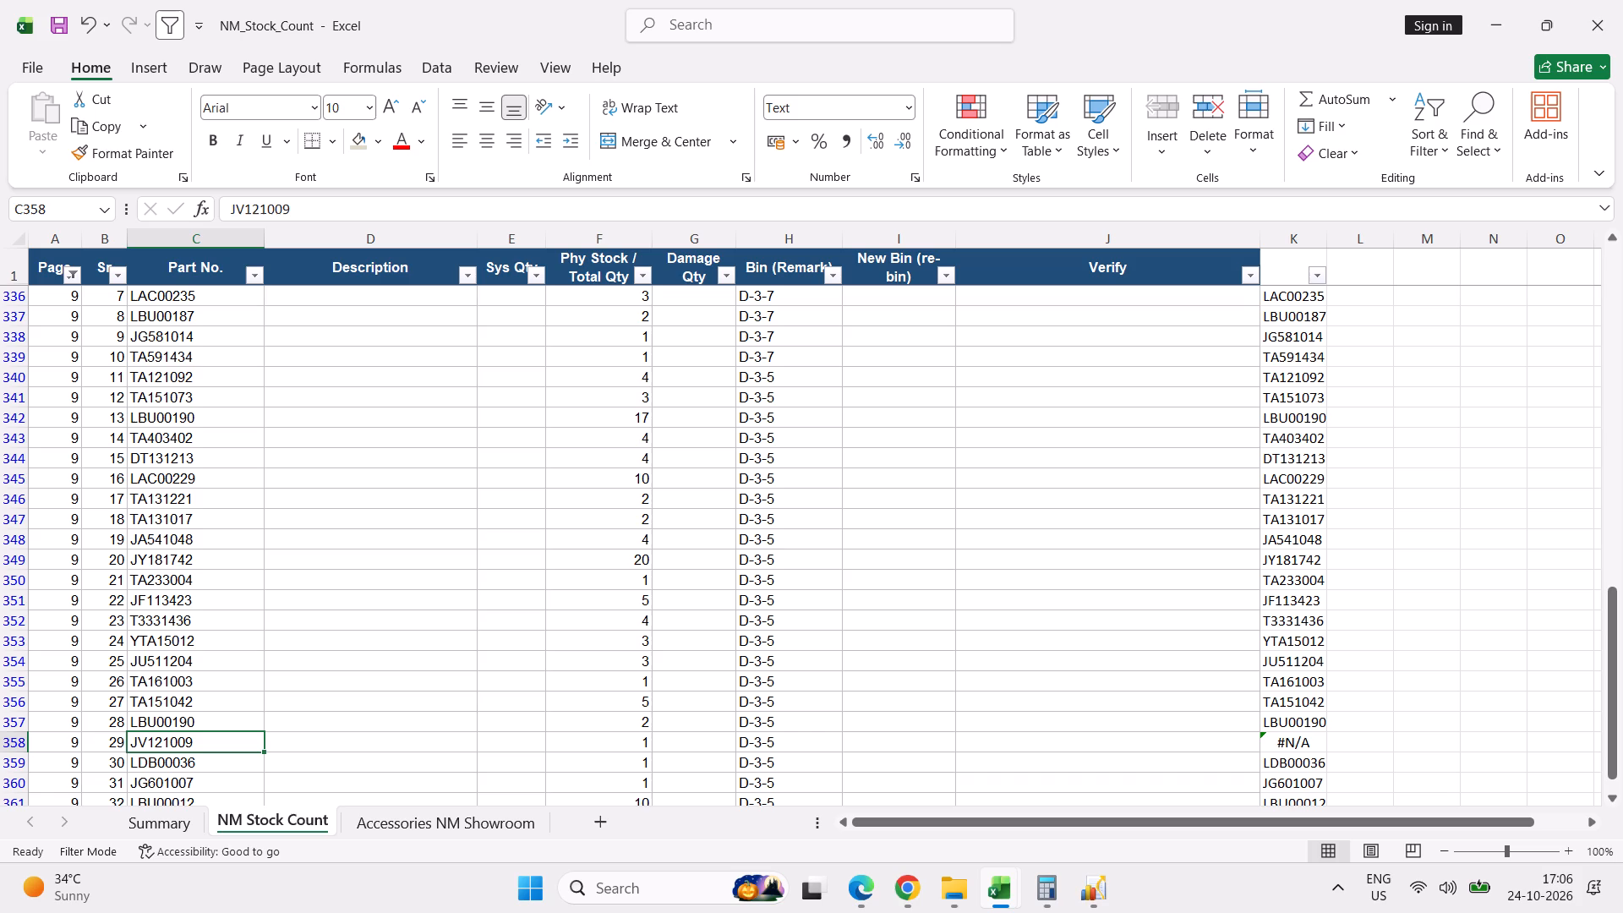
Correct the part number of page 9 serial 29 in row 358 to JU121009.
key("shift+space")
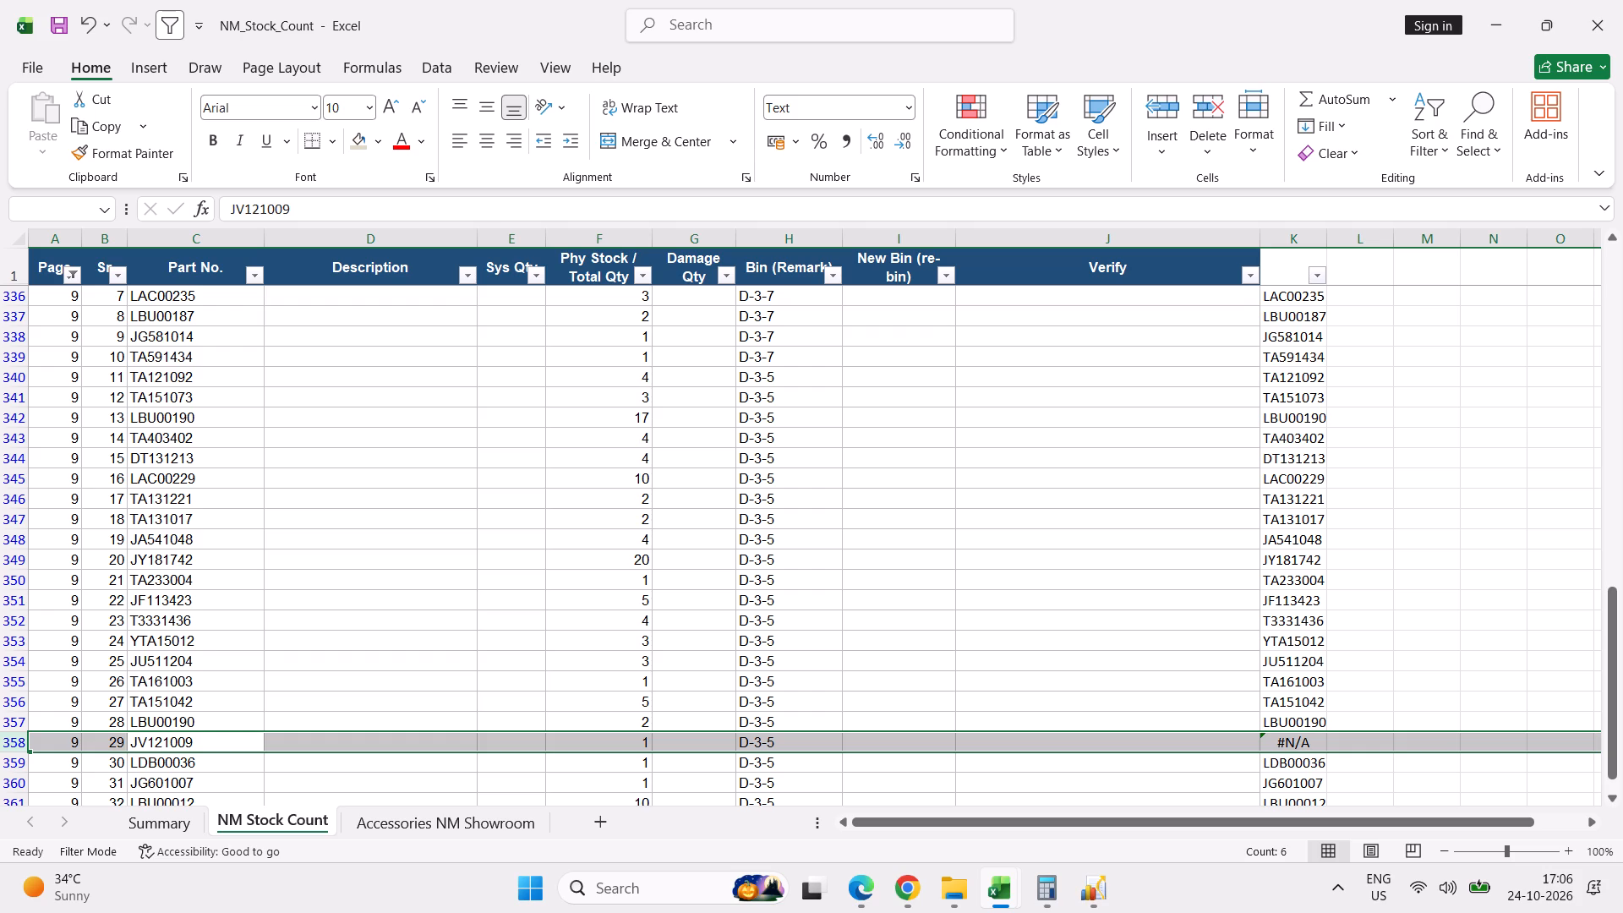
double_click(146, 745)
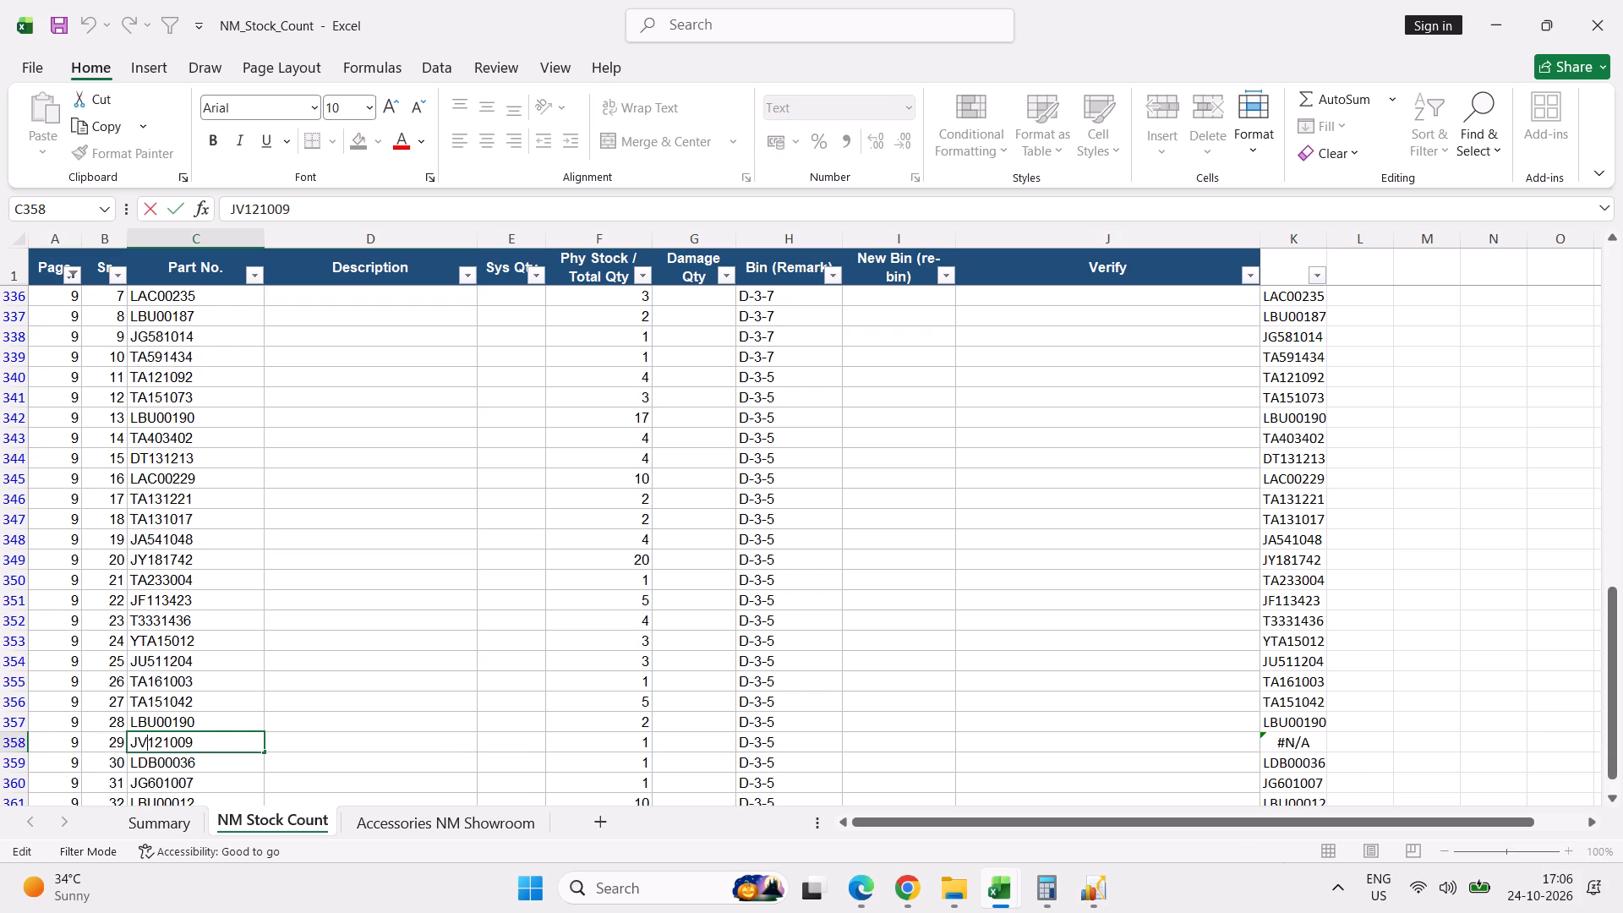
key("BackSpace")
key("u")
key("Return")
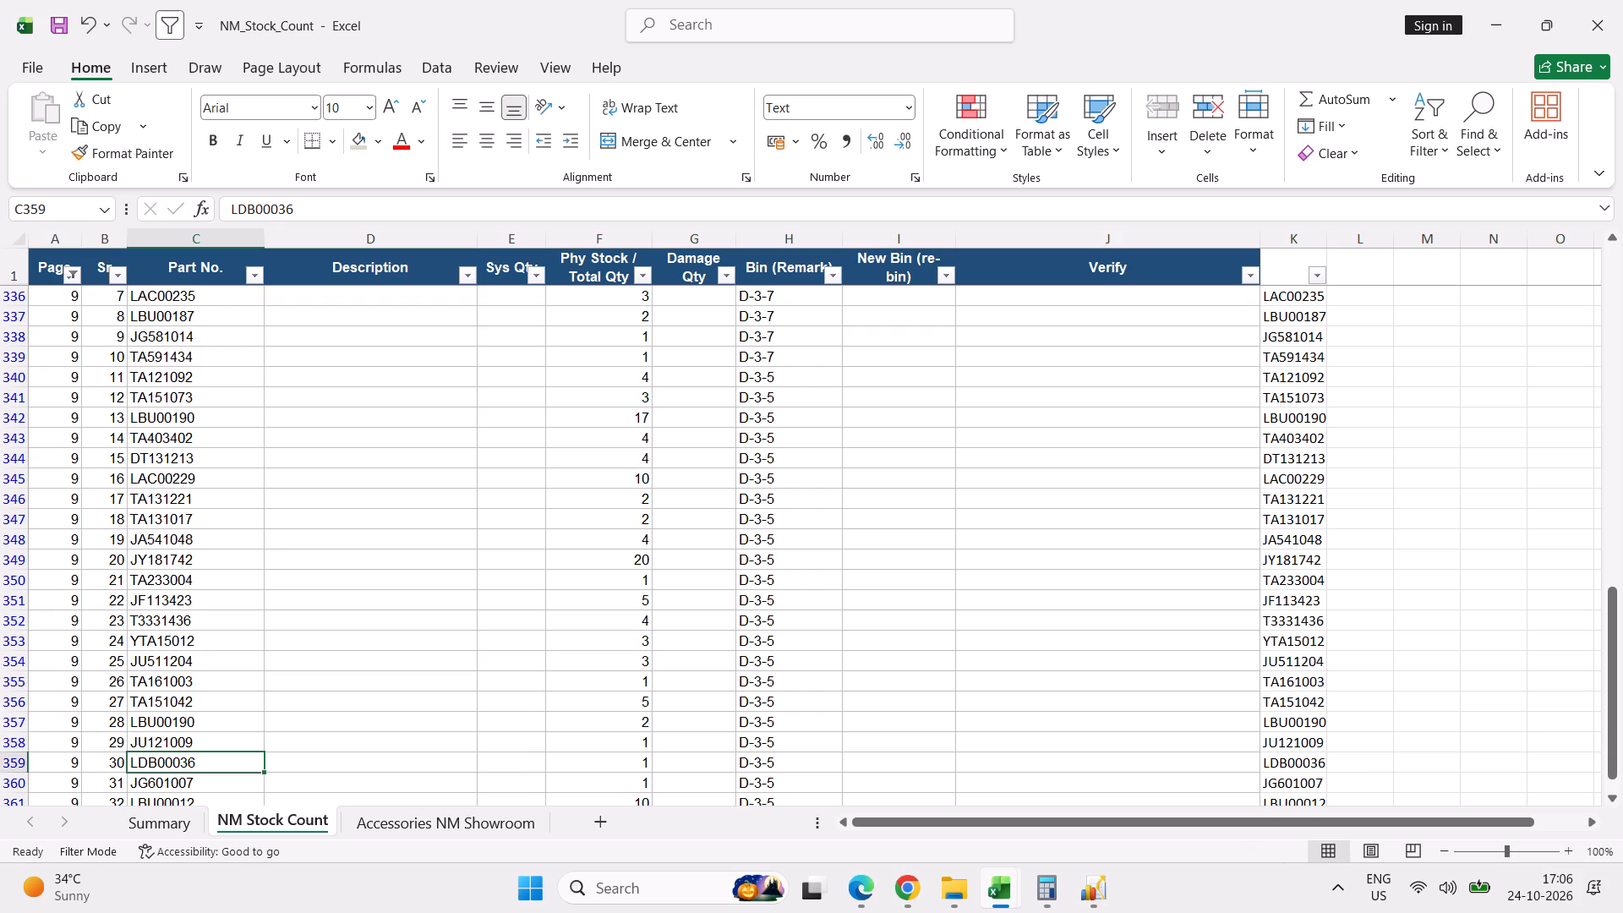
Check the page 9 physical stock quantities one by one from serial 1 in row 330 through serial 15 in row 344.
scroll(204, 709, "down", 5)
scroll(204, 709, "up", 20)
scroll(204, 709, "up", 13)
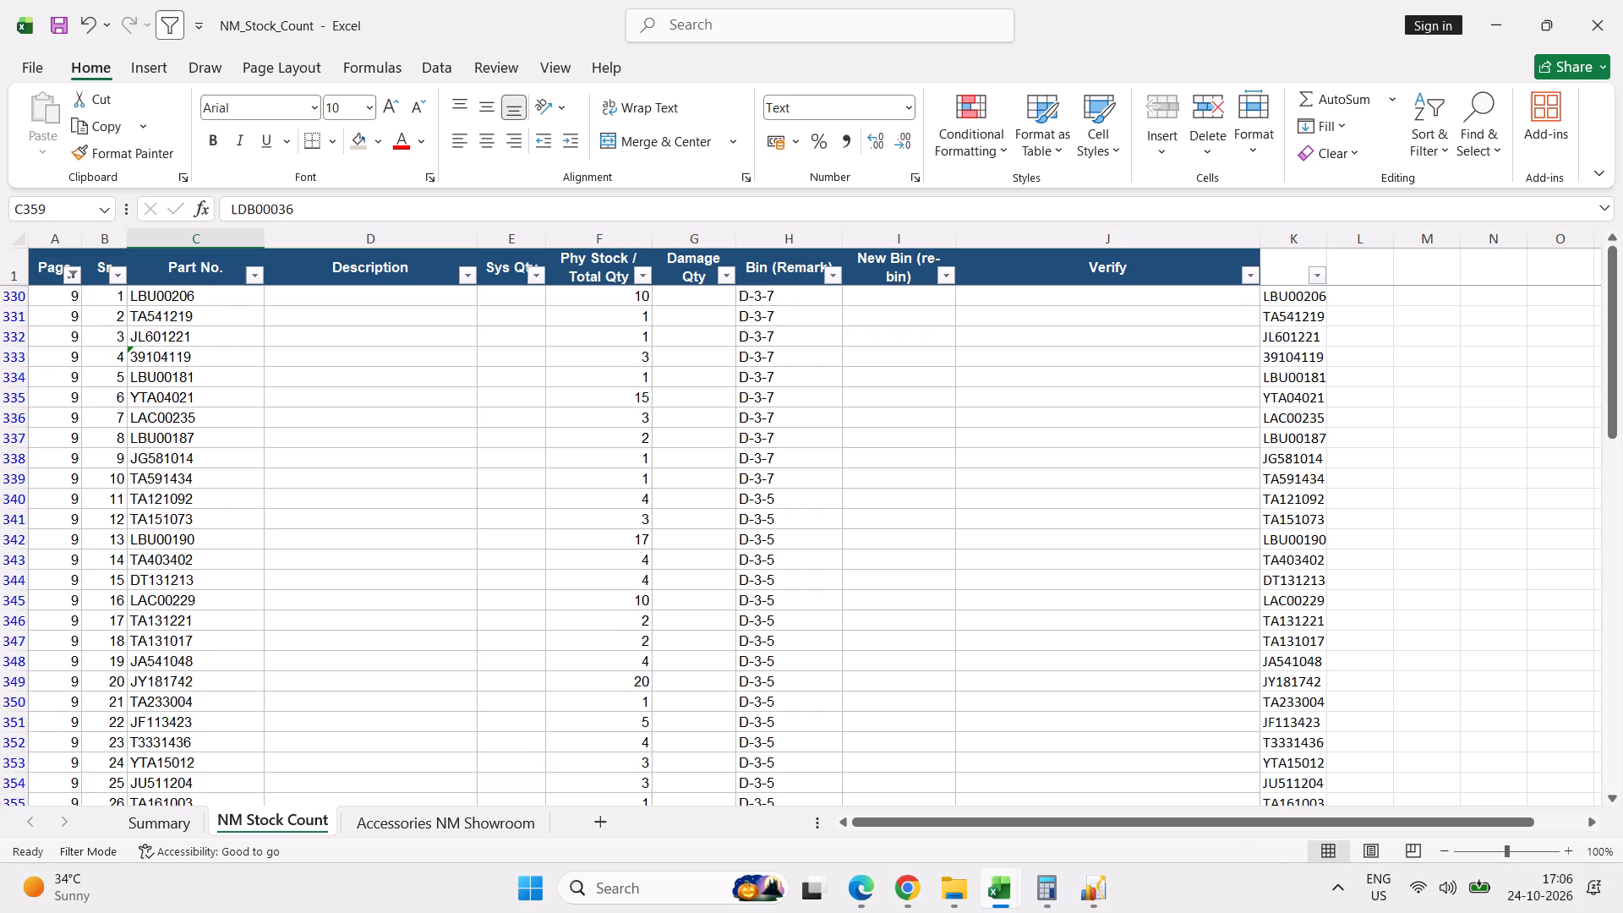
left_click(623, 298)
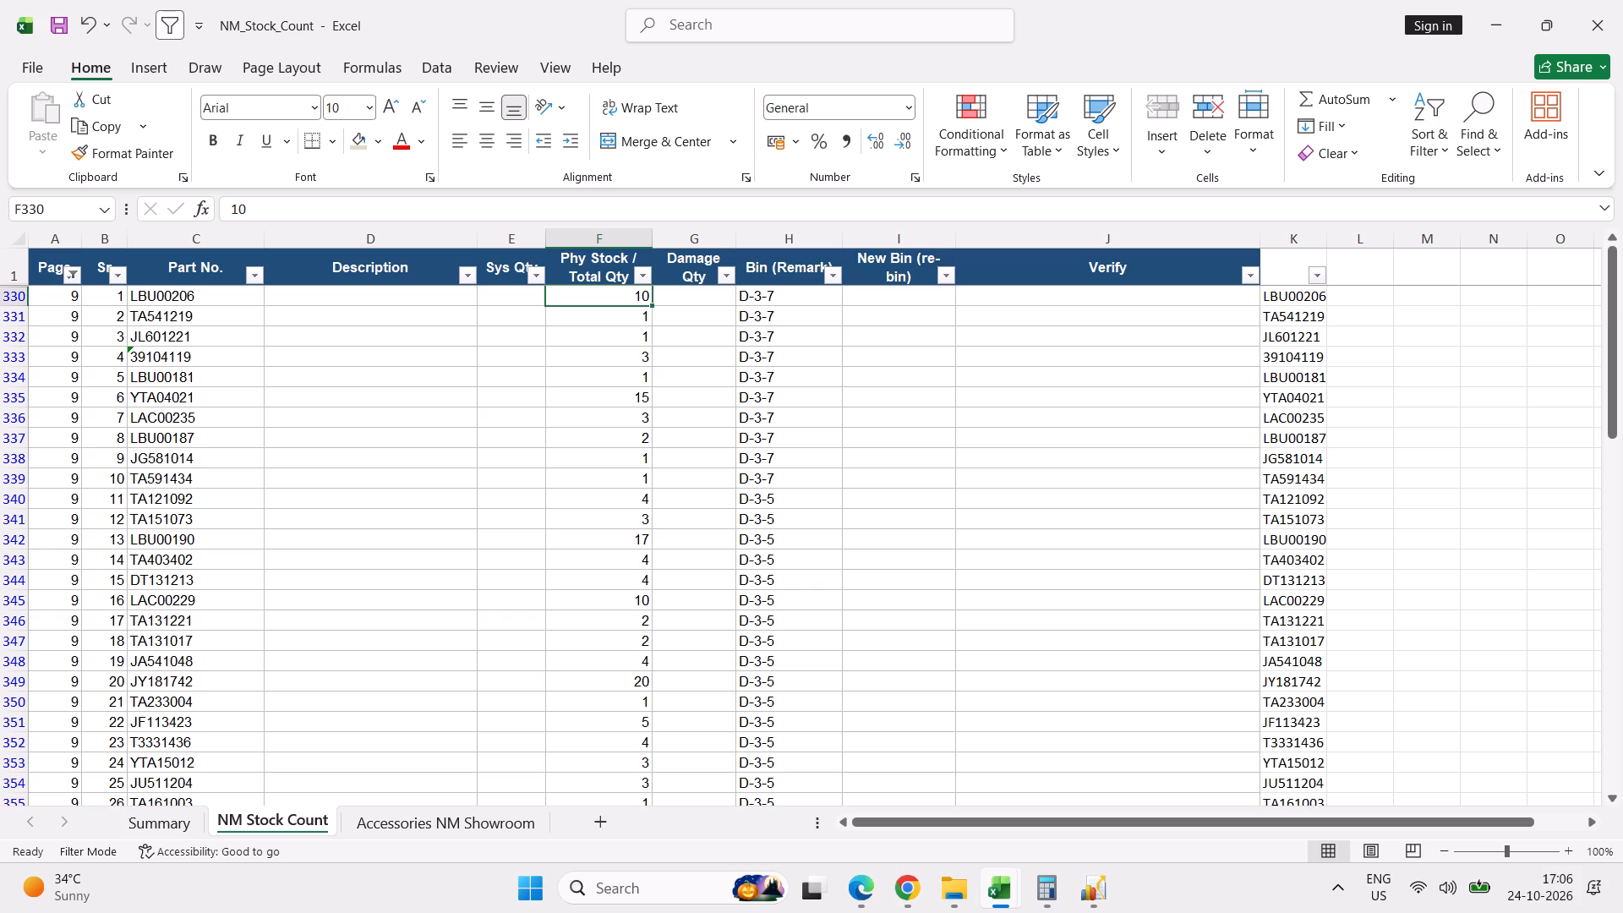
key("Down")
key("Down")
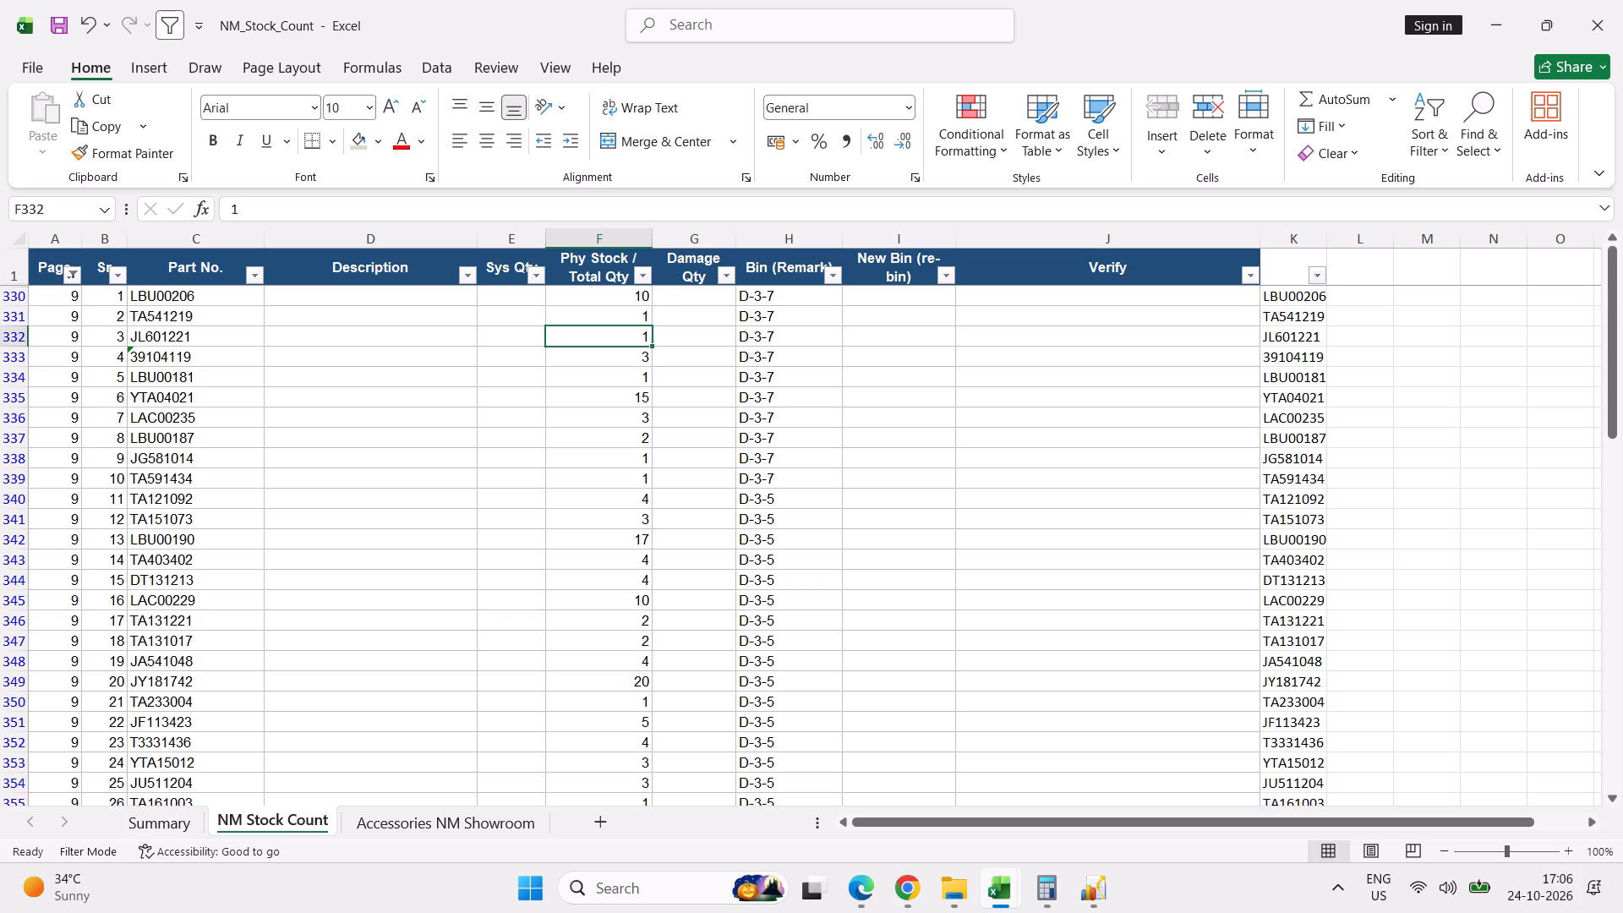
key("Down")
key("Down")
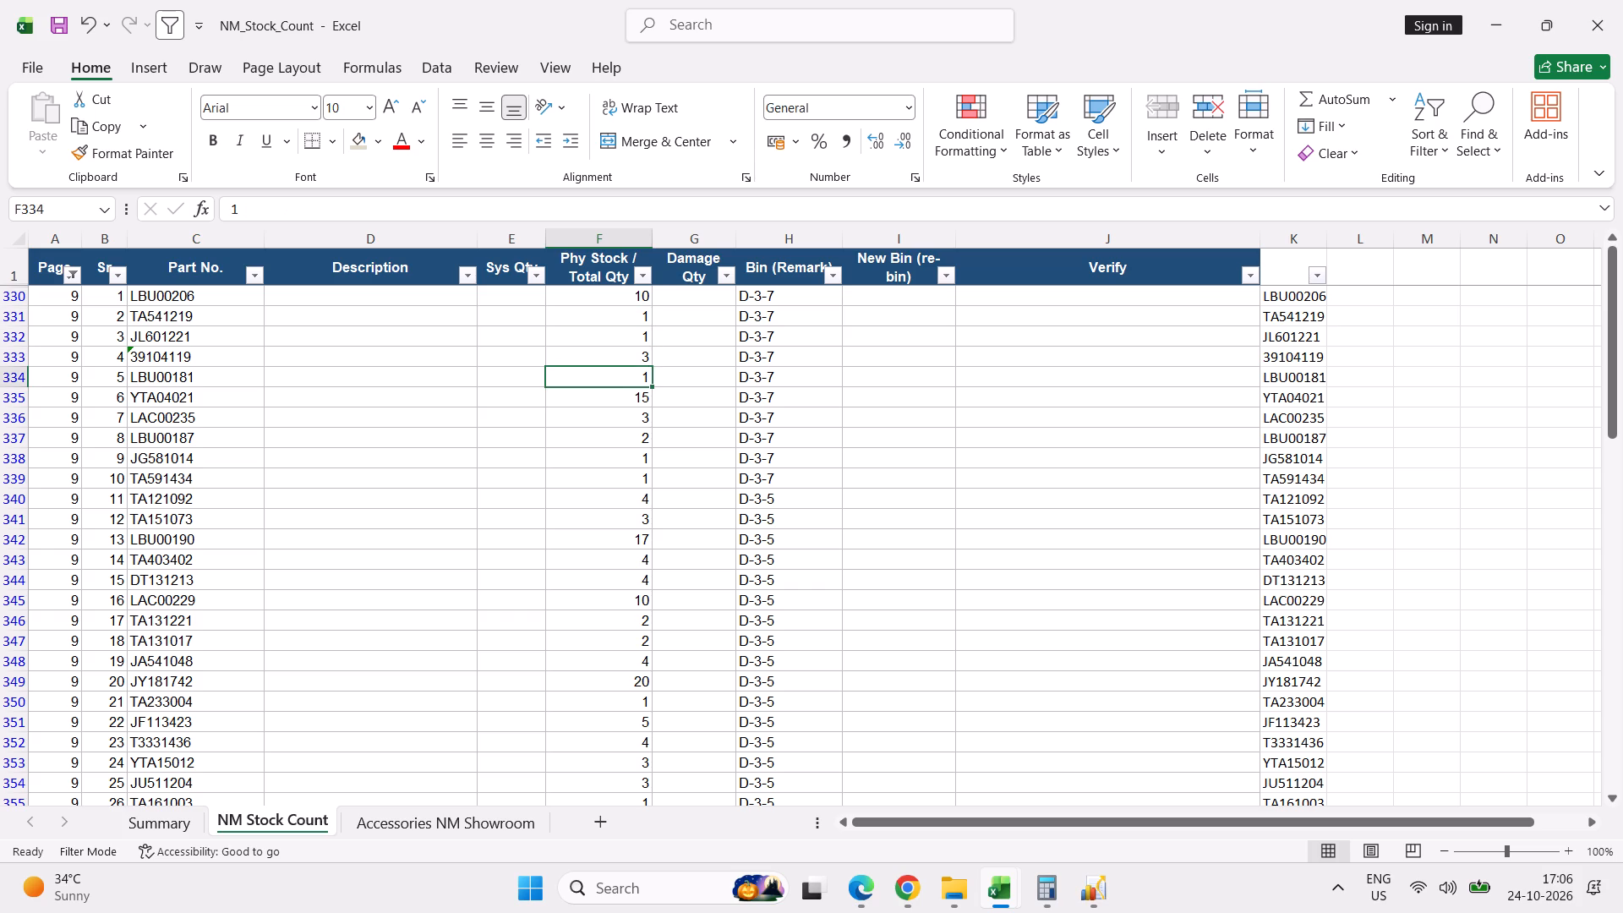
key("Down")
key("Down")
key("Down")
key("Down")
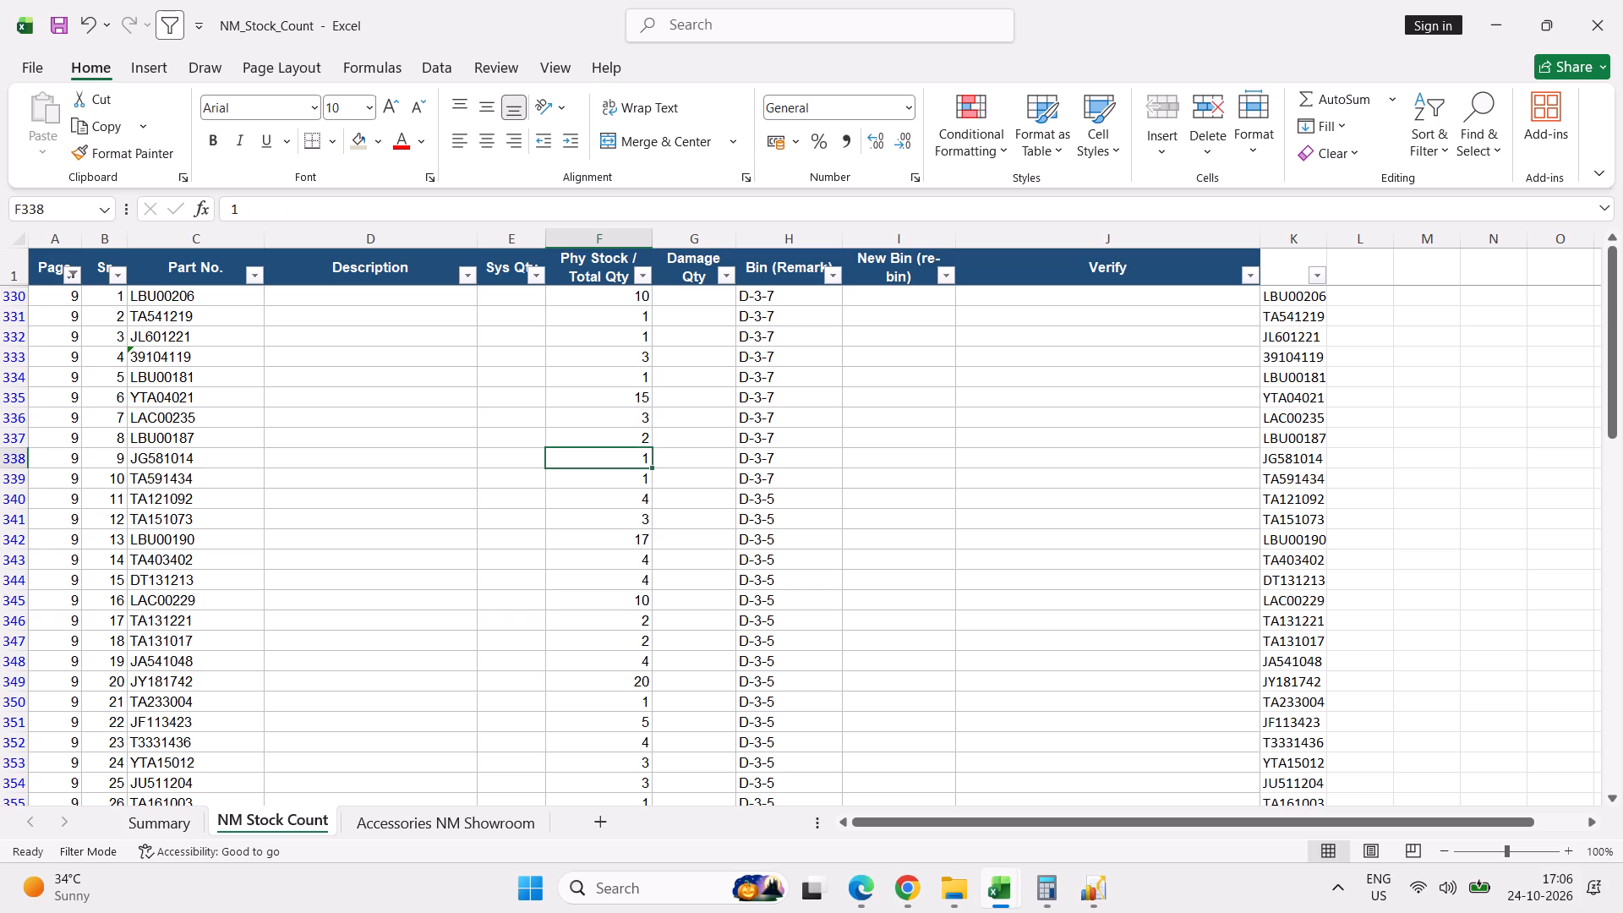
key("Down")
key("Down")
key("Down")
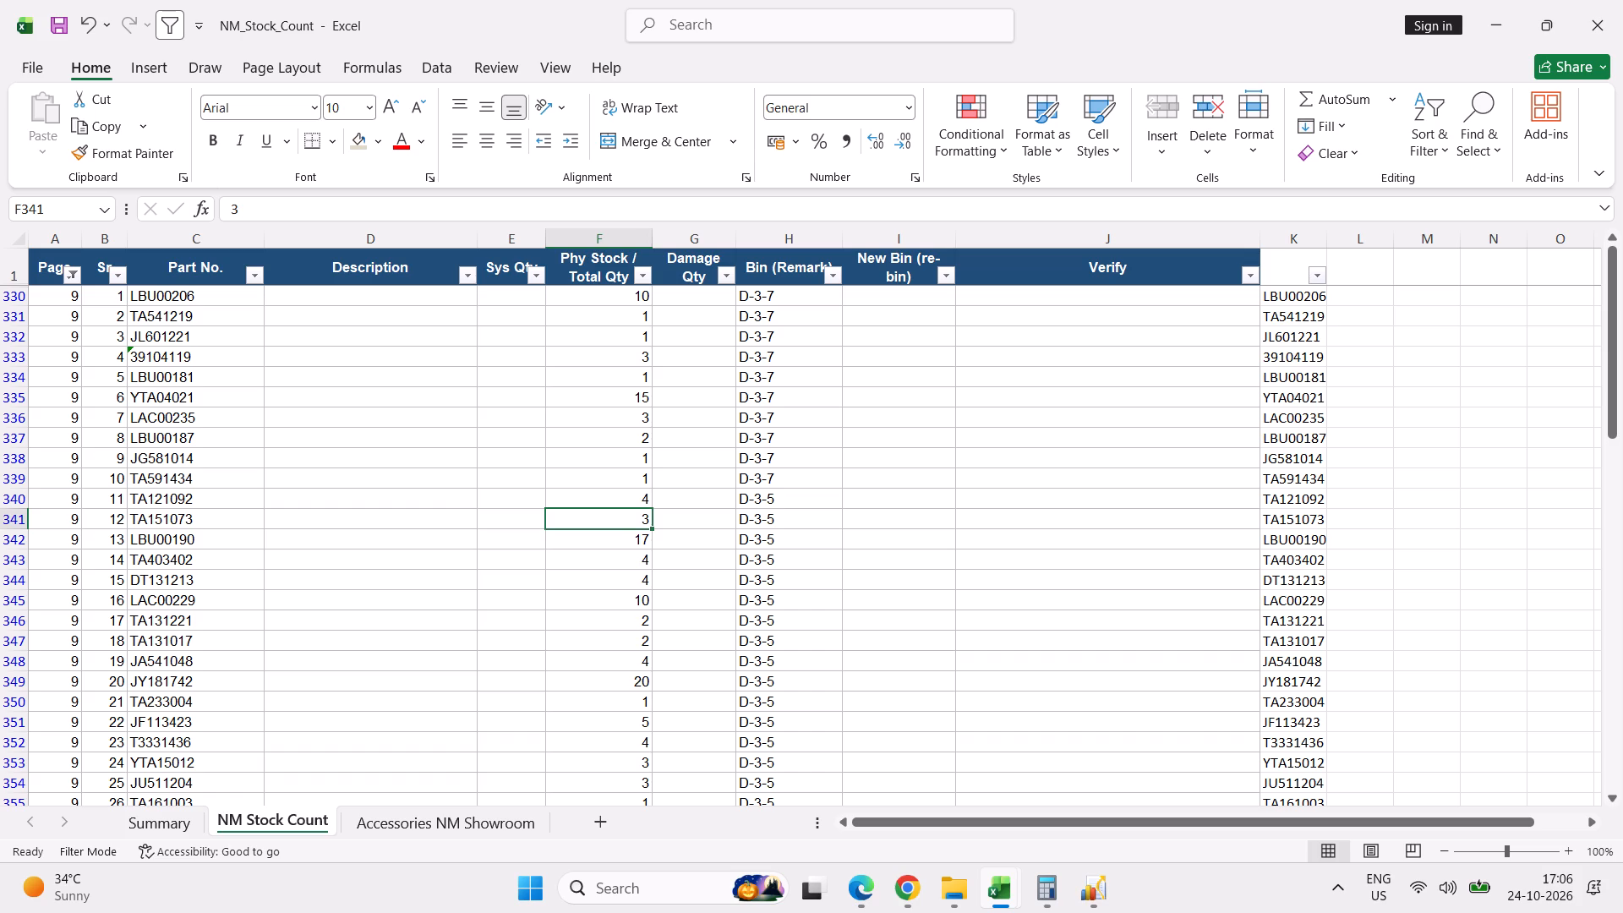
key("Down")
key("Down")
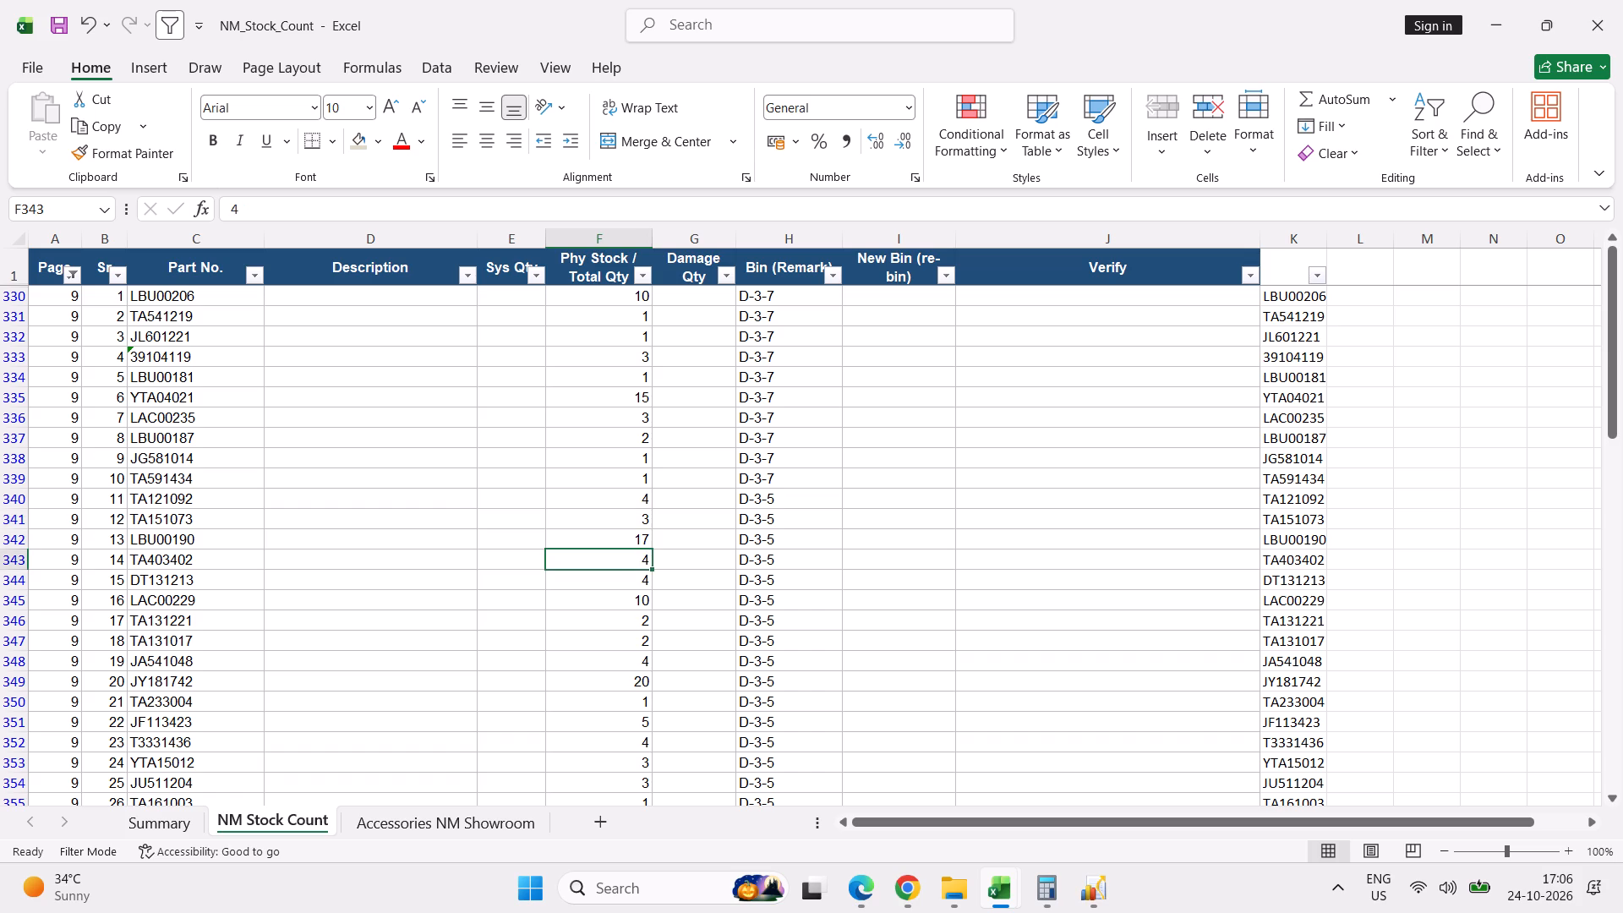
key("Down")
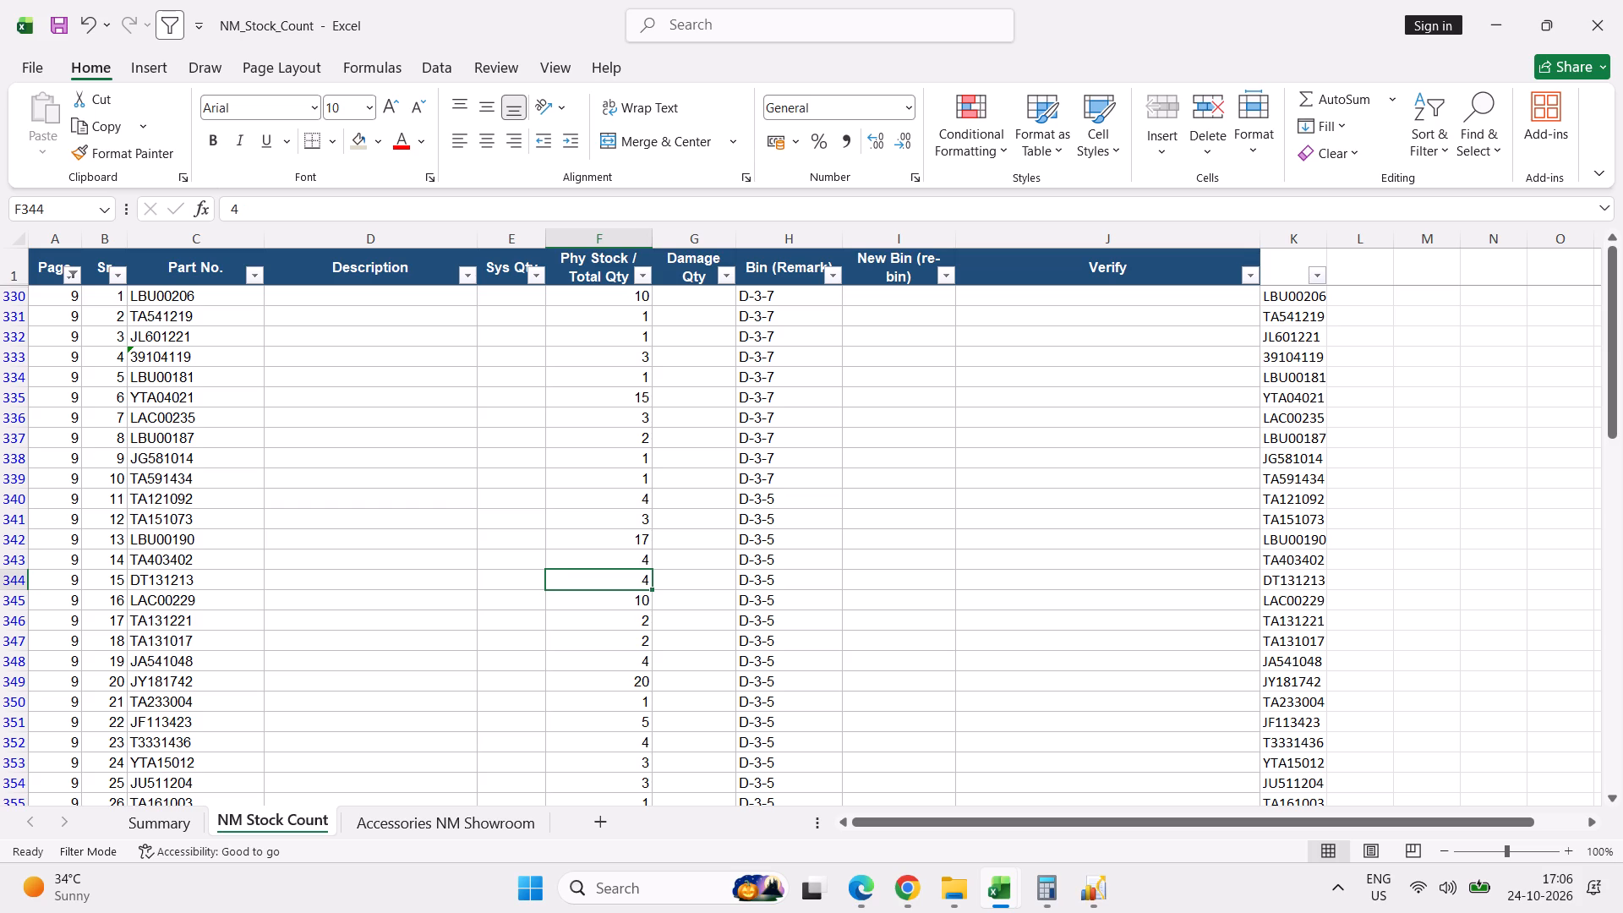
Change the part number of page 9 serial 15 in row 344 to DT131214.
key("shift+space")
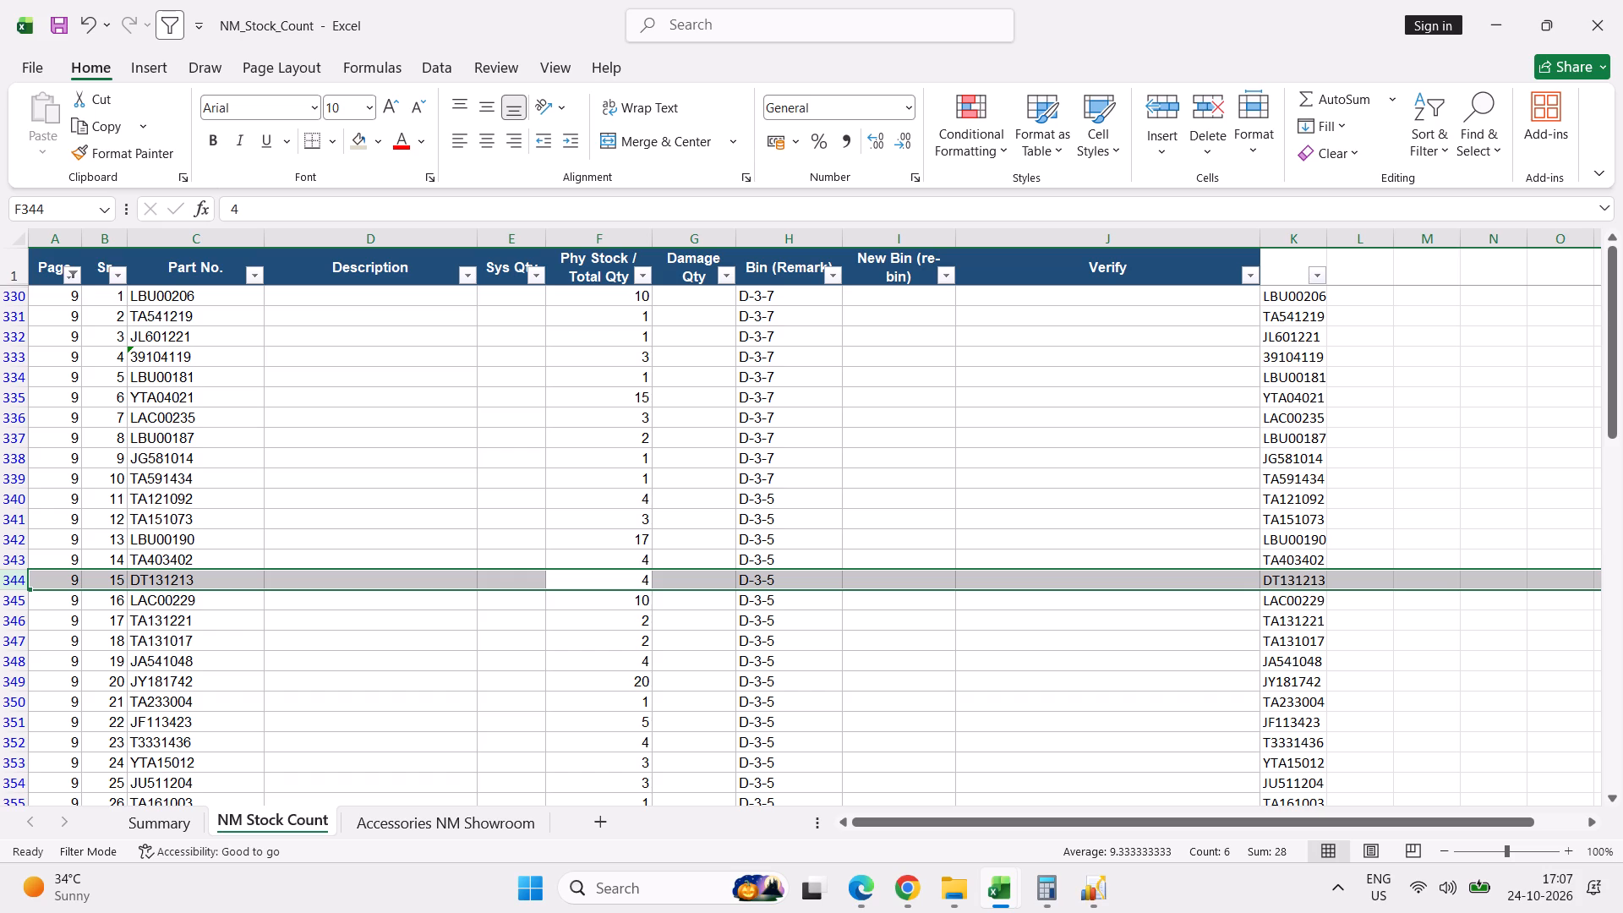
double_click(240, 576)
key("BackSpace")
key("4")
key("Return")
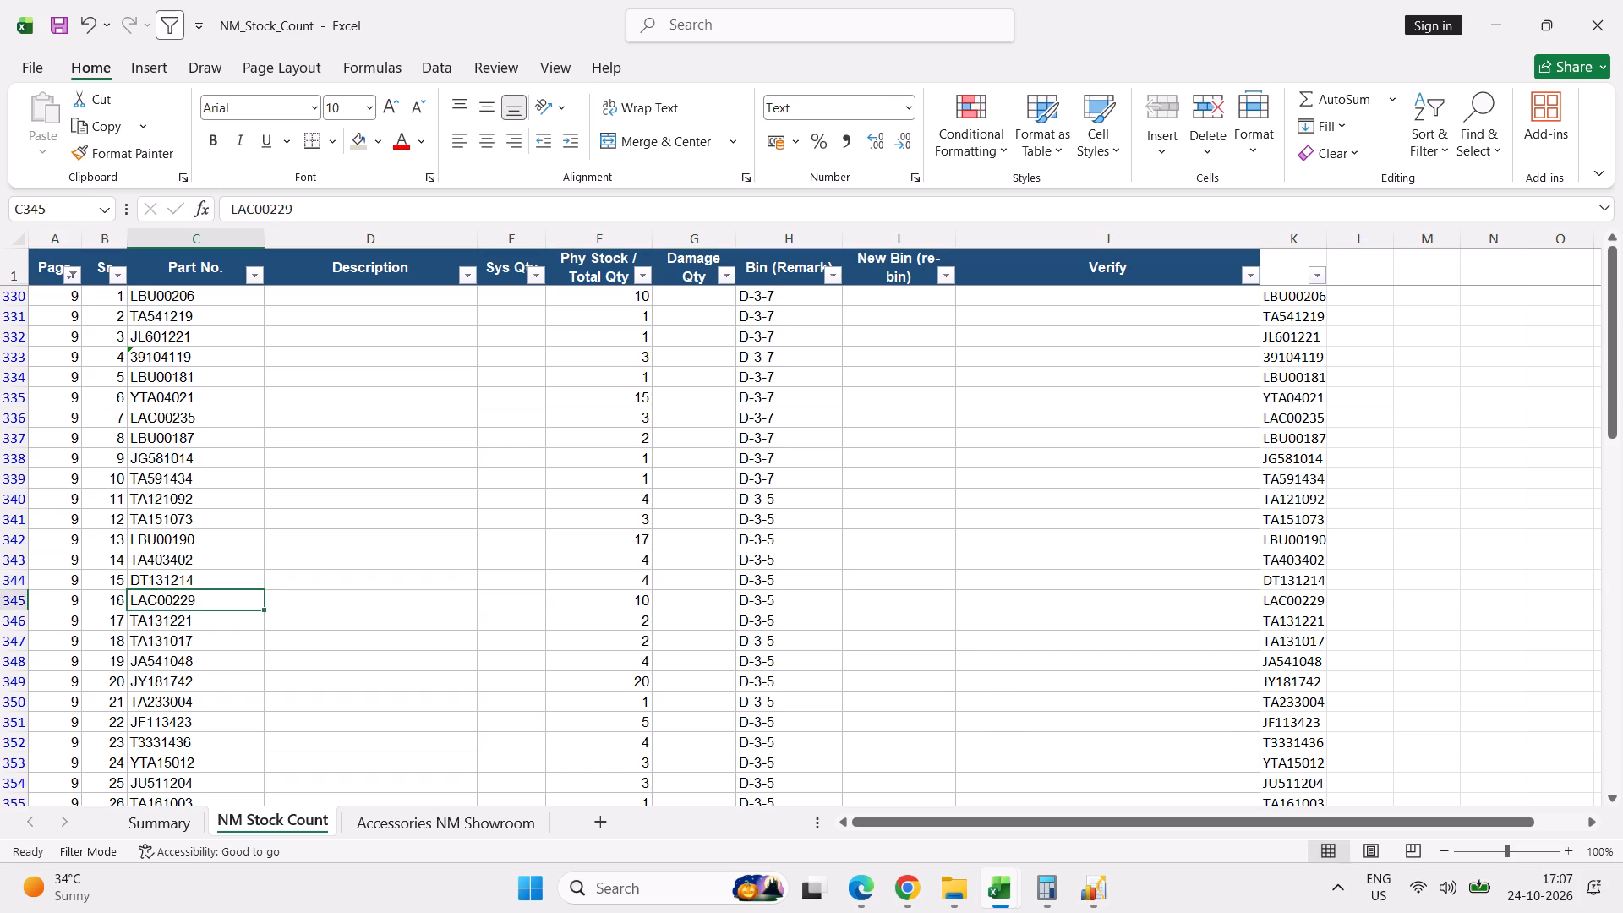
Continue checking the page 9 physical stock quantities one by one from serial 15 in row 344 through serial 40 in row 369.
left_click(613, 584)
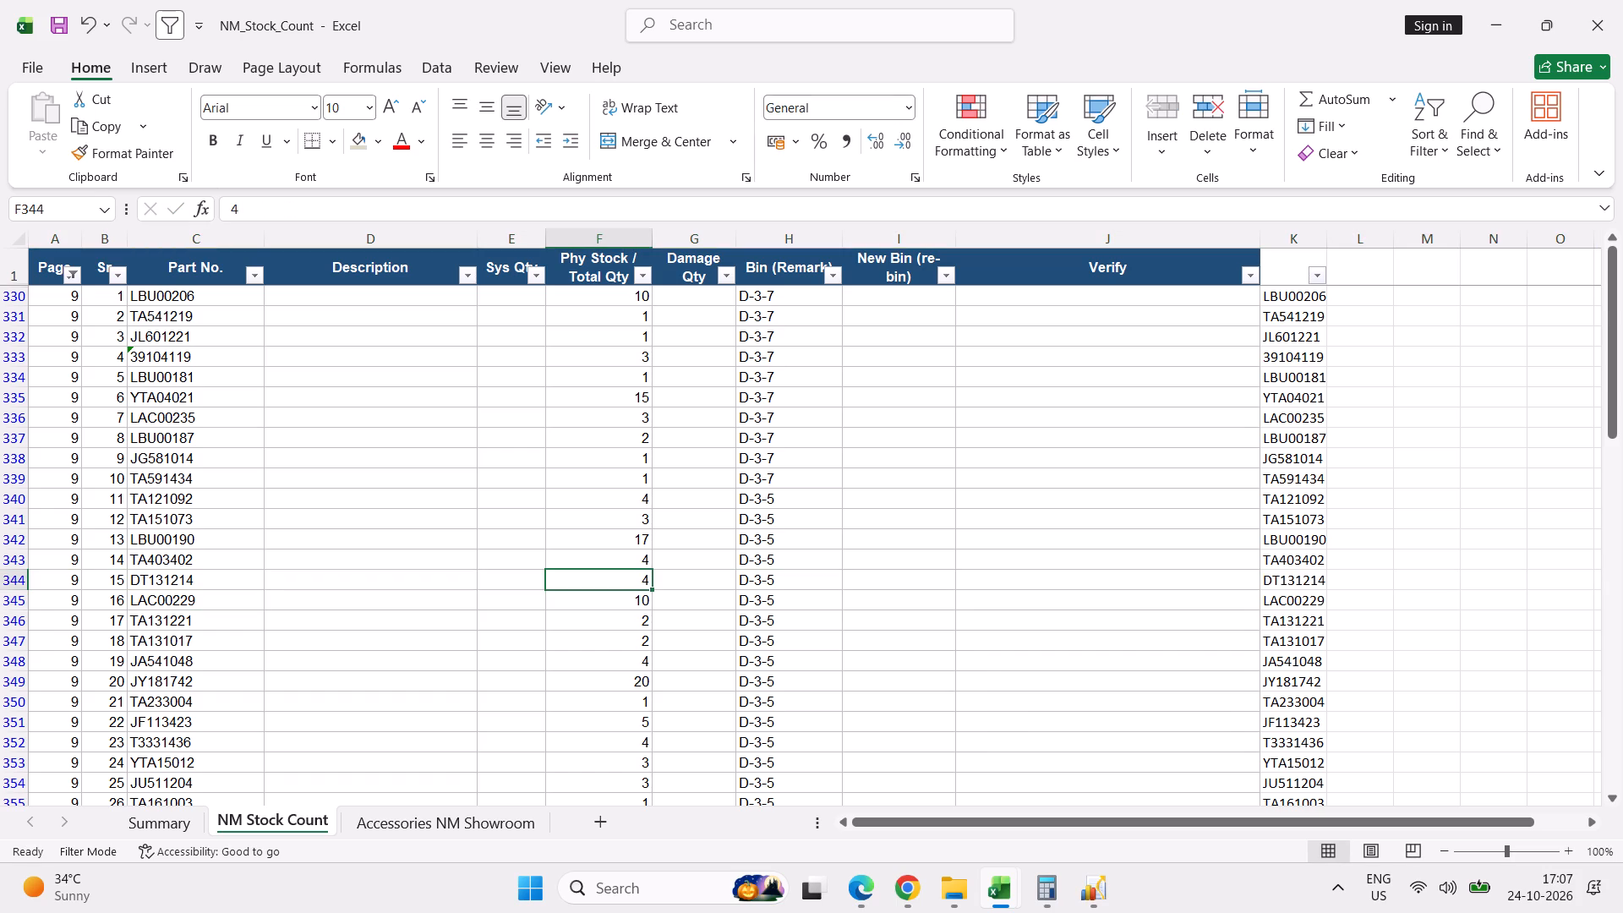
key("Down")
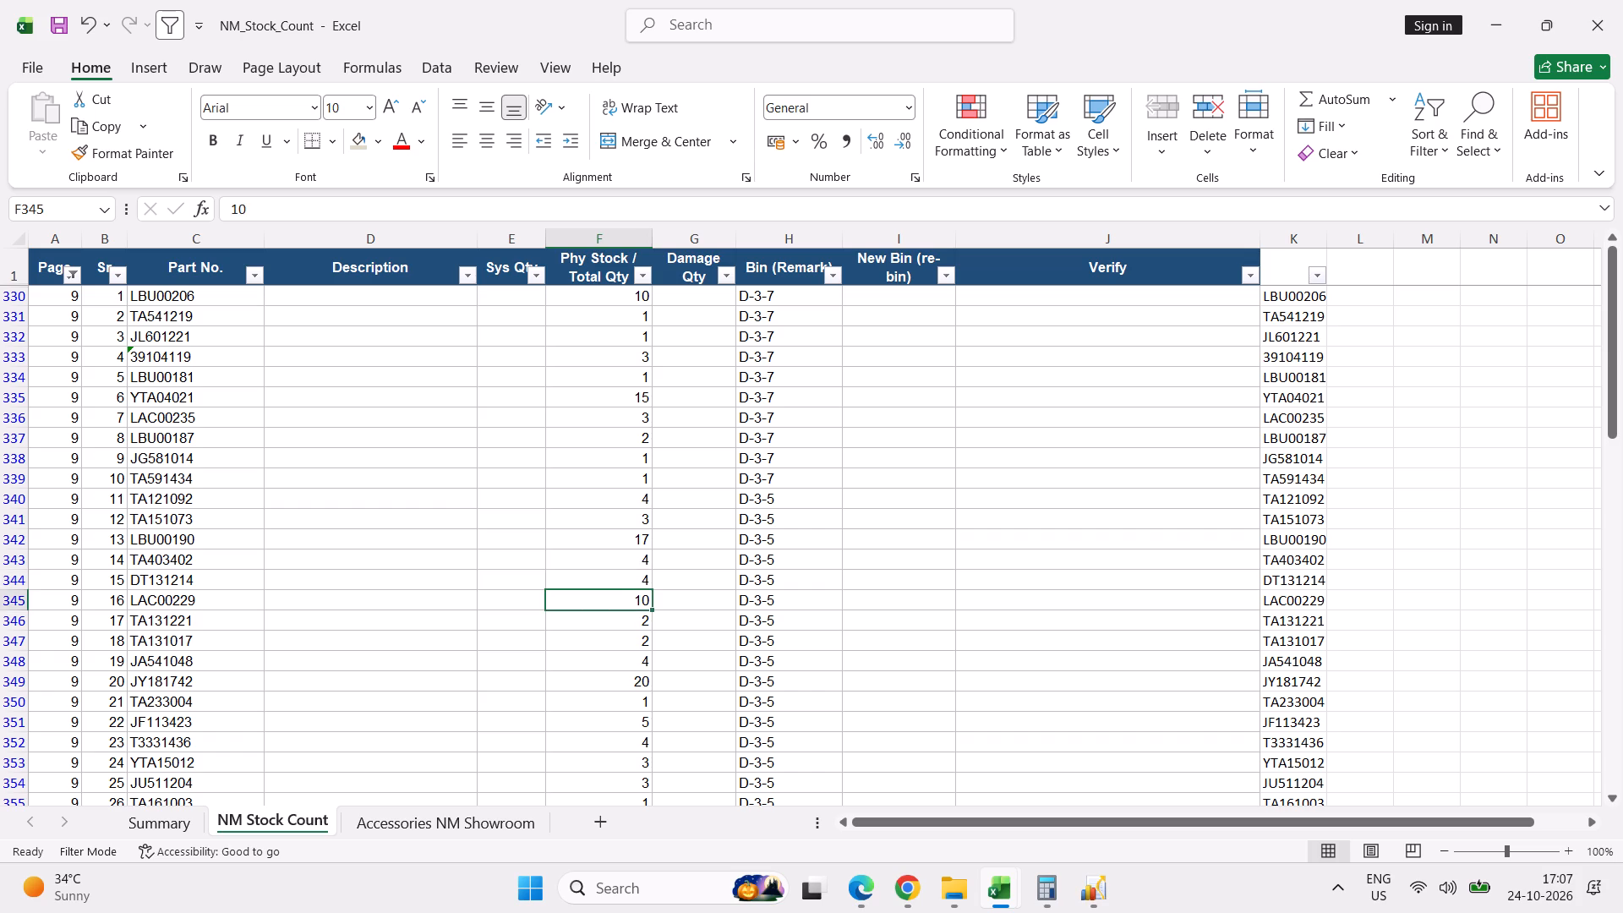
key("Down")
key("Down")
key("Down")
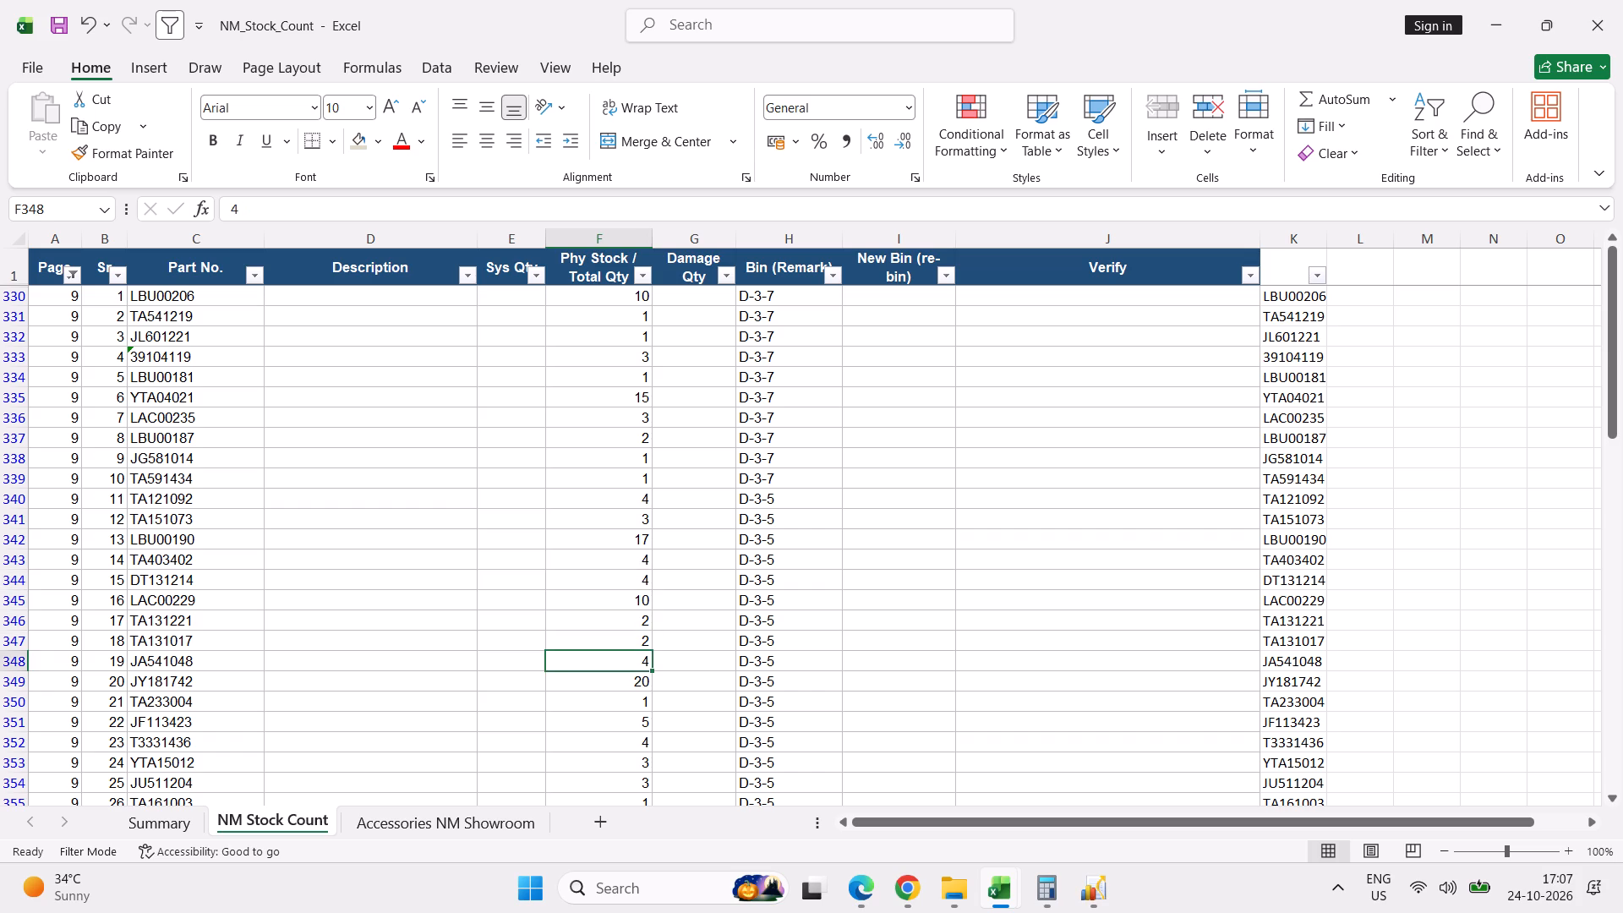
key("Down")
key("shift+space")
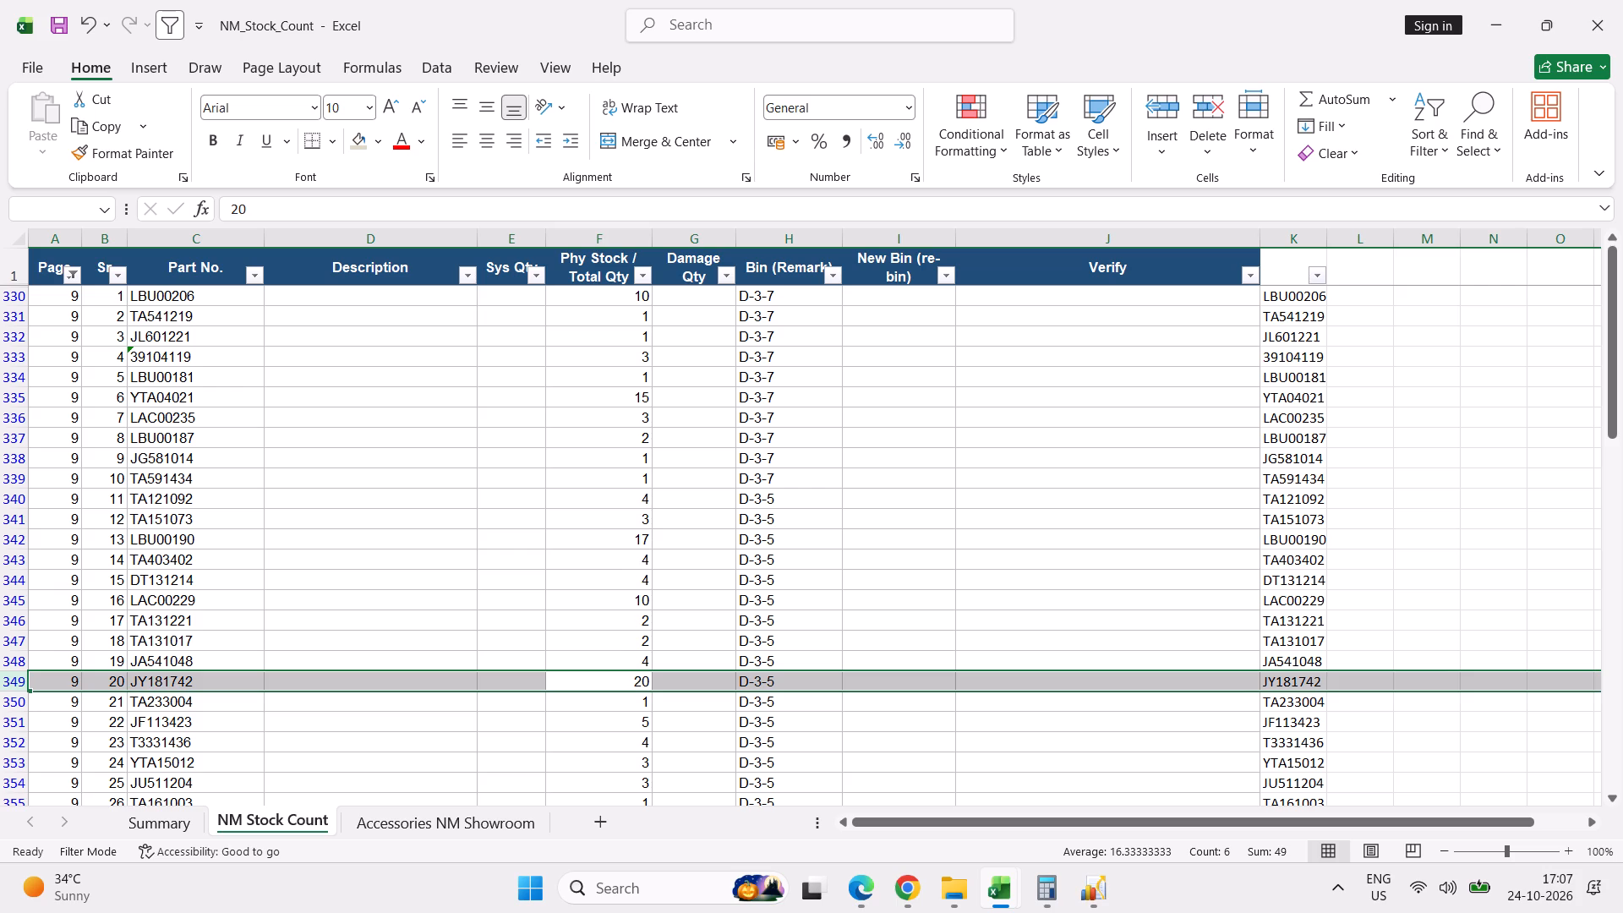
left_click(636, 683)
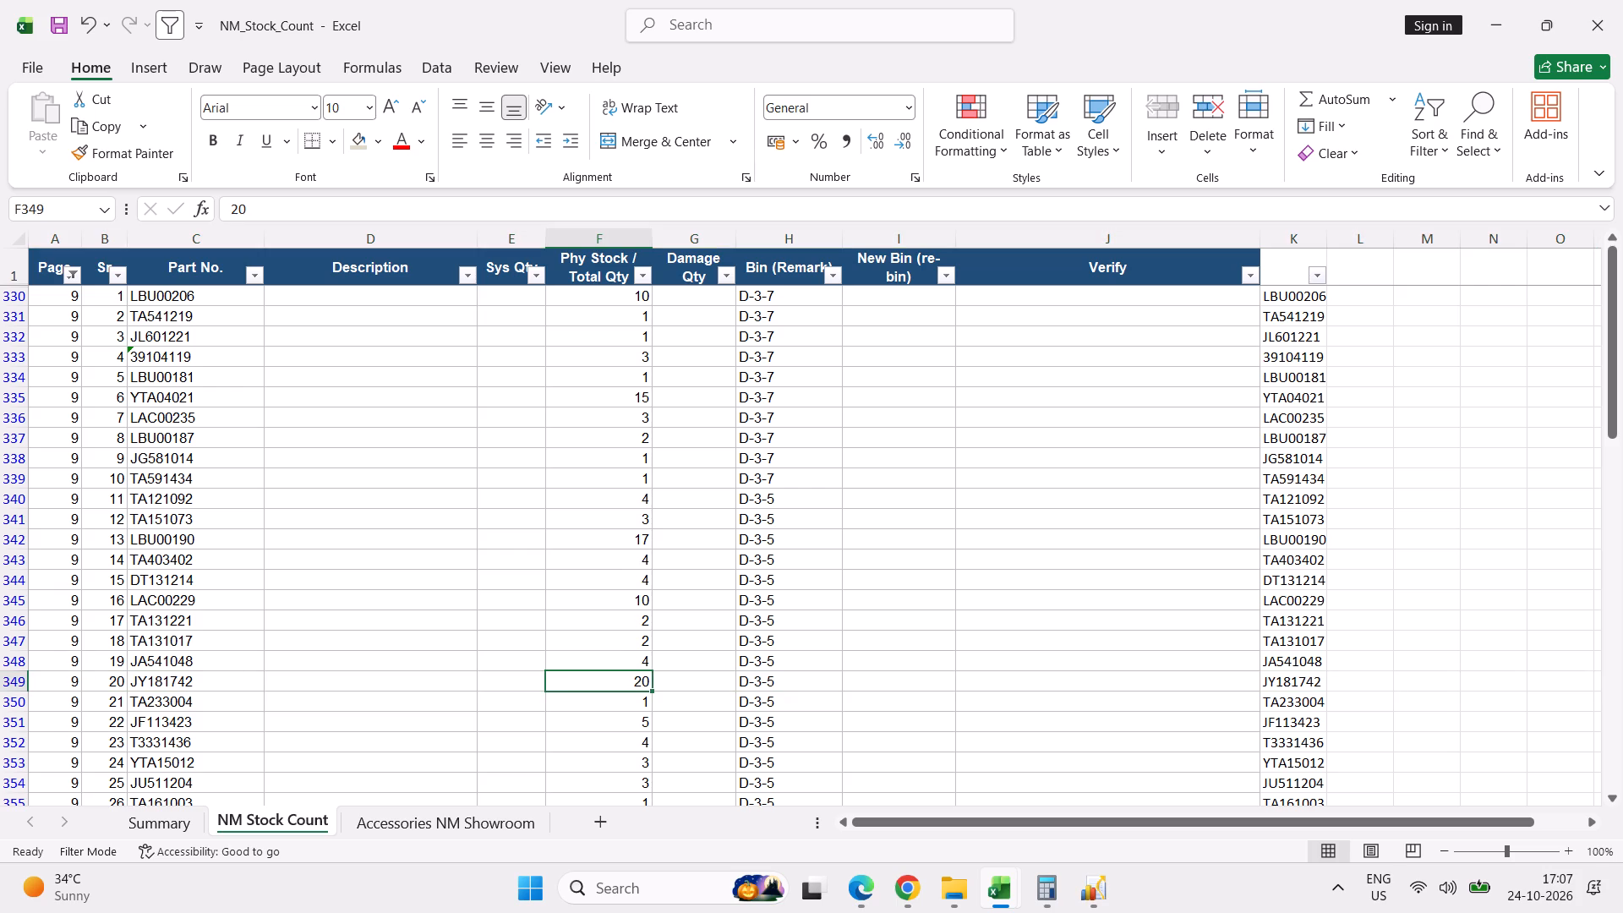
key("Down")
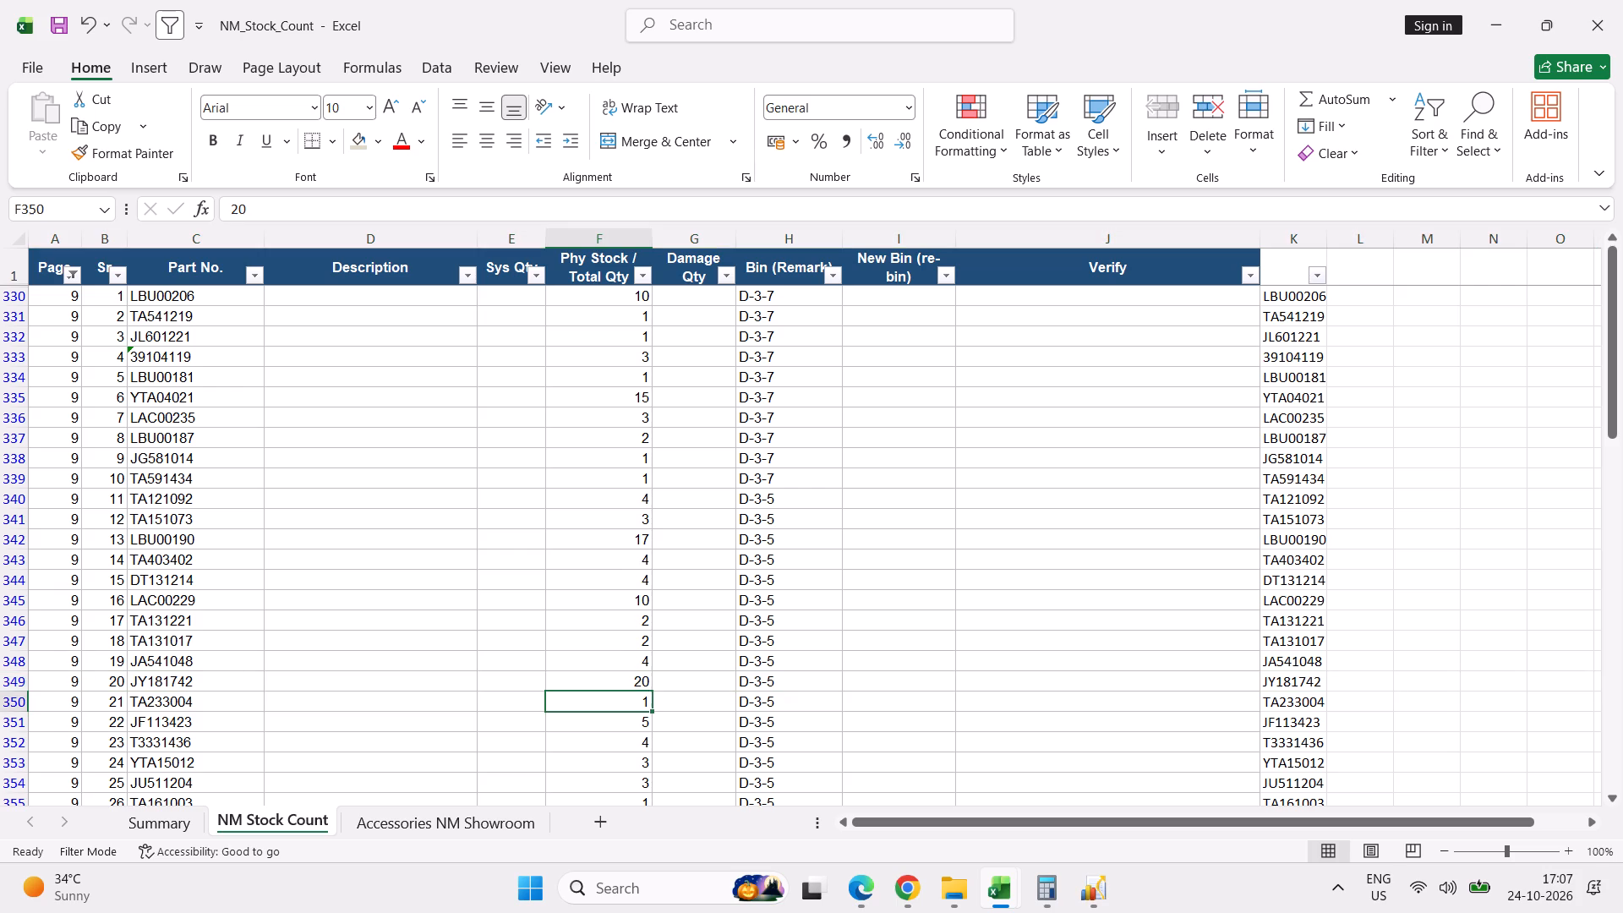
key("Down")
key("Down")
key("Down")
key("Down")
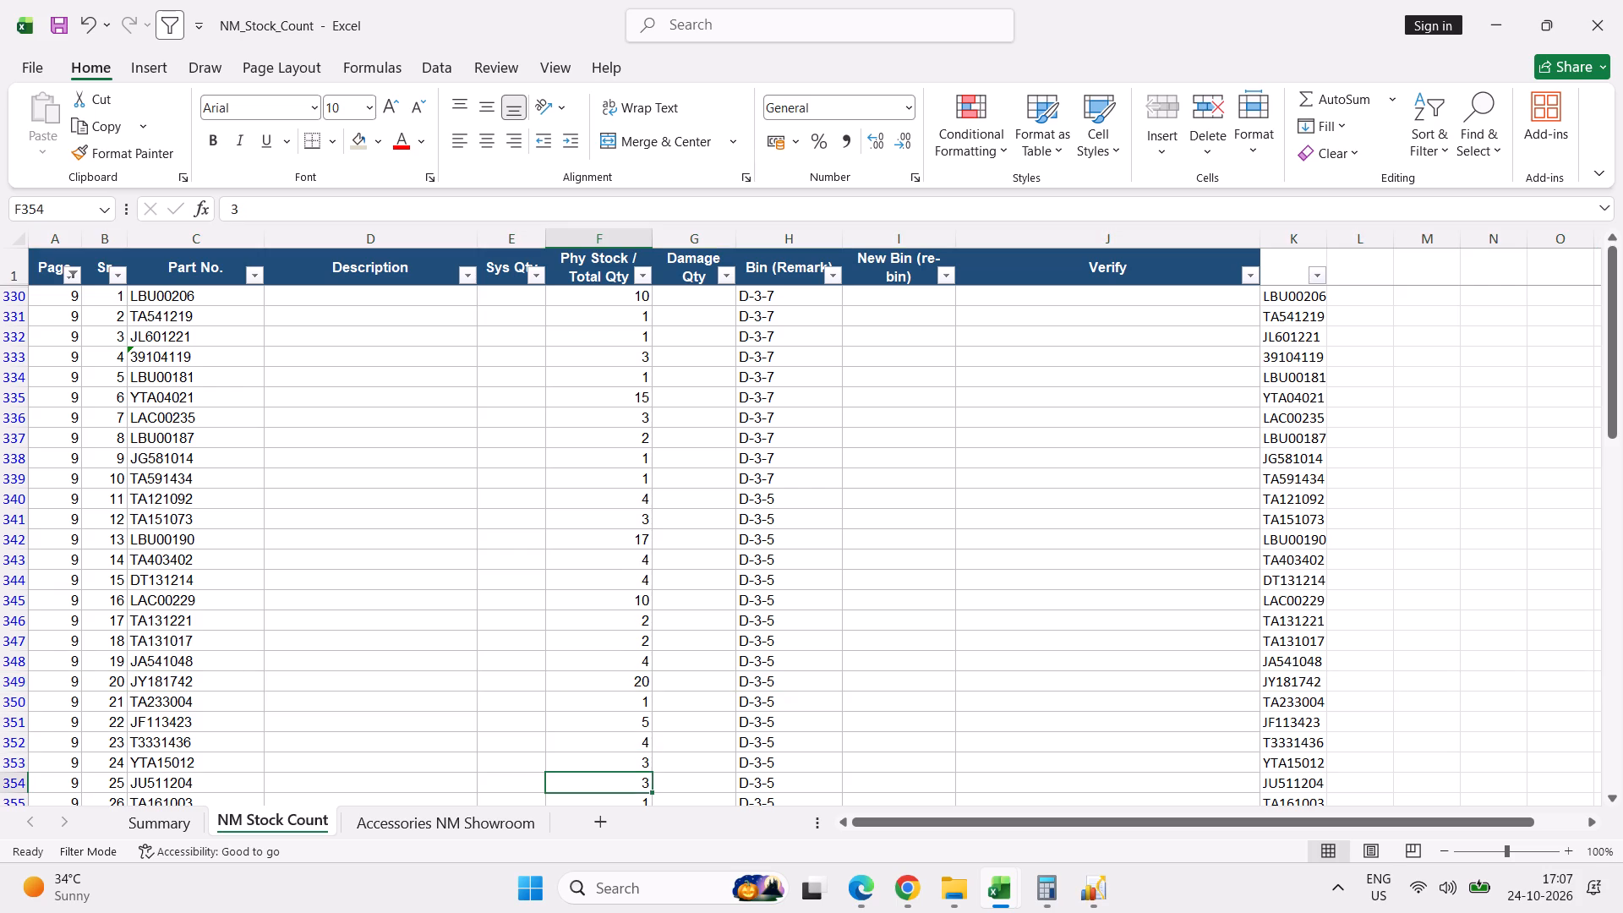
key("Down")
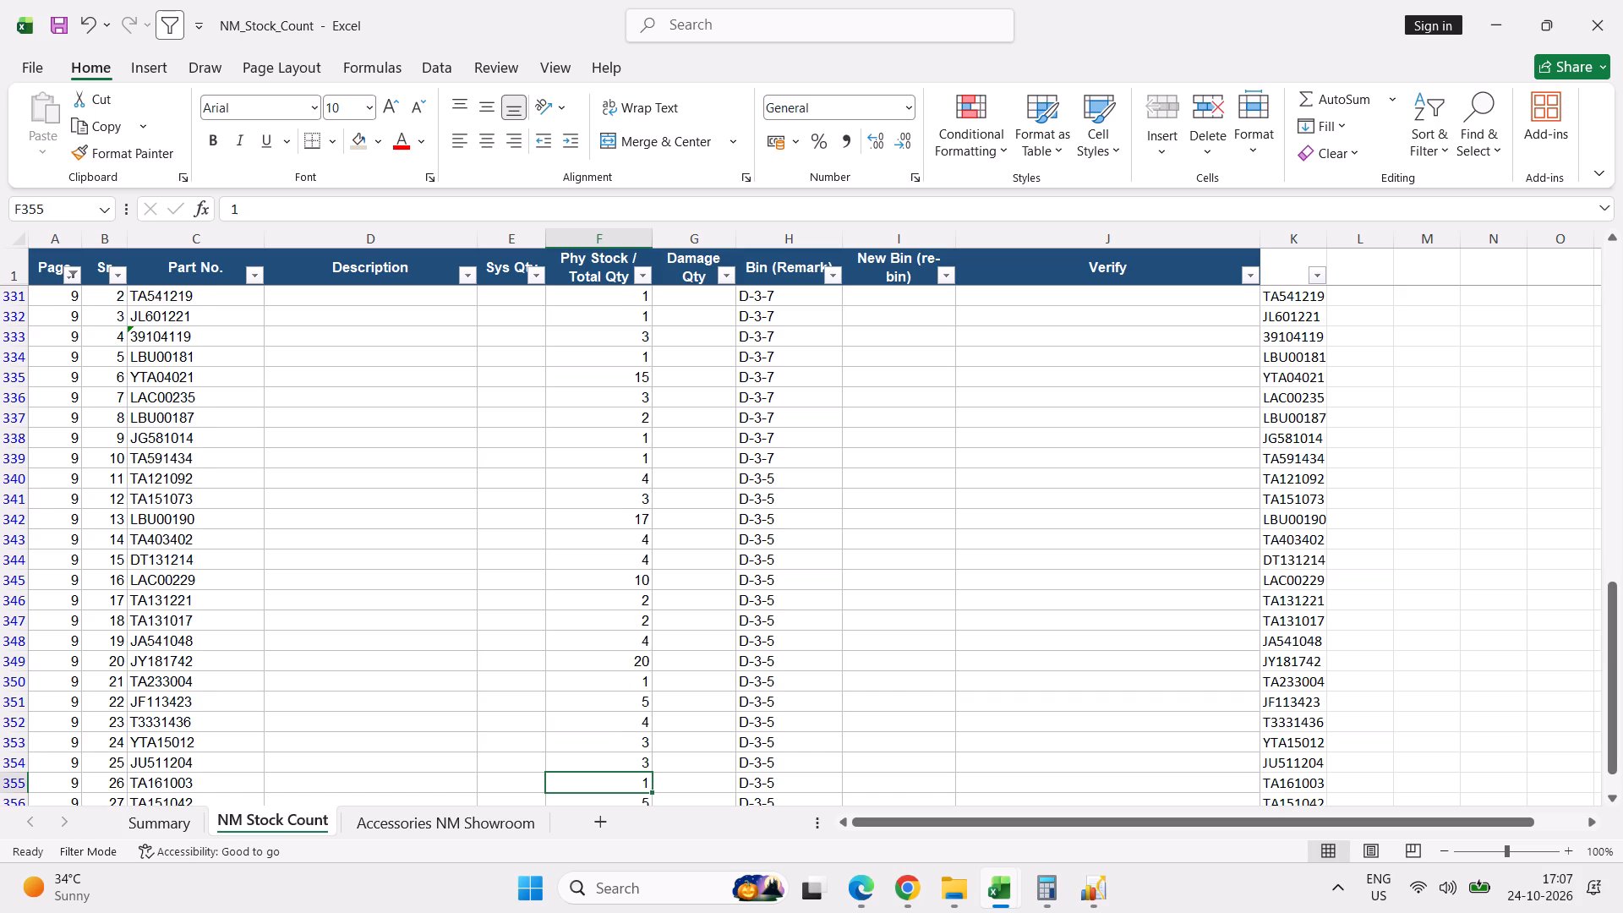
key("Down")
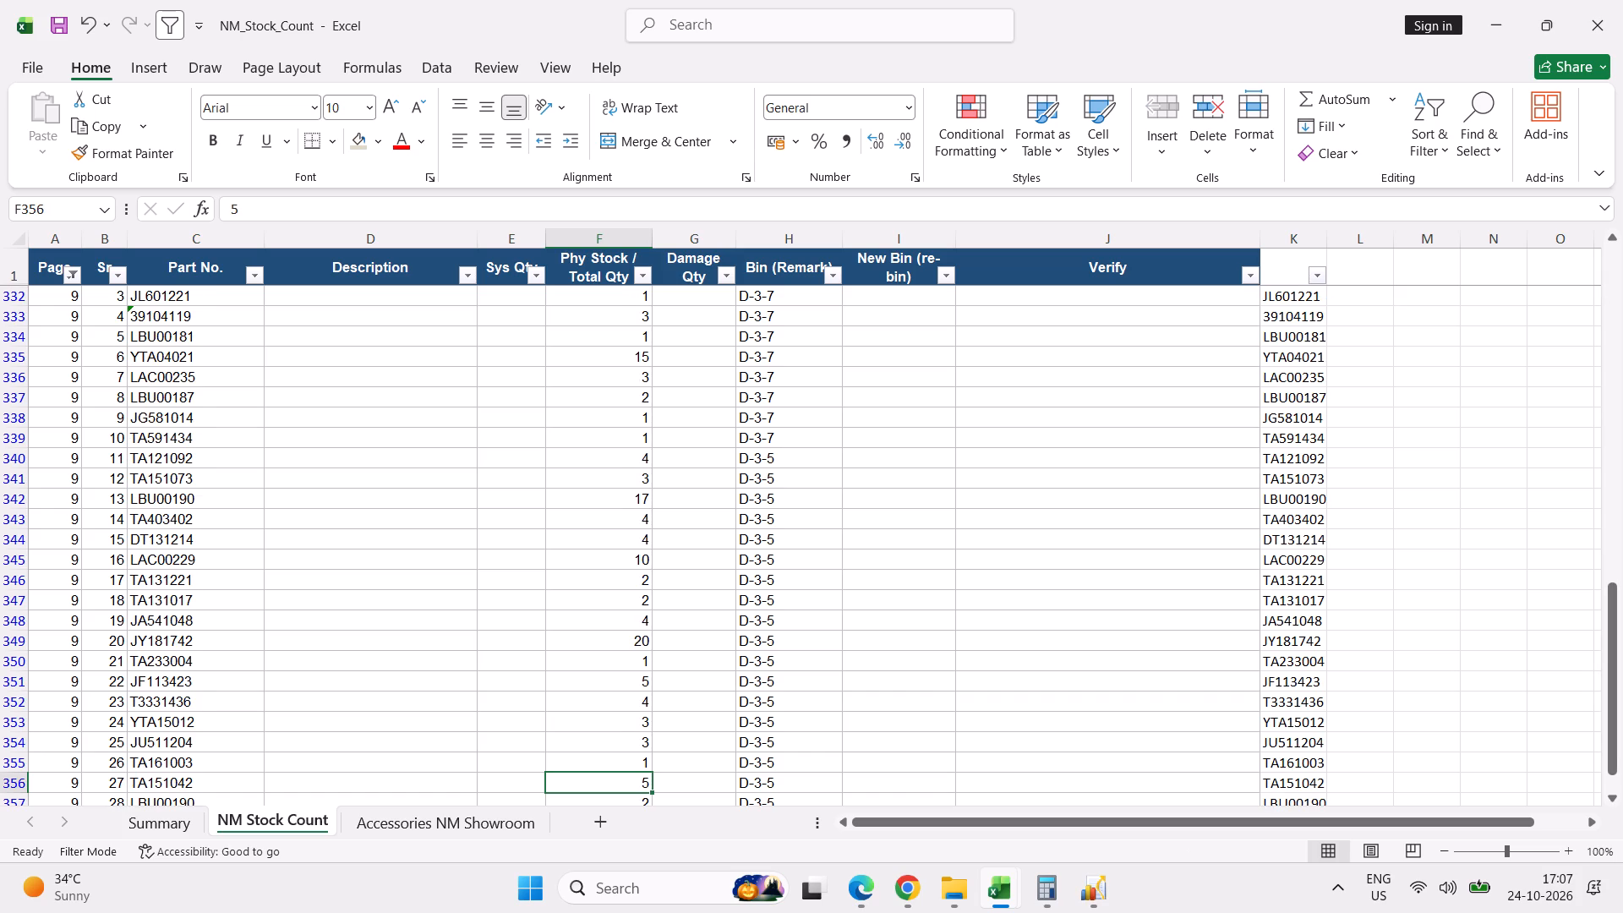
key("Down")
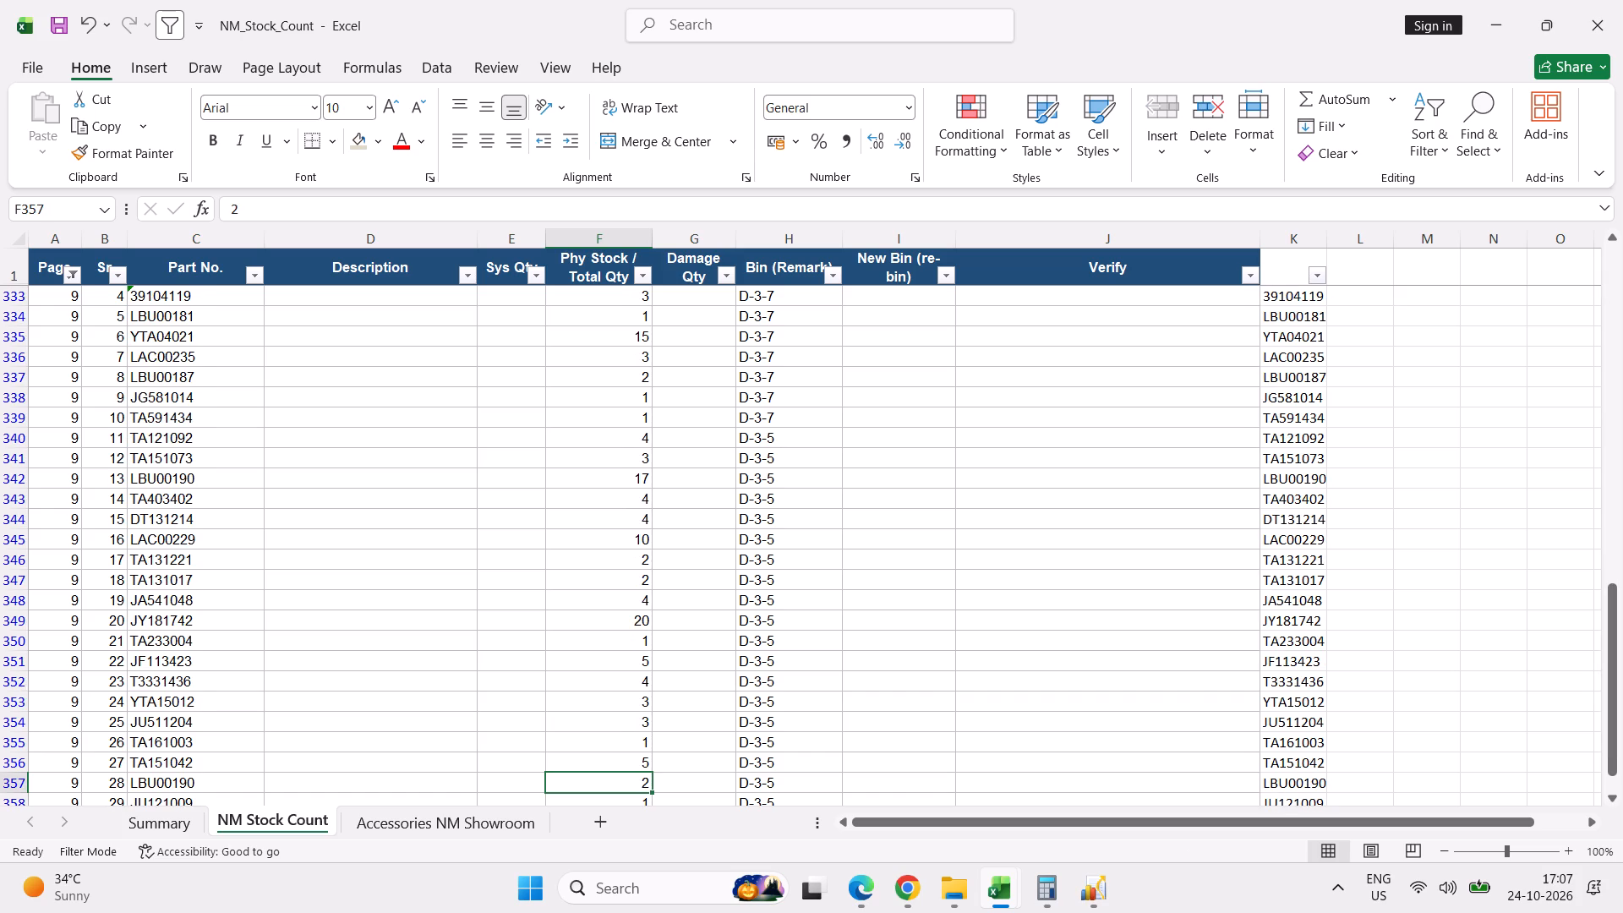
key("Down")
key("Down")
key("Down")
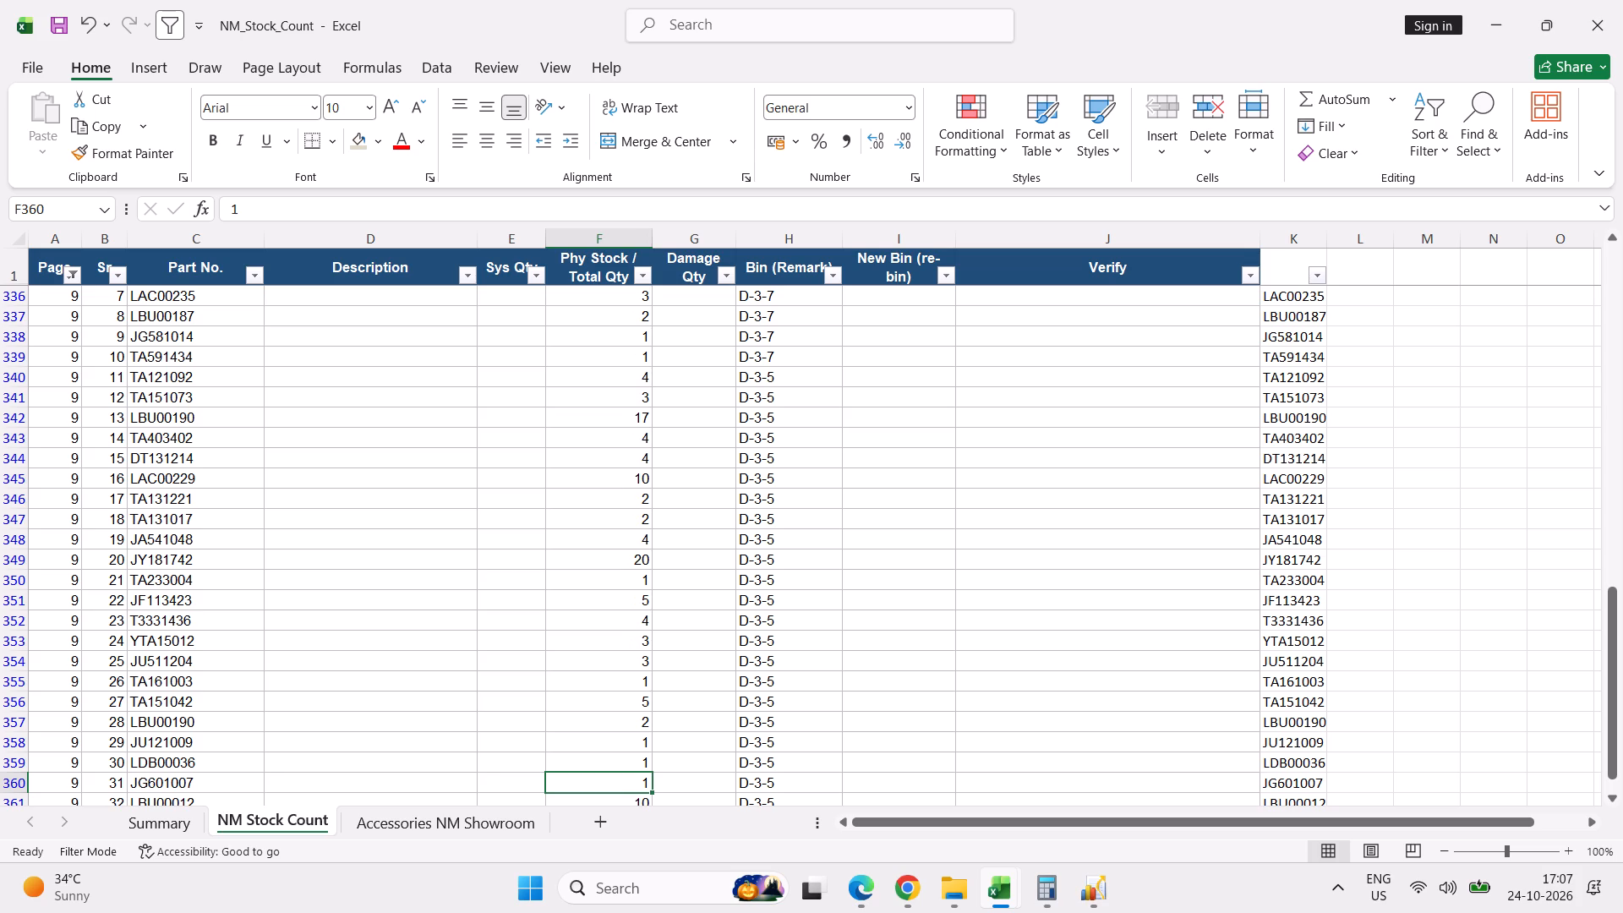
key("Down")
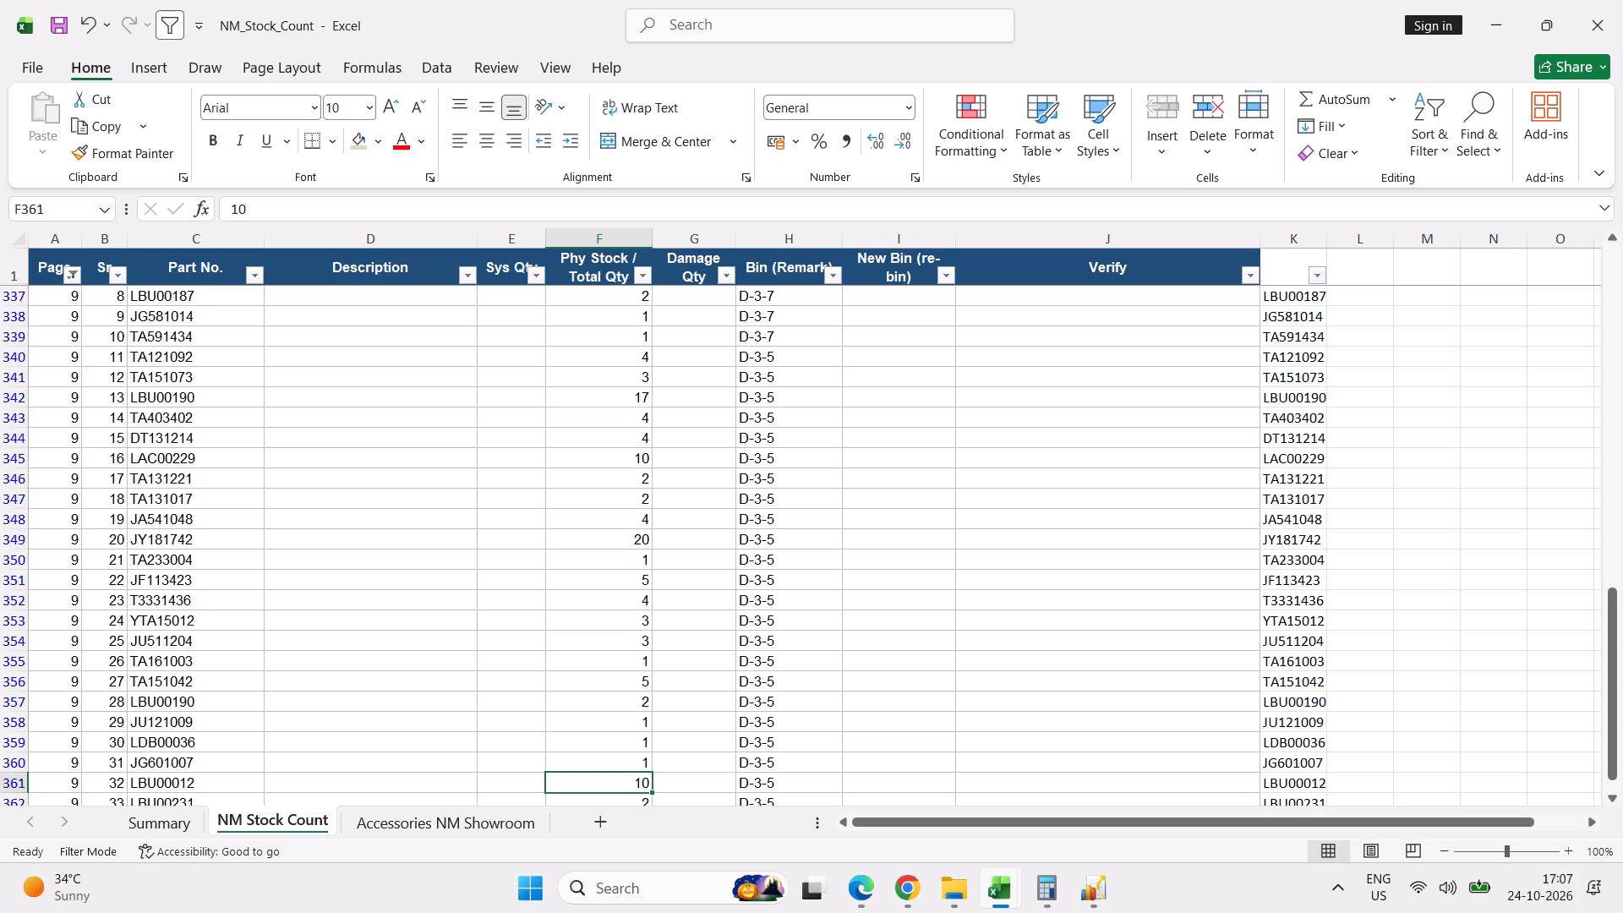
key("Down")
key("Down")
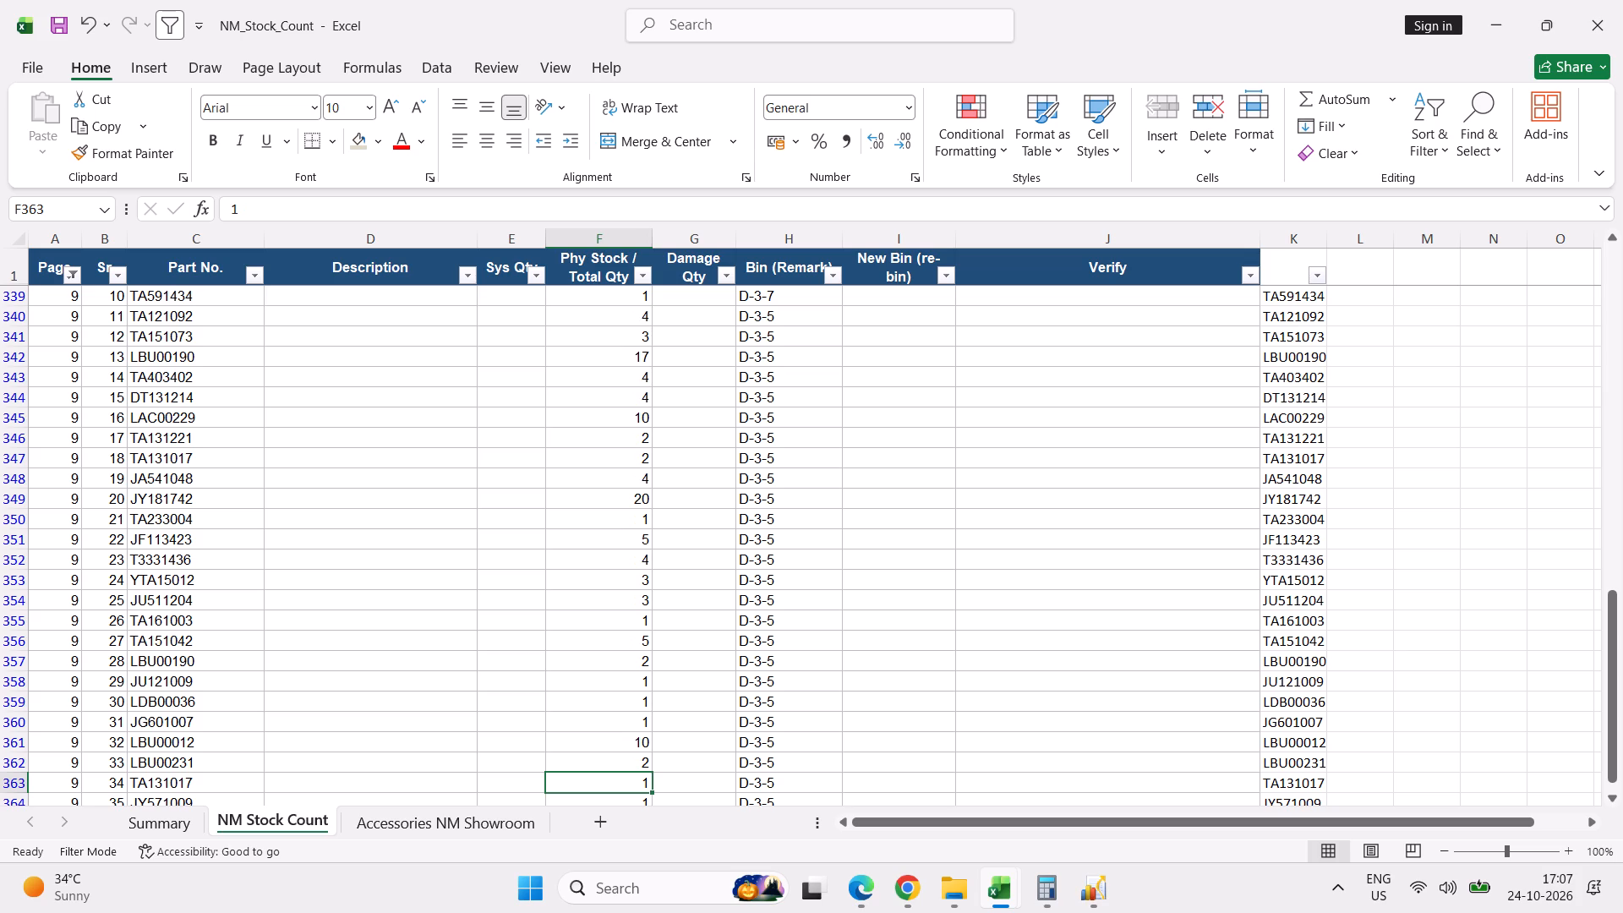
key("Down")
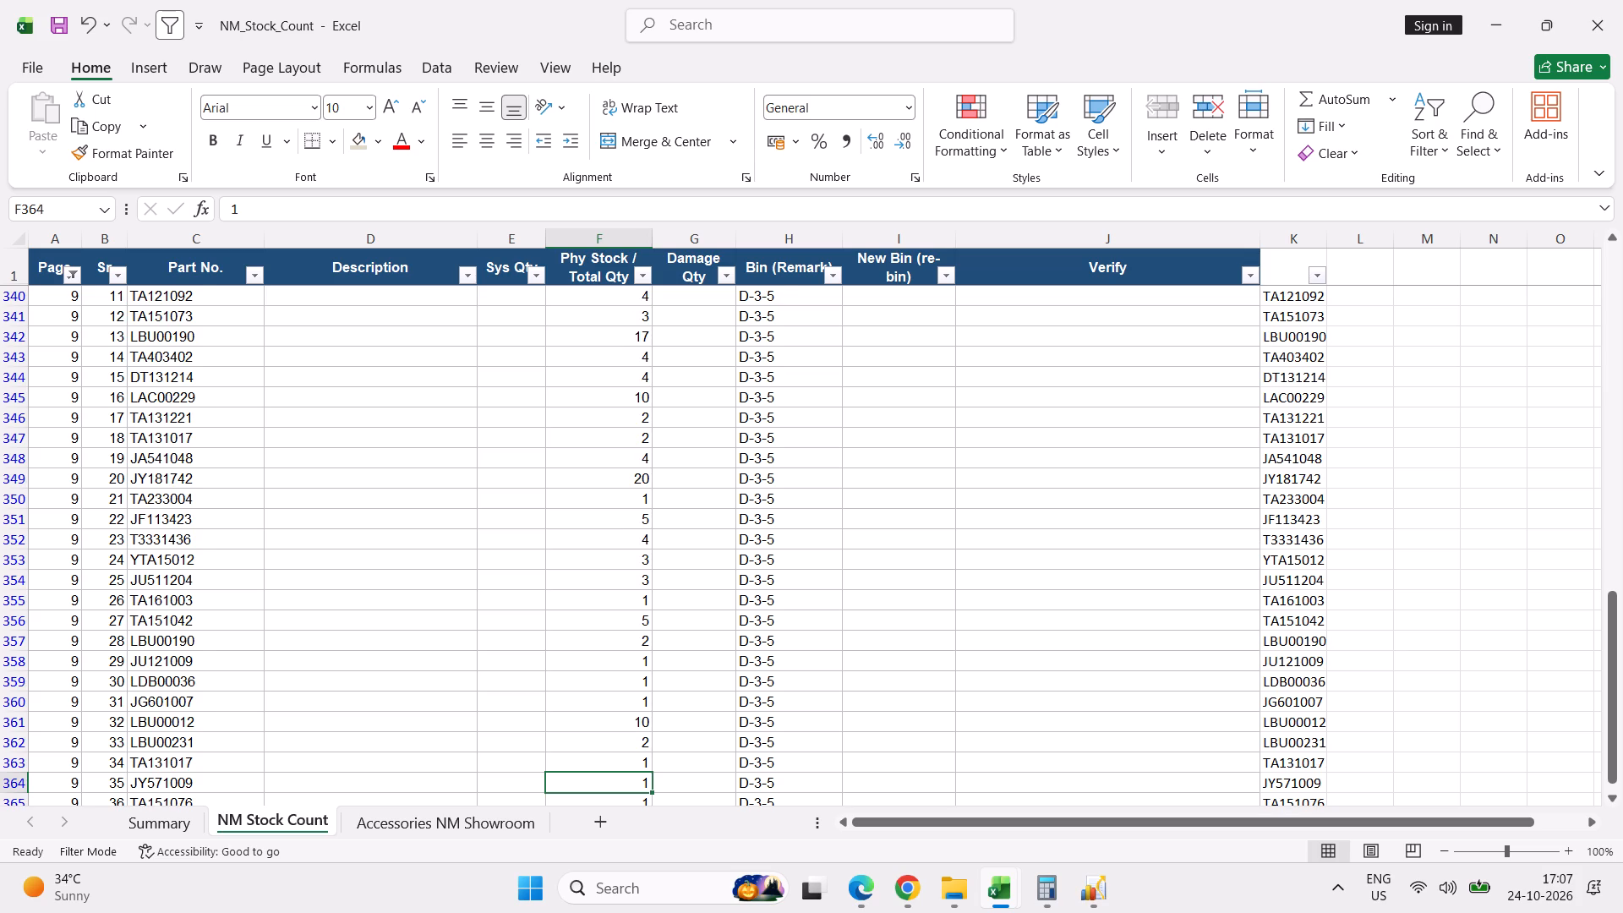
key("Down")
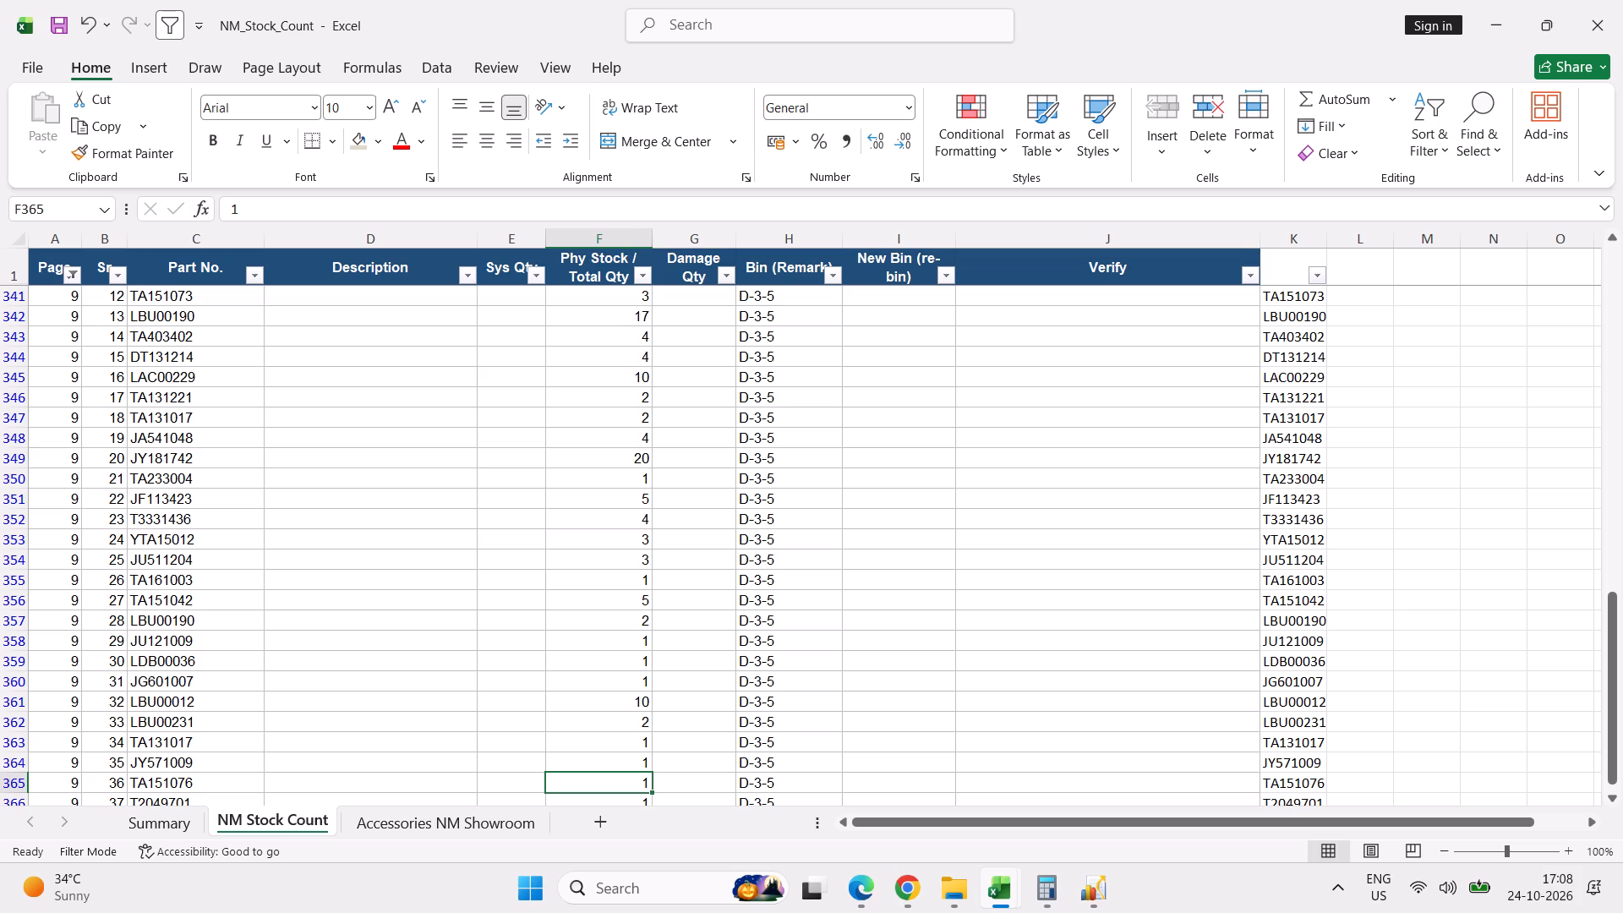
key("Down")
key("Down")
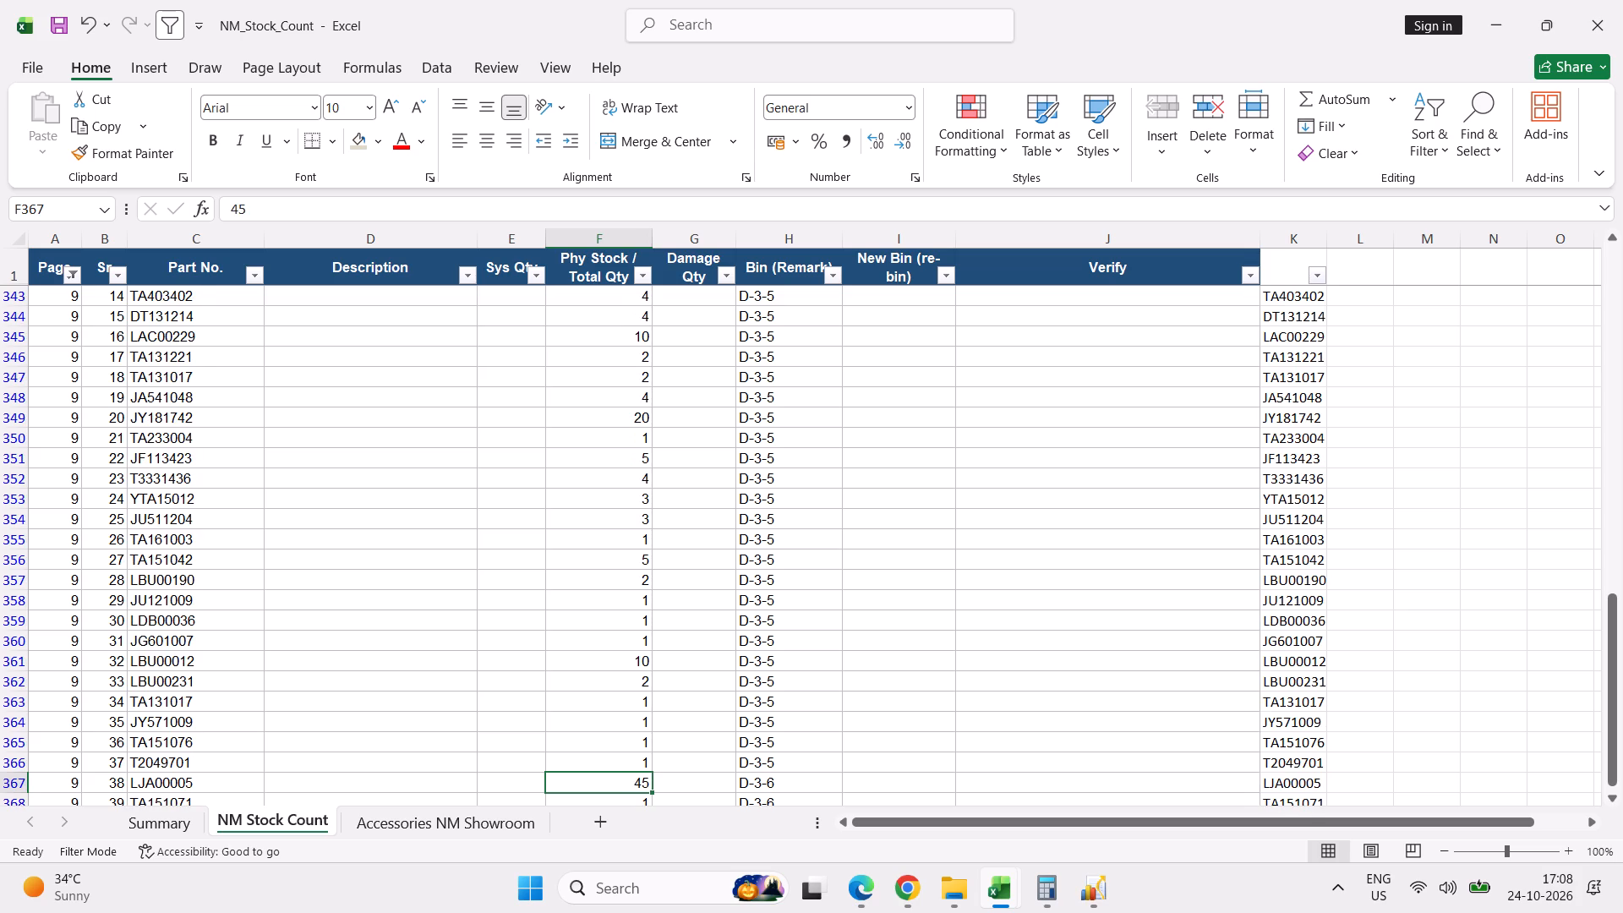
key("Down")
key("Down")
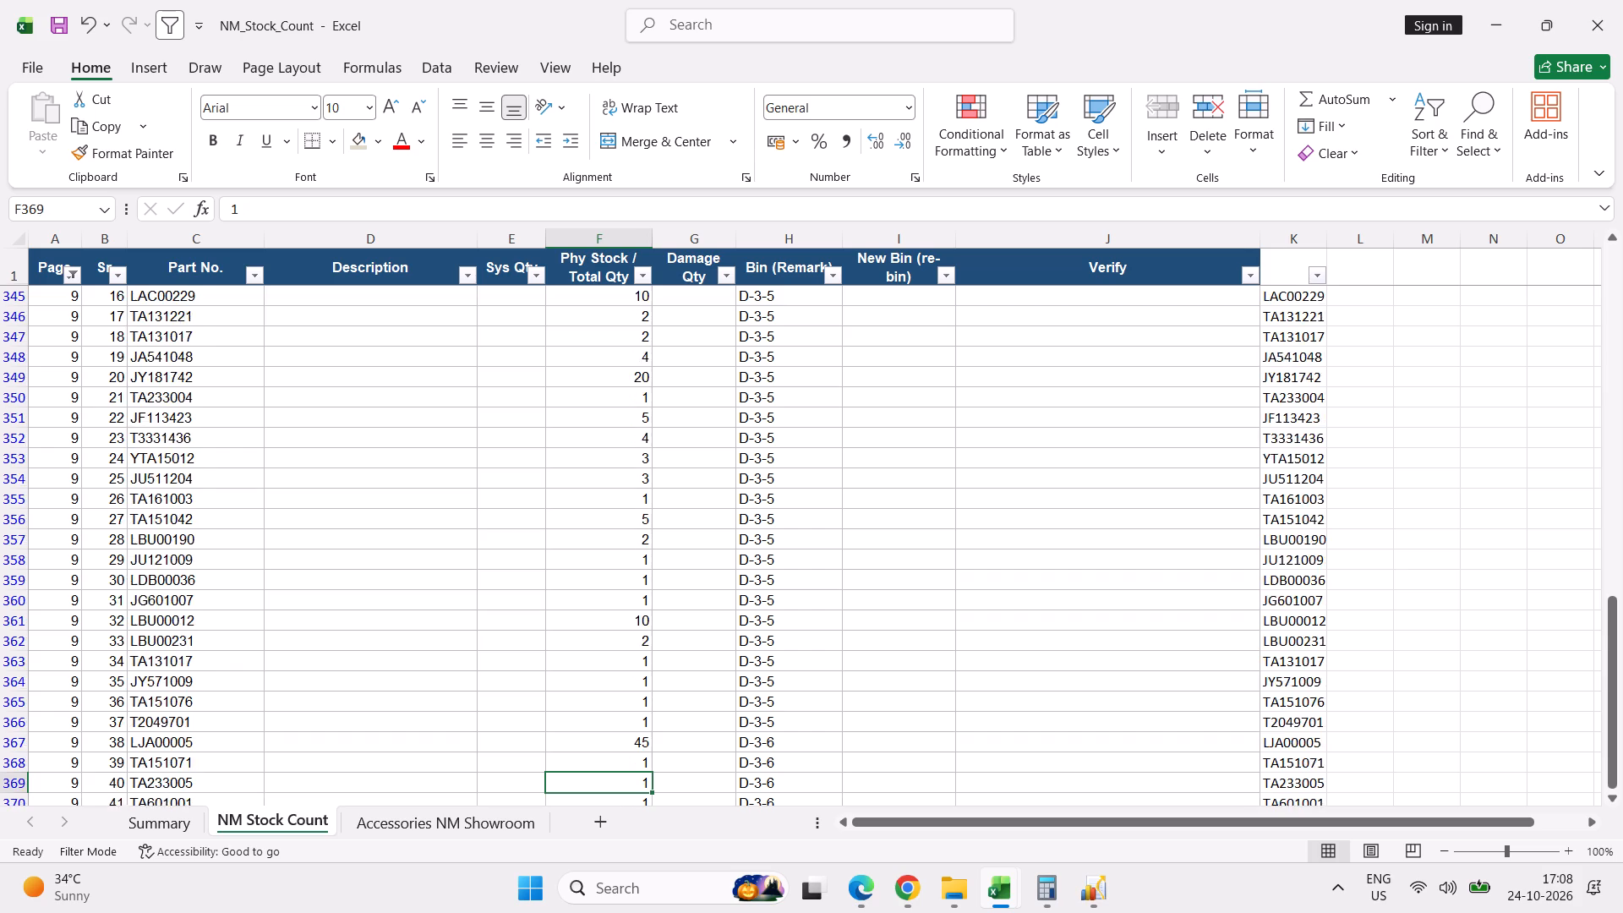
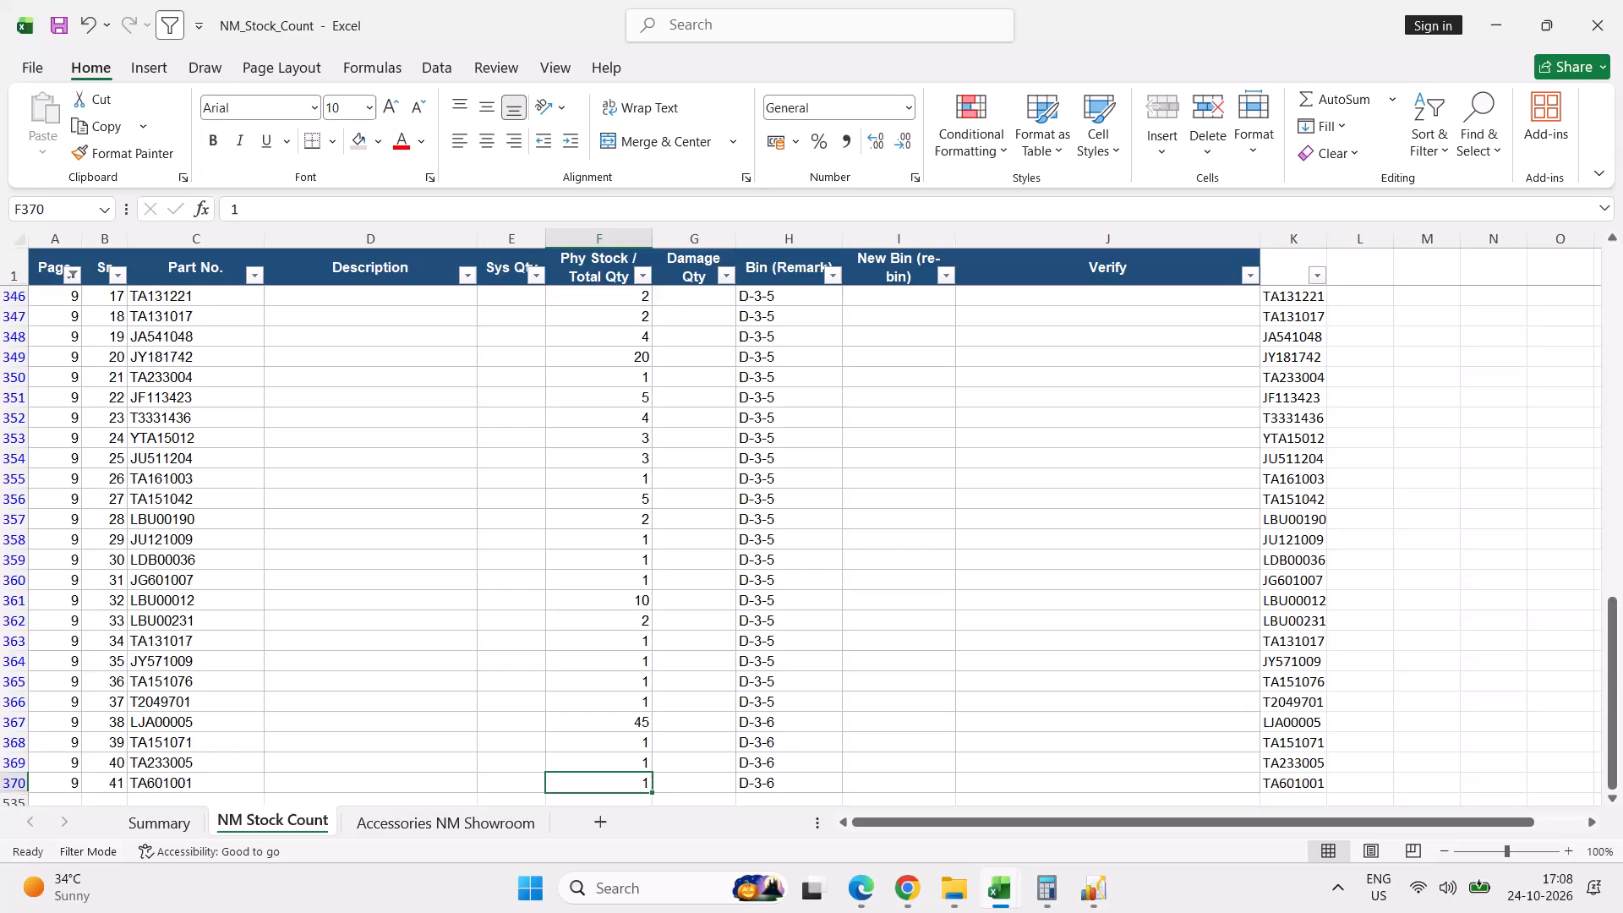
Save the NM_Stock_Count workbook.
key("ctrl+s")
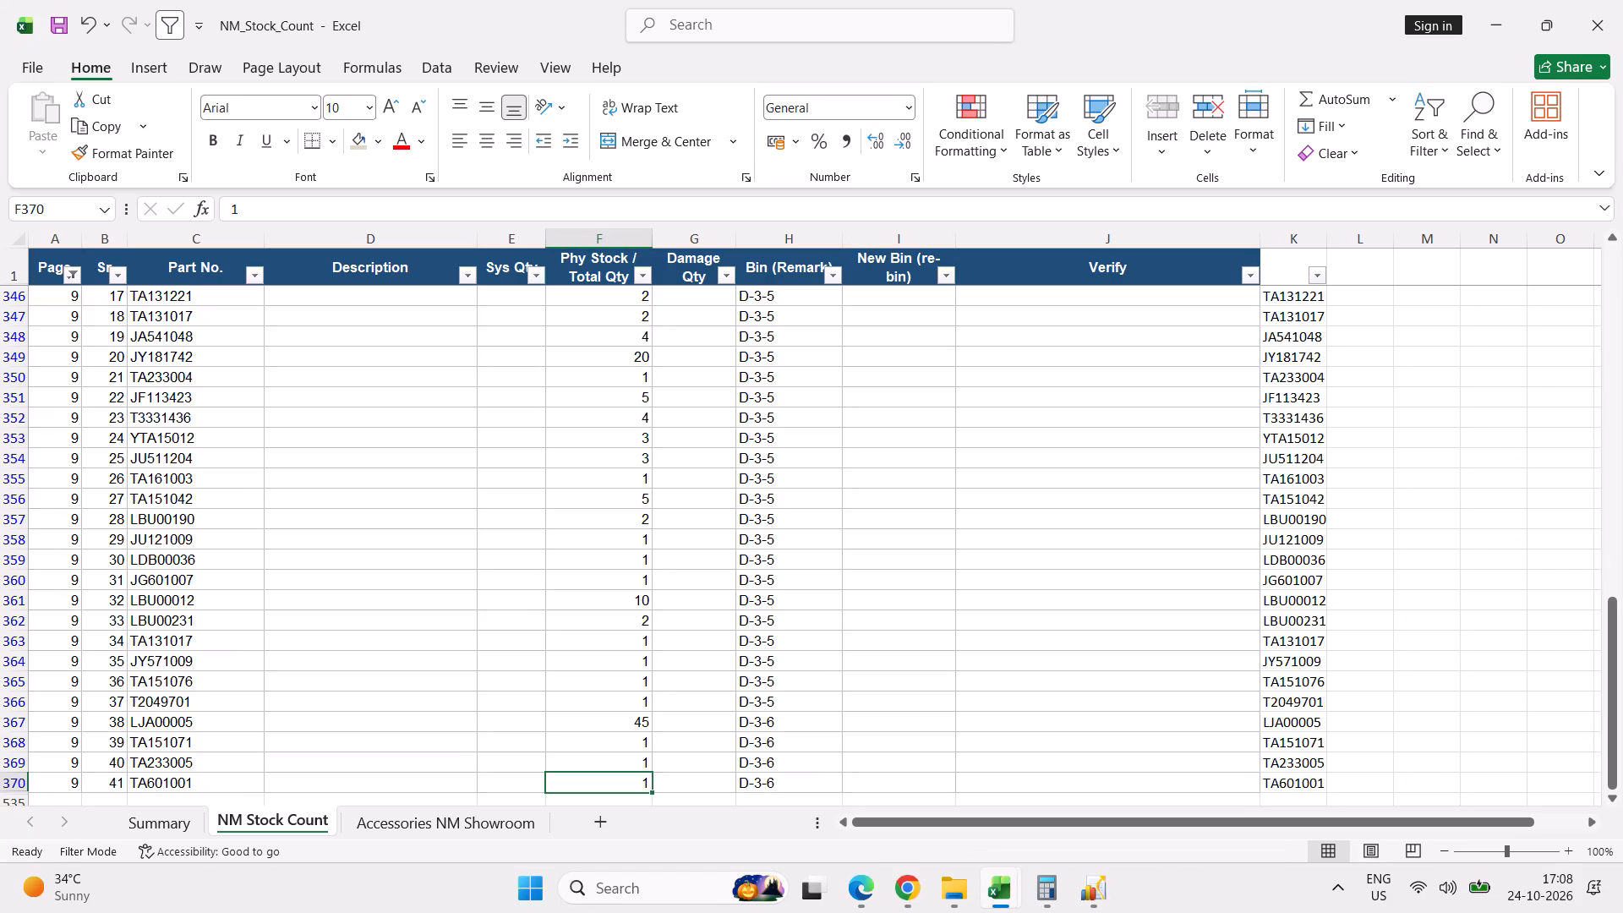
key("ctrl+s")
Change the Page filter on the NM Stock Count sheet from page 9 to show only page 10.
scroll(654, 583, "up", 9)
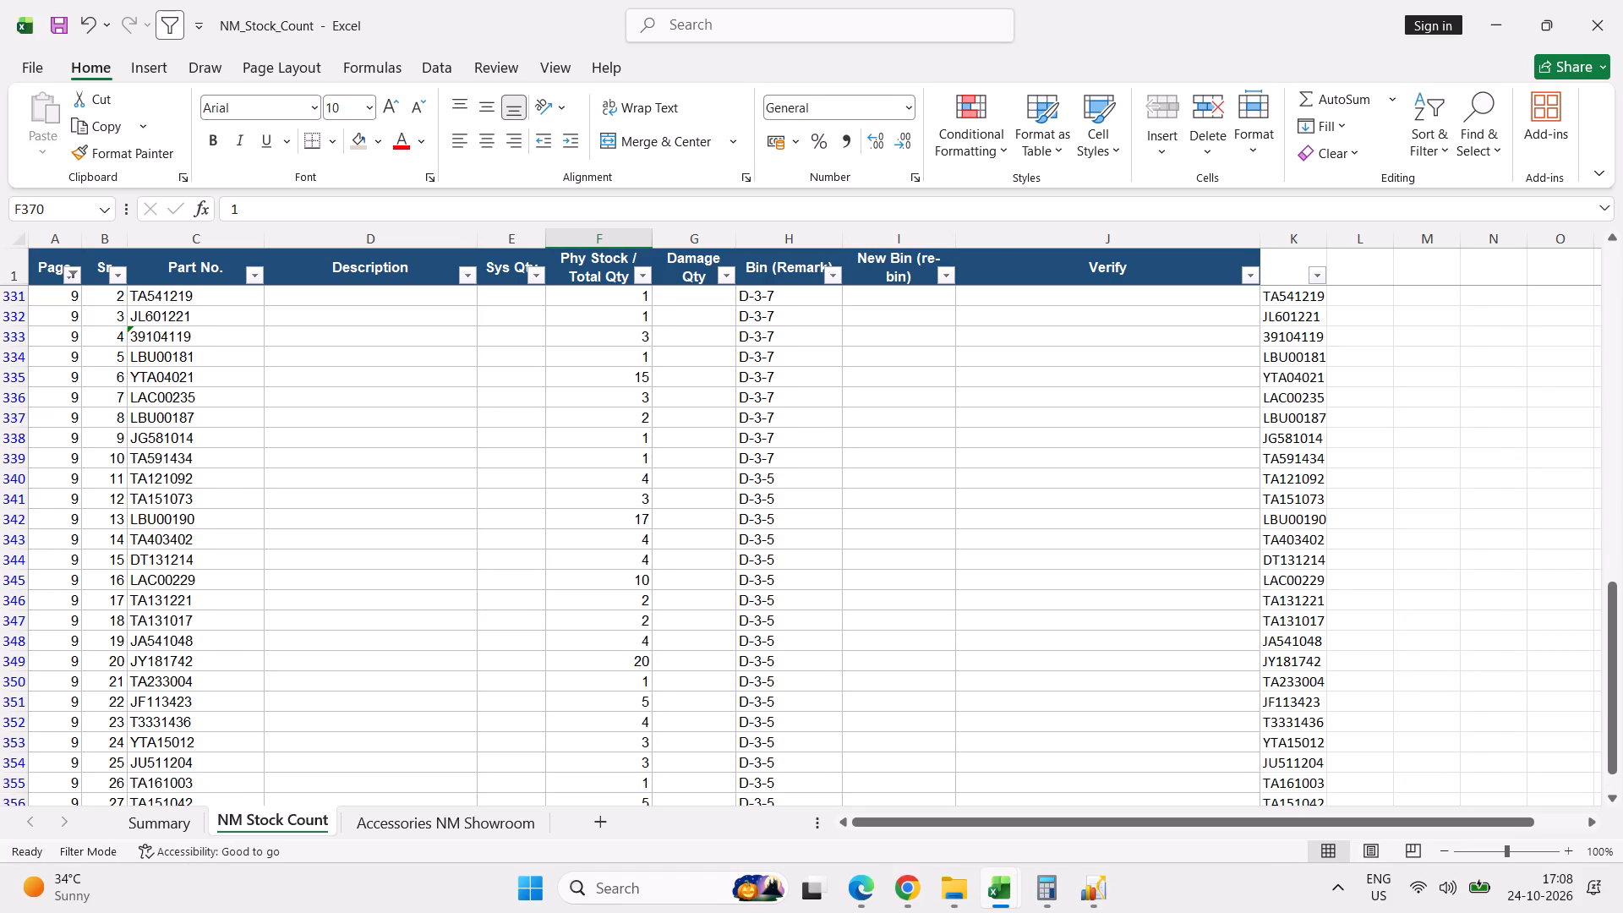
scroll(654, 583, "up", 20)
scroll(654, 583, "up", 12)
left_click(72, 276)
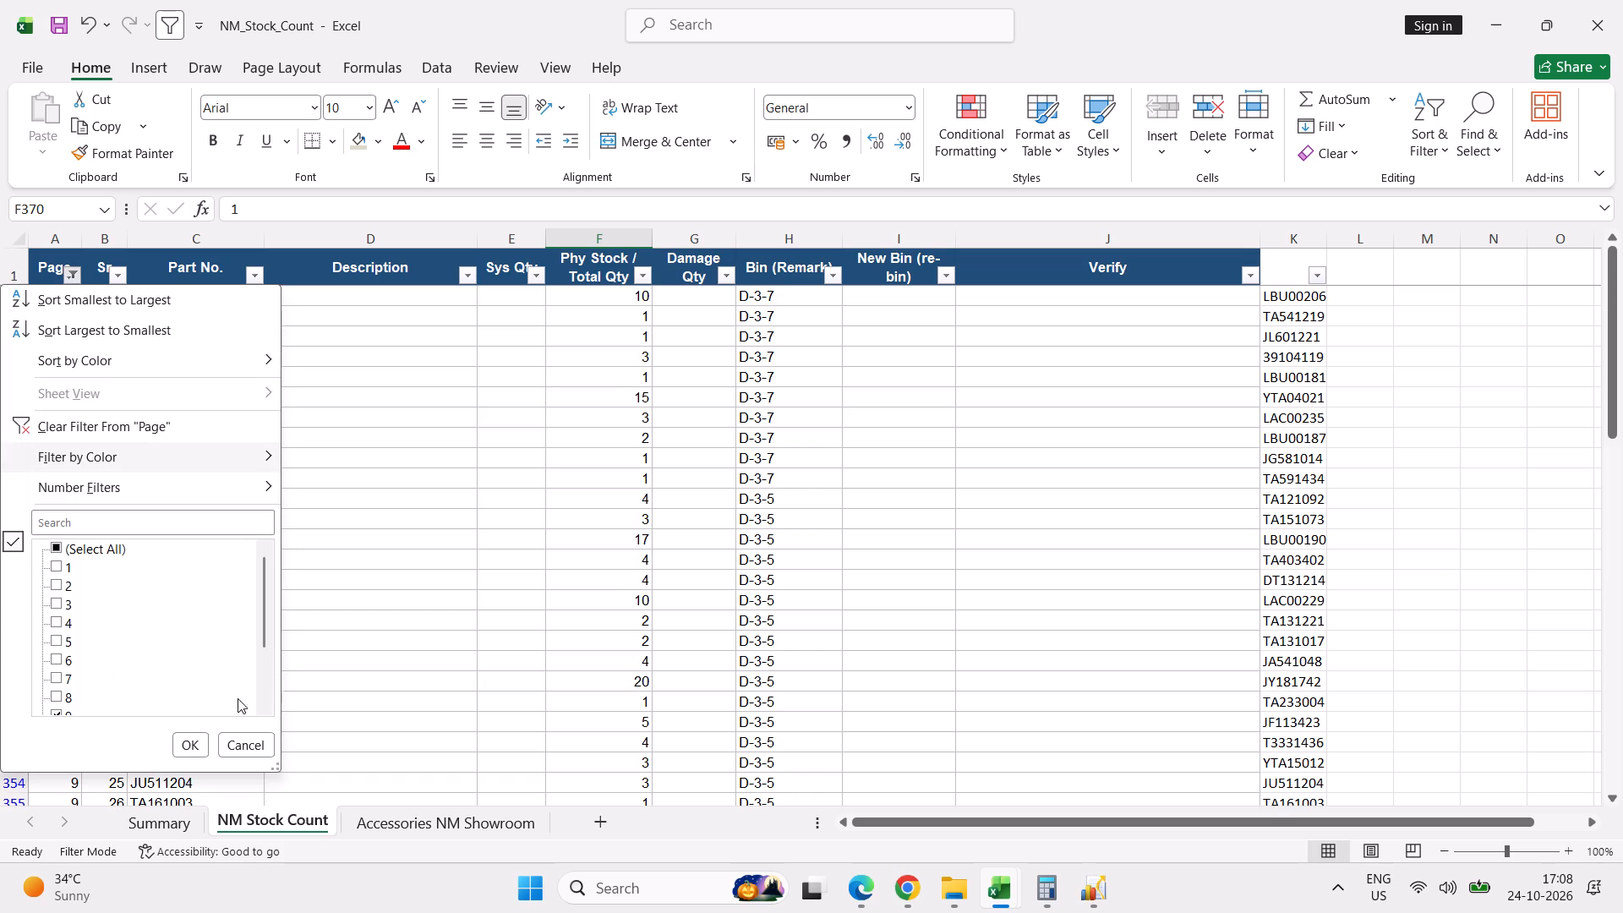
left_click(270, 699)
left_click(60, 693)
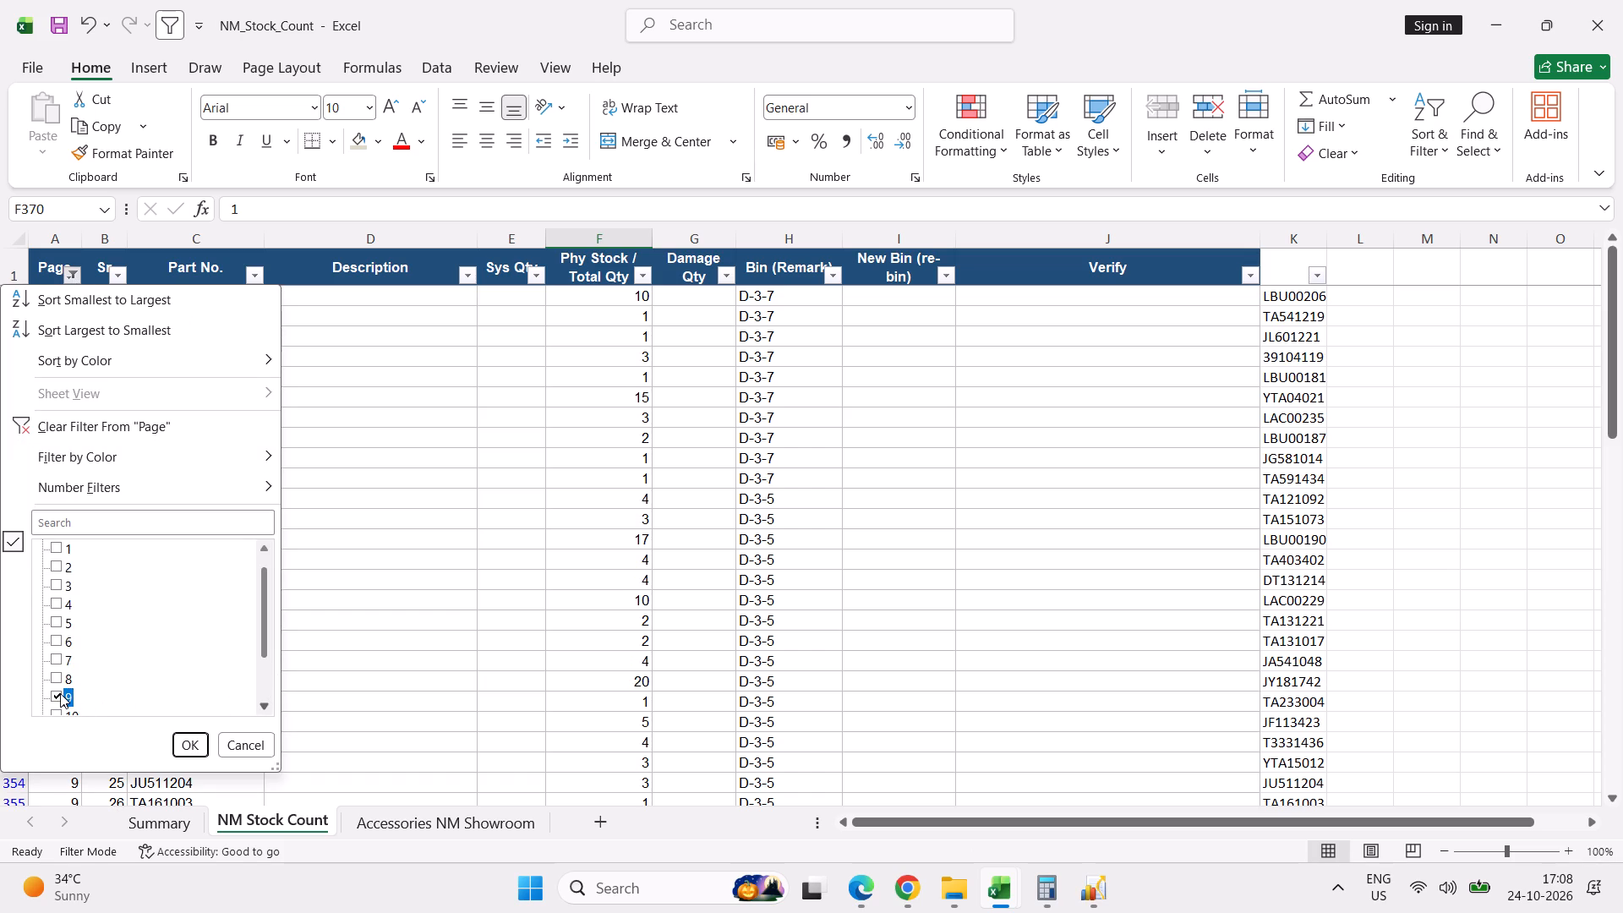
left_click(59, 711)
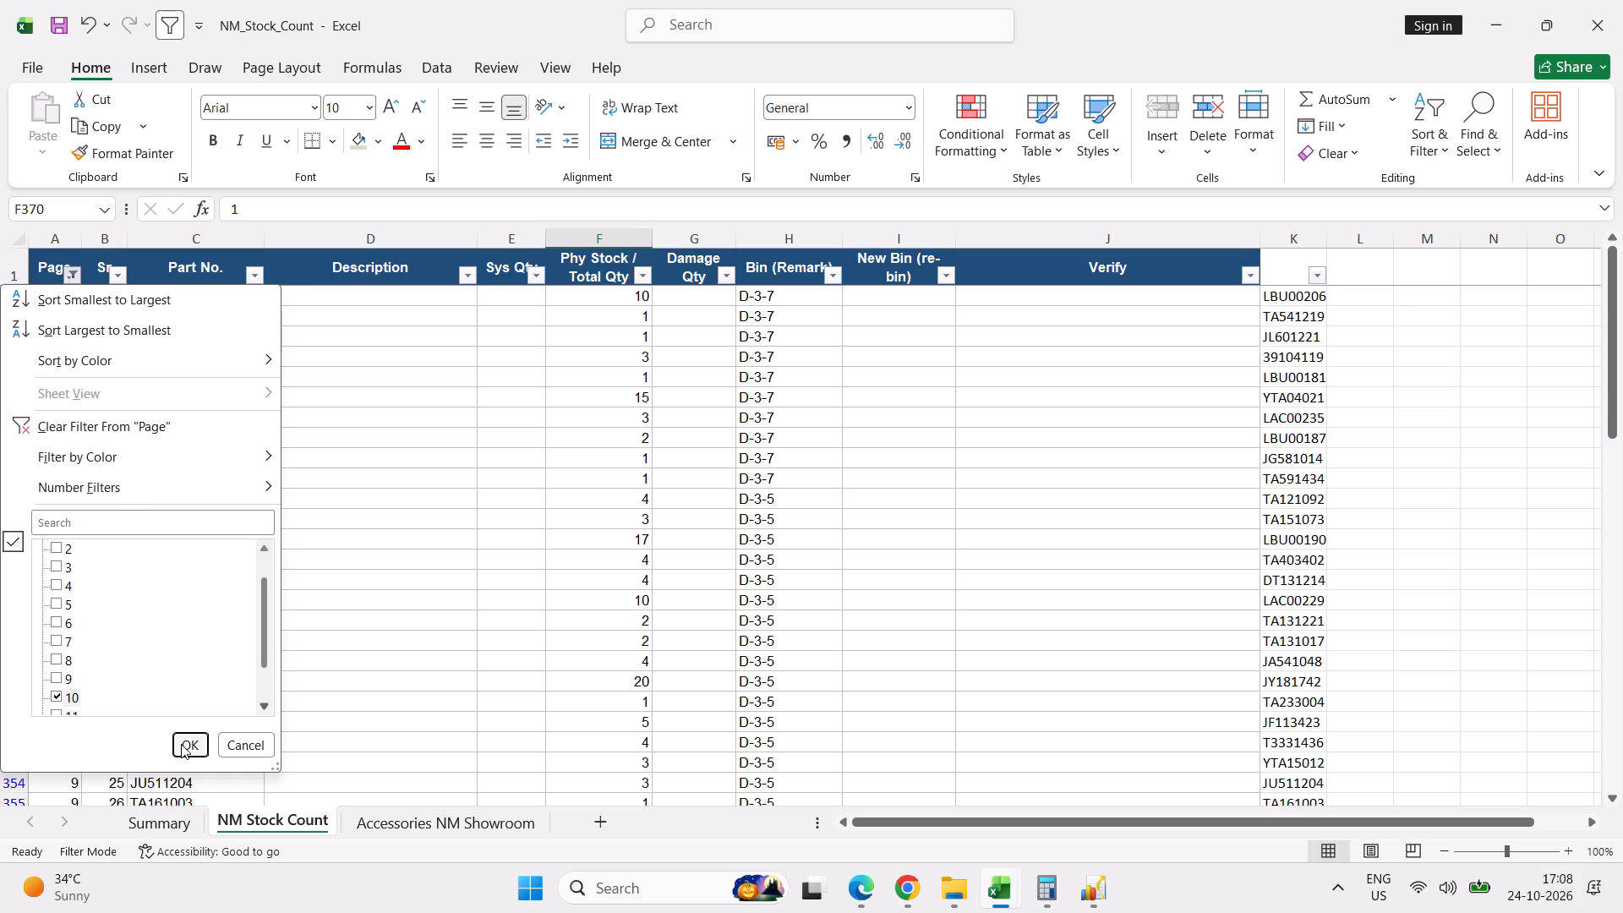
left_click(181, 744)
scroll(427, 507, "up", 11)
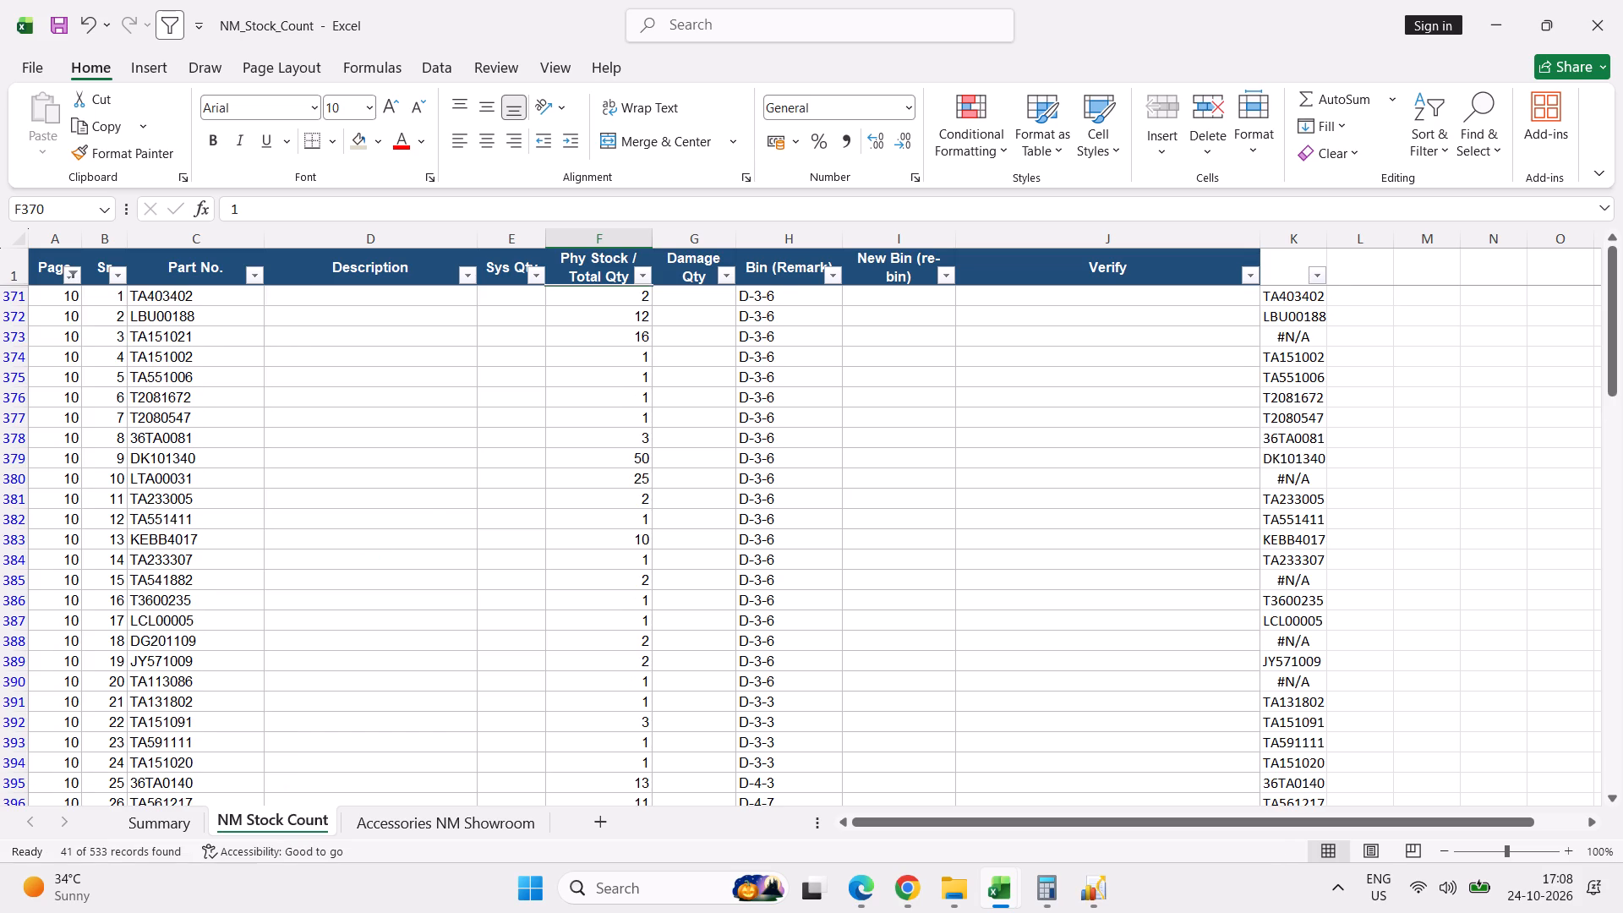
Correct the part number of page 10 serial 3 in row 373 to TA151026.
left_click(19, 340)
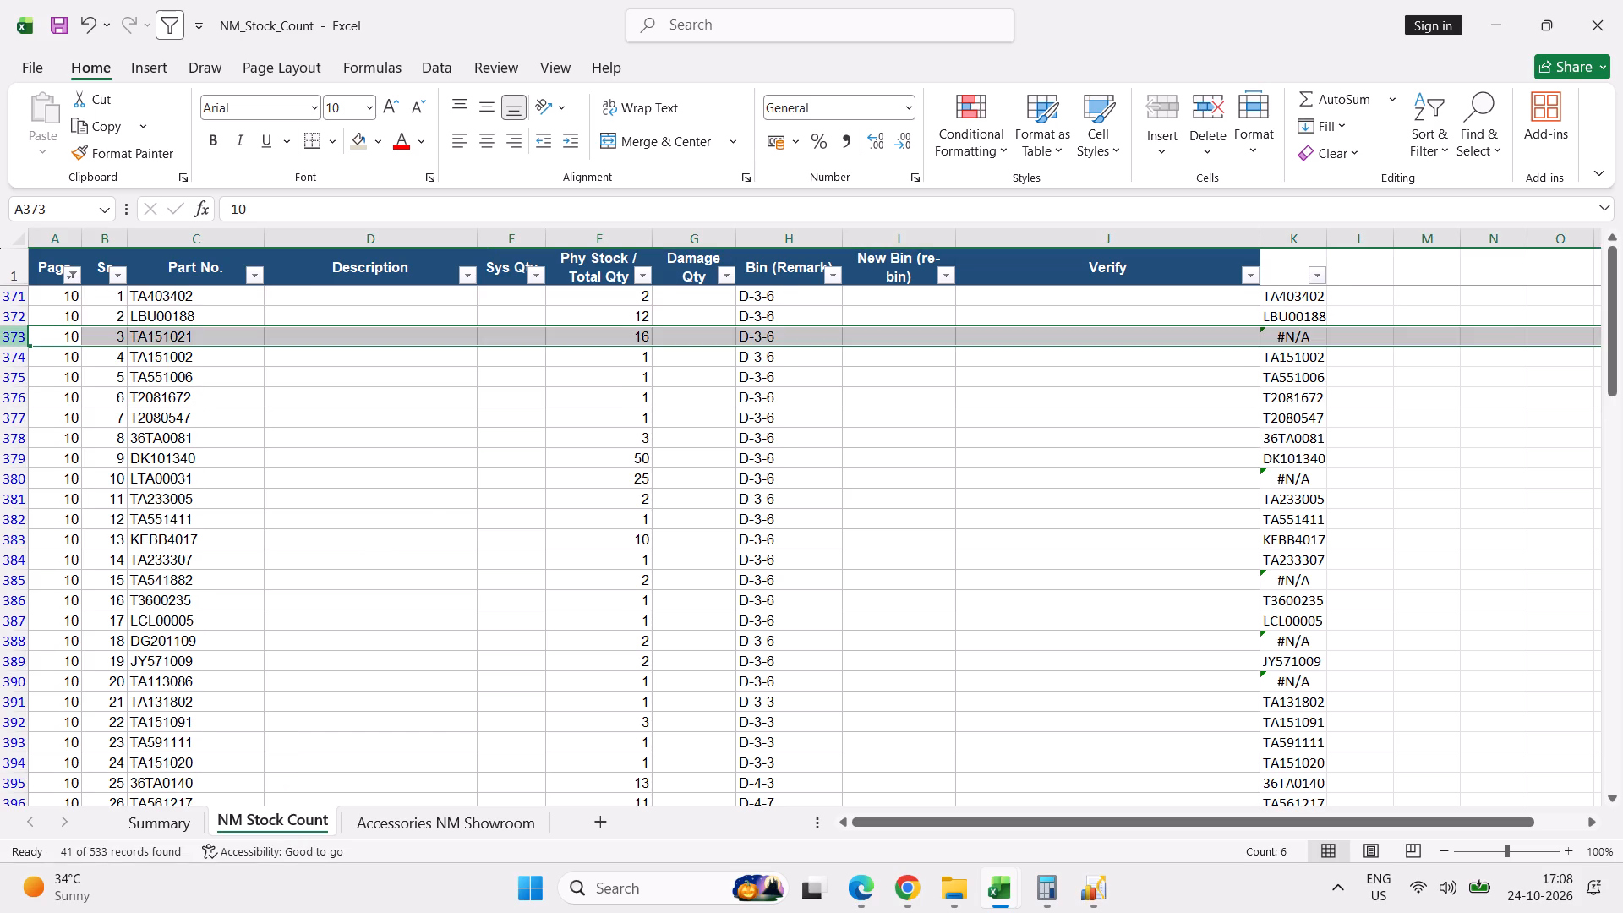
double_click(215, 333)
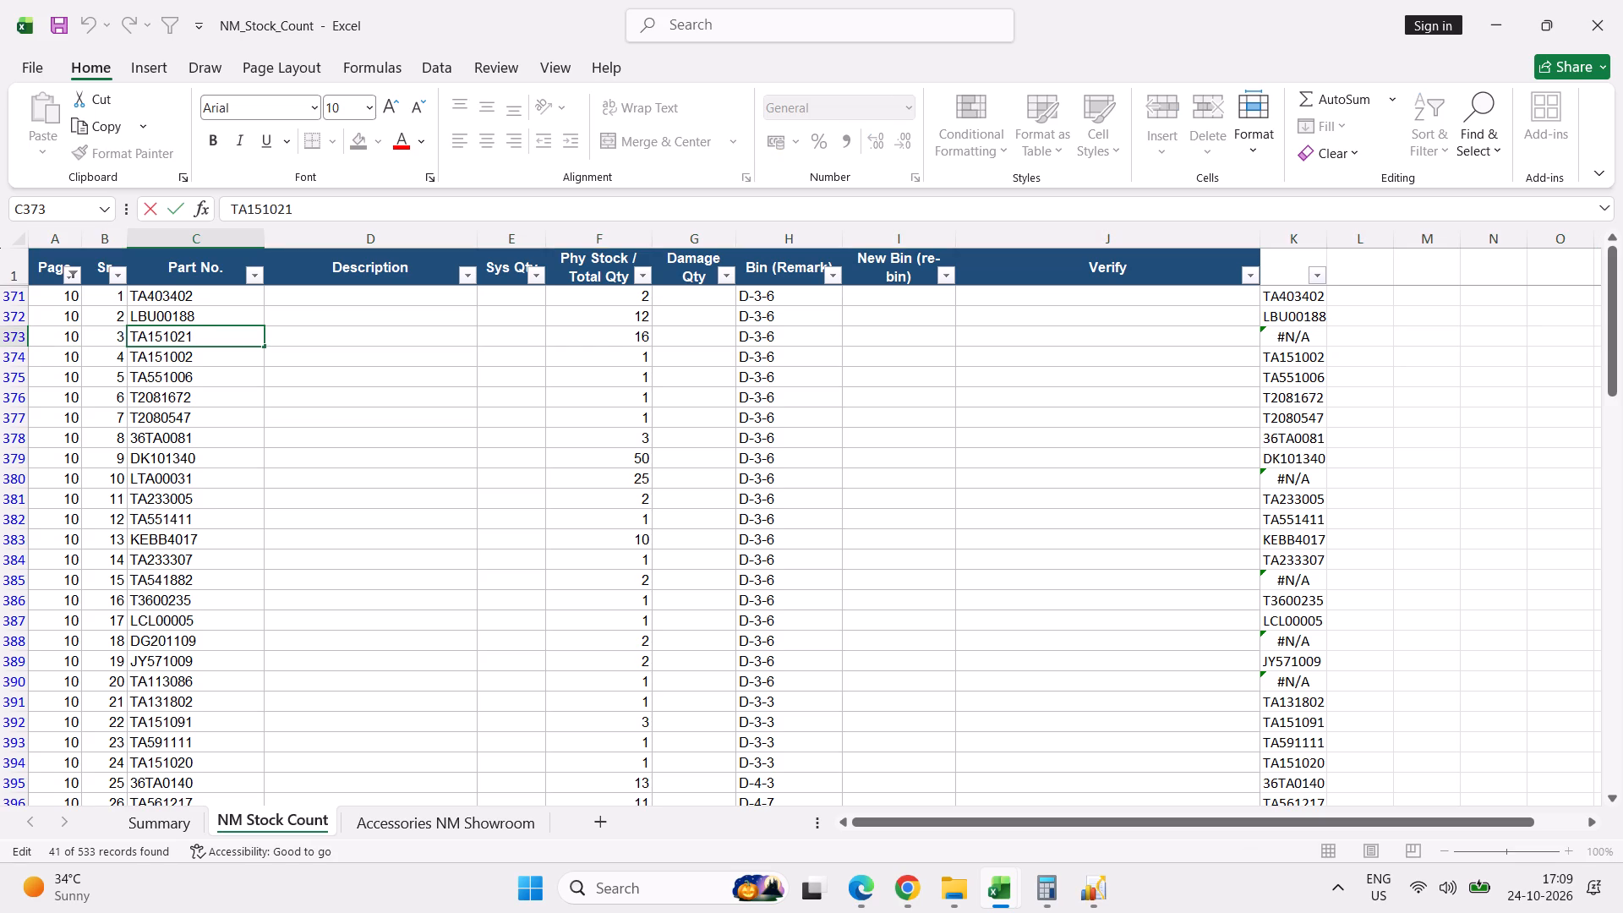
key("BackSpace")
key("6")
key("Return")
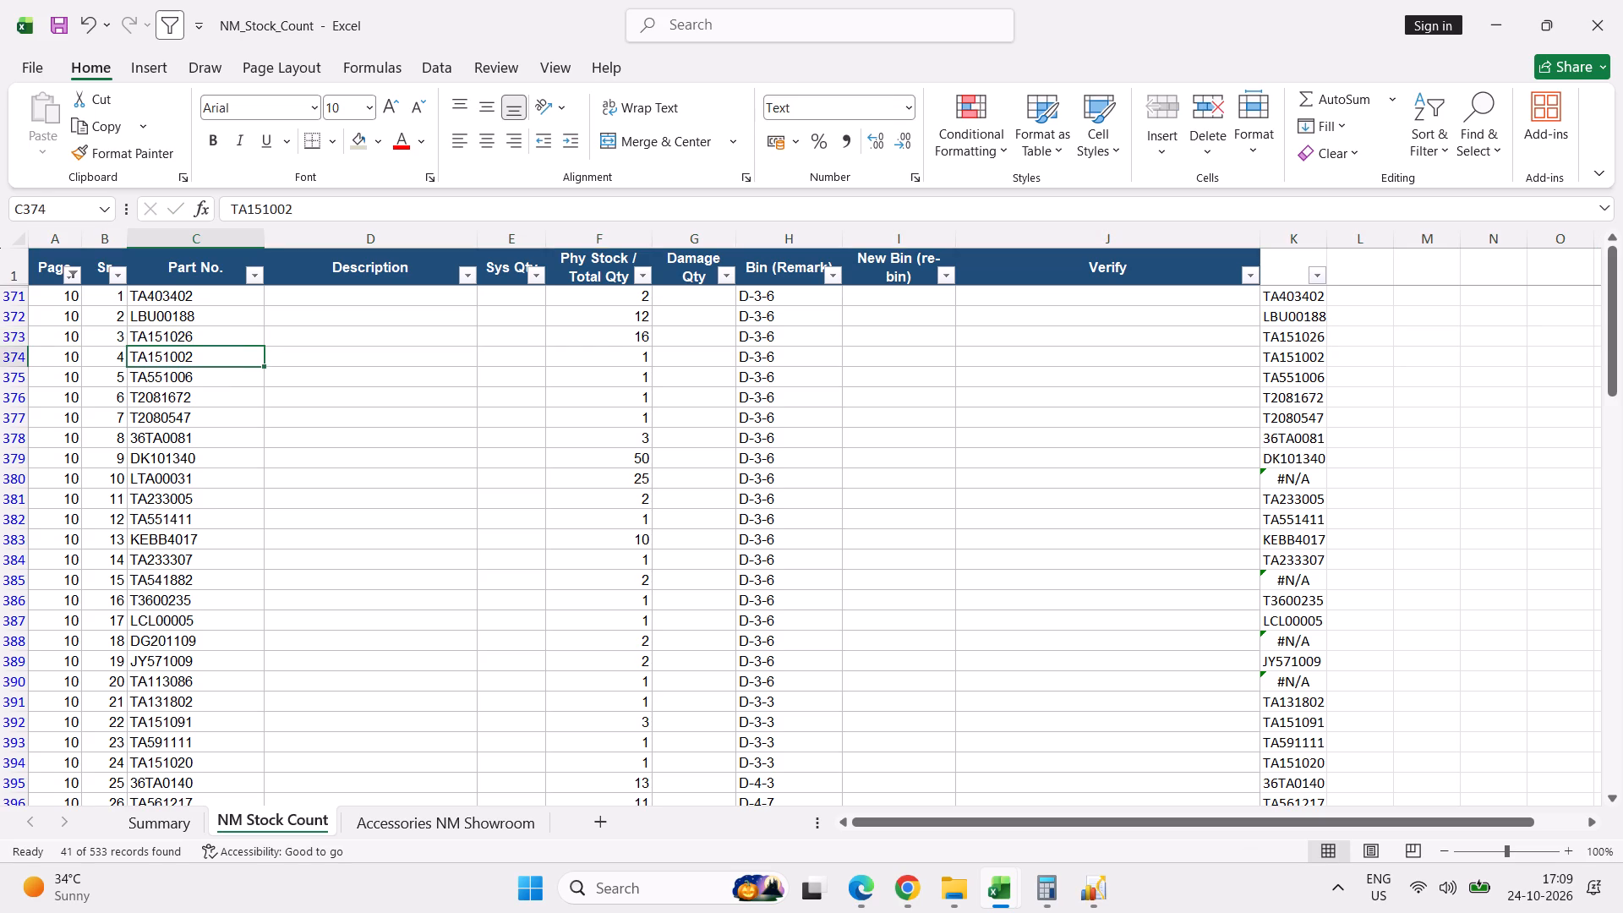
Correct the part number of page 10 serial 10 in row 380 to LJA00031.
left_click(21, 478)
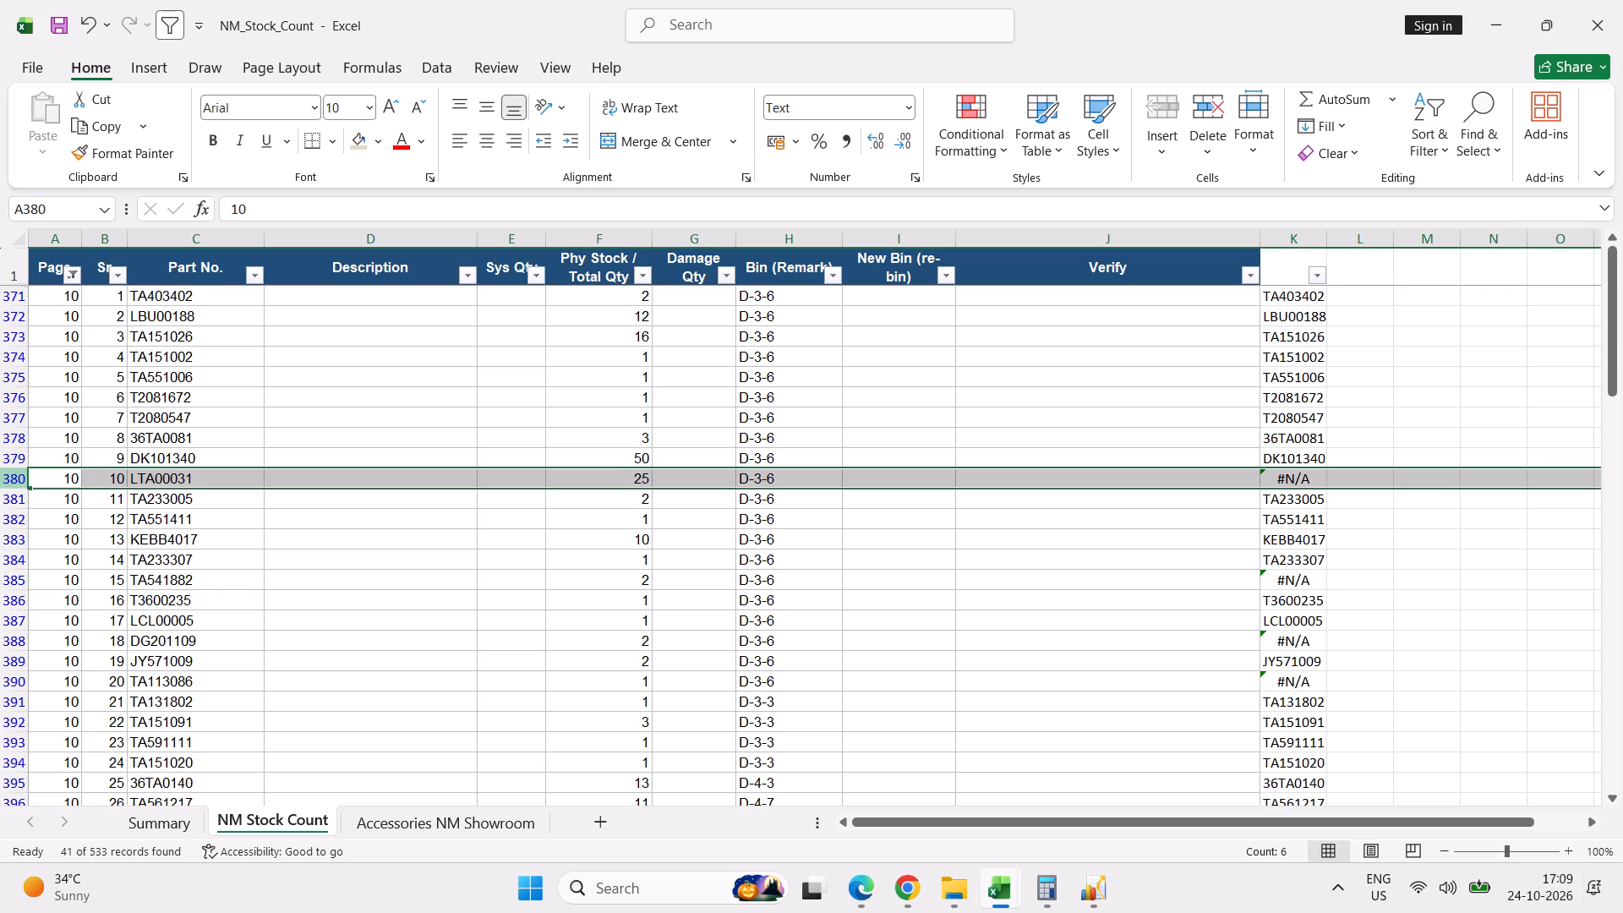
double_click(143, 478)
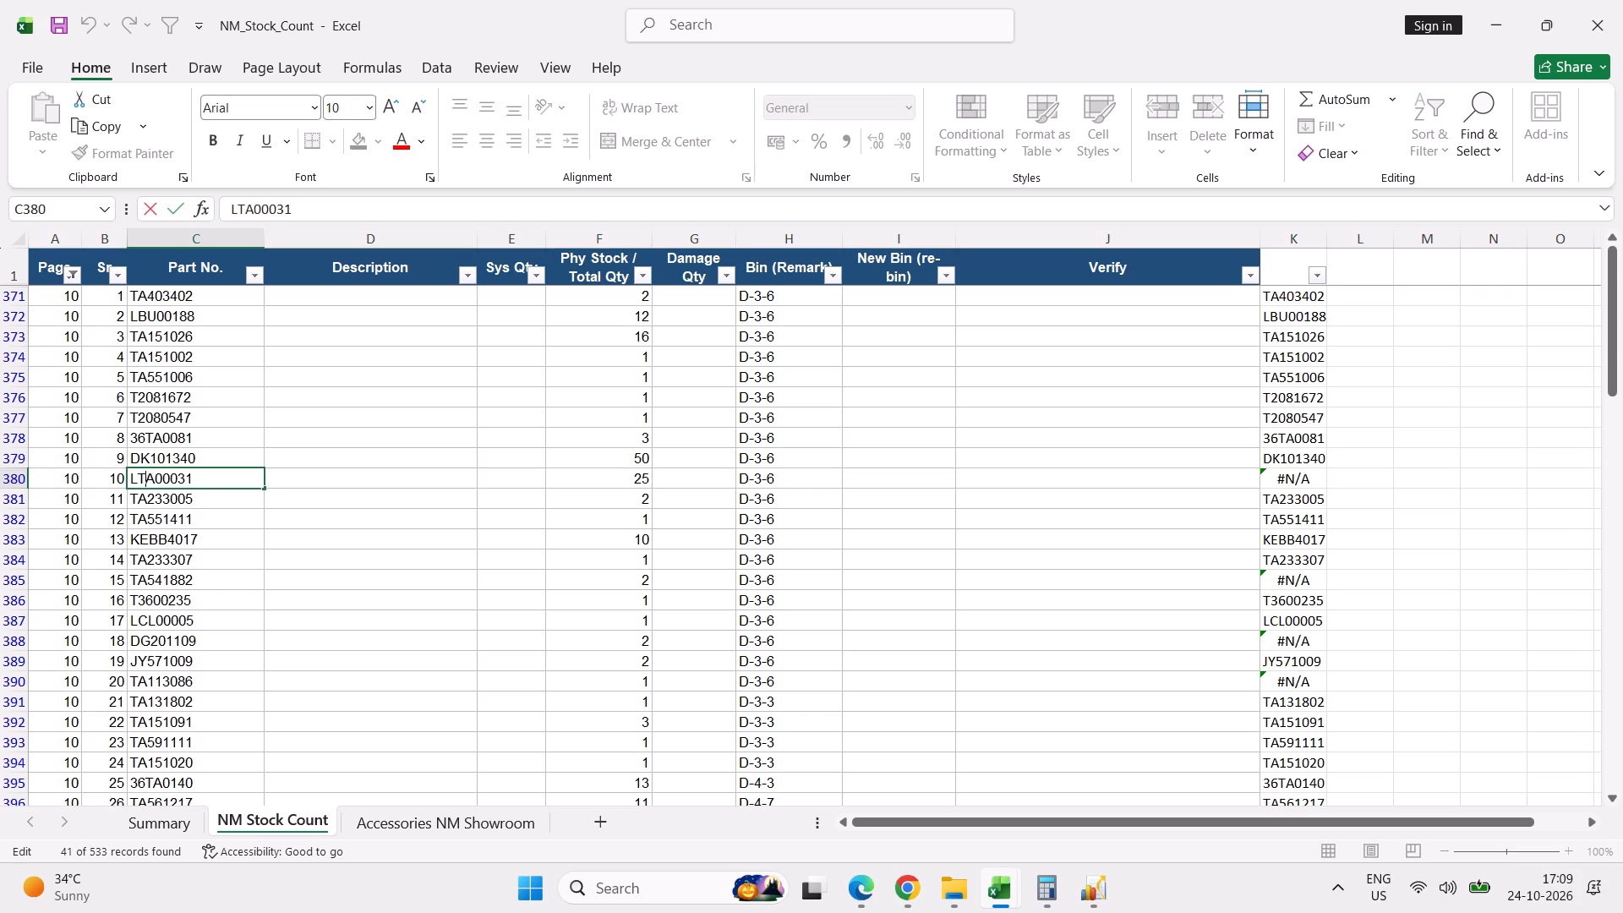
key("BackSpace")
key("j")
key("Return")
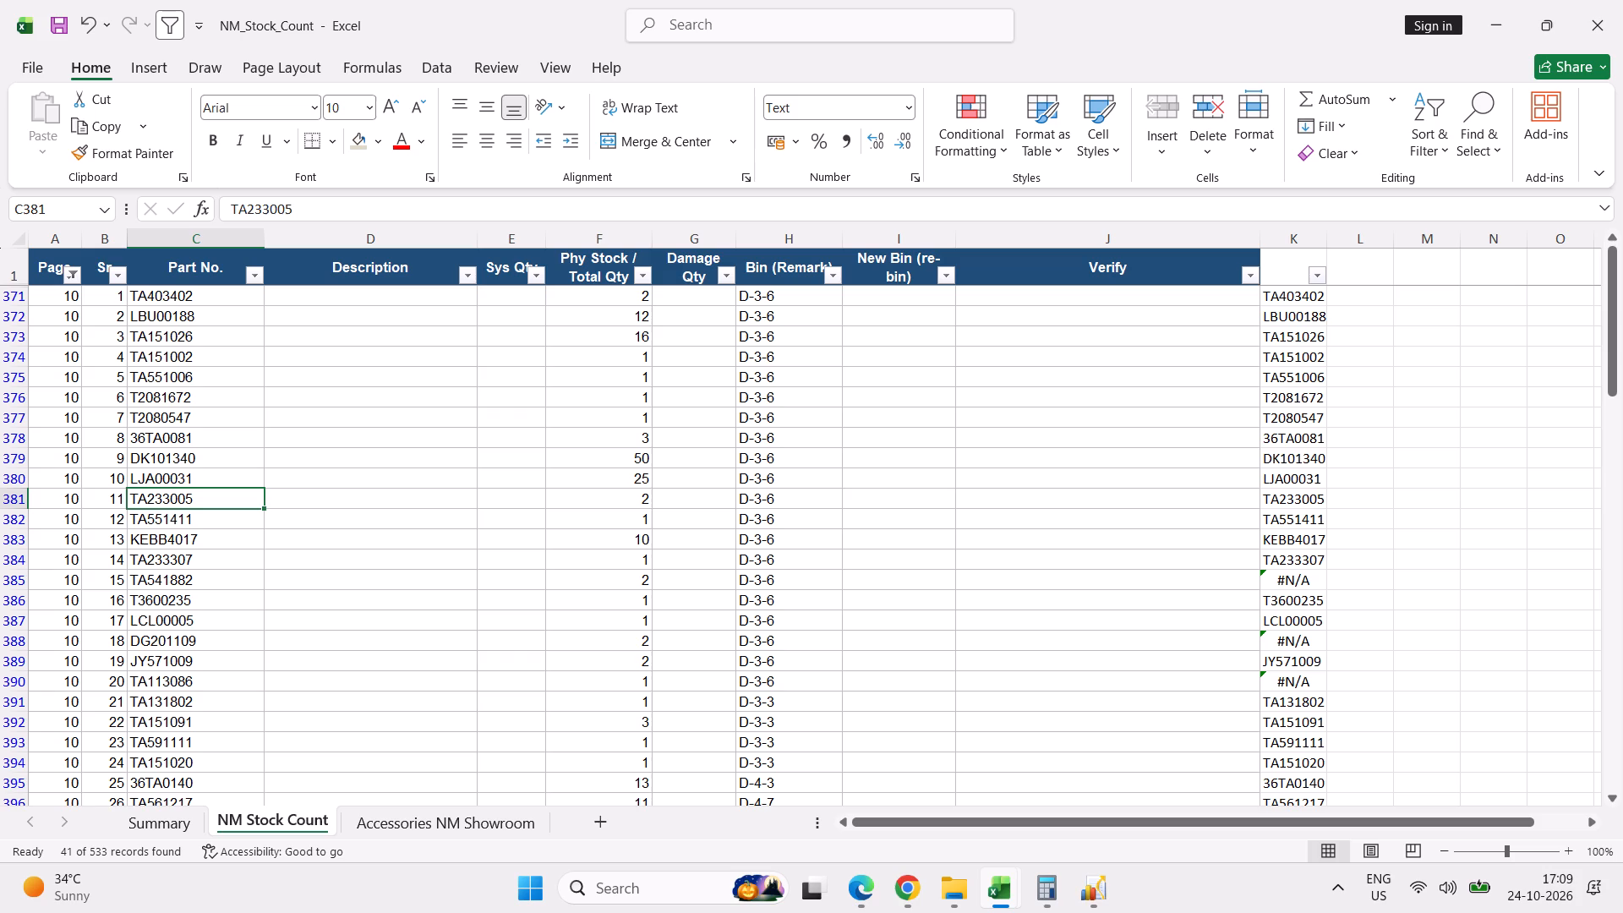
Filter the Part Code column of the Part Stock Valuation workbook by TA541 to look up page 10 serial 15 in row 385.
left_click(25, 581)
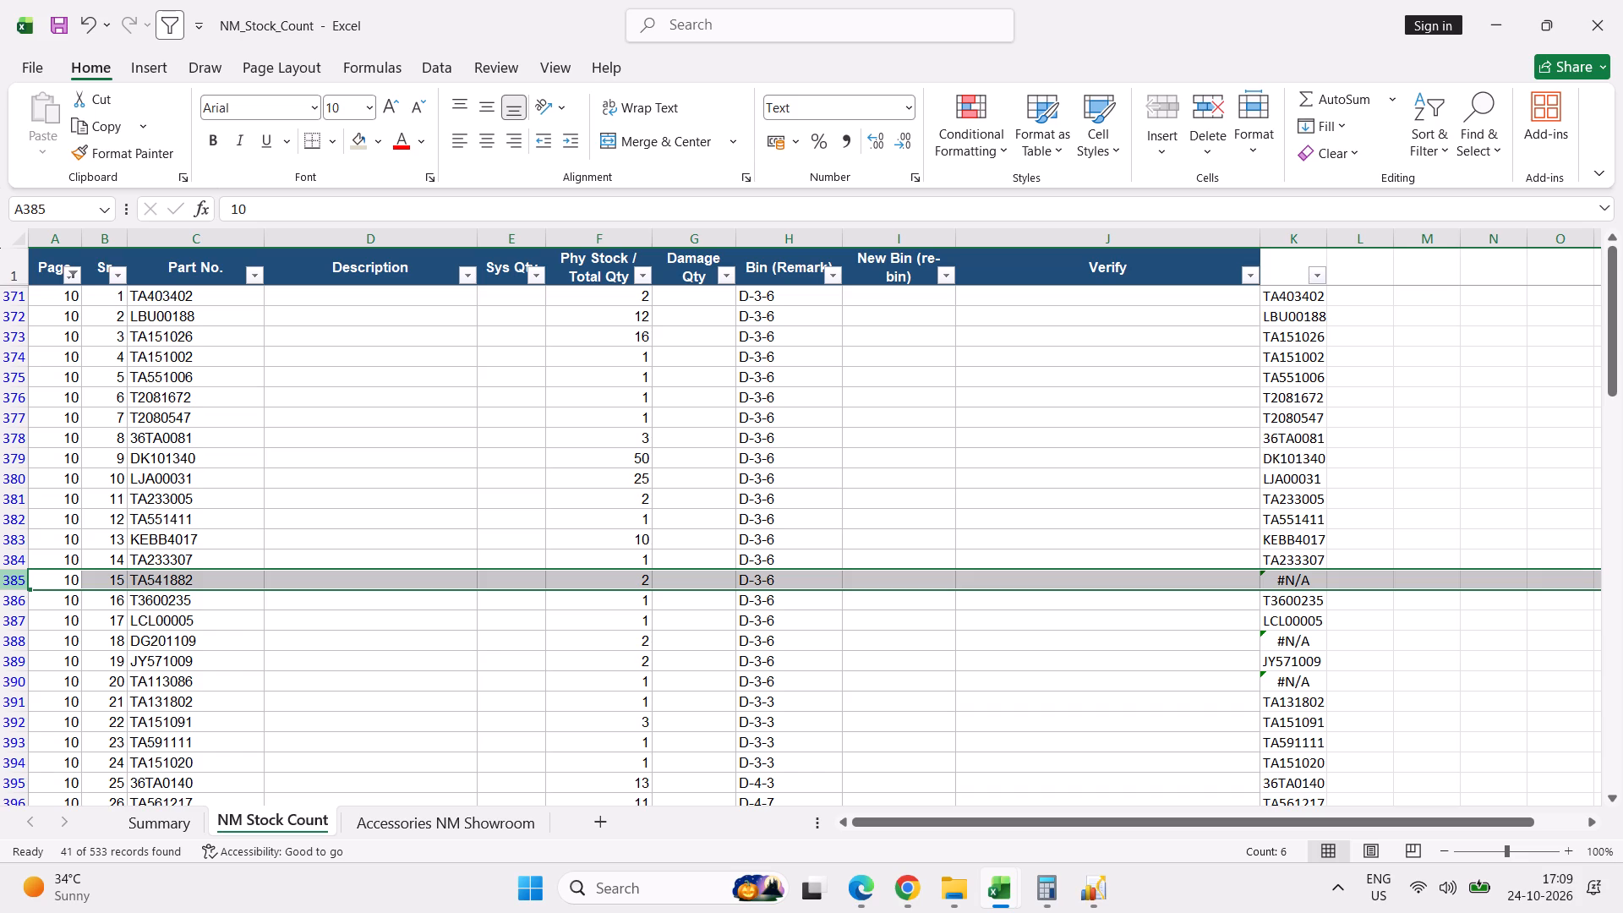
key("alt+Tab")
key("alt+Tab")
key("alt+Tab")
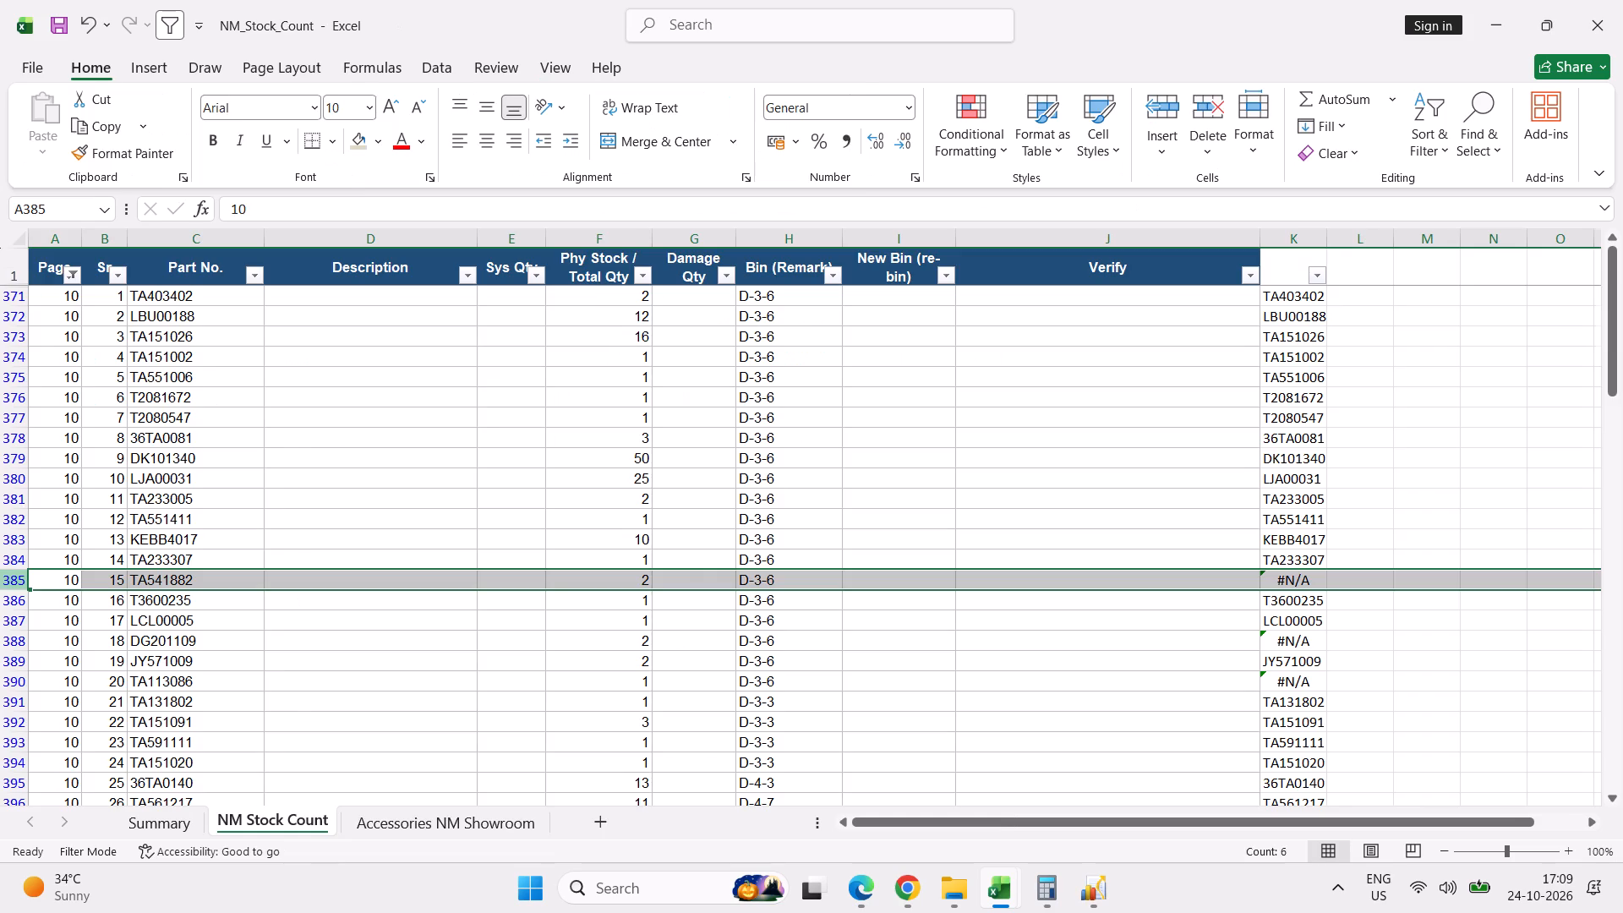
left_click(145, 360)
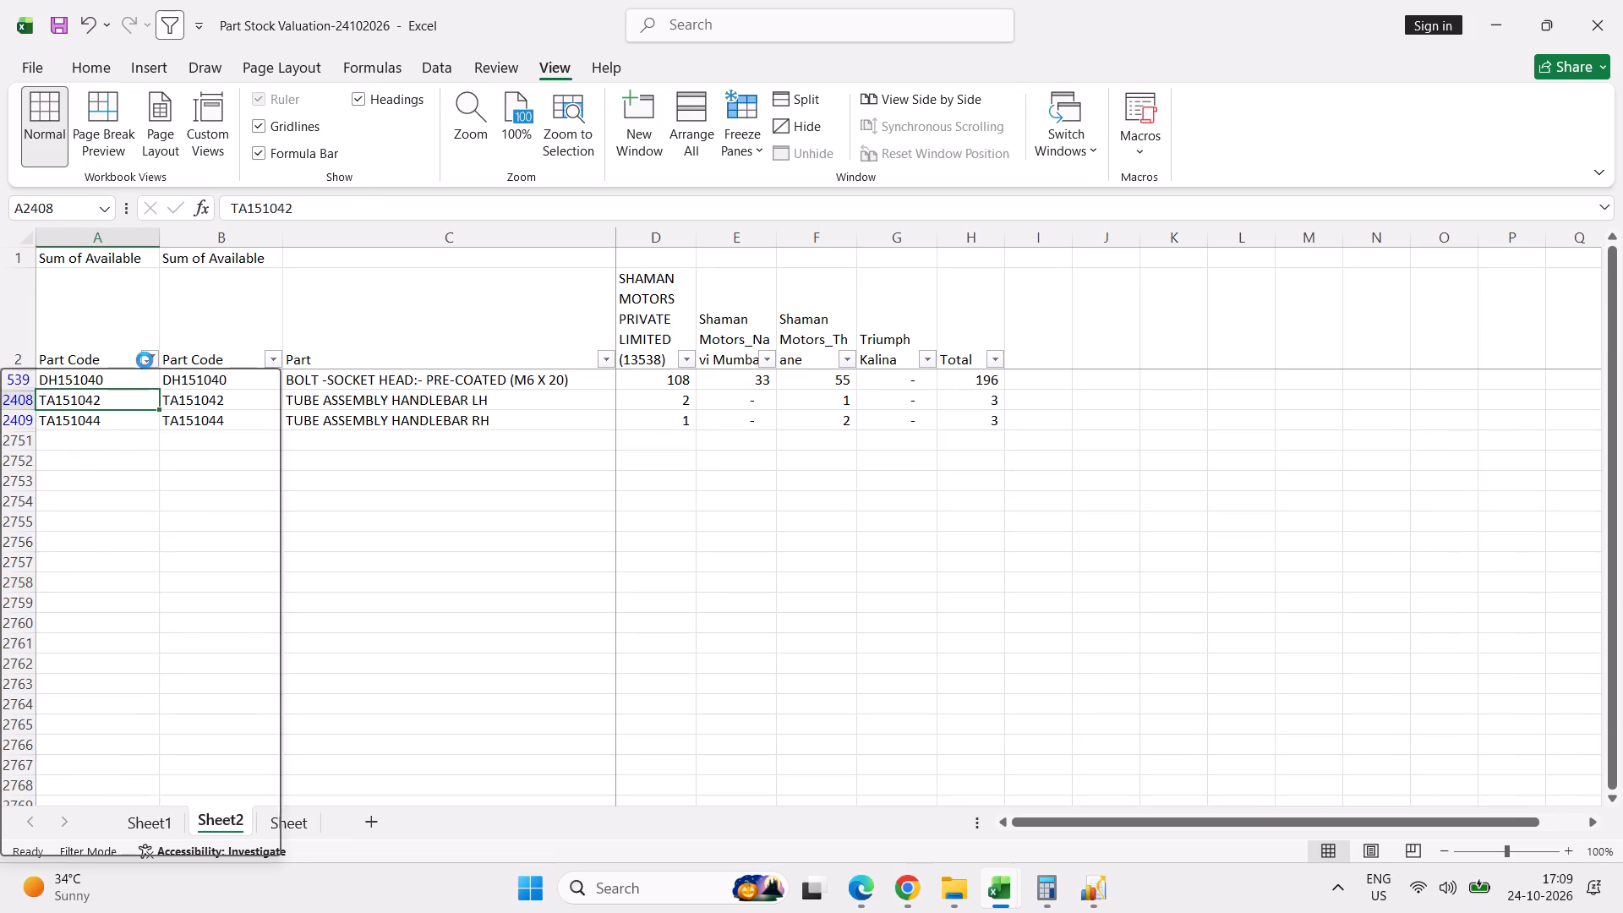
left_click(141, 610)
type("TA54")
key("1")
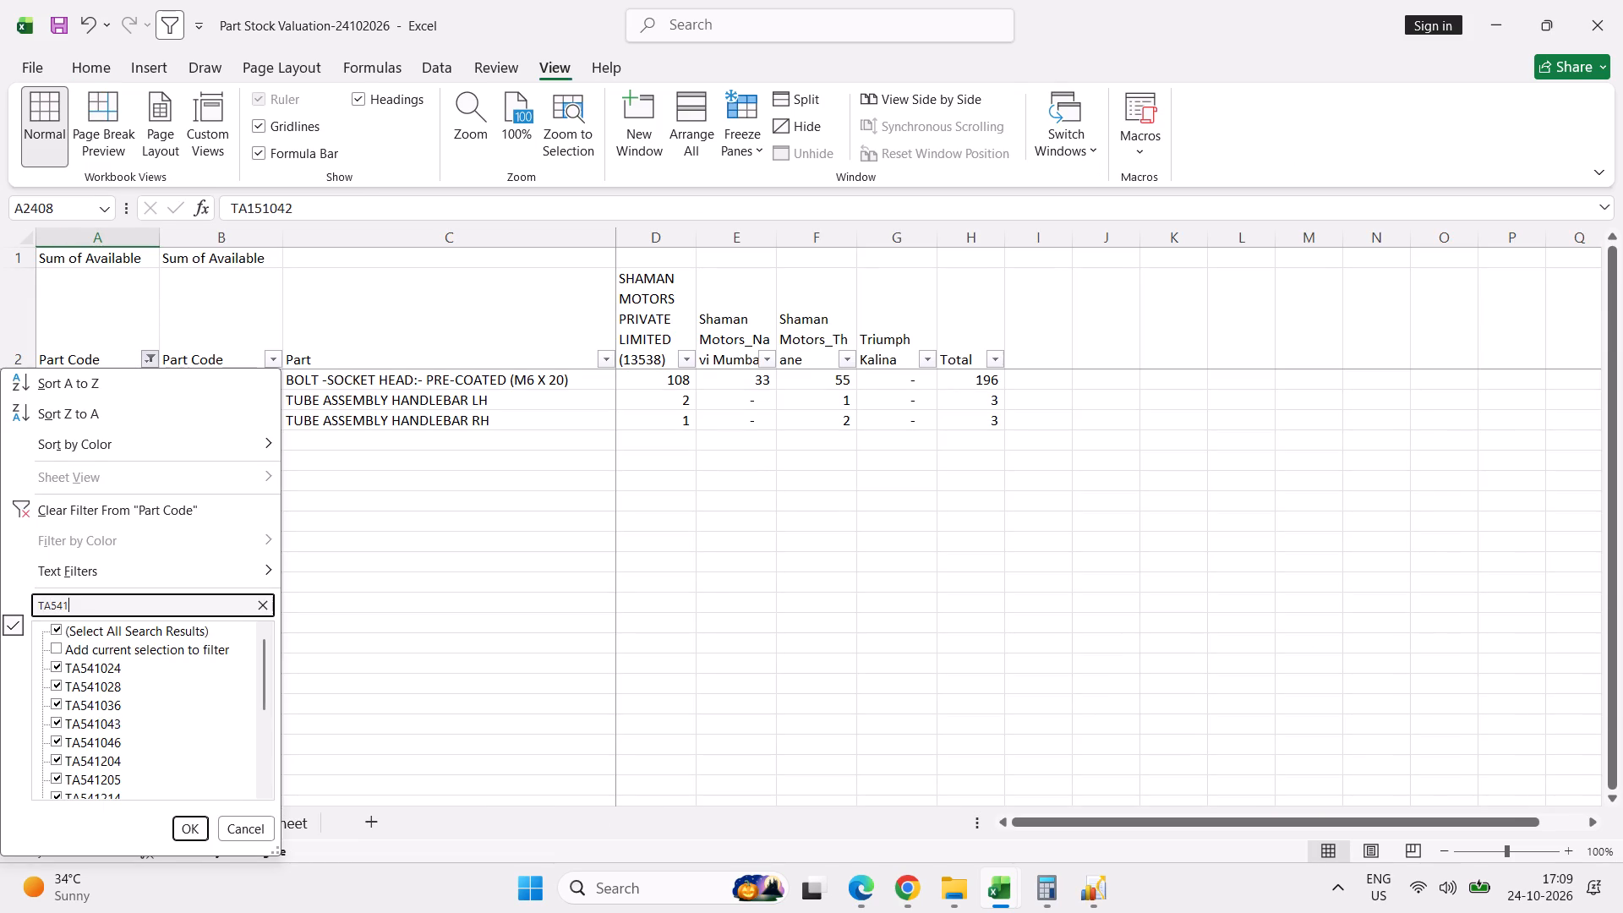
key("Return")
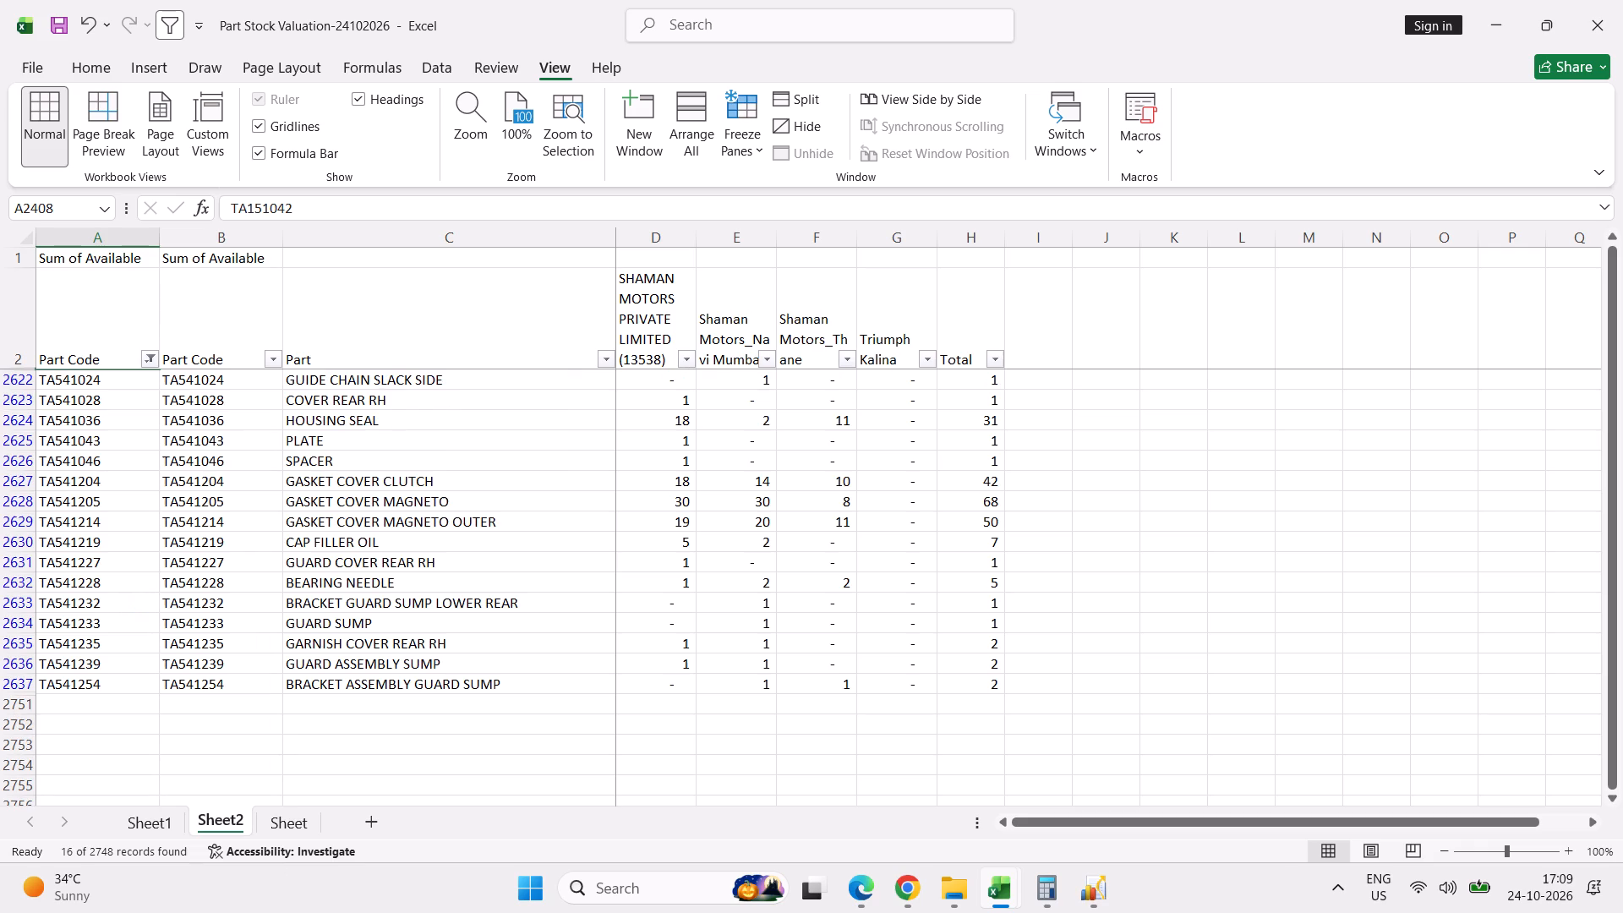
scroll(141, 610, "up", 7)
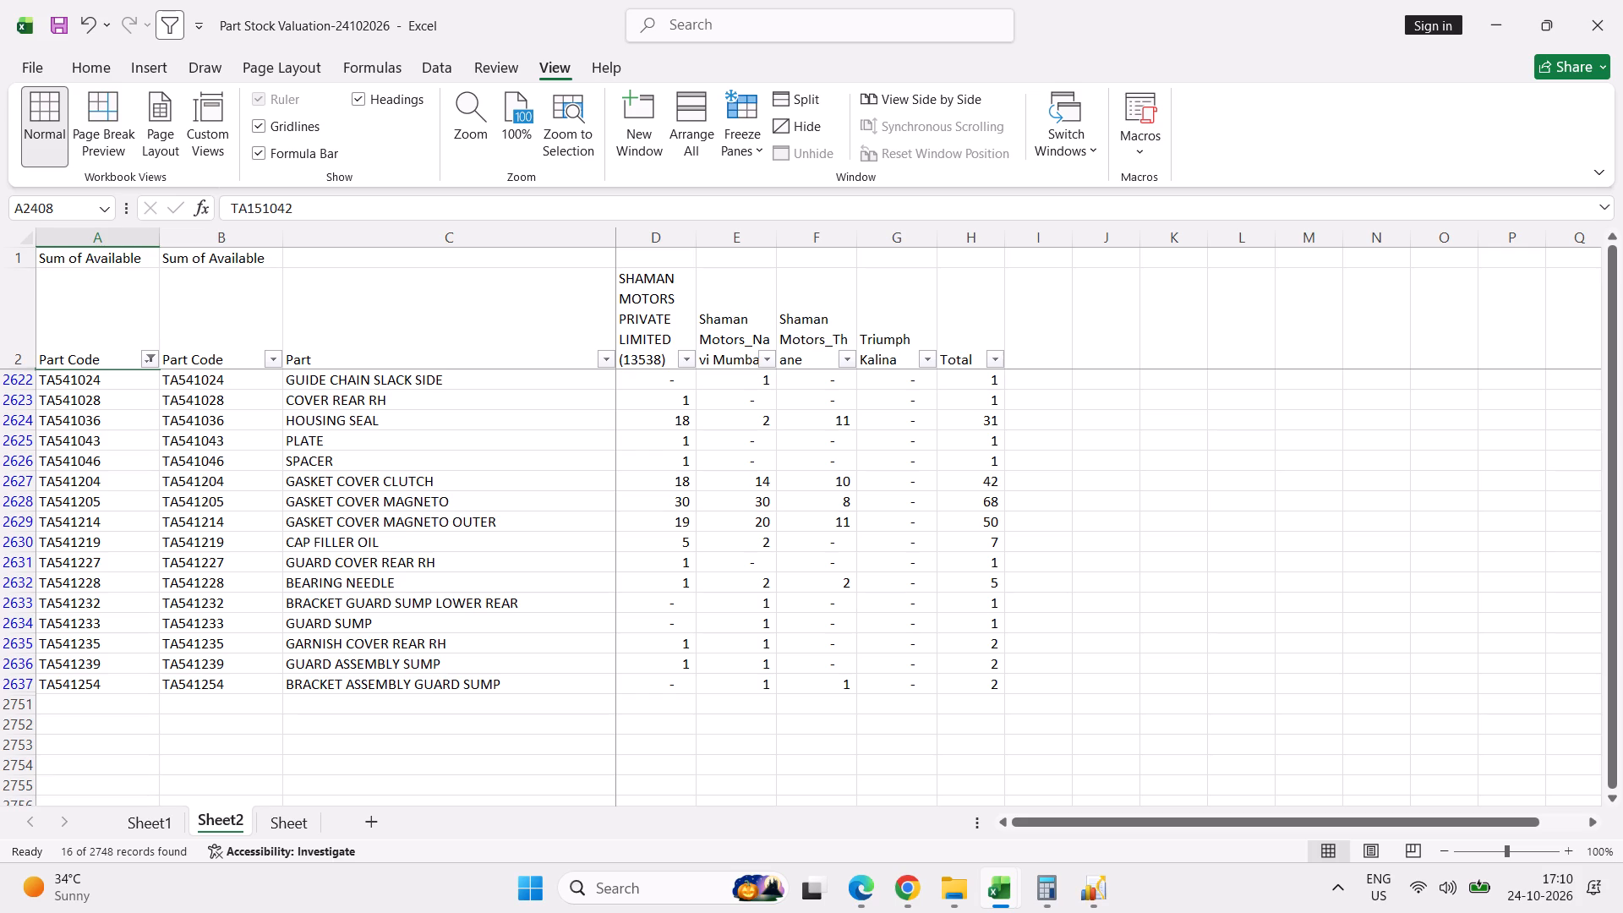
Copy part code TA541228 from the valuation list and search for it in the NM Stock Count sheet with all pages shown.
left_click(109, 577)
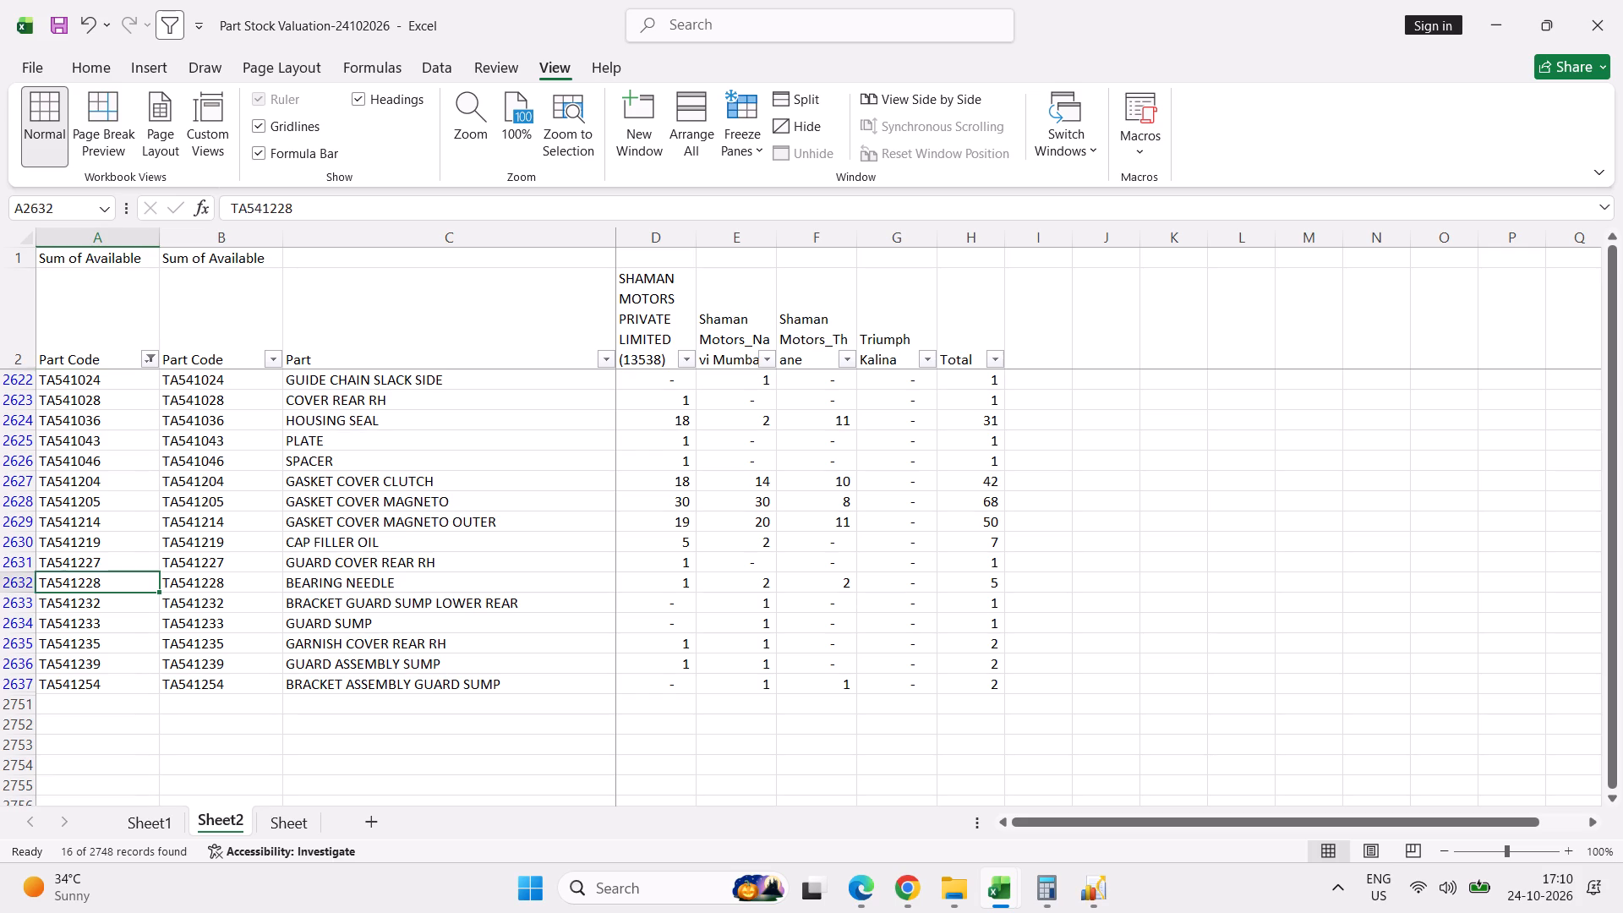
key("ctrl+c")
key("alt+Tab")
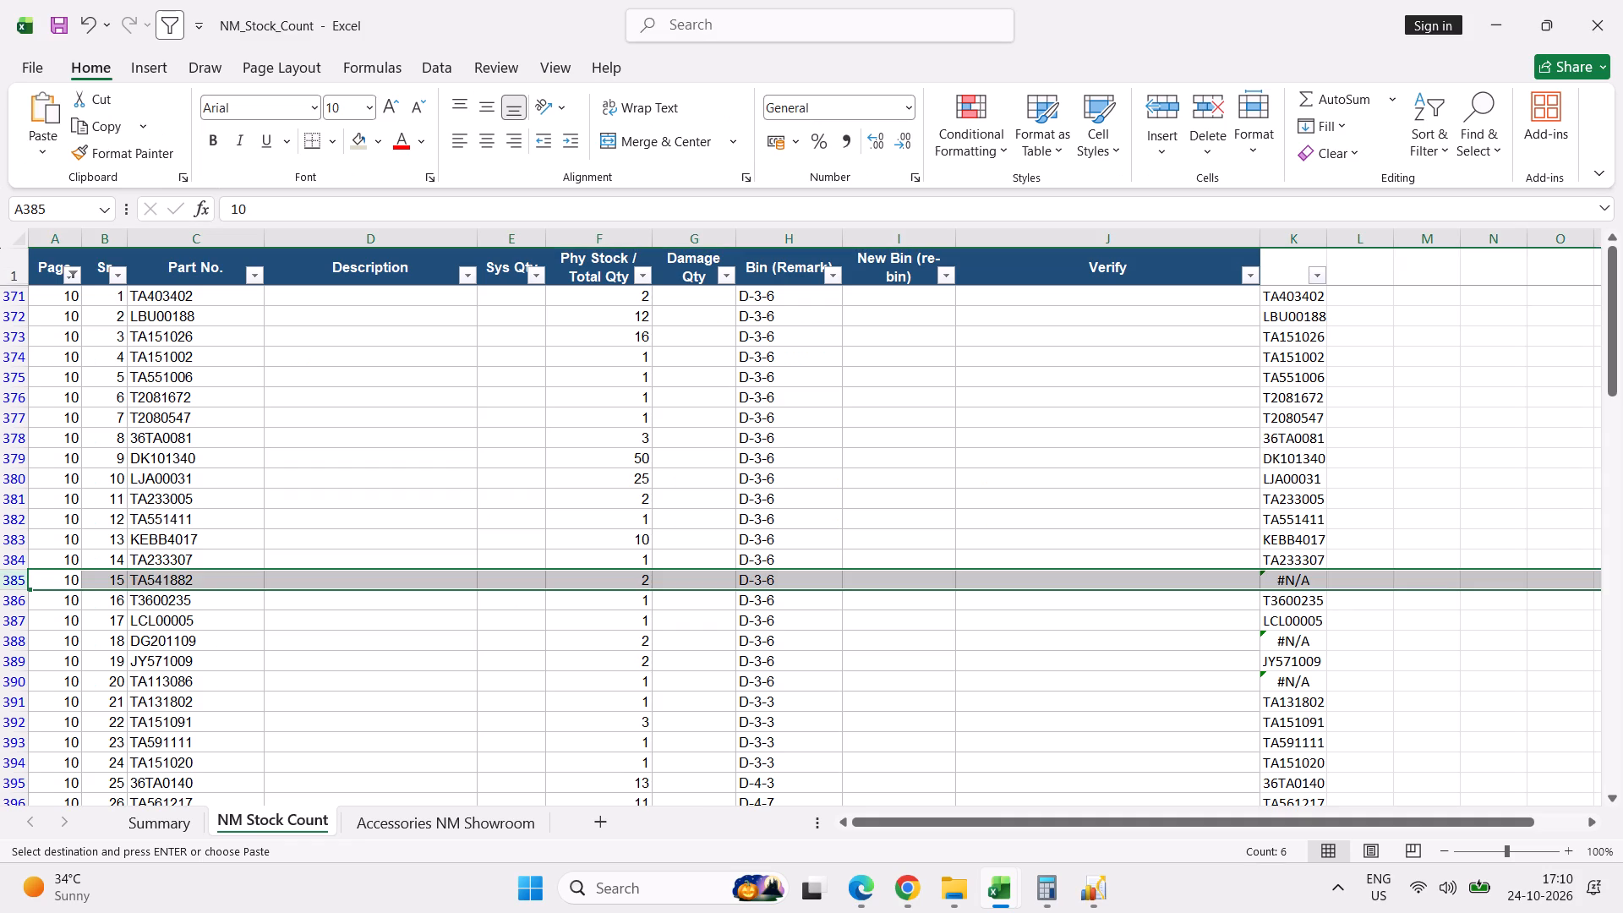
left_click(362, 510)
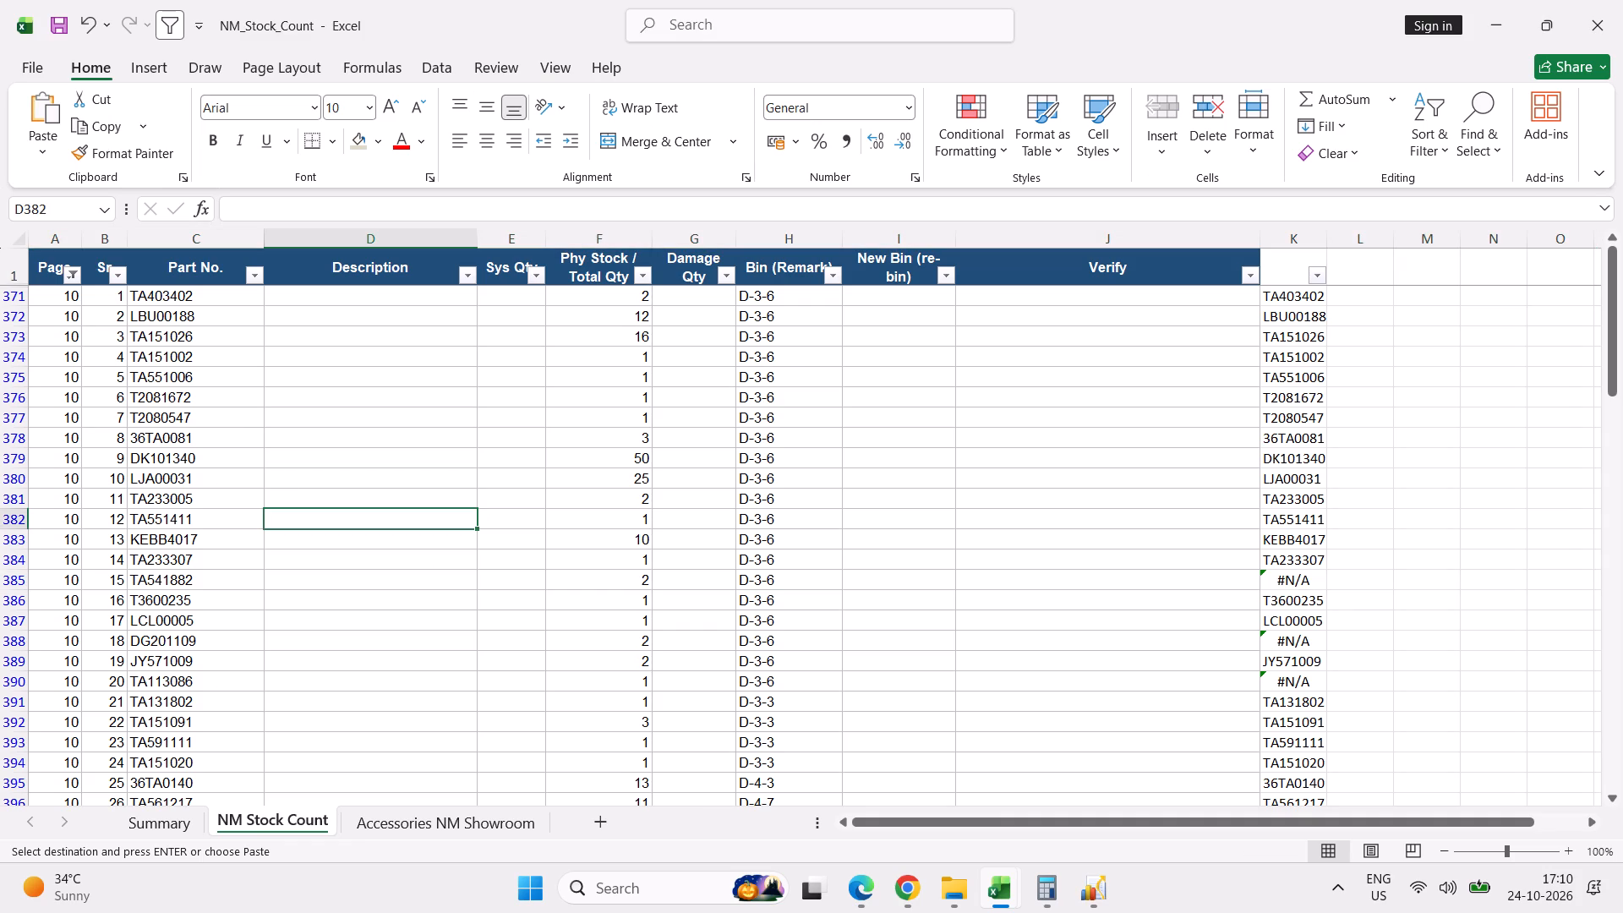
left_click(68, 274)
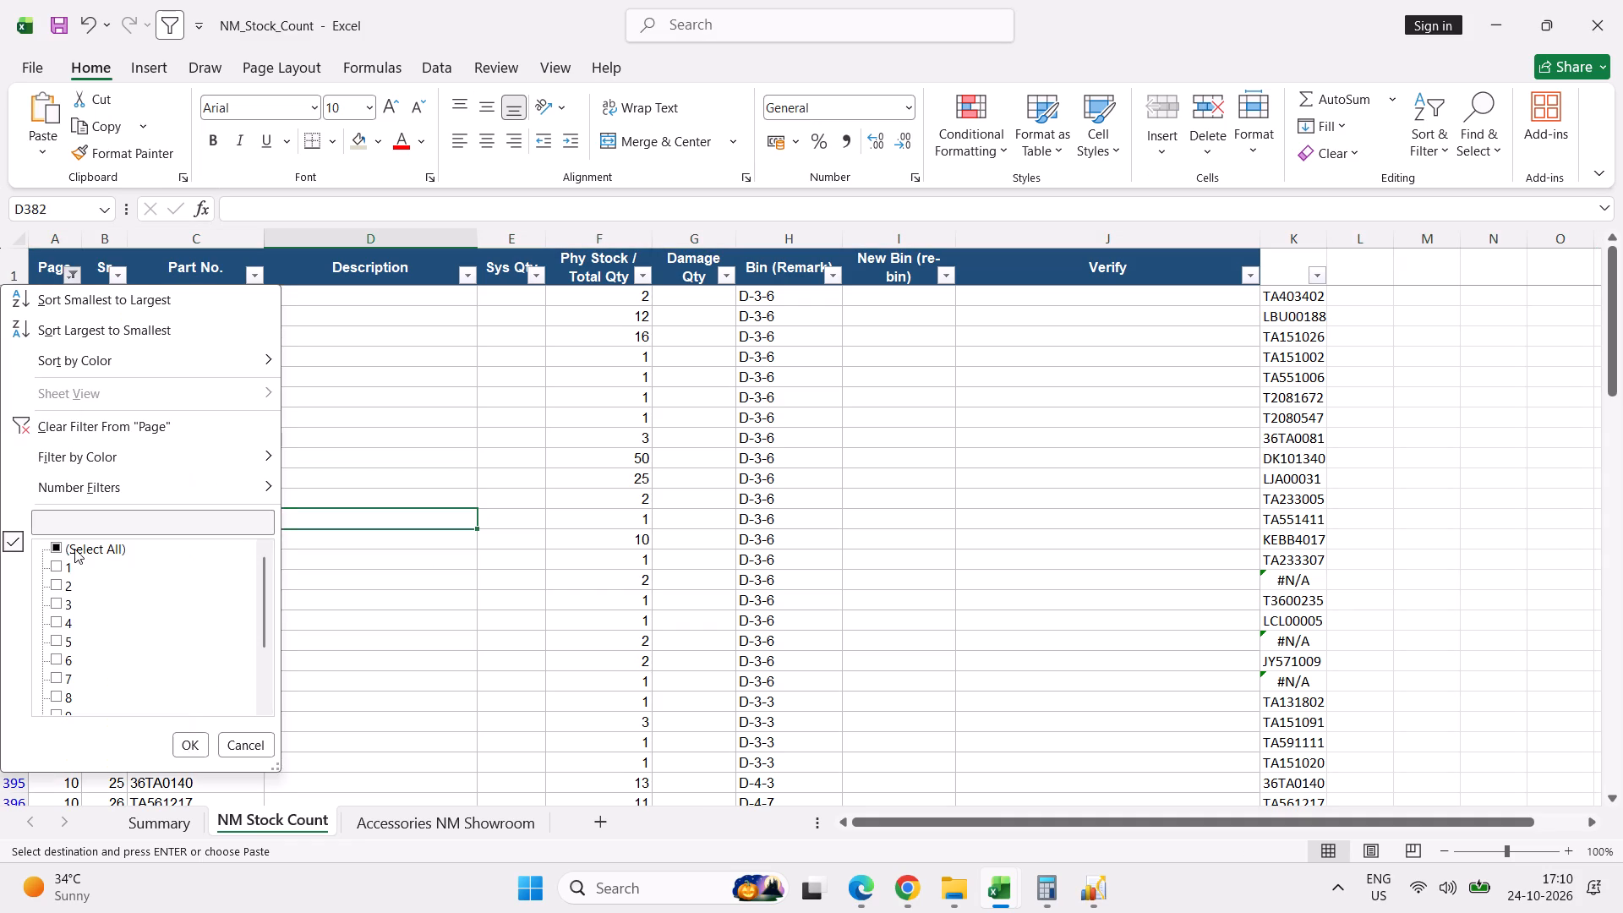
left_click(90, 549)
left_click(185, 743)
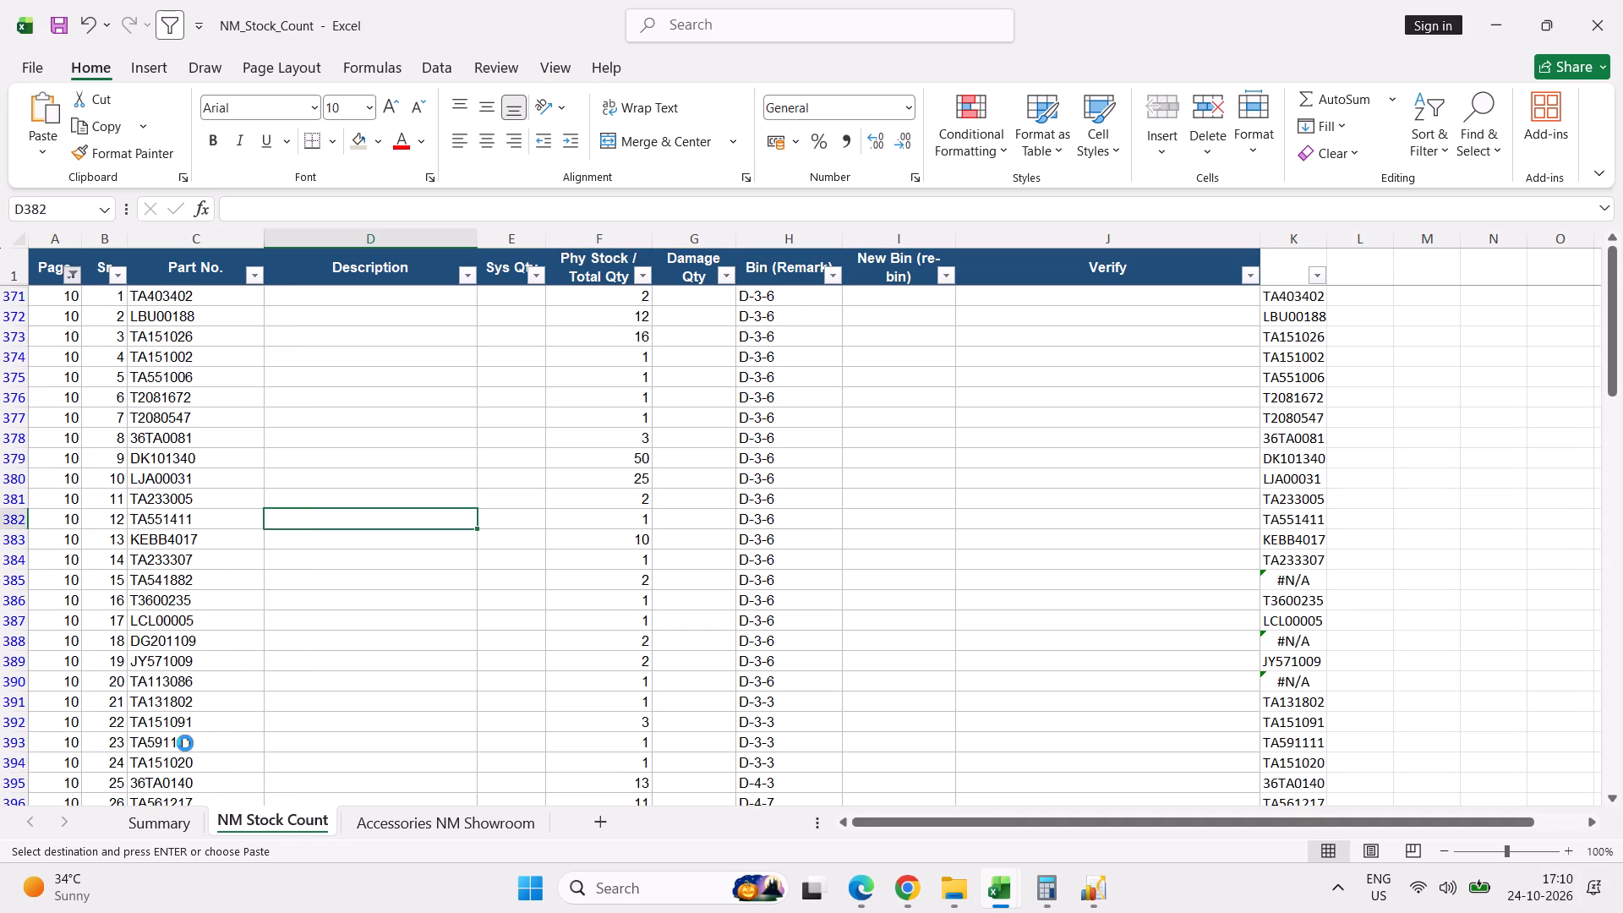
left_click(406, 616)
key("ctrl+f")
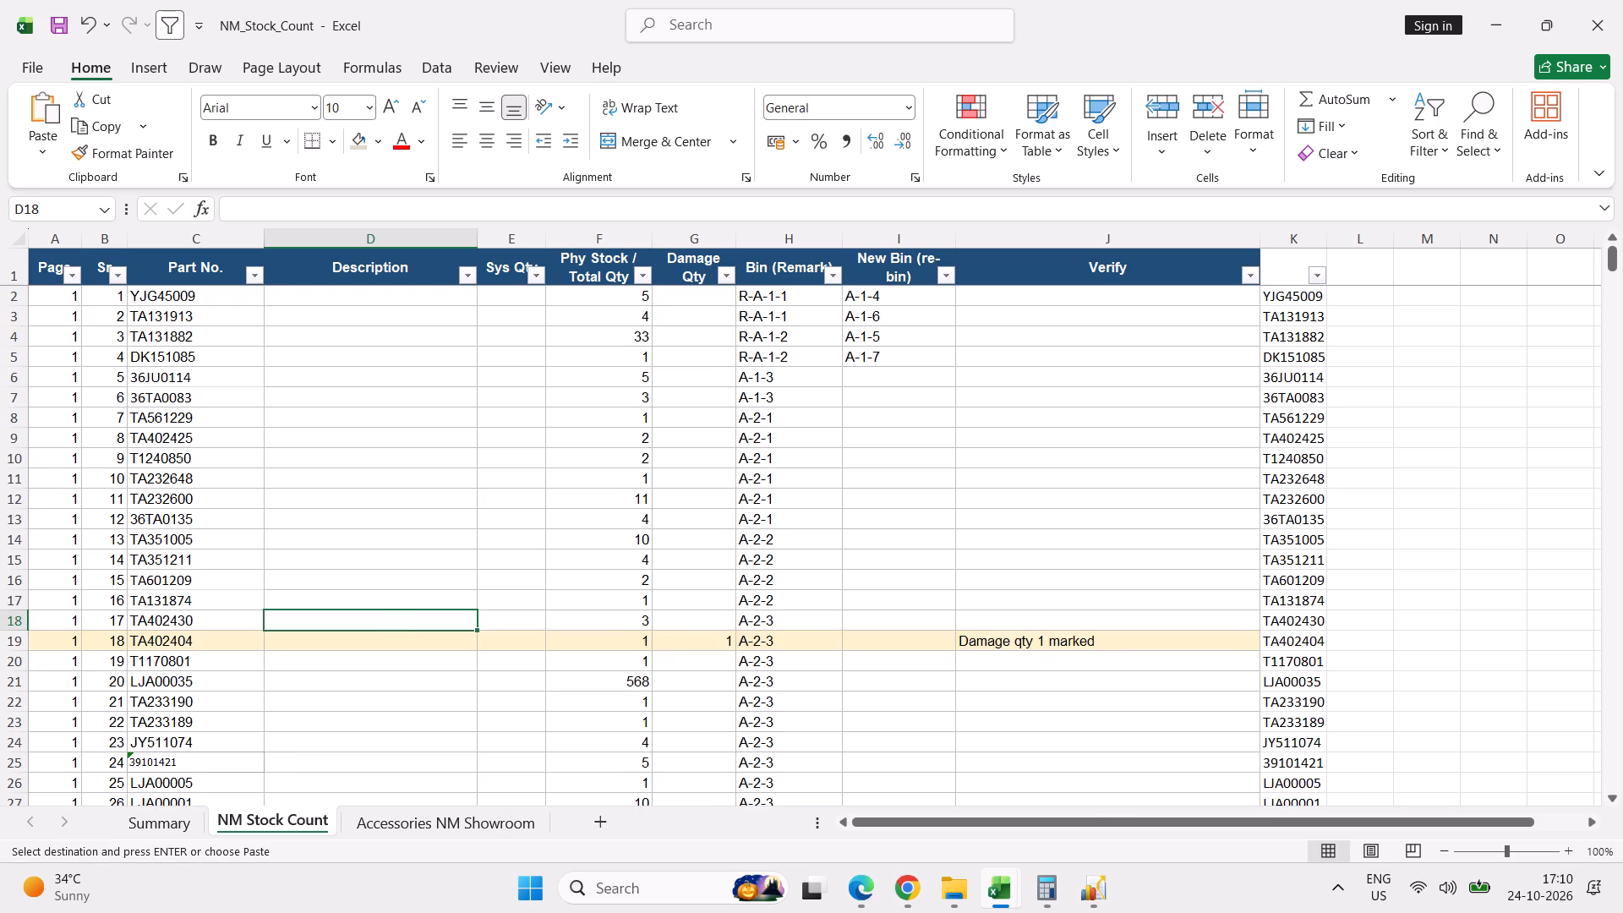
key("ctrl+v")
key("Return")
key("Escape")
key("Escape")
Filter the NM Stock Count sheet's Page column to show only page 10 again.
left_click(74, 282)
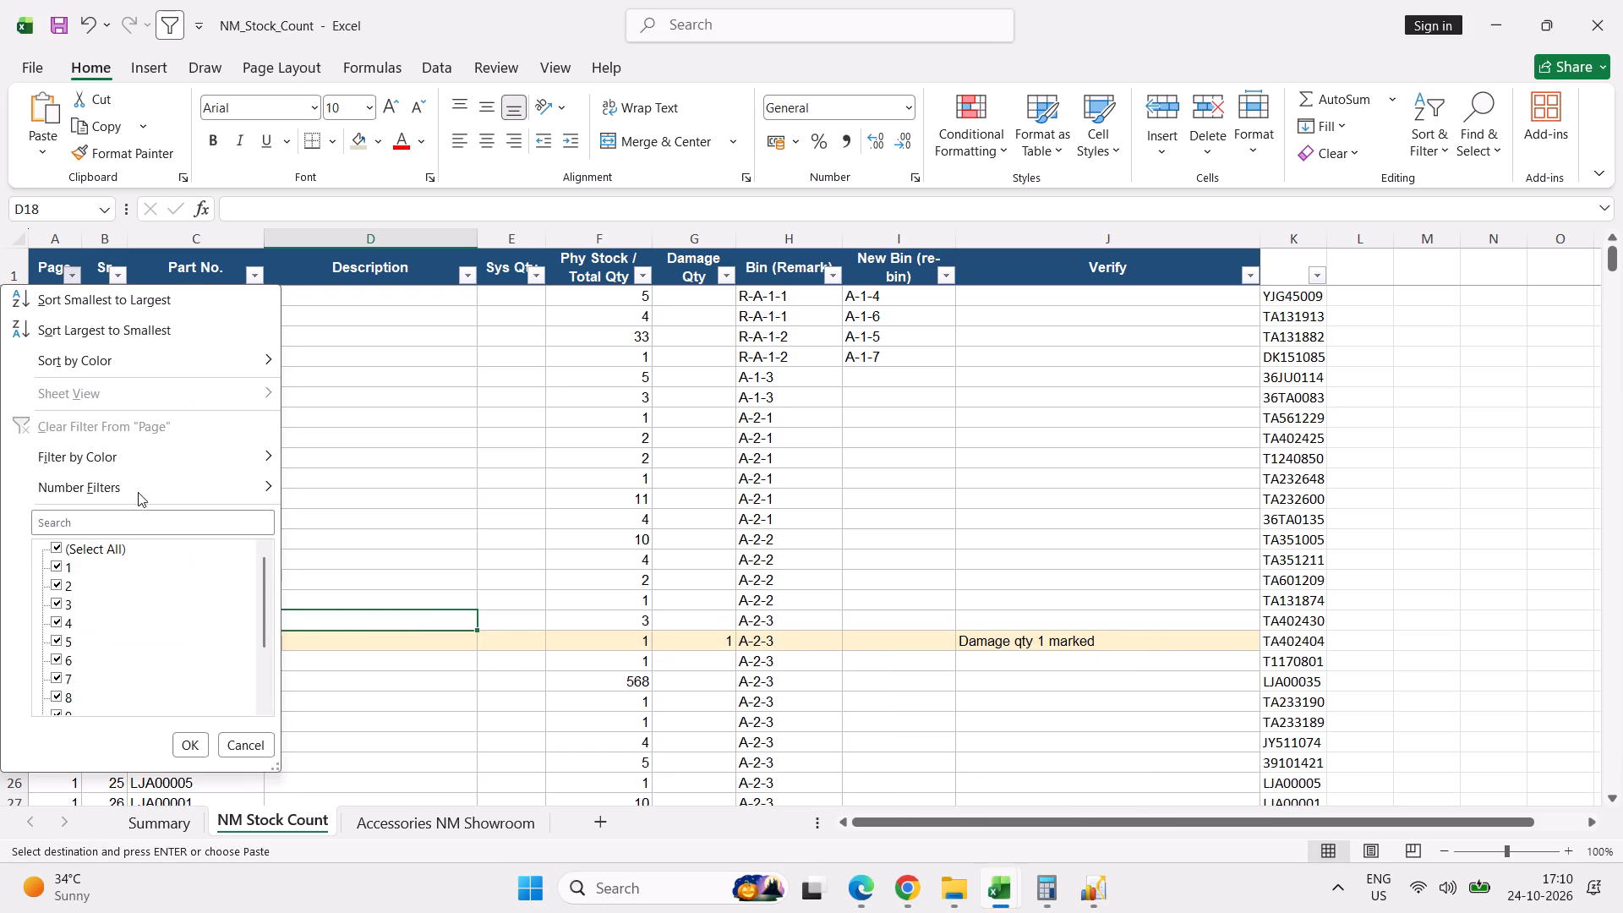
left_click(111, 553)
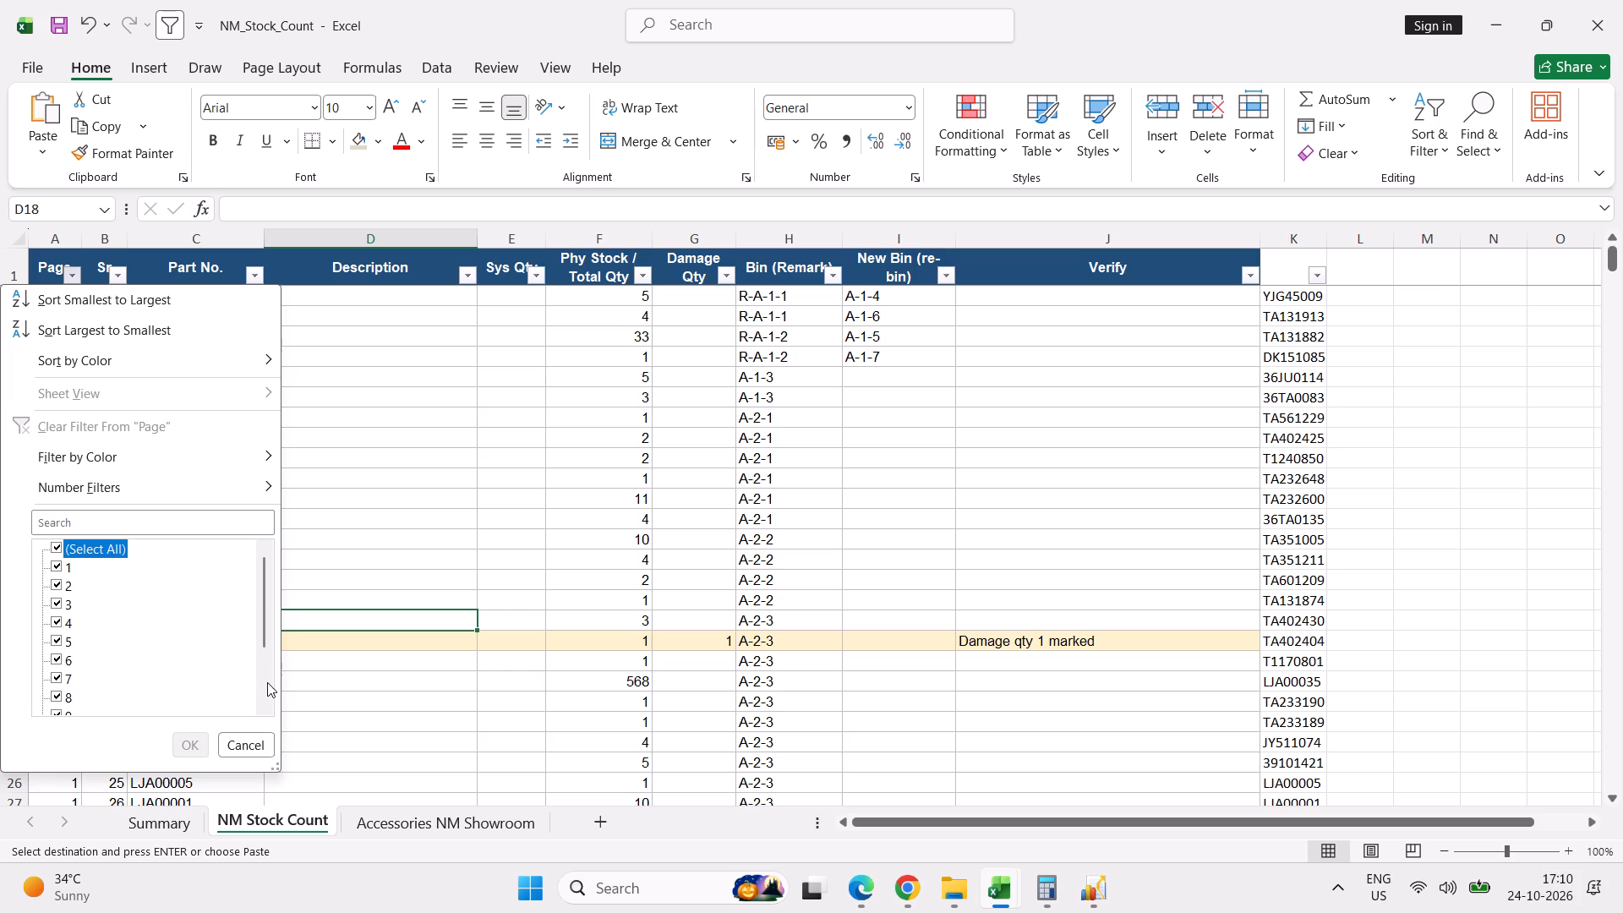
left_click(268, 682)
left_click(57, 638)
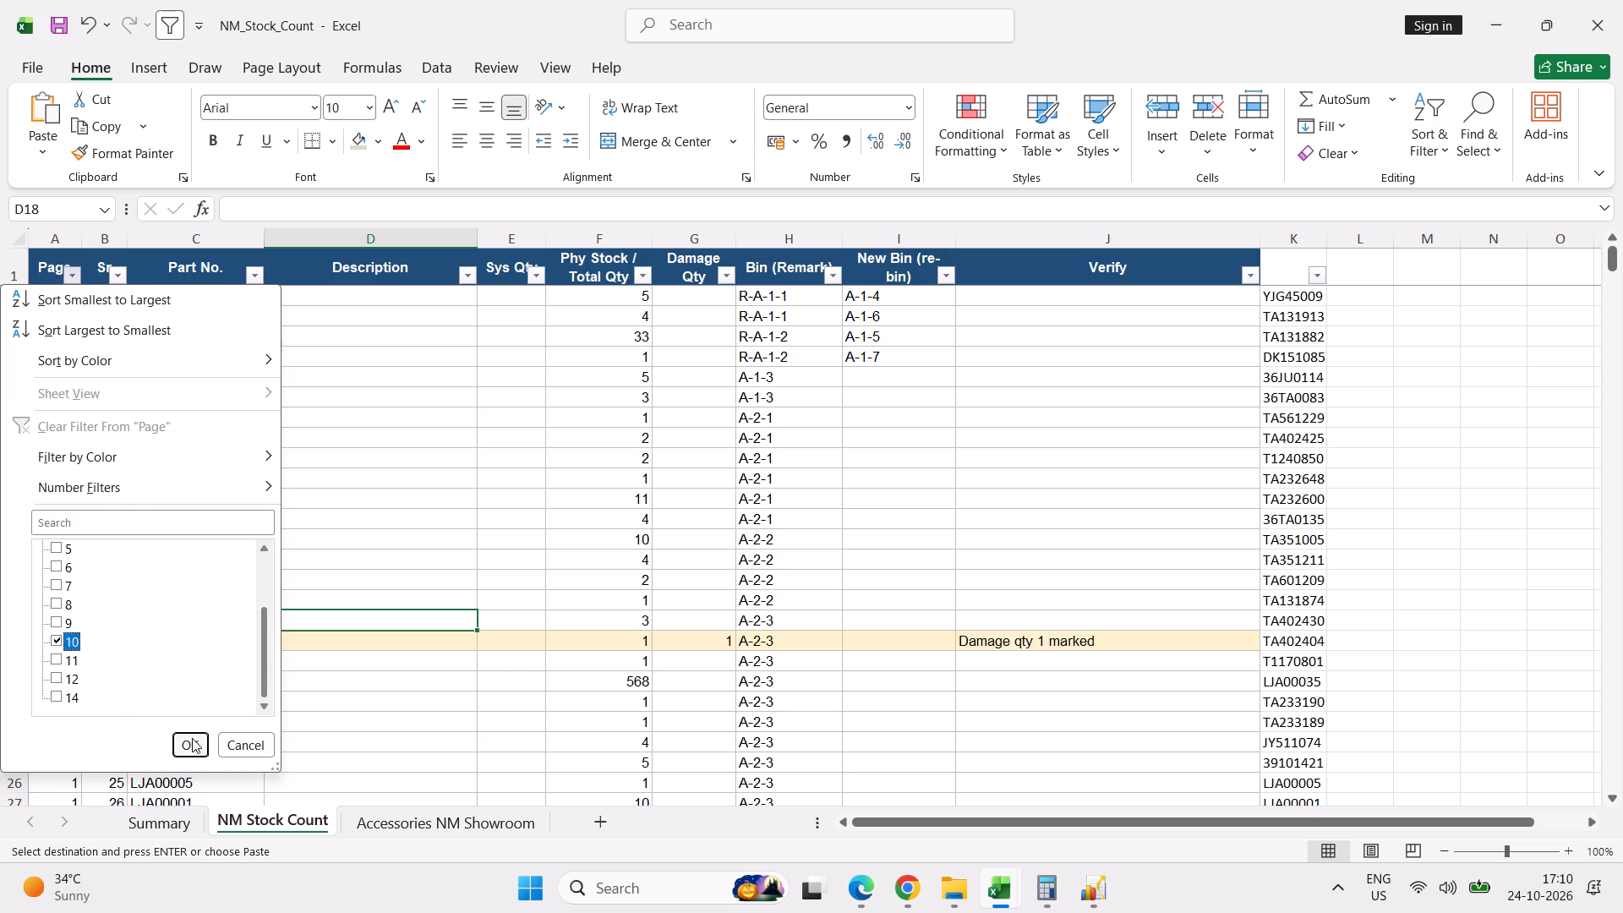
left_click(194, 739)
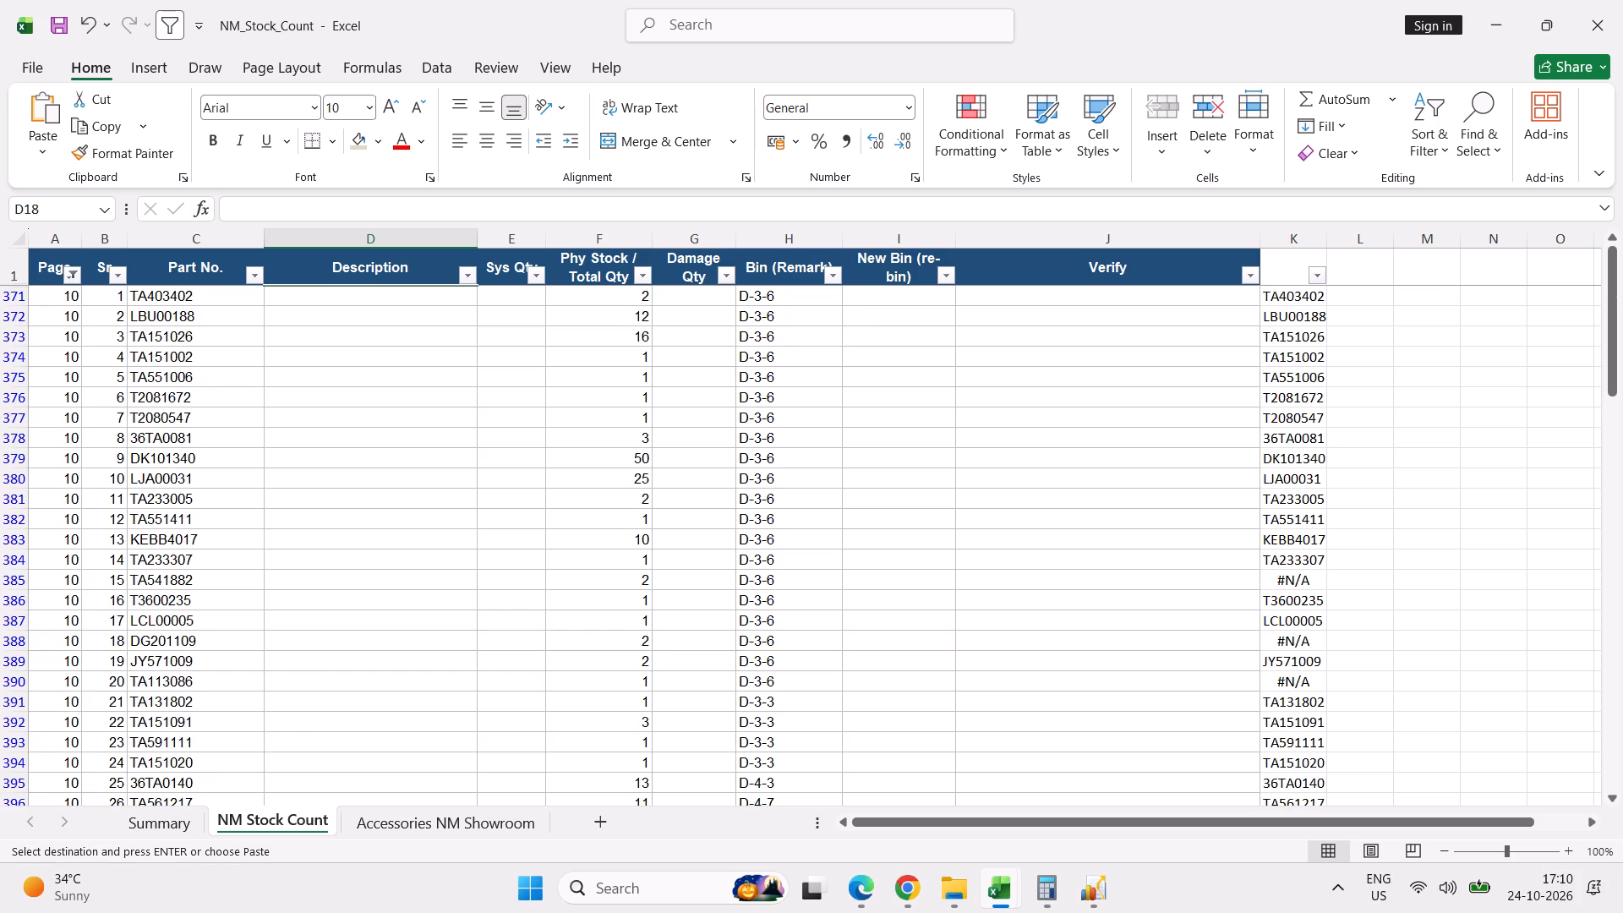
scroll(194, 739, "down", 1)
Select row 385 of the stock count, filter the valuation workbook's first Part Code column by 882, and return to the row to compare.
left_click(14, 575)
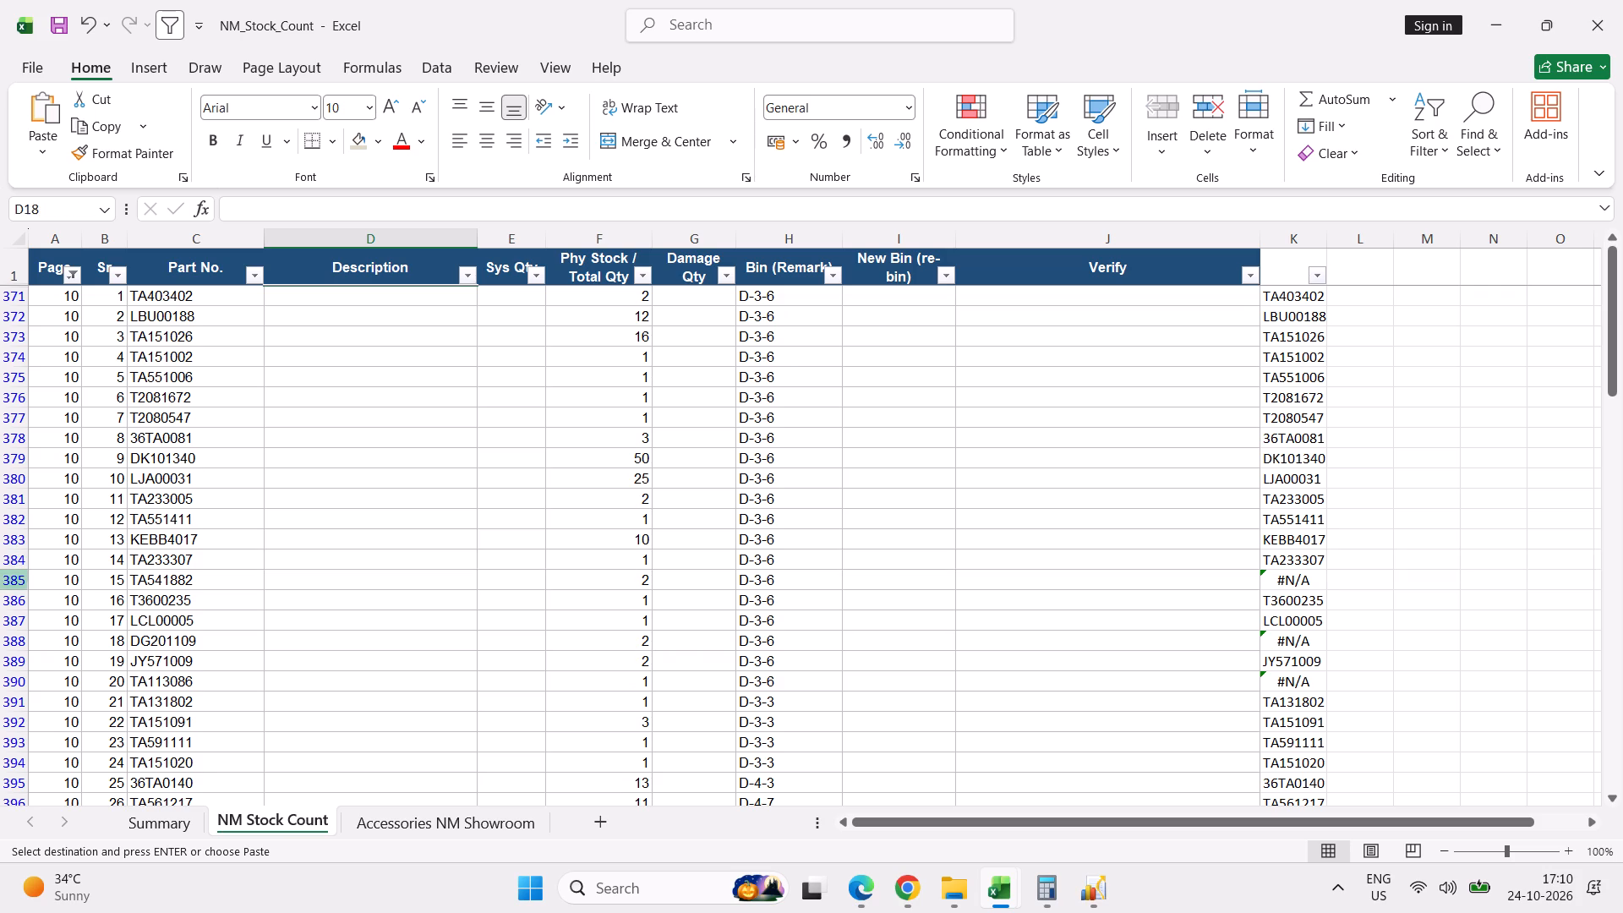
left_click(14, 580)
key("alt+Tab")
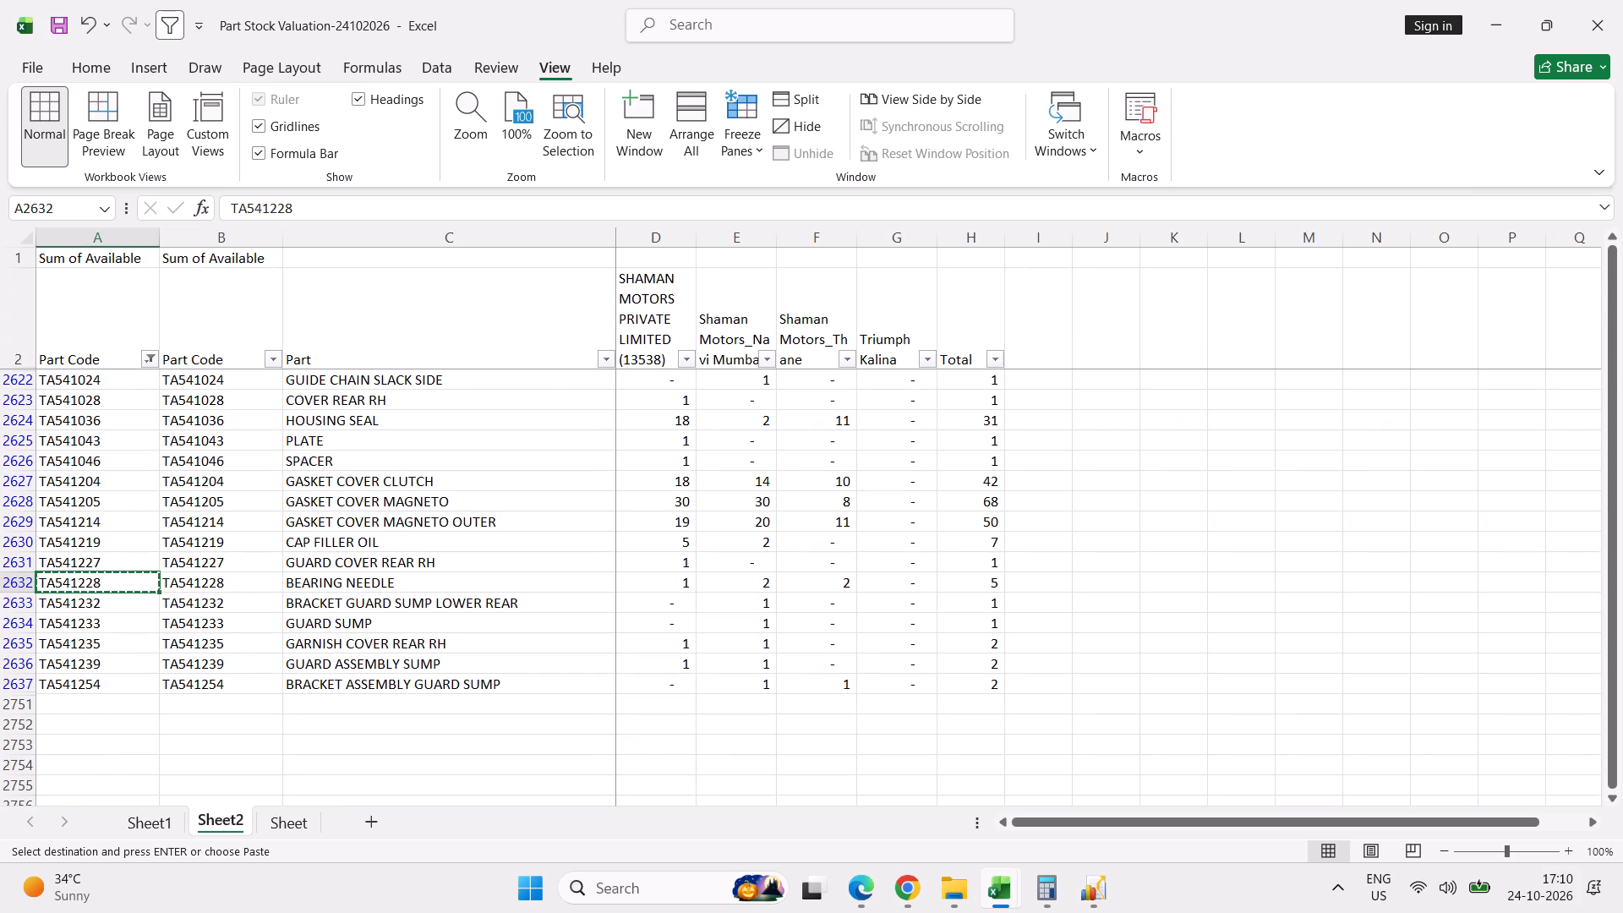
left_click(149, 364)
left_click(154, 610)
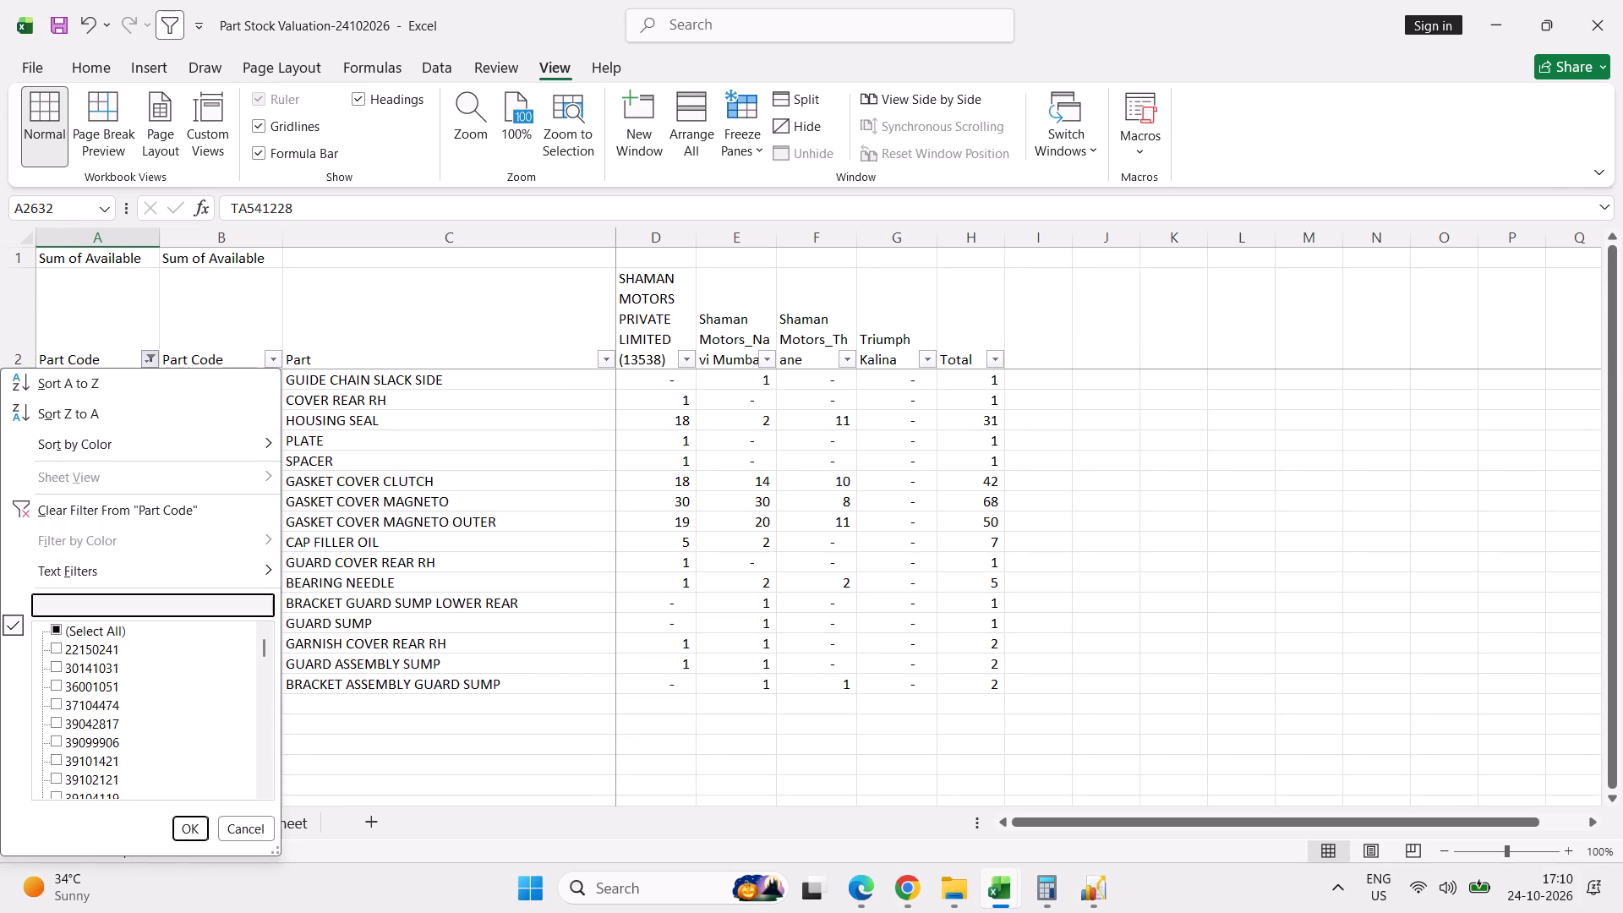
type("882")
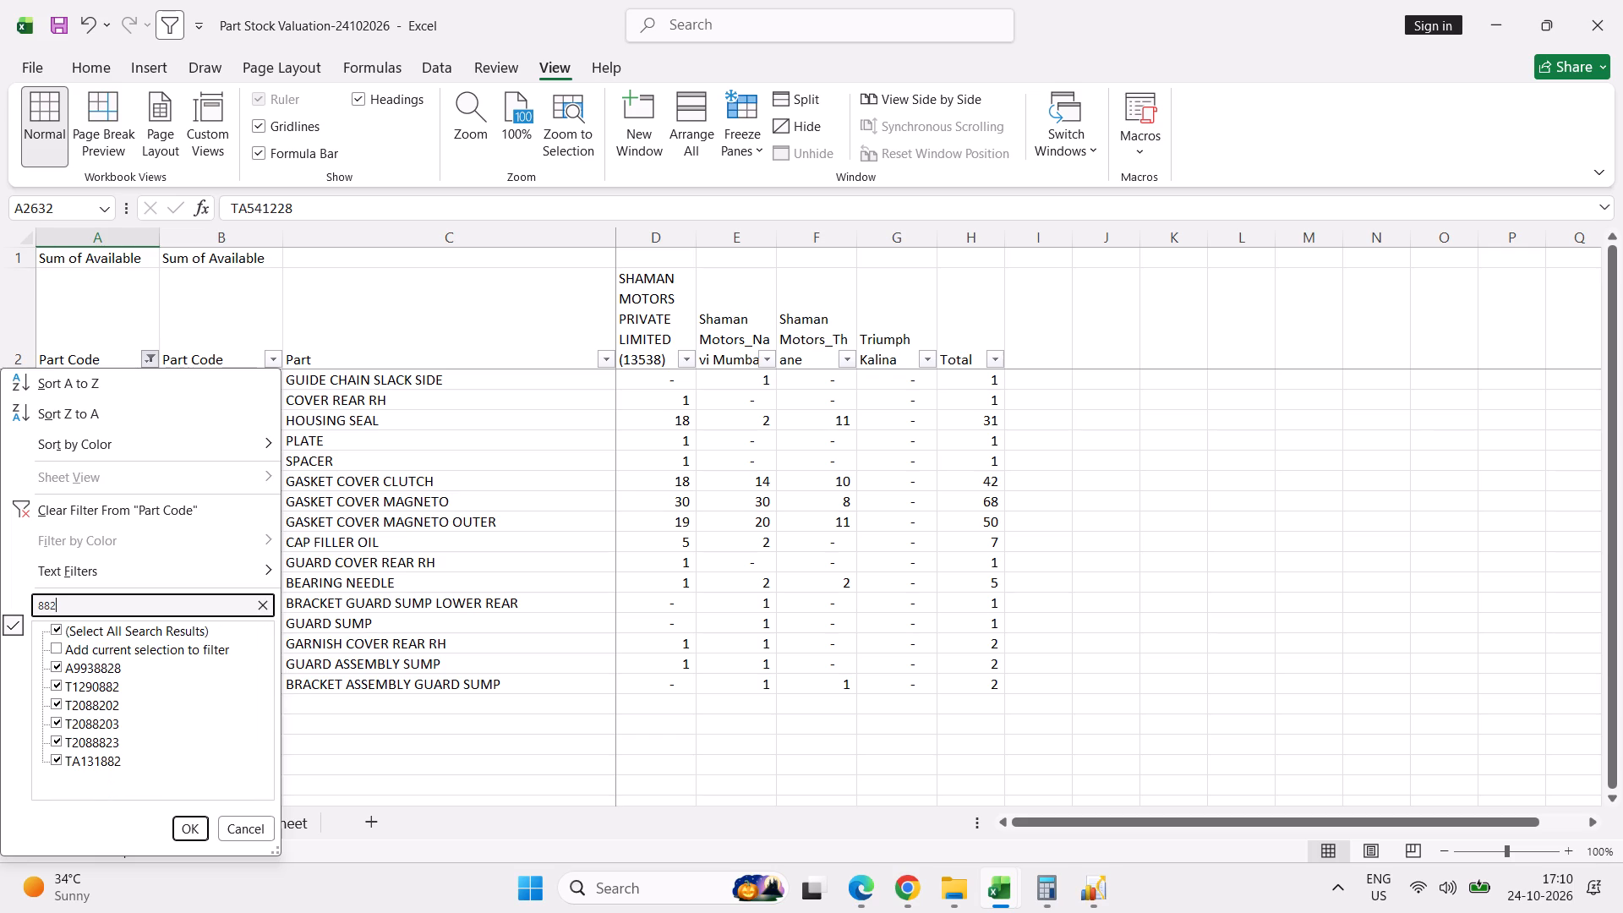
key("Return")
key("alt+Tab")
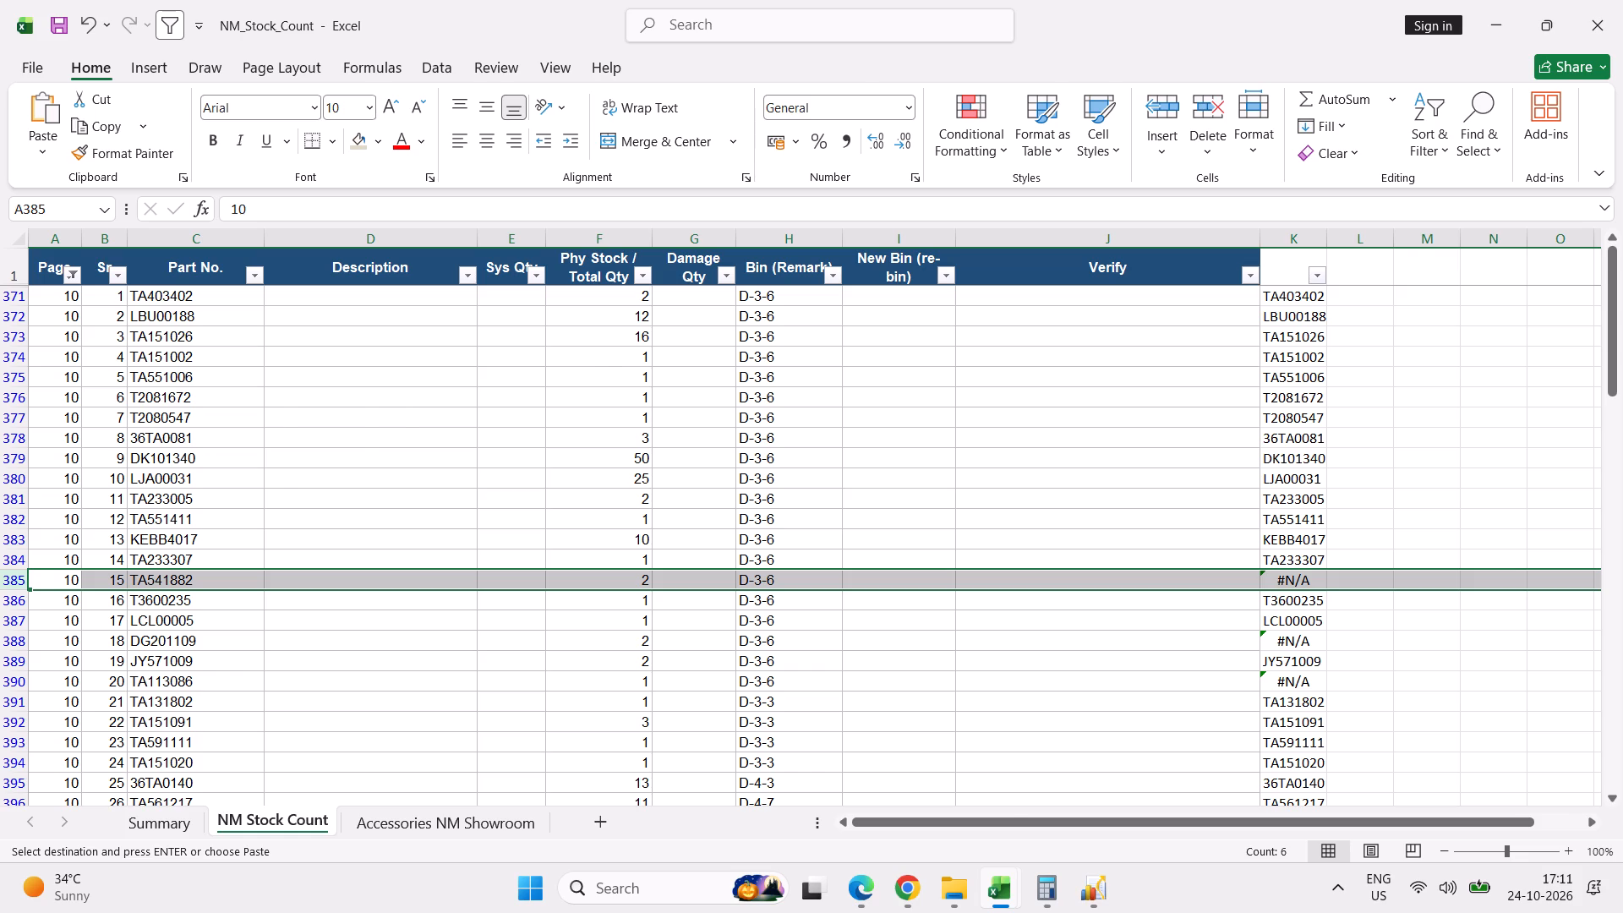
Filter the first Part Code column of the Part Stock Valuation workbook by TA541 and compare the codes with stock count row 385.
key("alt+Tab")
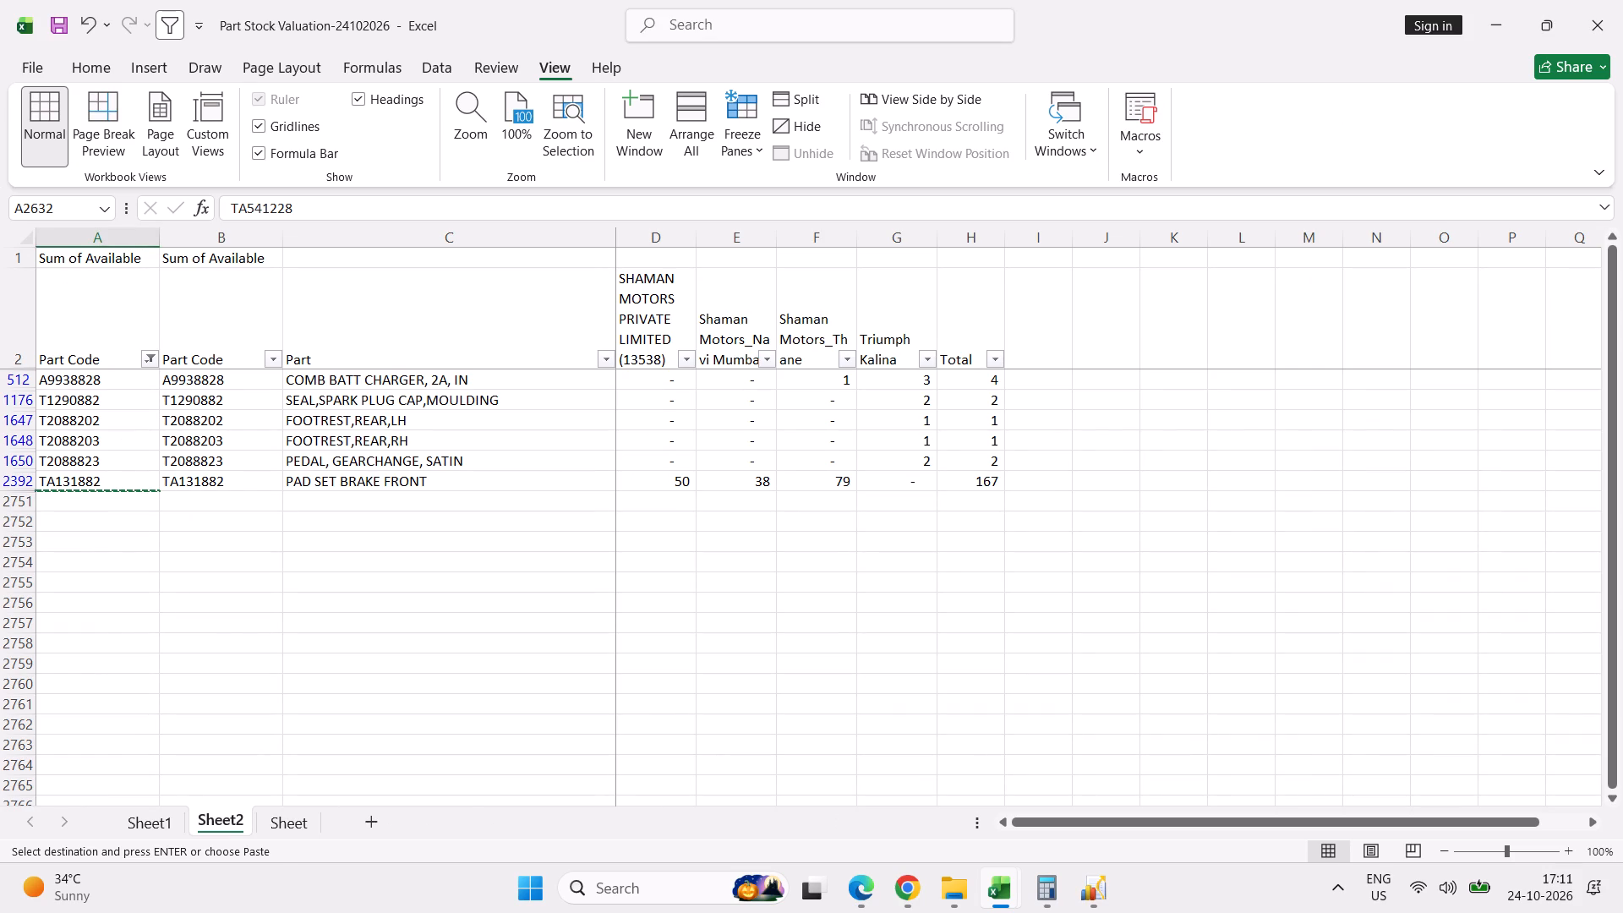
left_click(152, 358)
left_click(123, 600)
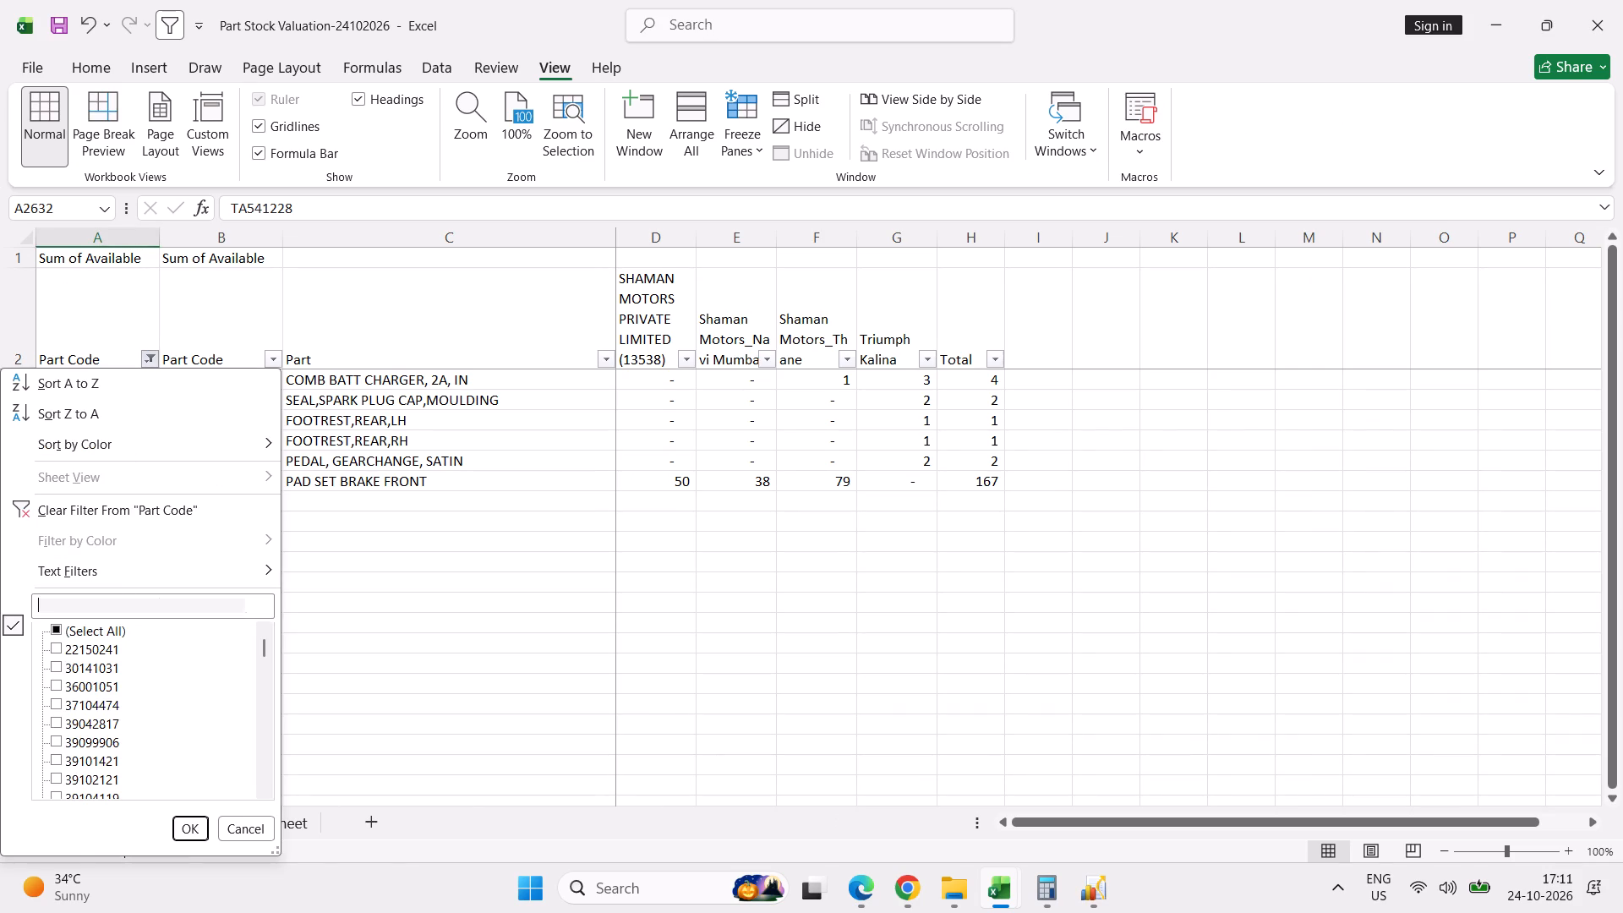
type("TA541")
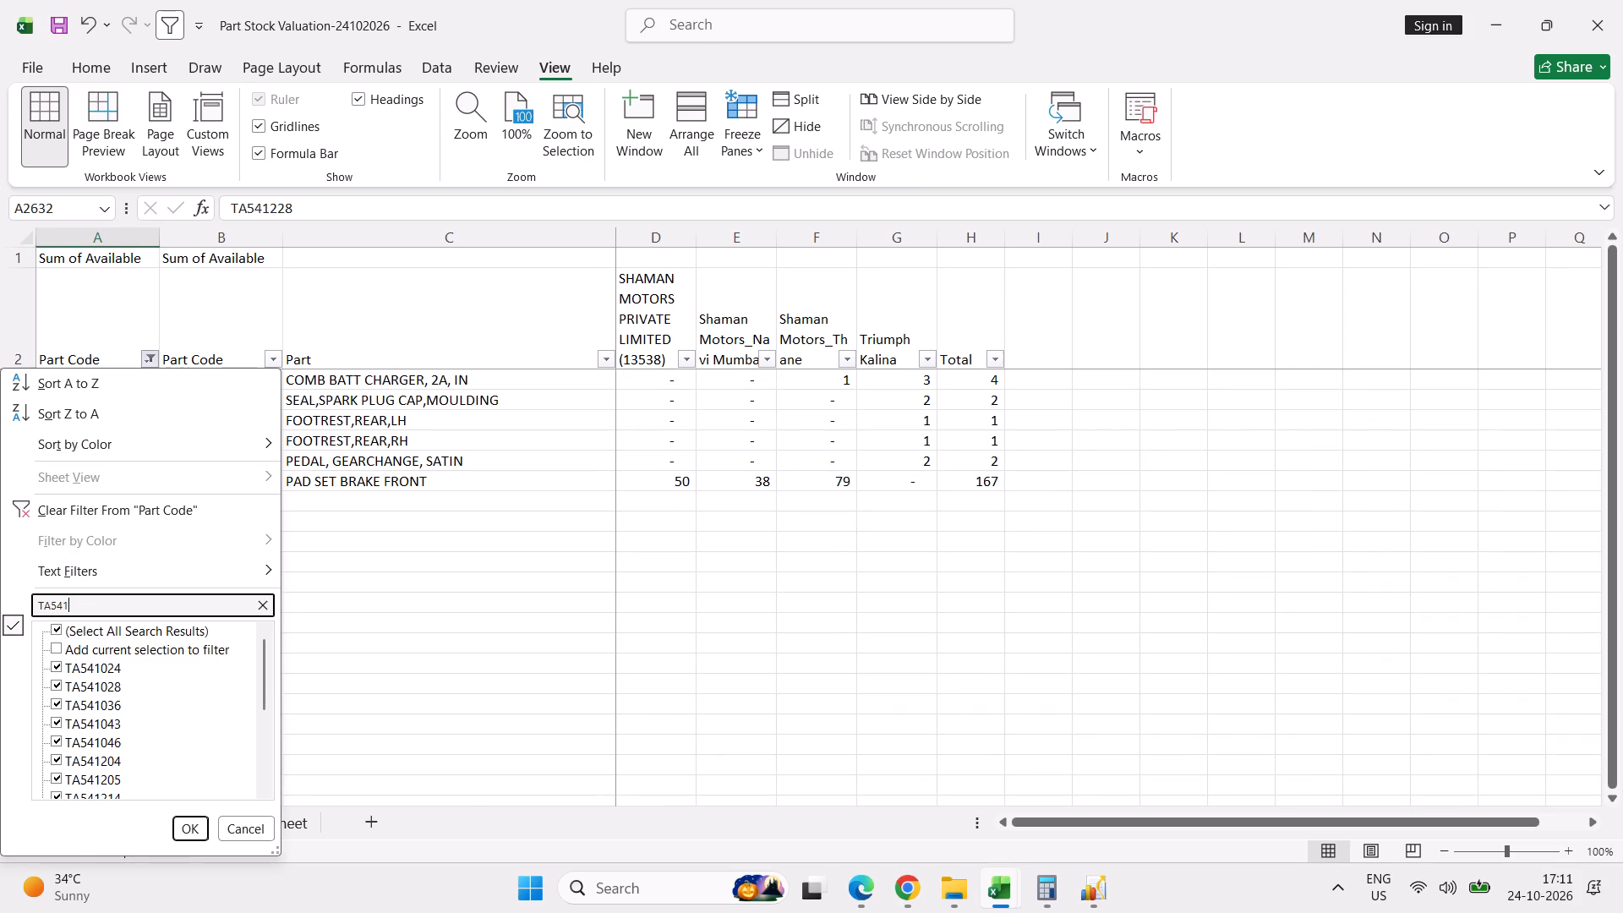
key("Return")
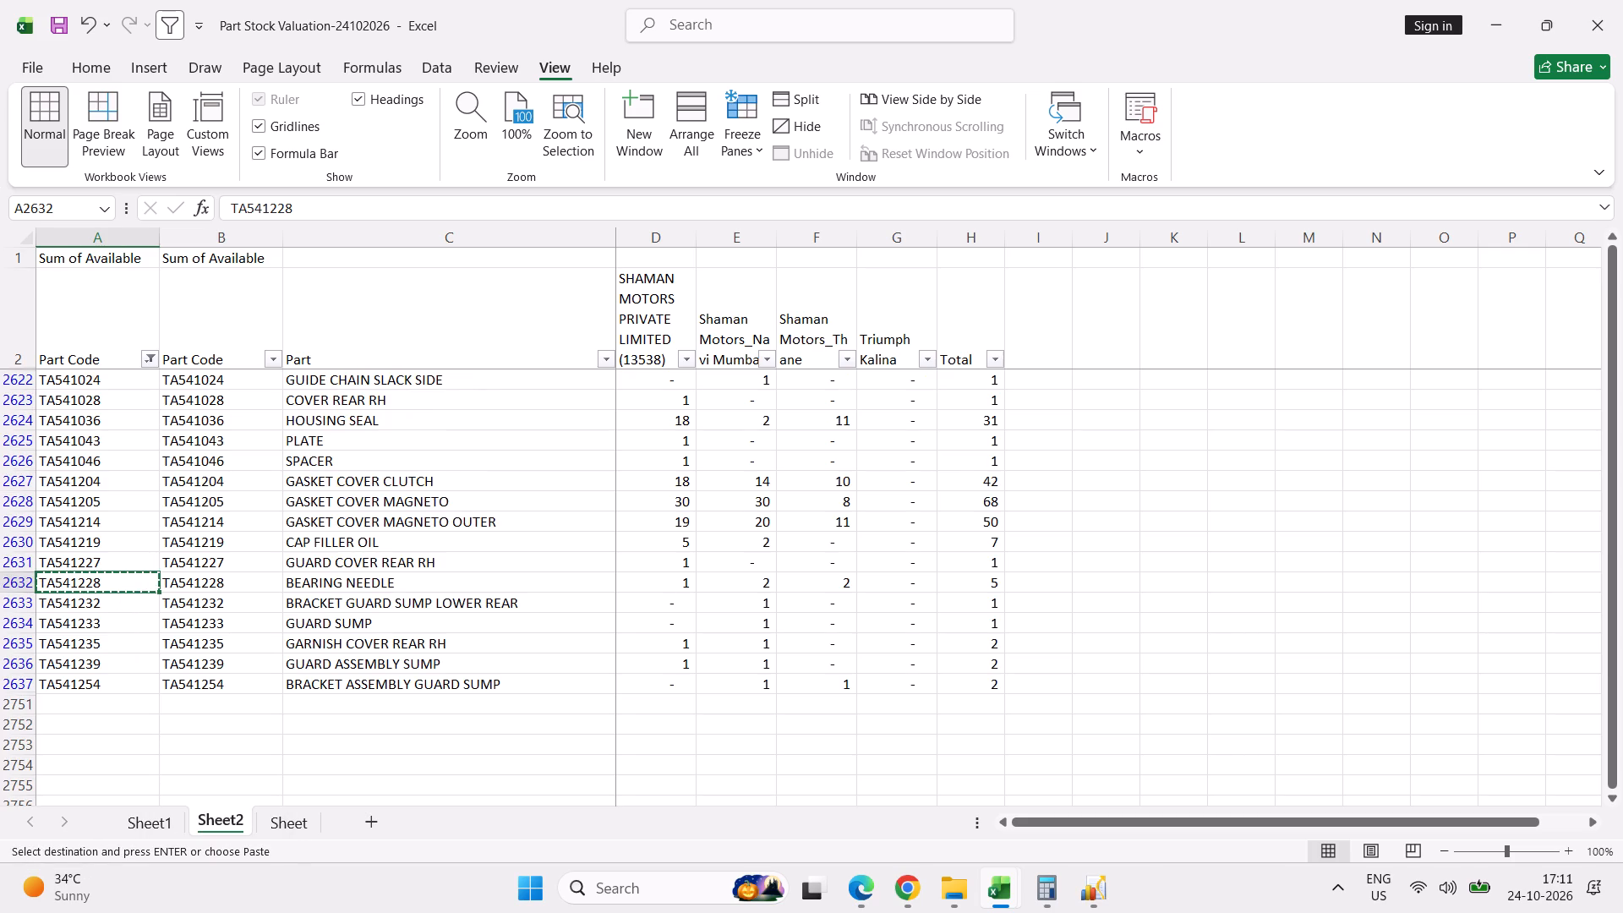
left_click(227, 600)
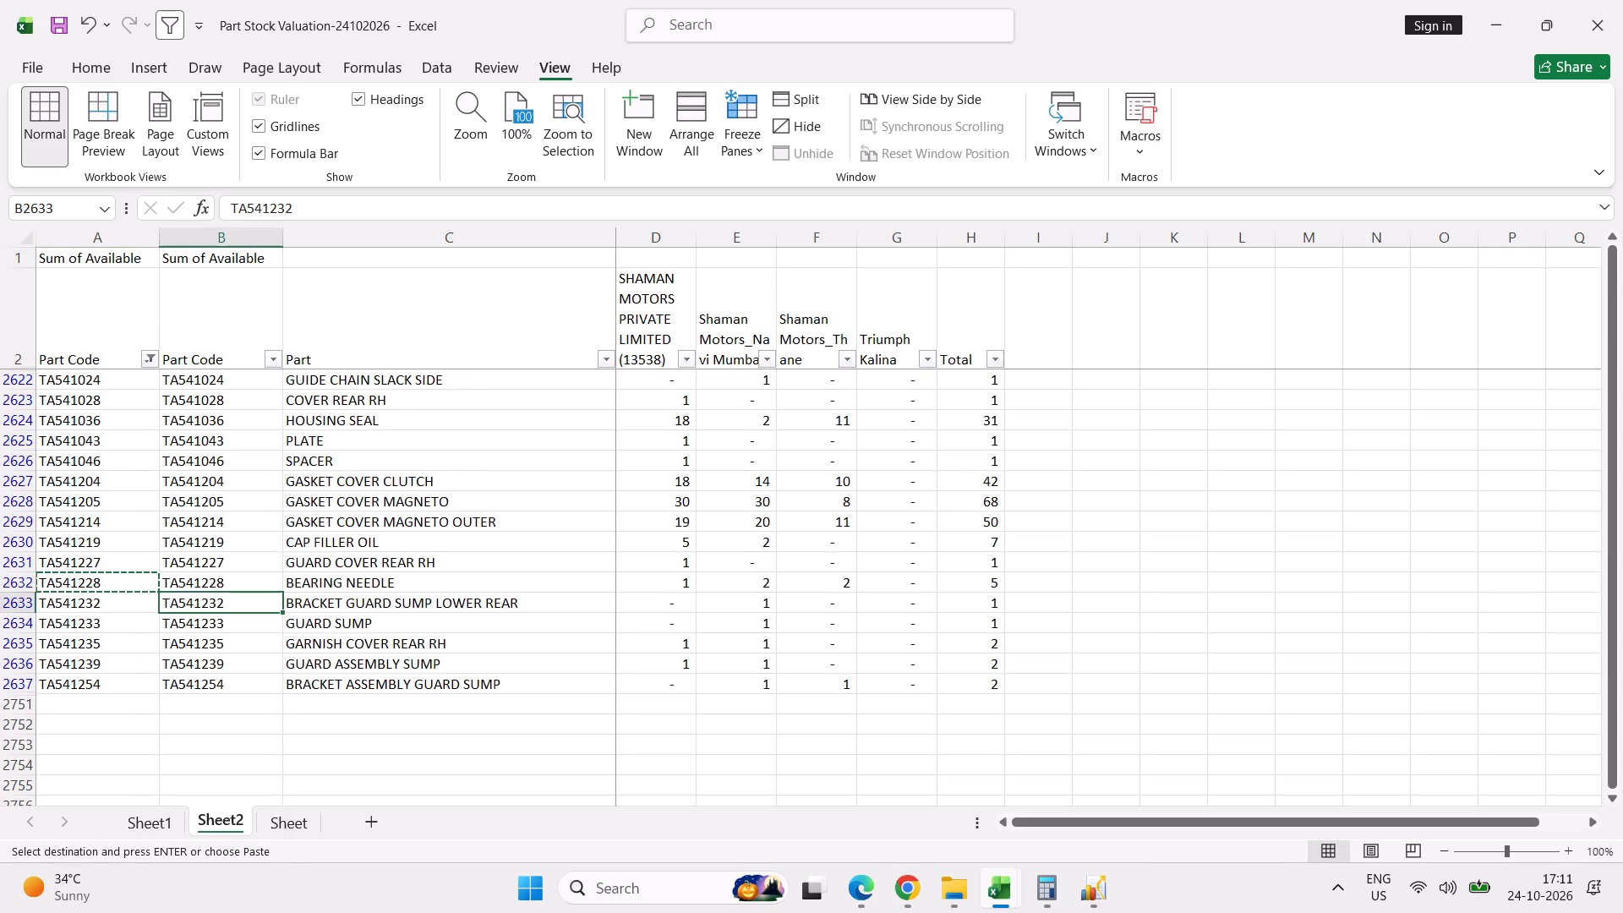
key("alt+Tab")
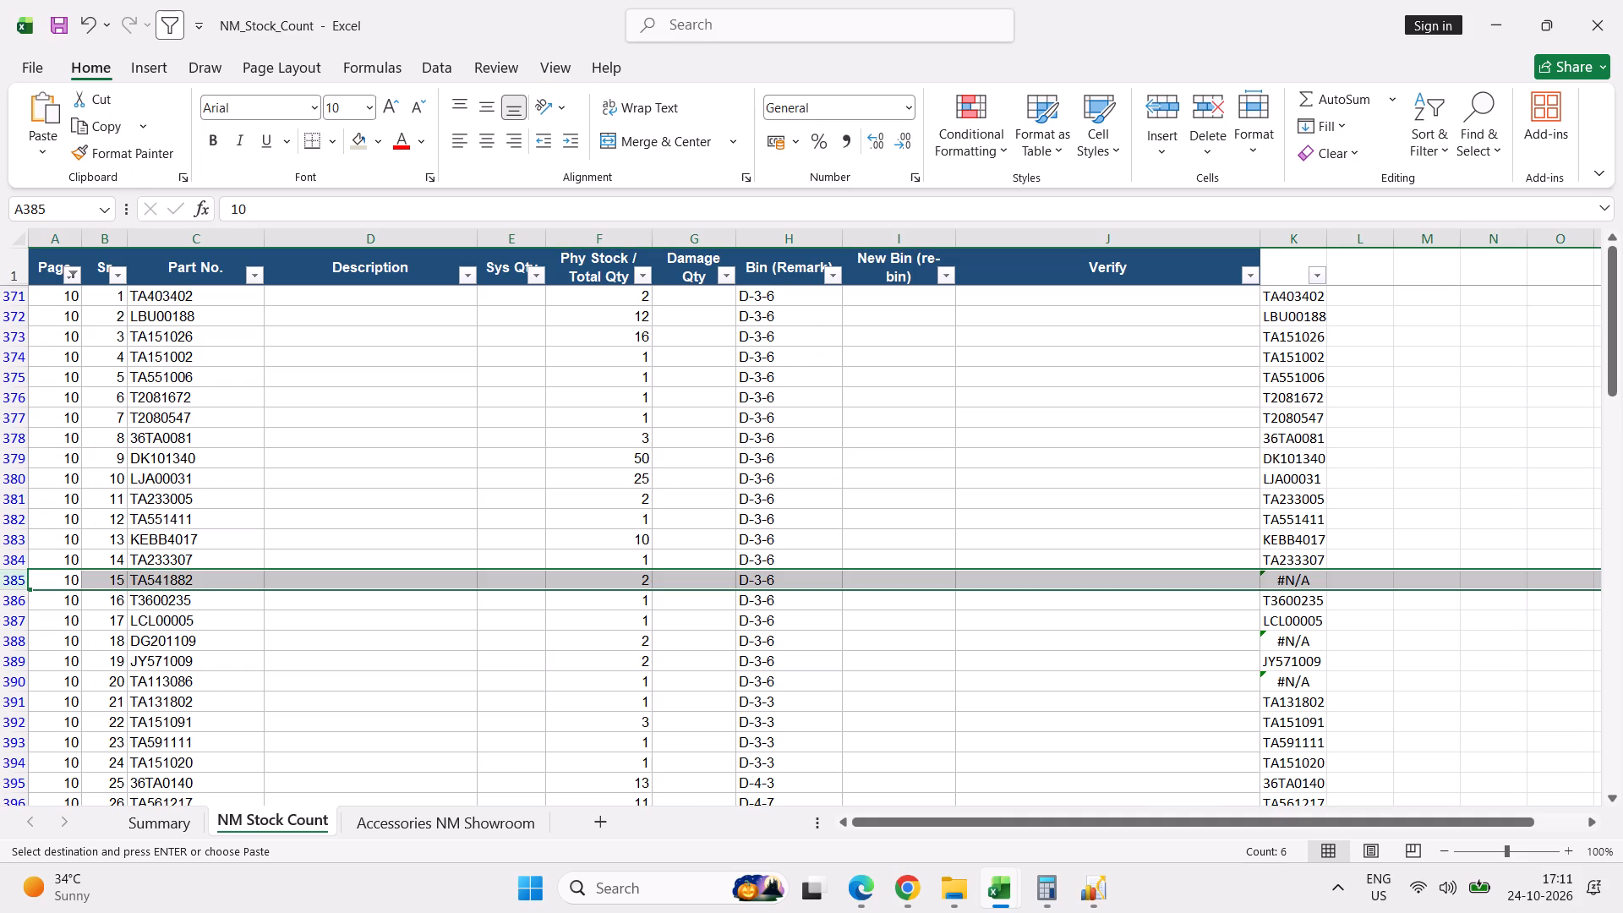
Narrow the TA541 valuation list to codes ending with 2, using a text filter on the second Part Code column.
key("alt+Tab")
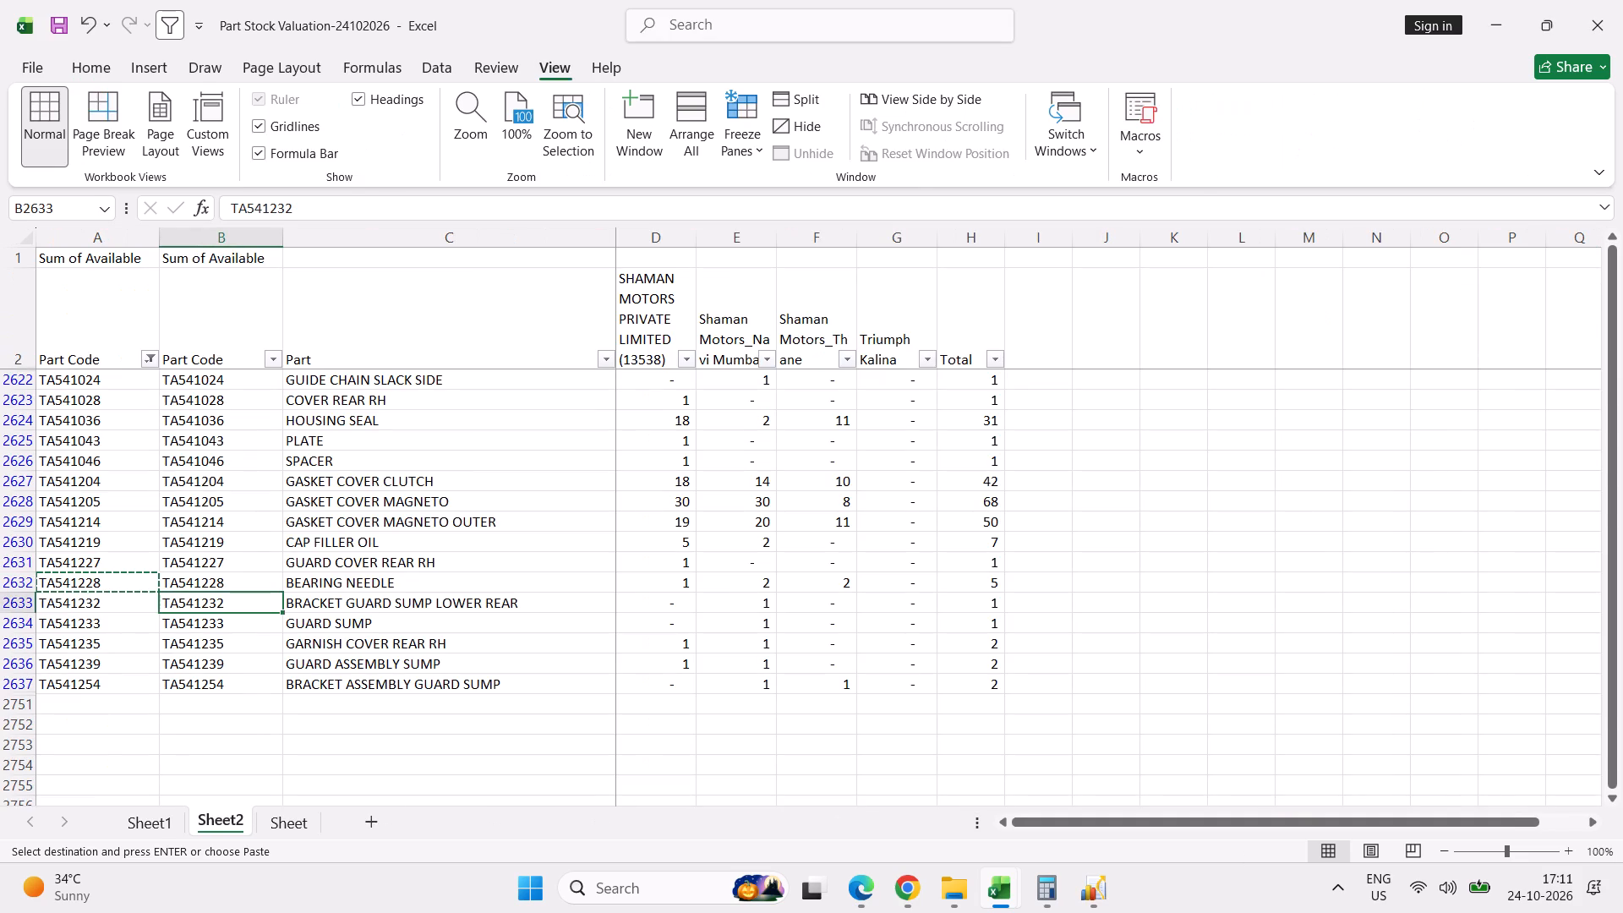
left_click(276, 355)
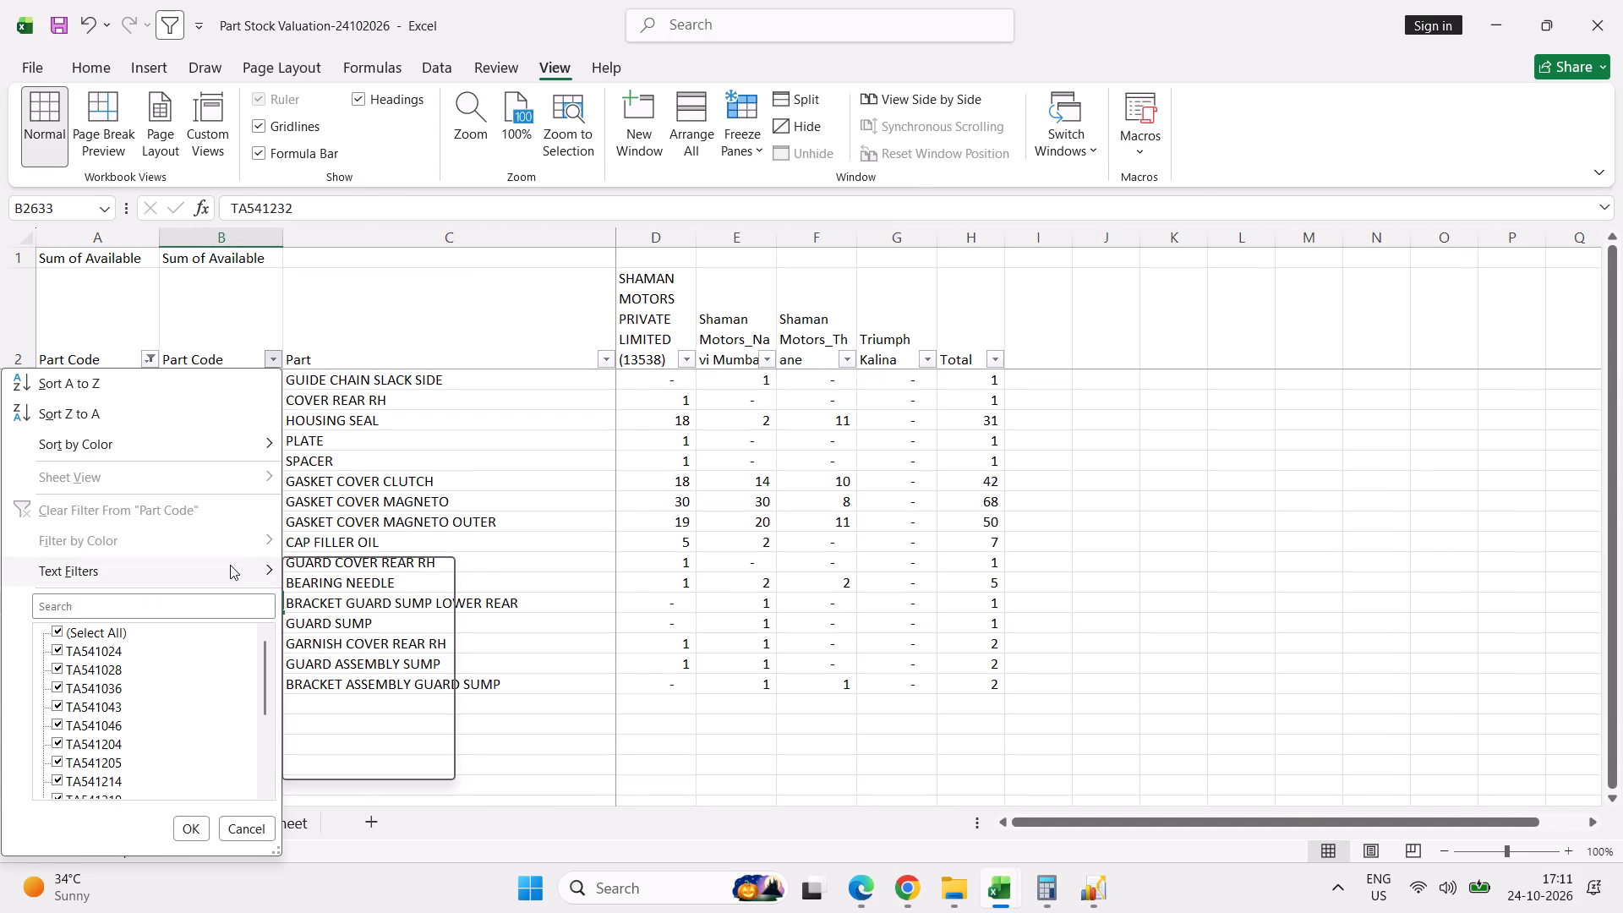
left_click(357, 662)
key("2")
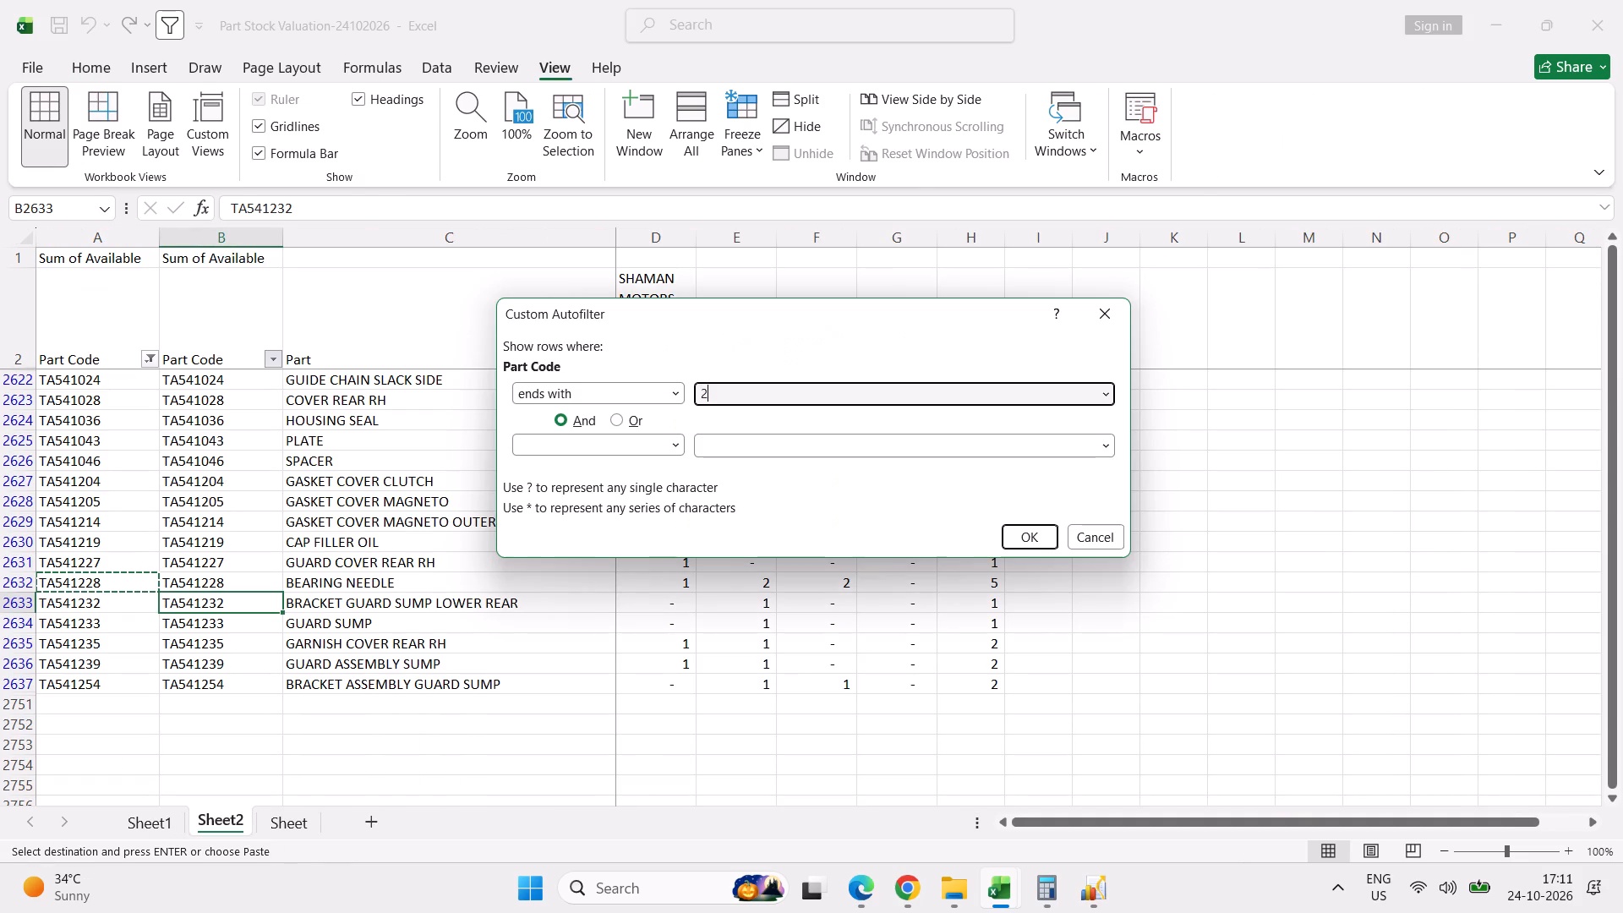
key("Return")
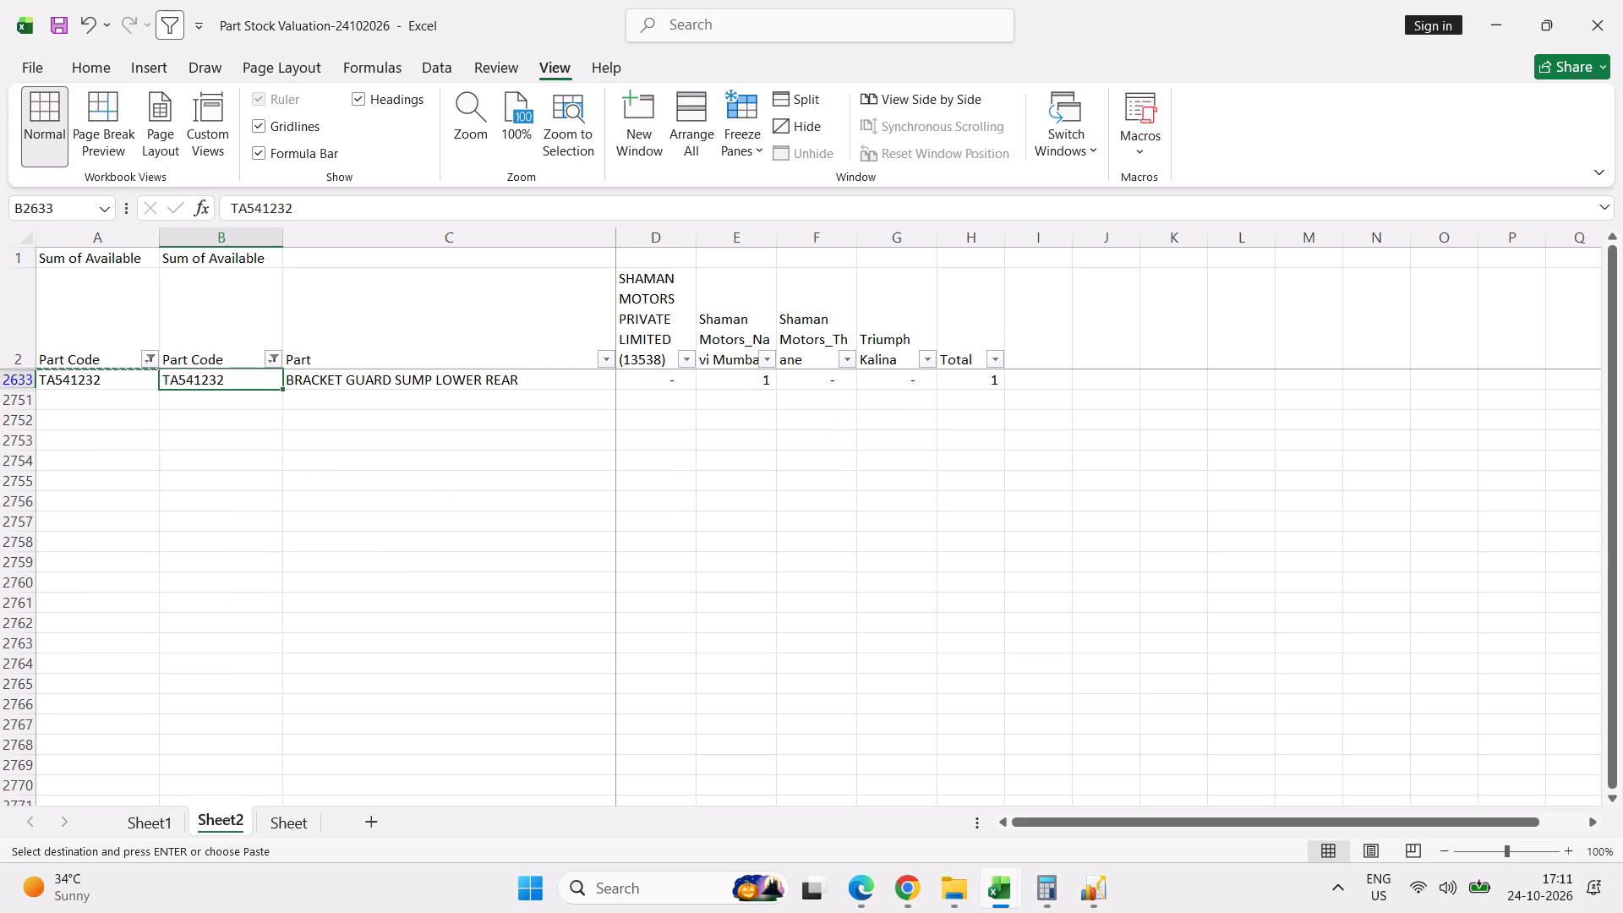
key("Down")
key("Up")
Show all codes in the second Part Code column again and reapply the TA541 filter on the first Part Code column.
left_click(270, 358)
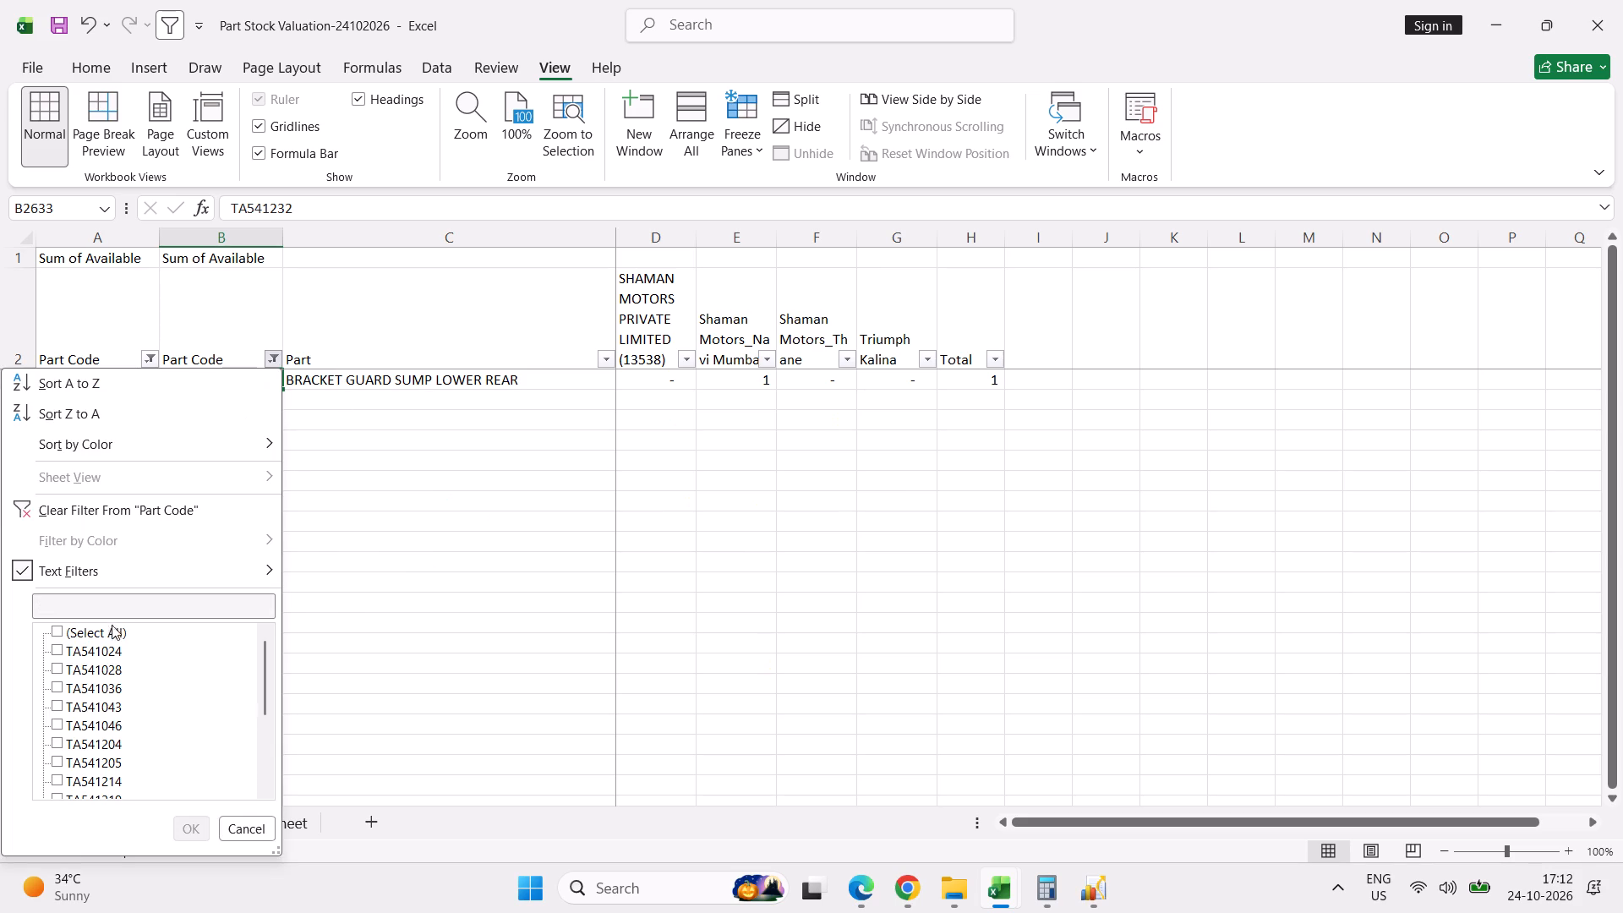
left_click(105, 631)
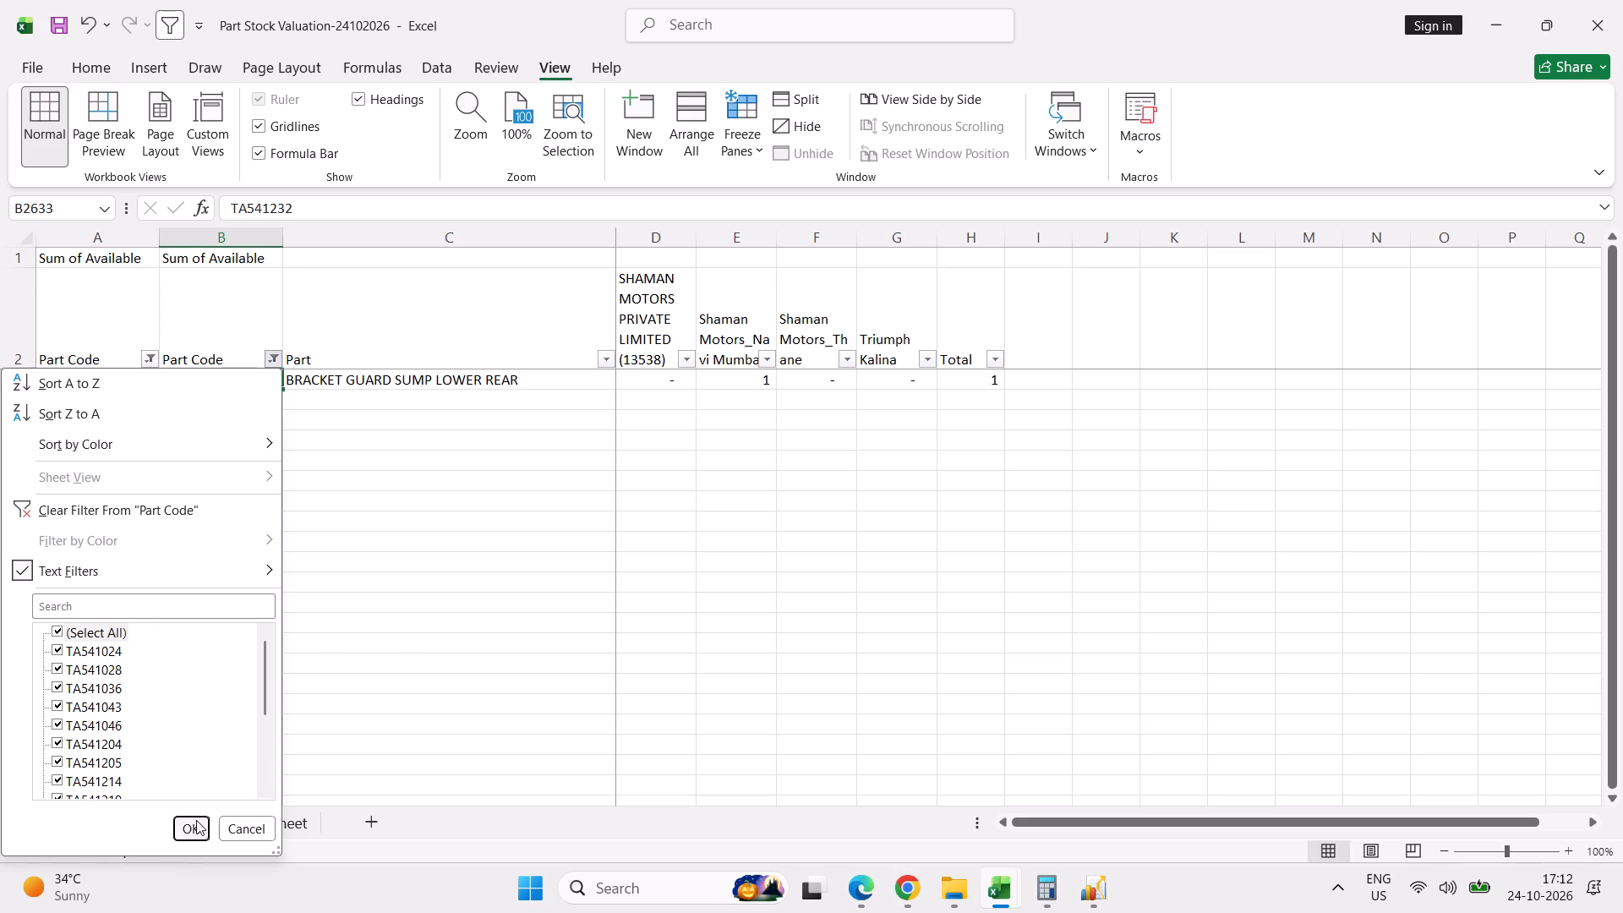
left_click(196, 821)
left_click(148, 358)
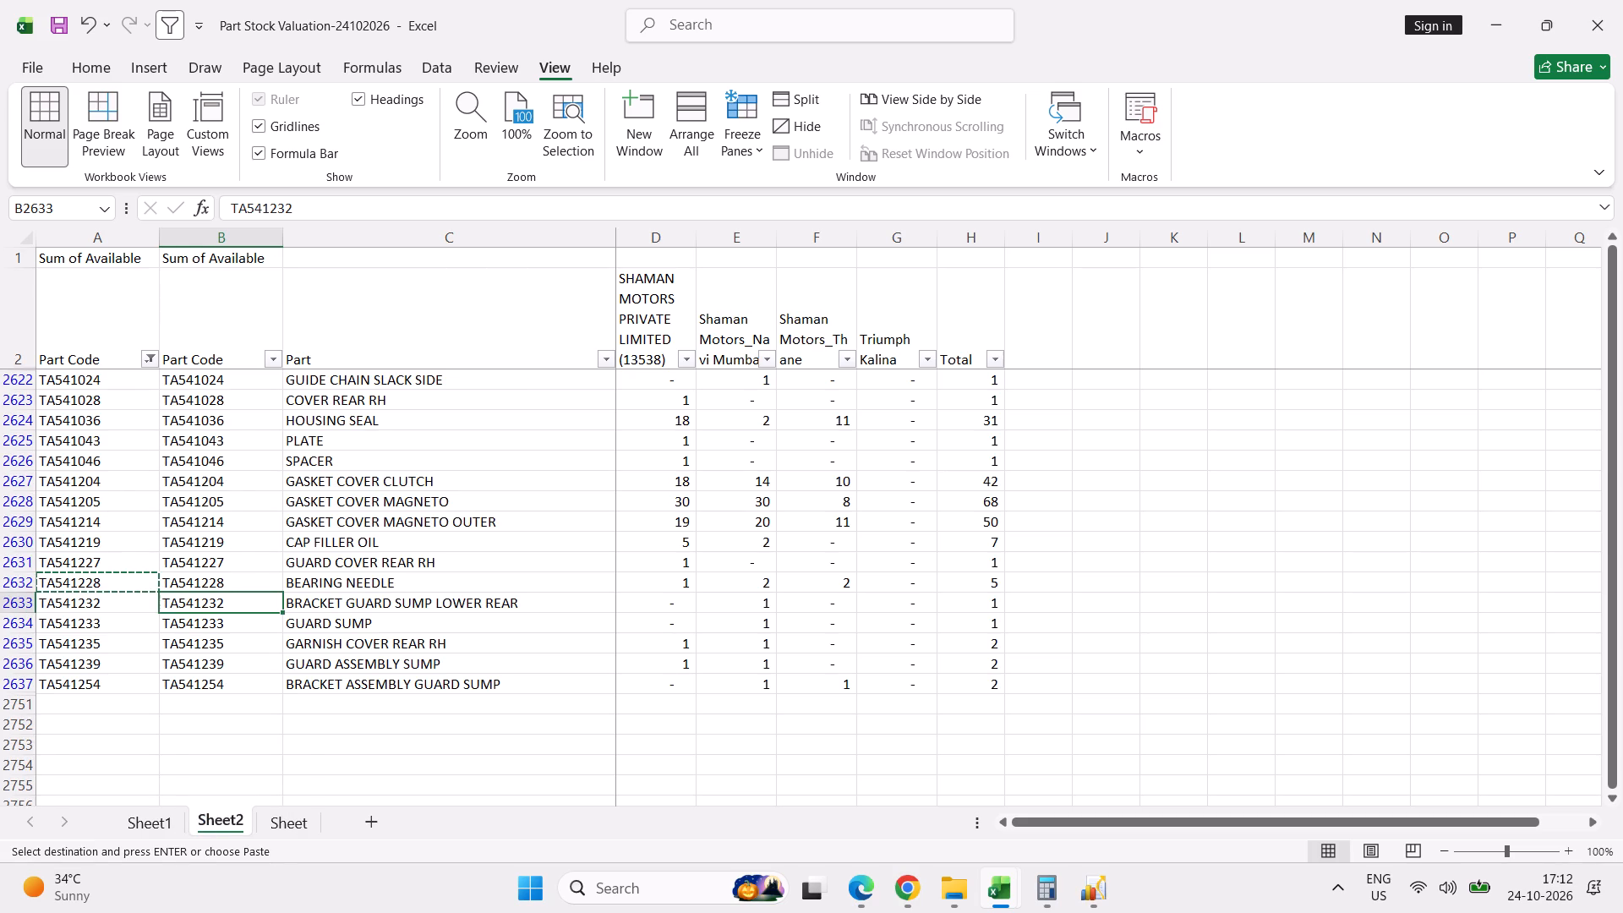
left_click(141, 607)
type("TA5418")
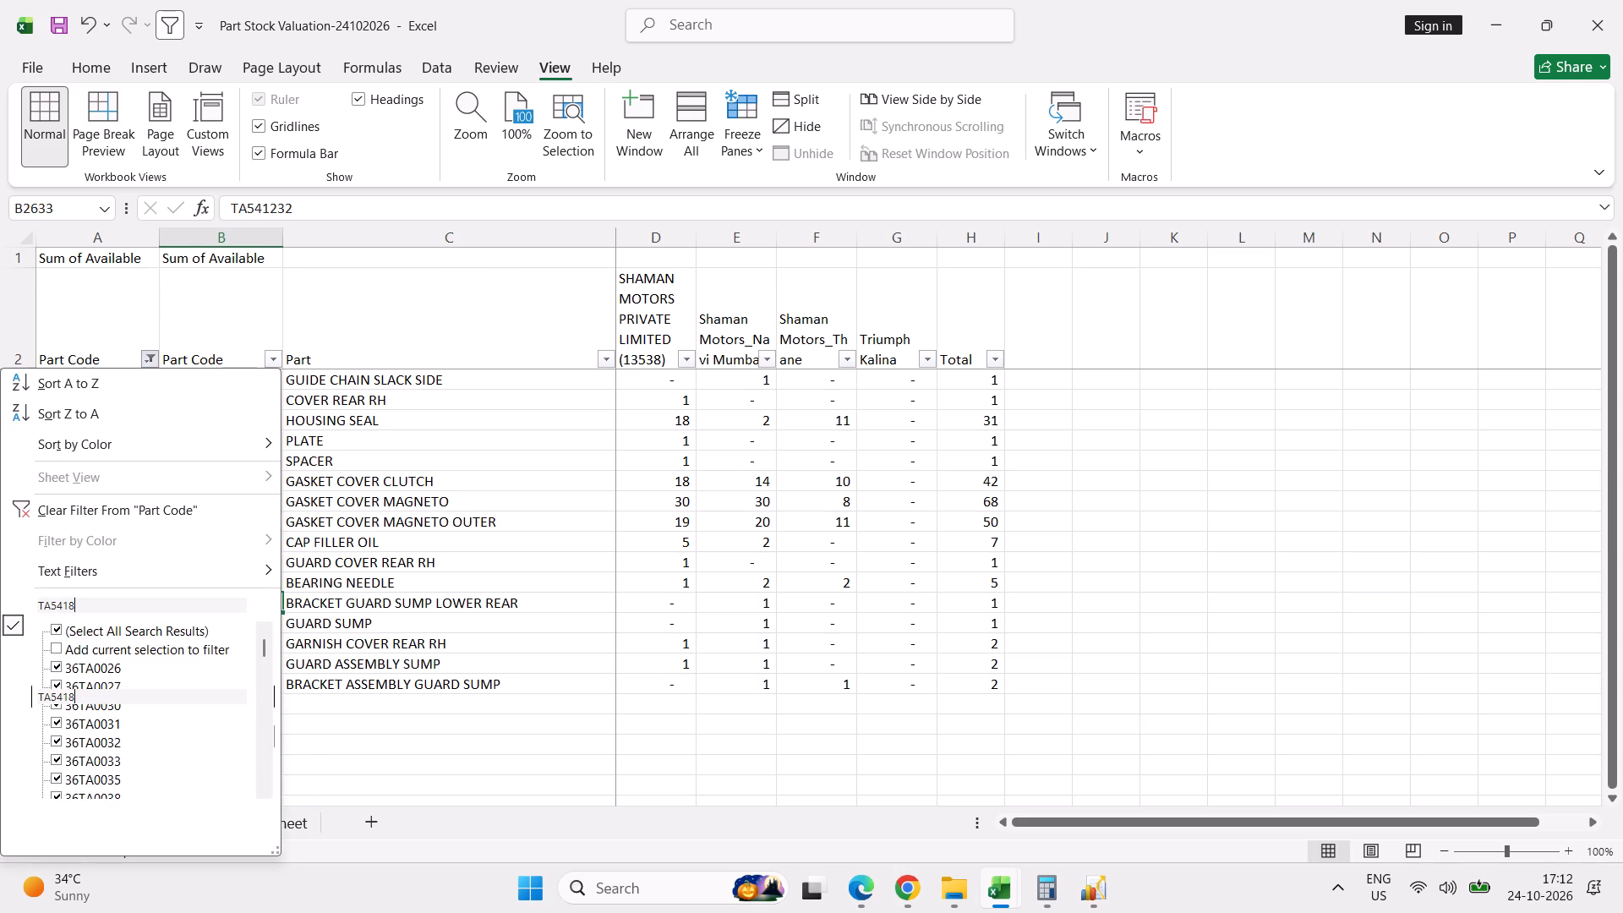
key("BackSpace")
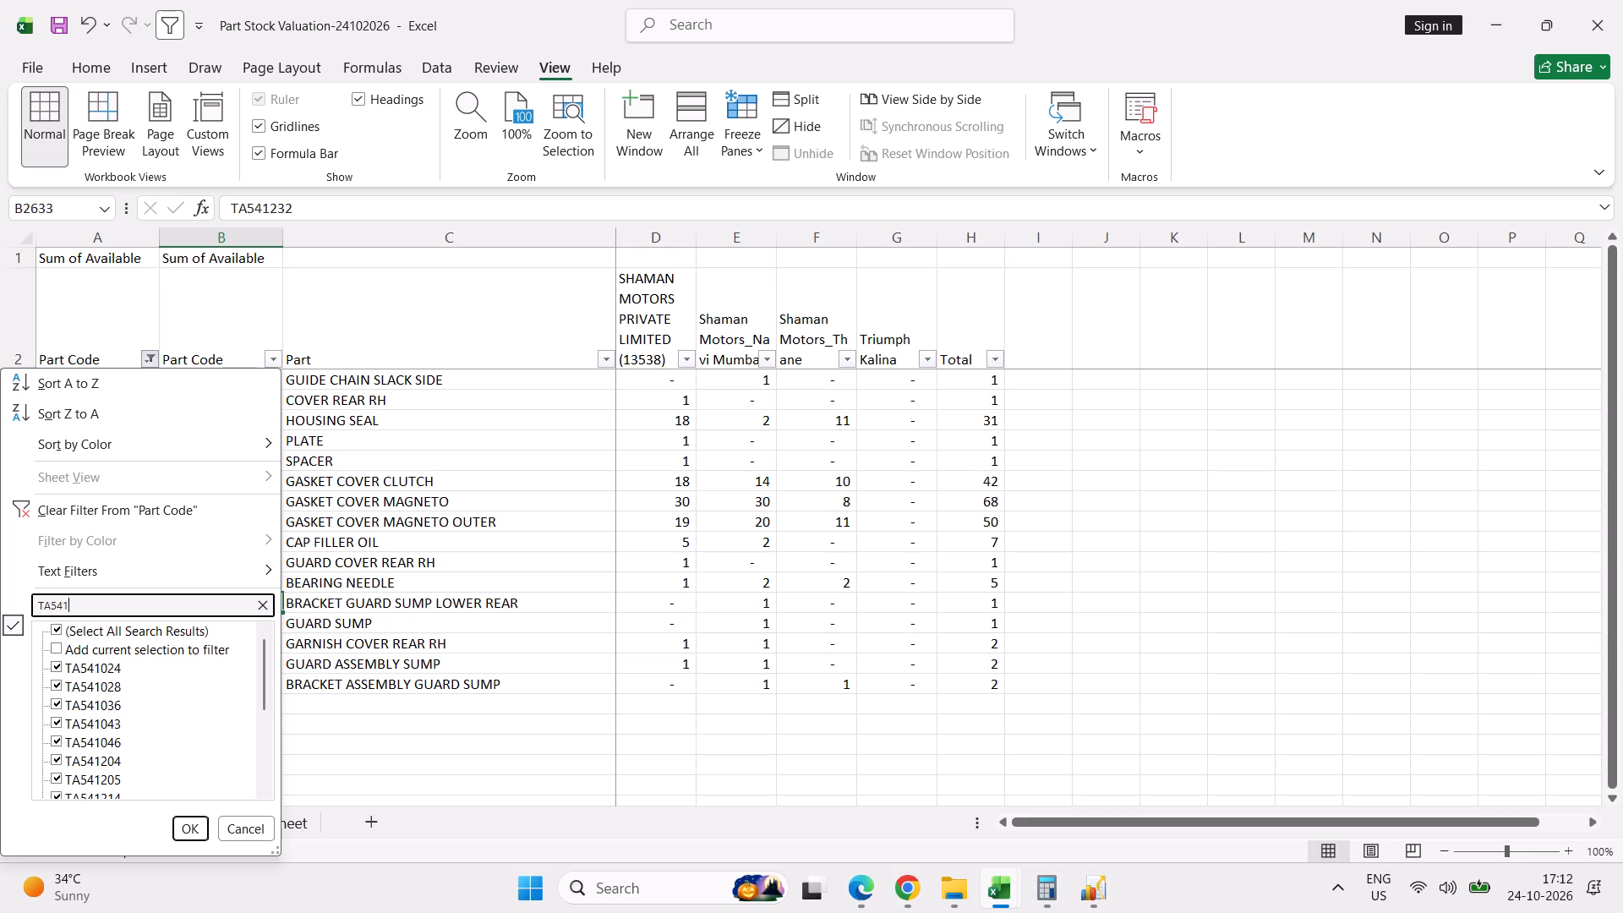
key("Return")
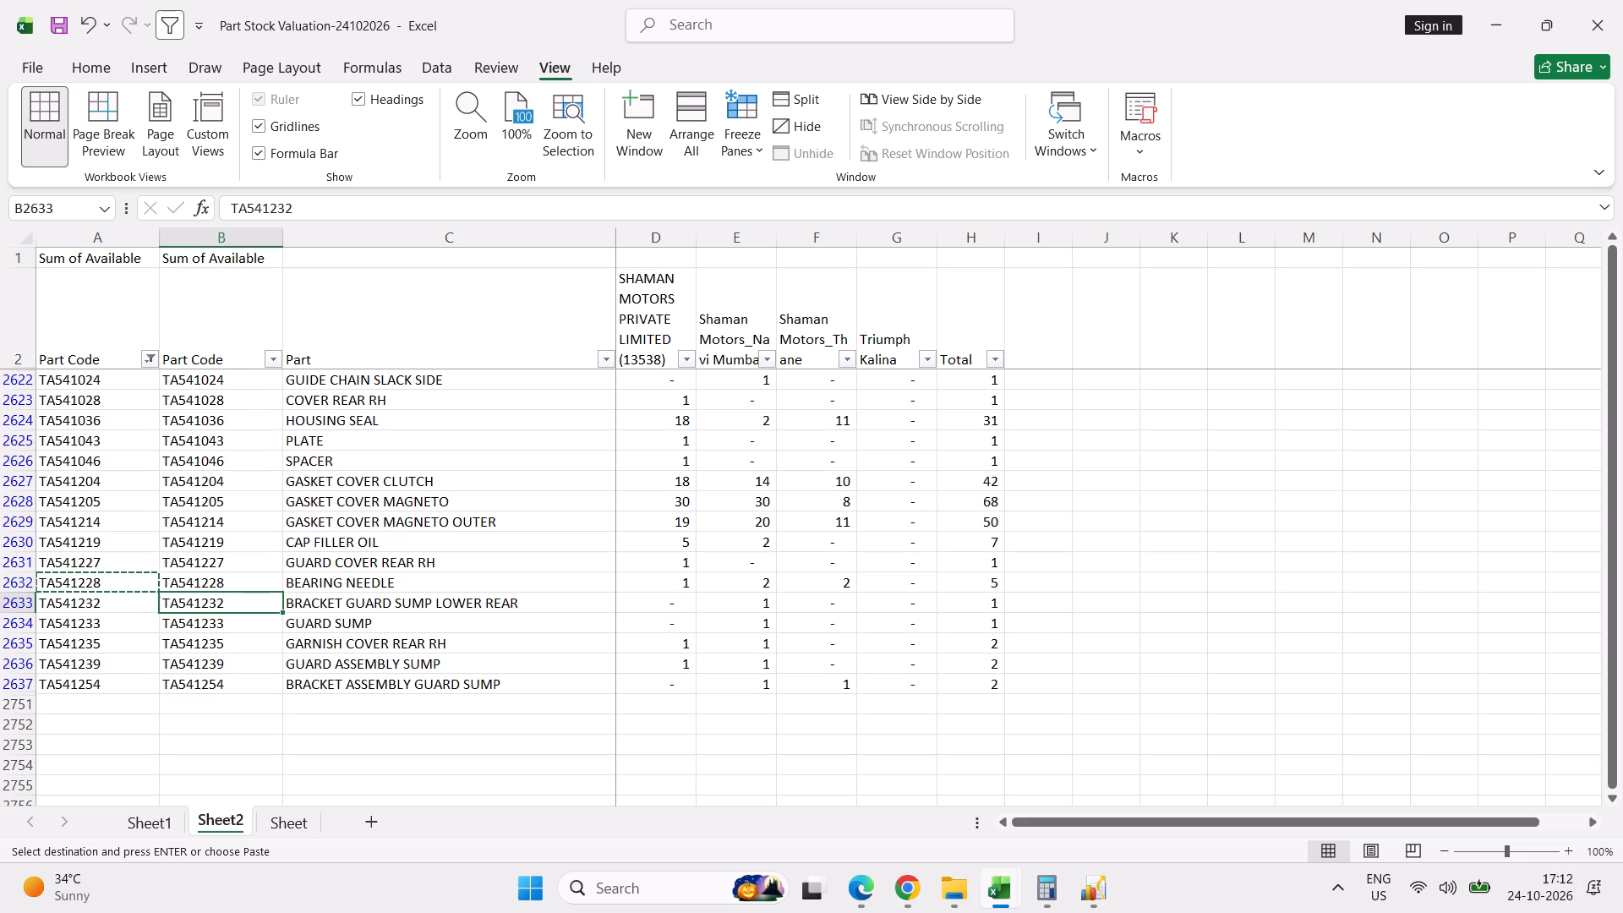
Filter the second Part Code column again for codes ending with 2 within the TA541 list.
left_click(274, 363)
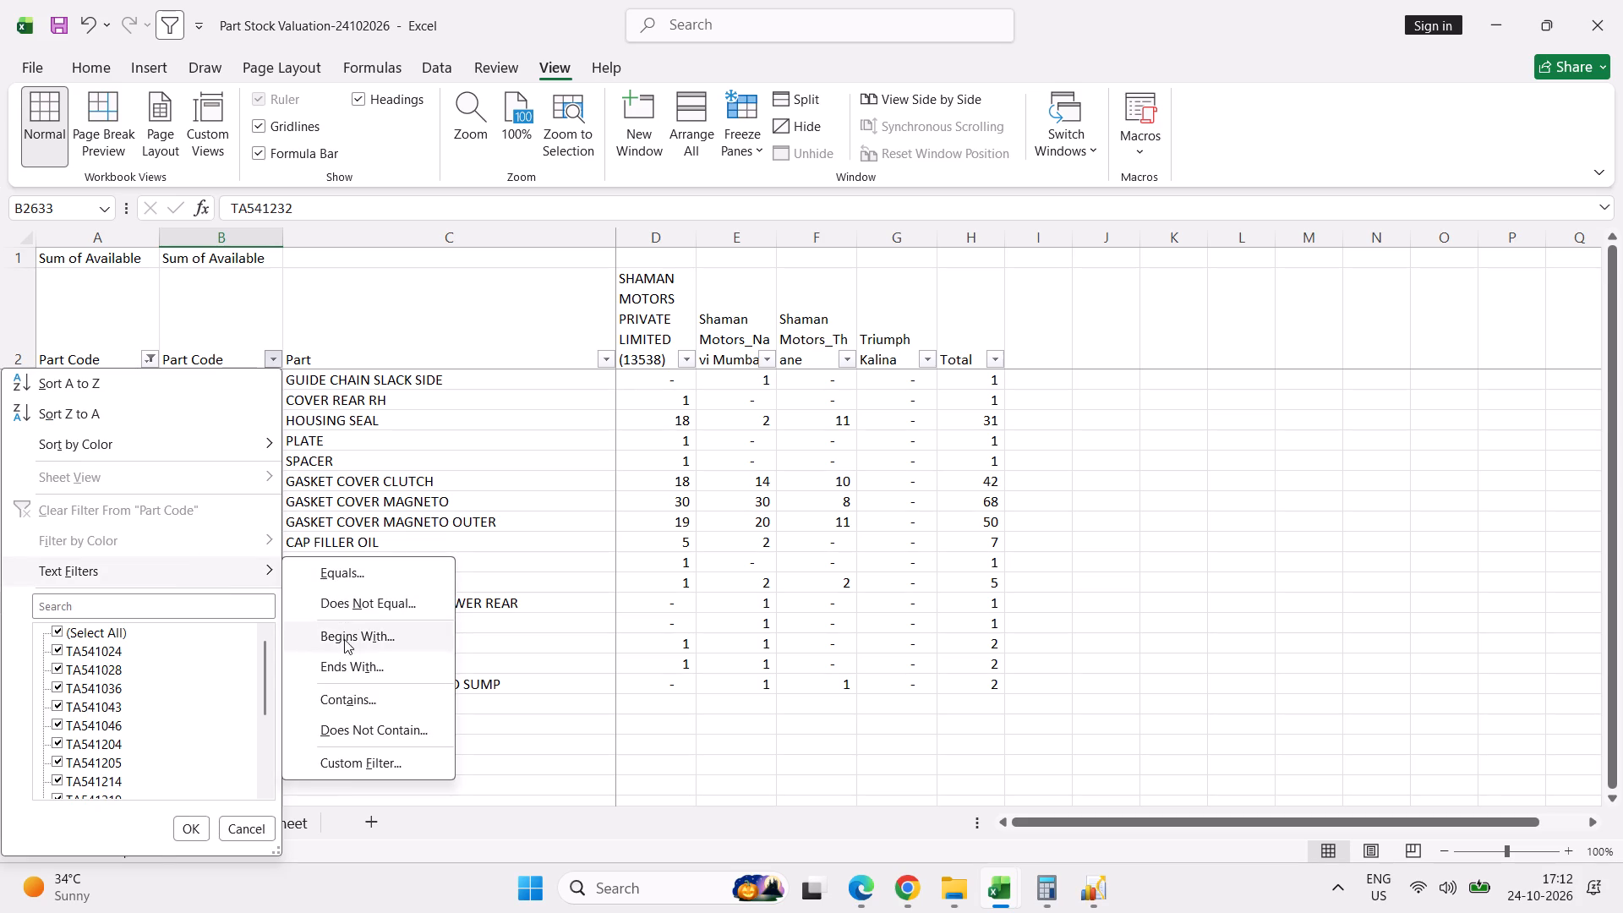
left_click(356, 670)
key("2")
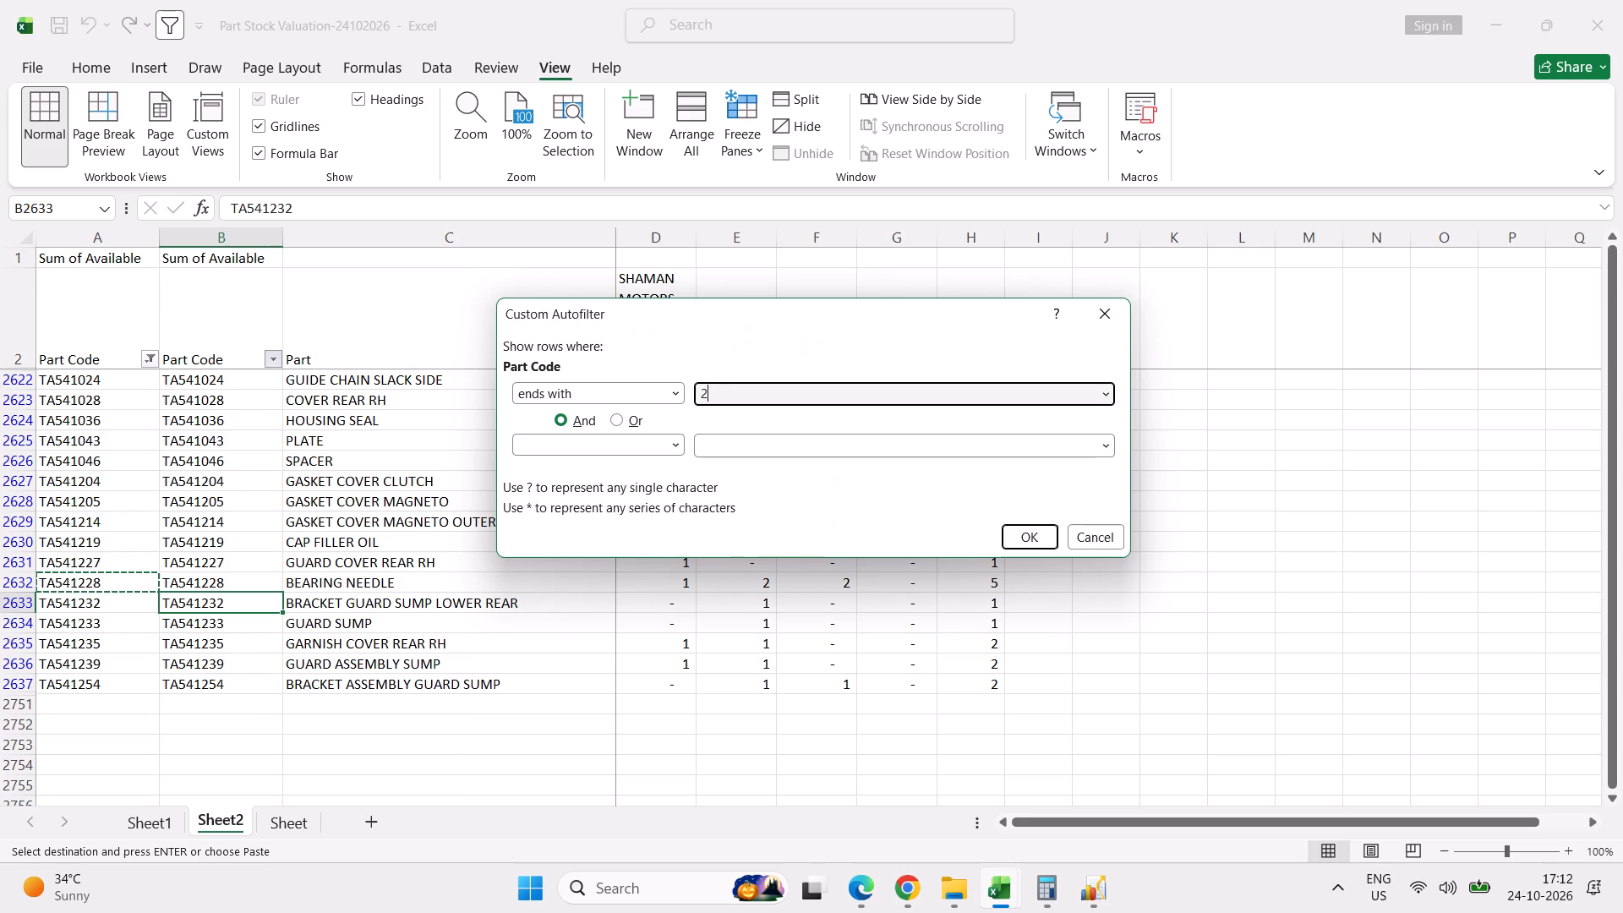
key("Return")
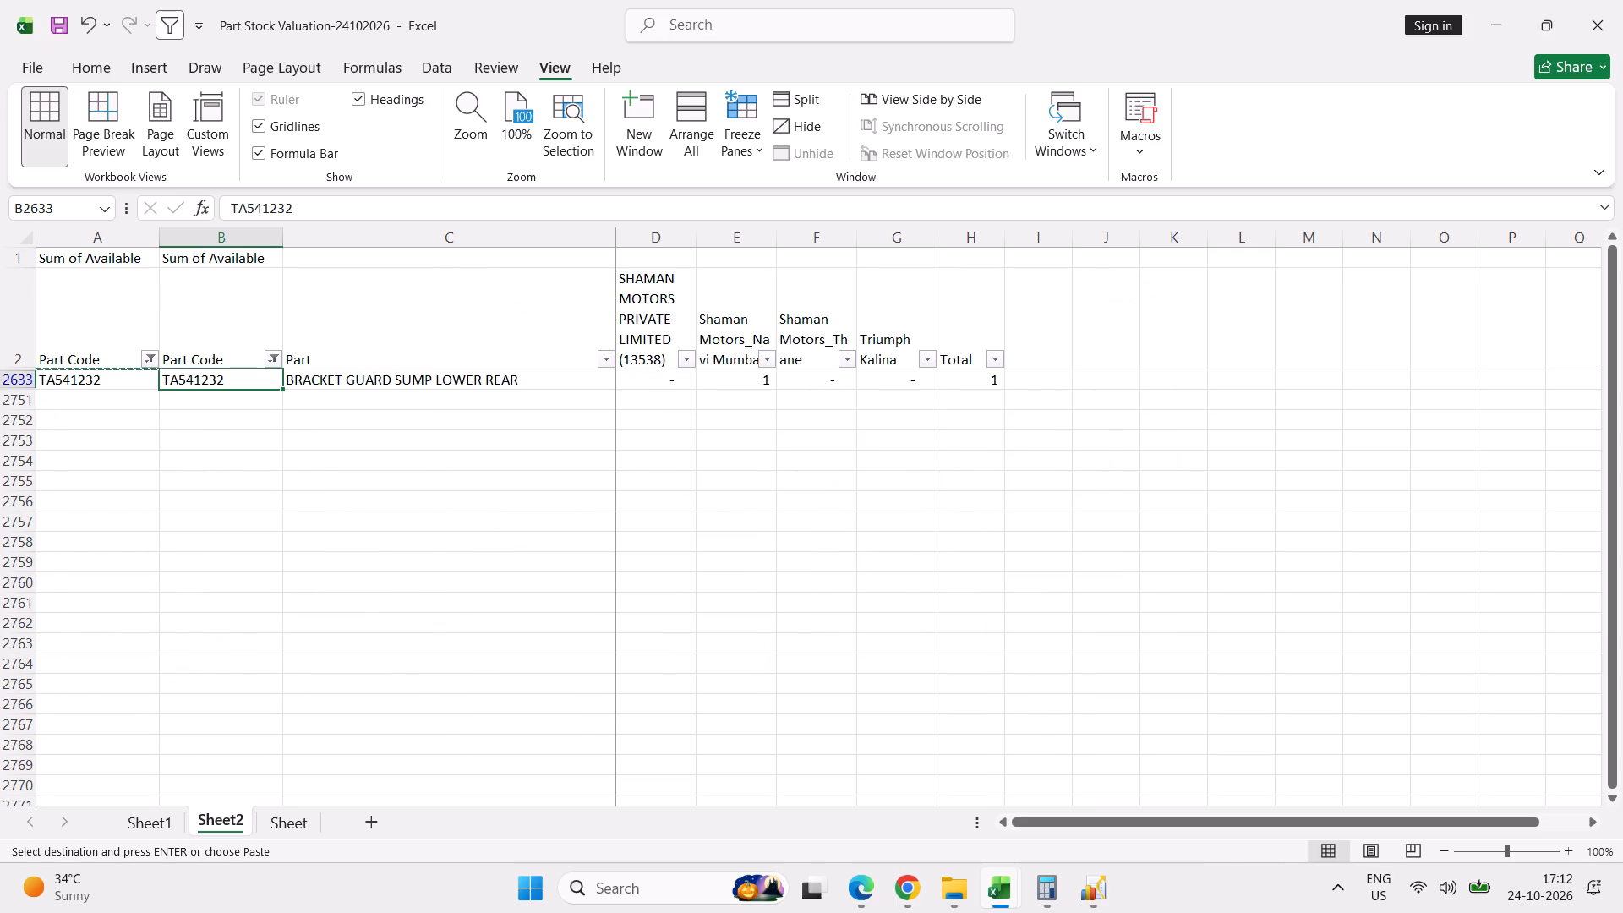
left_click(322, 637)
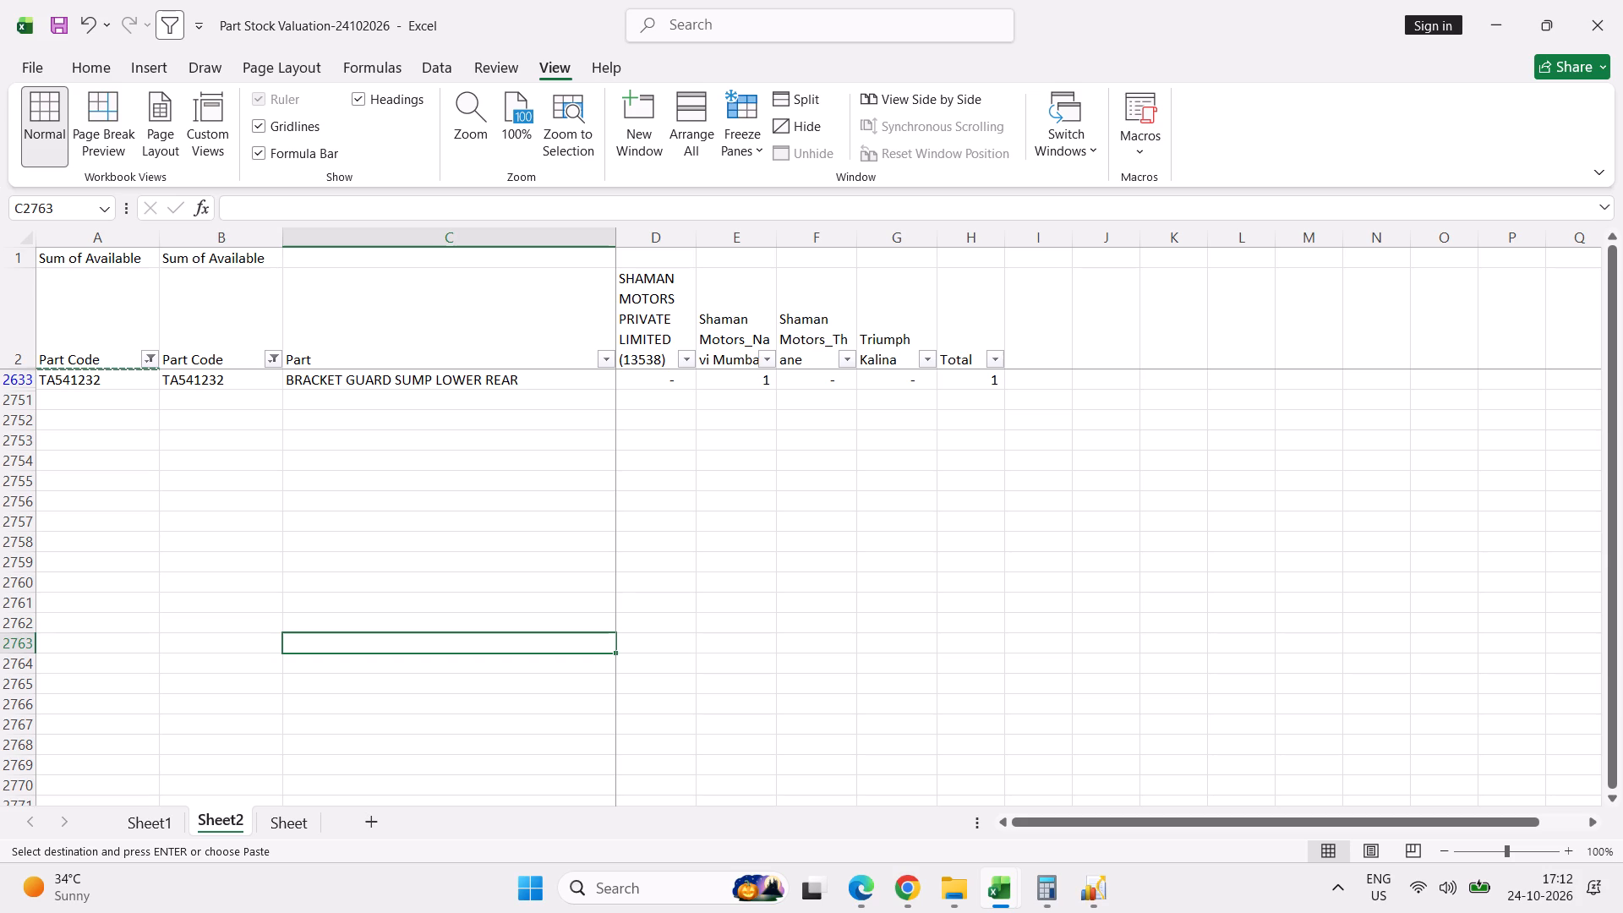
Remove all filters from the valuation list and turn AutoFilter back on for header row 2.
key("alt+d")
type("FF")
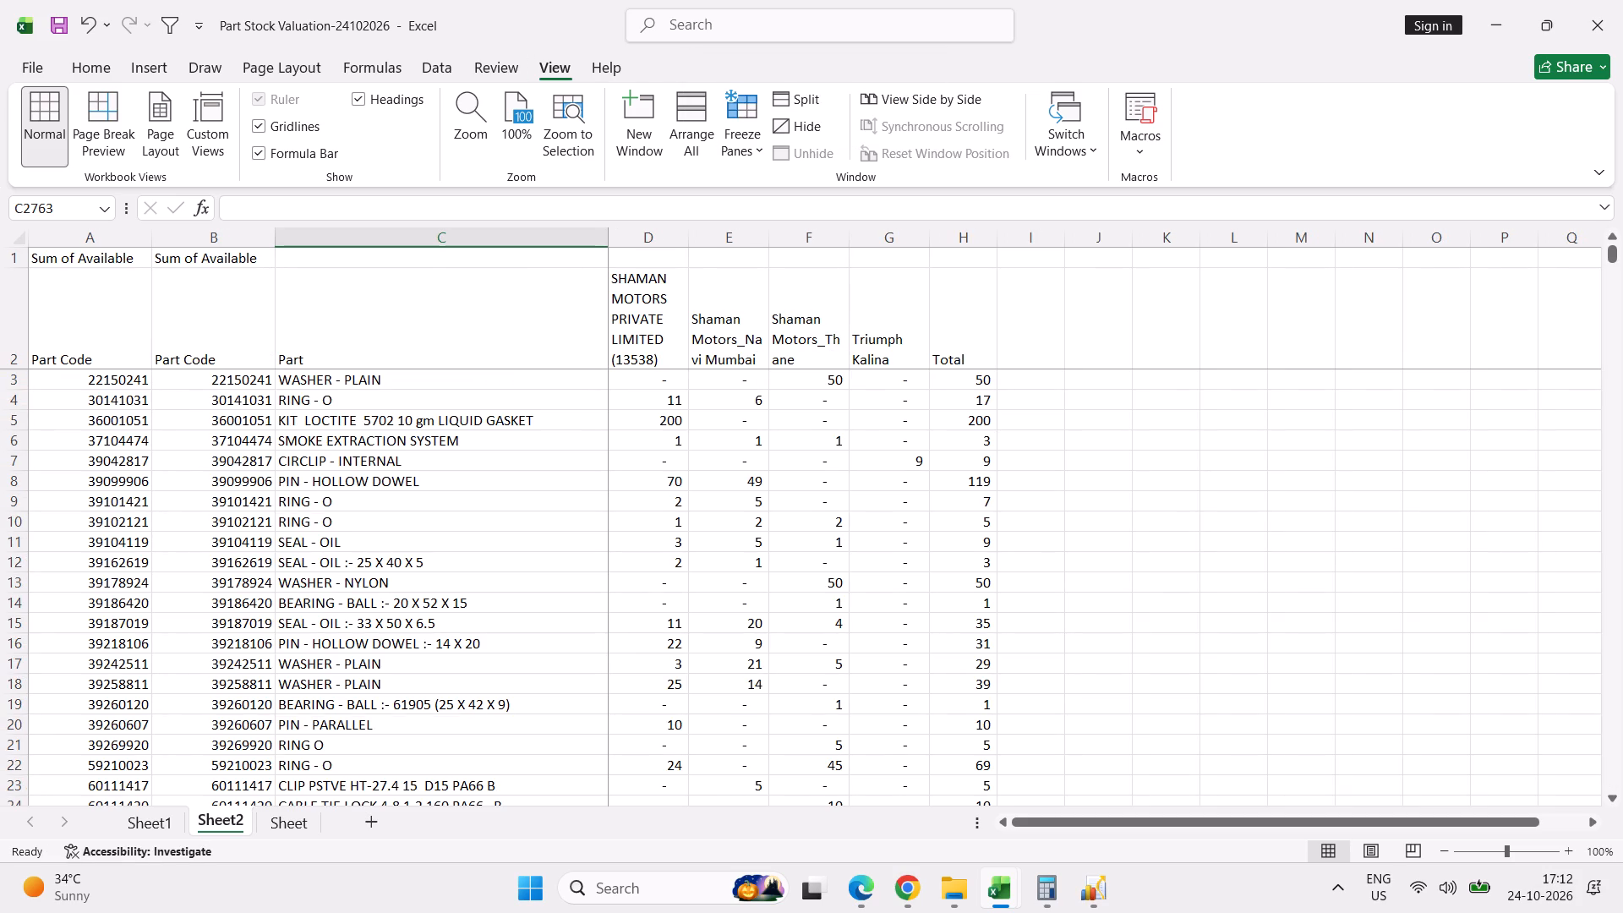
left_click(73, 298)
key("alt+d")
type("FF")
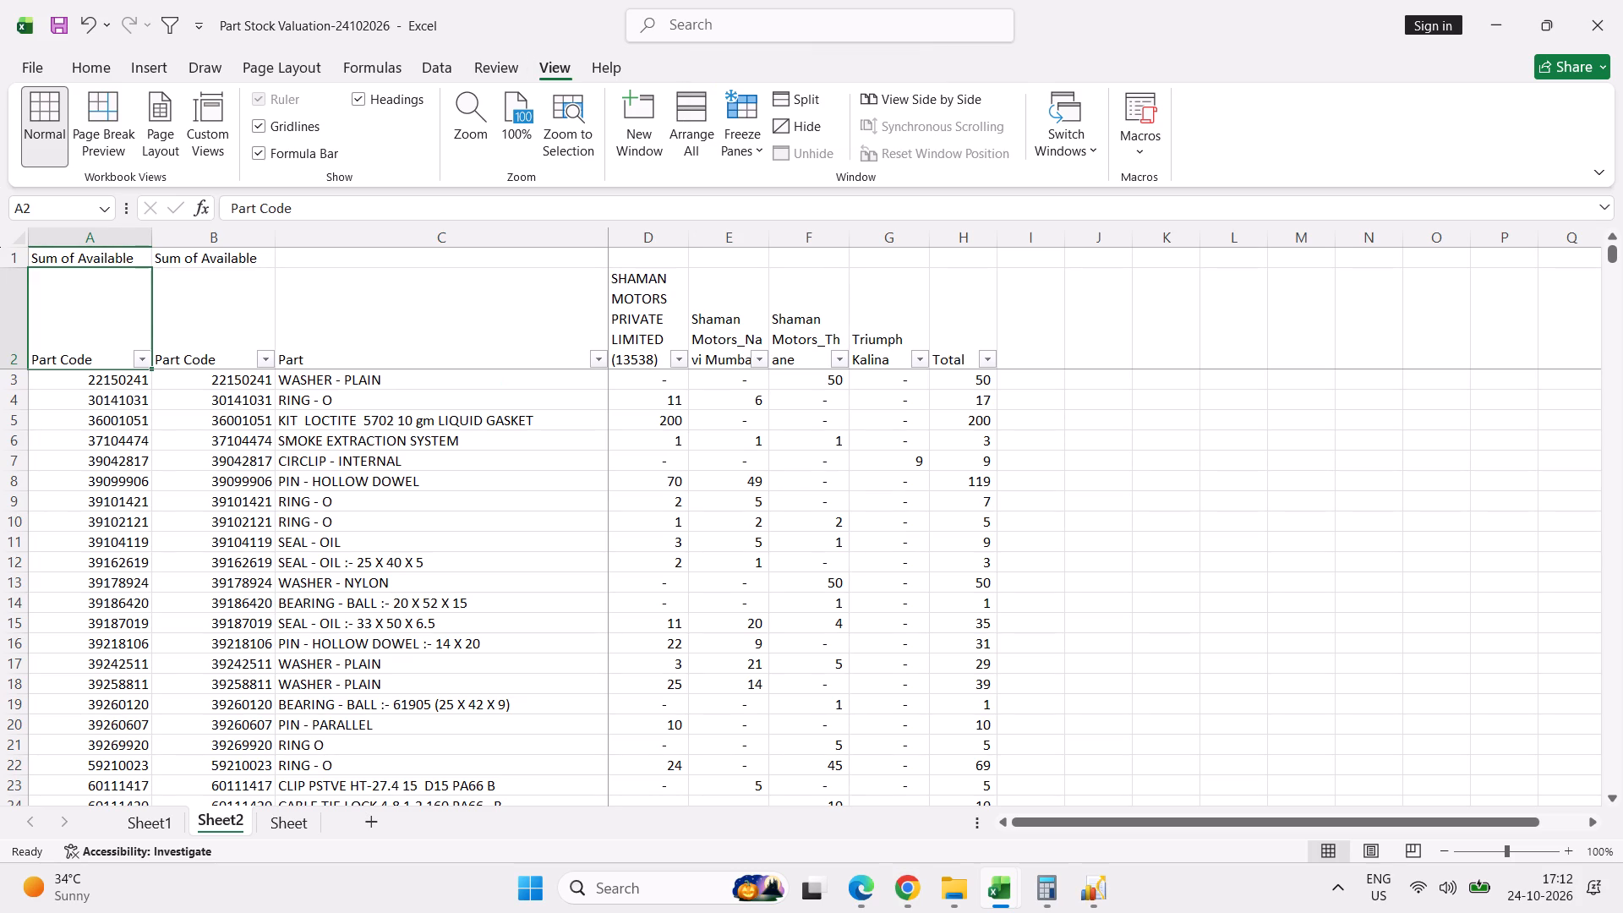
Filter the valuation list's second Part Code column by 1882 and compare with page 10 serial 15 in the NM Stock Count sheet.
left_click(270, 358)
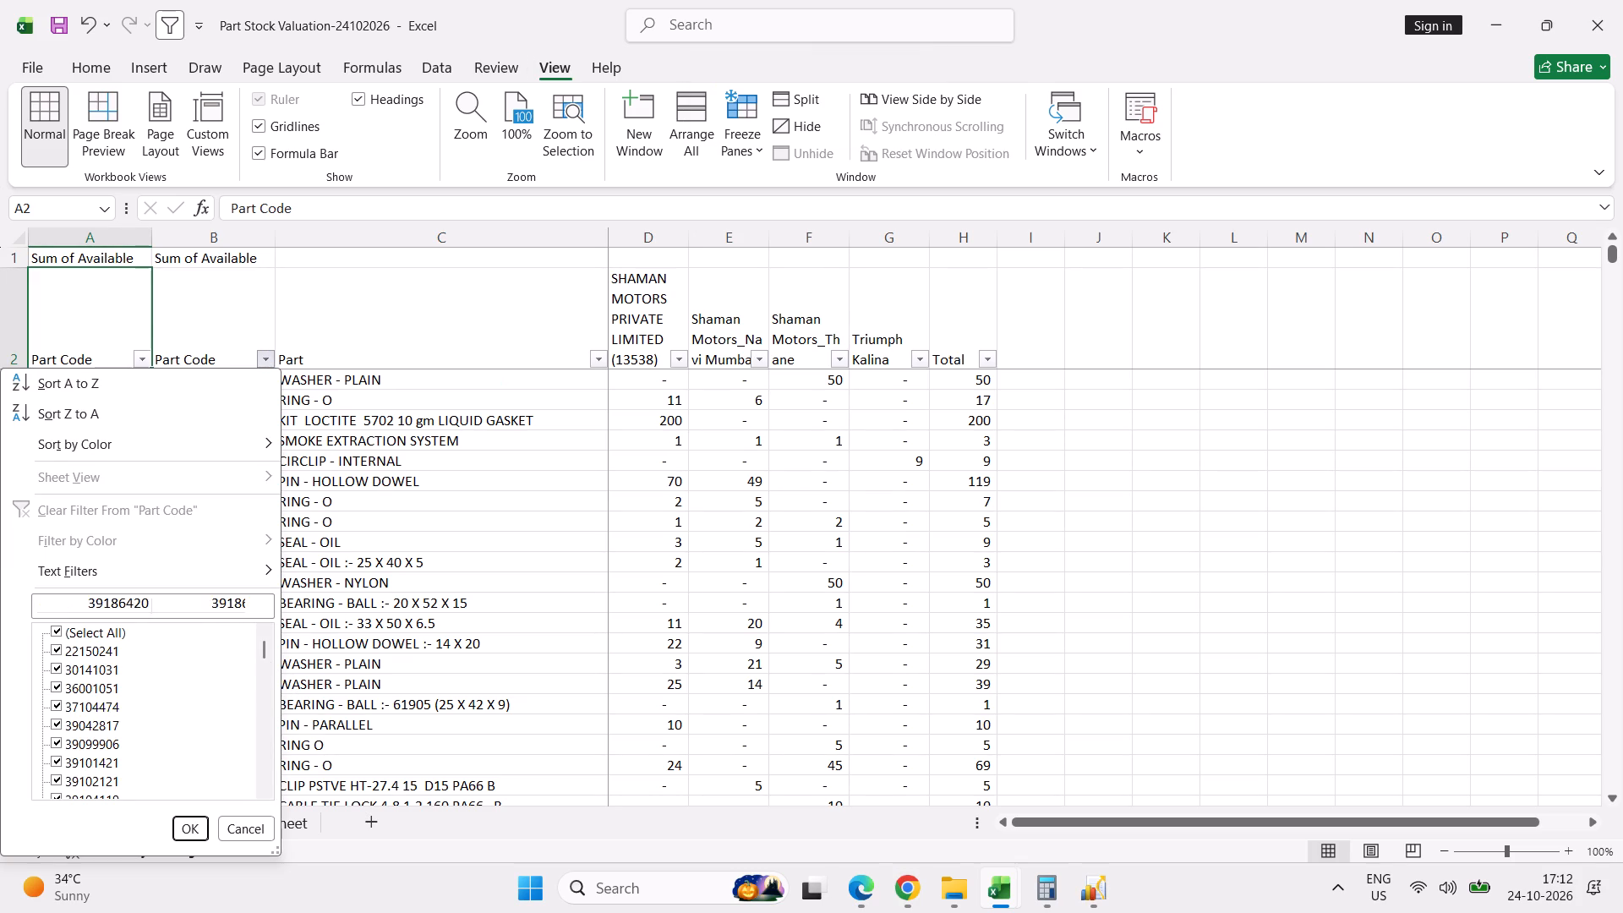
left_click(212, 606)
type("18")
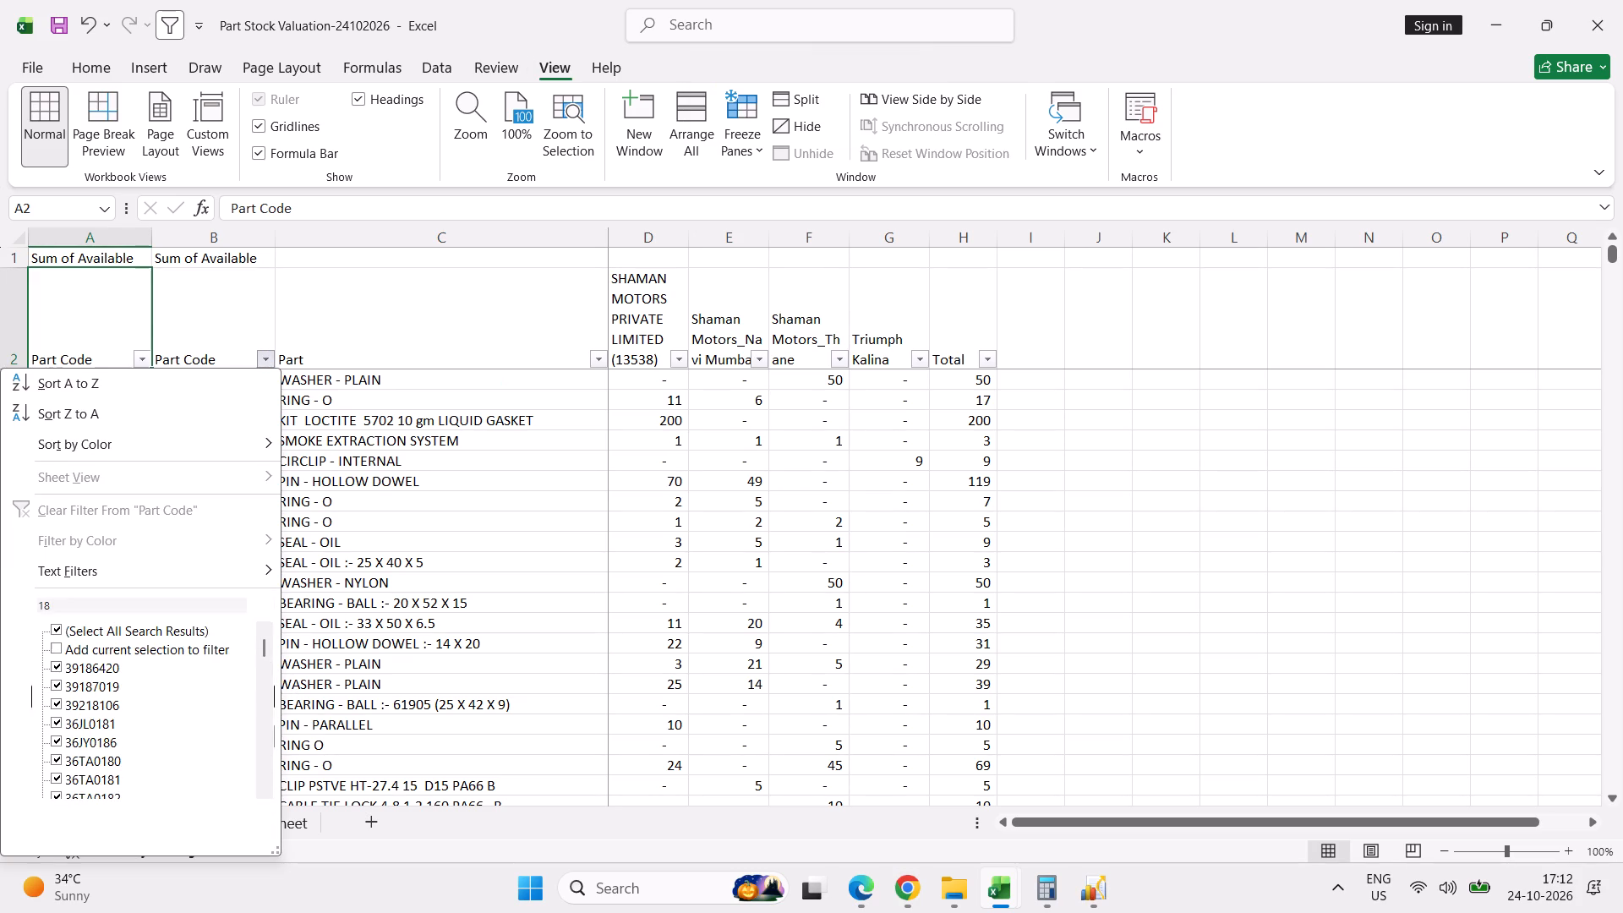
key("8")
key("2")
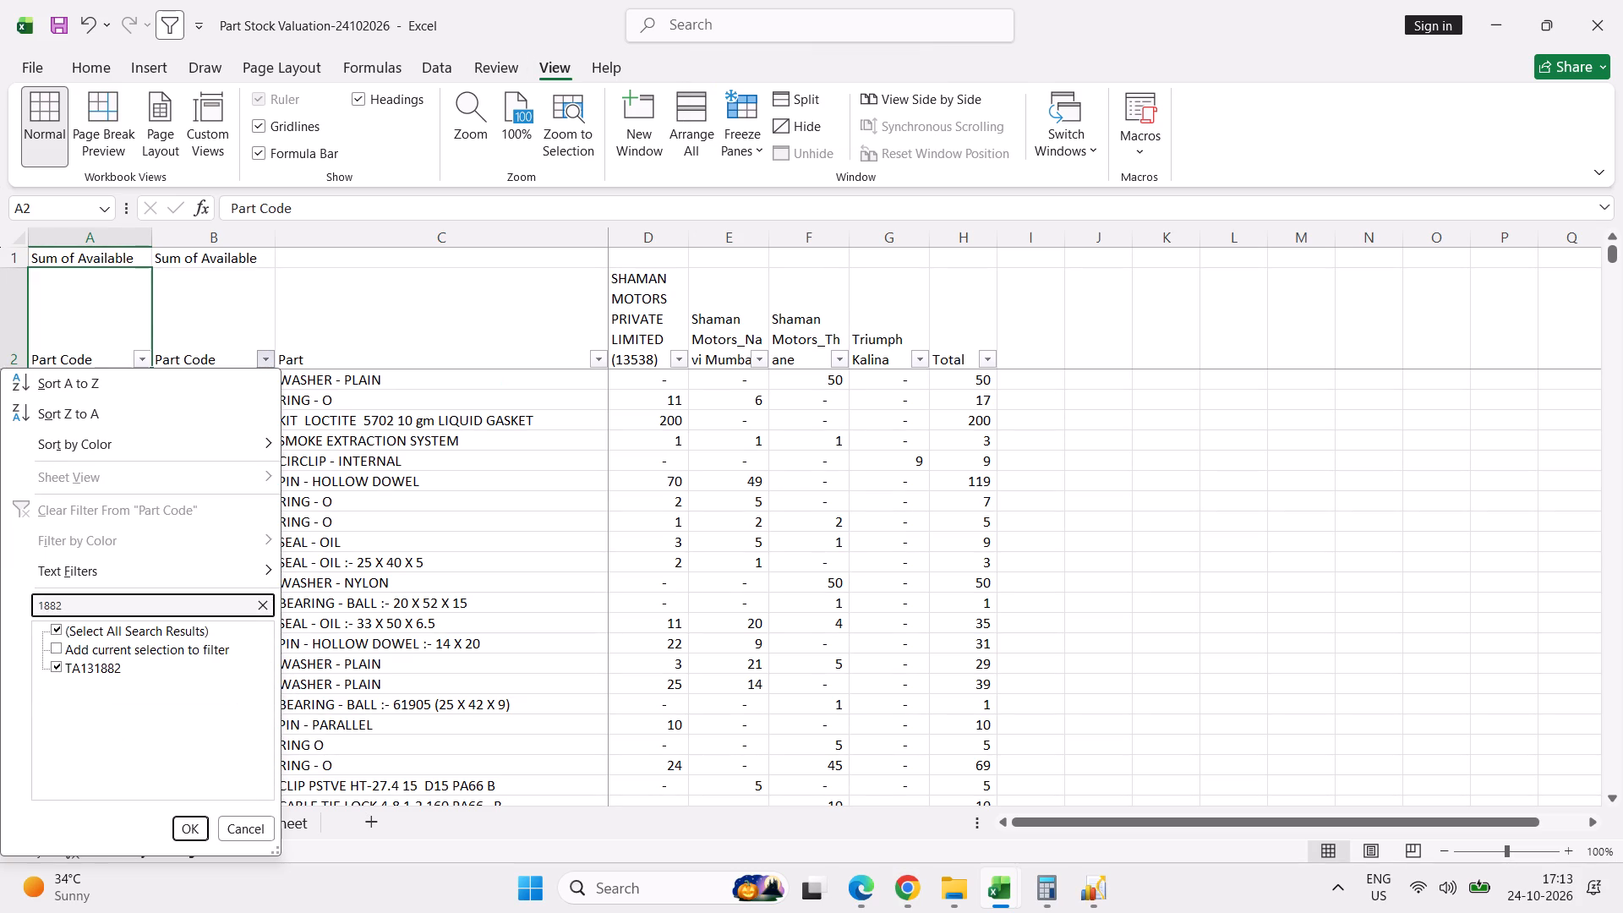
key("Return")
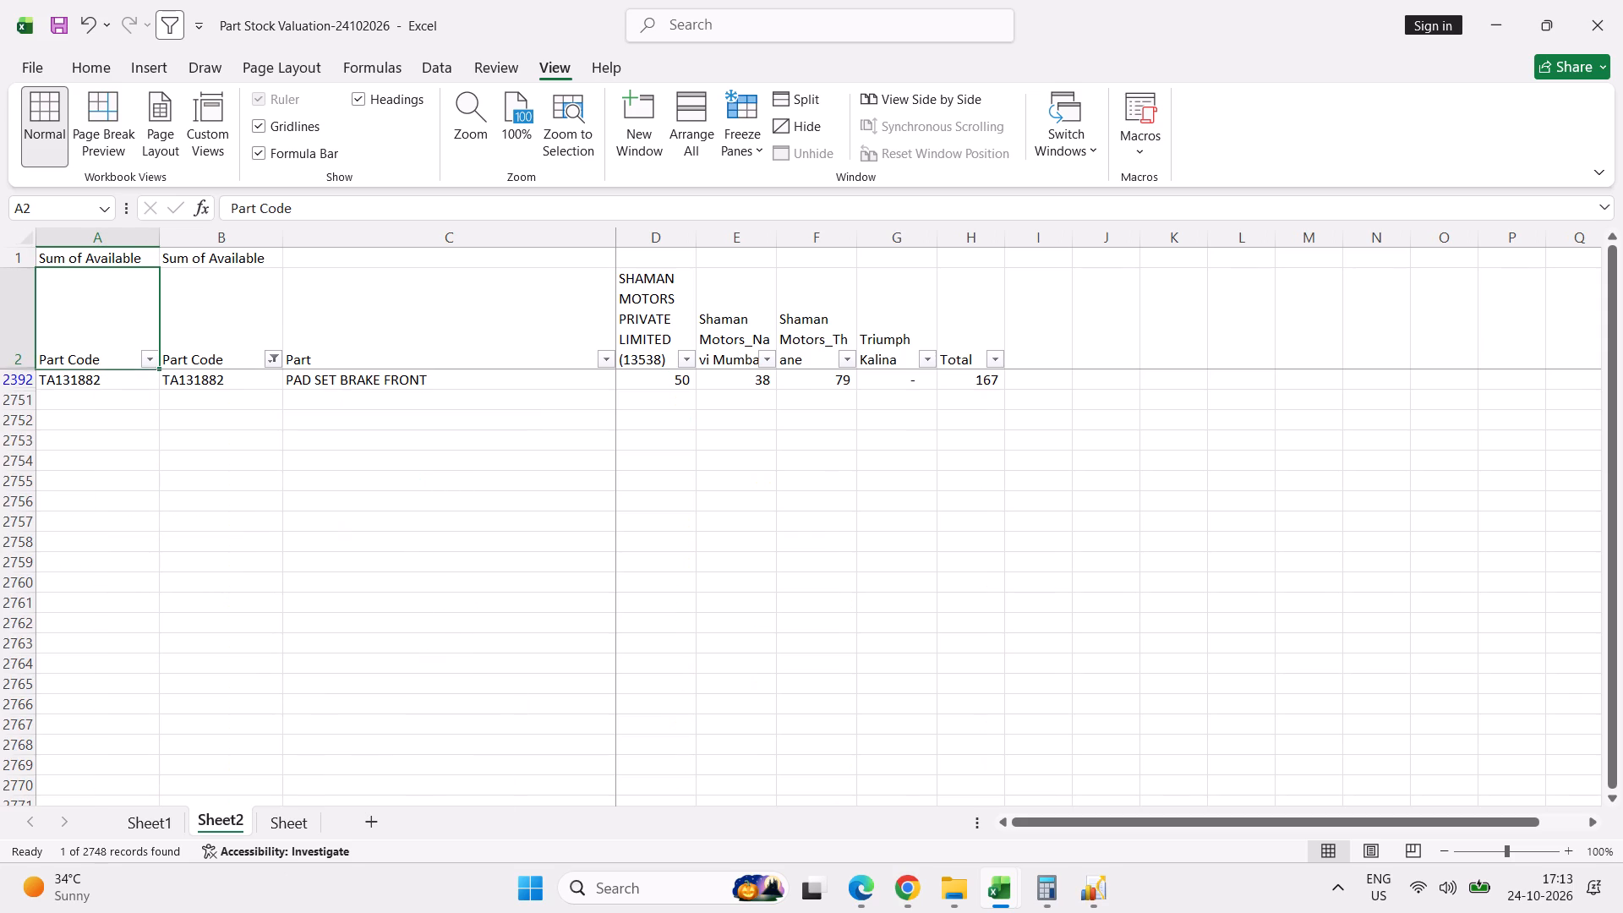
key("Down")
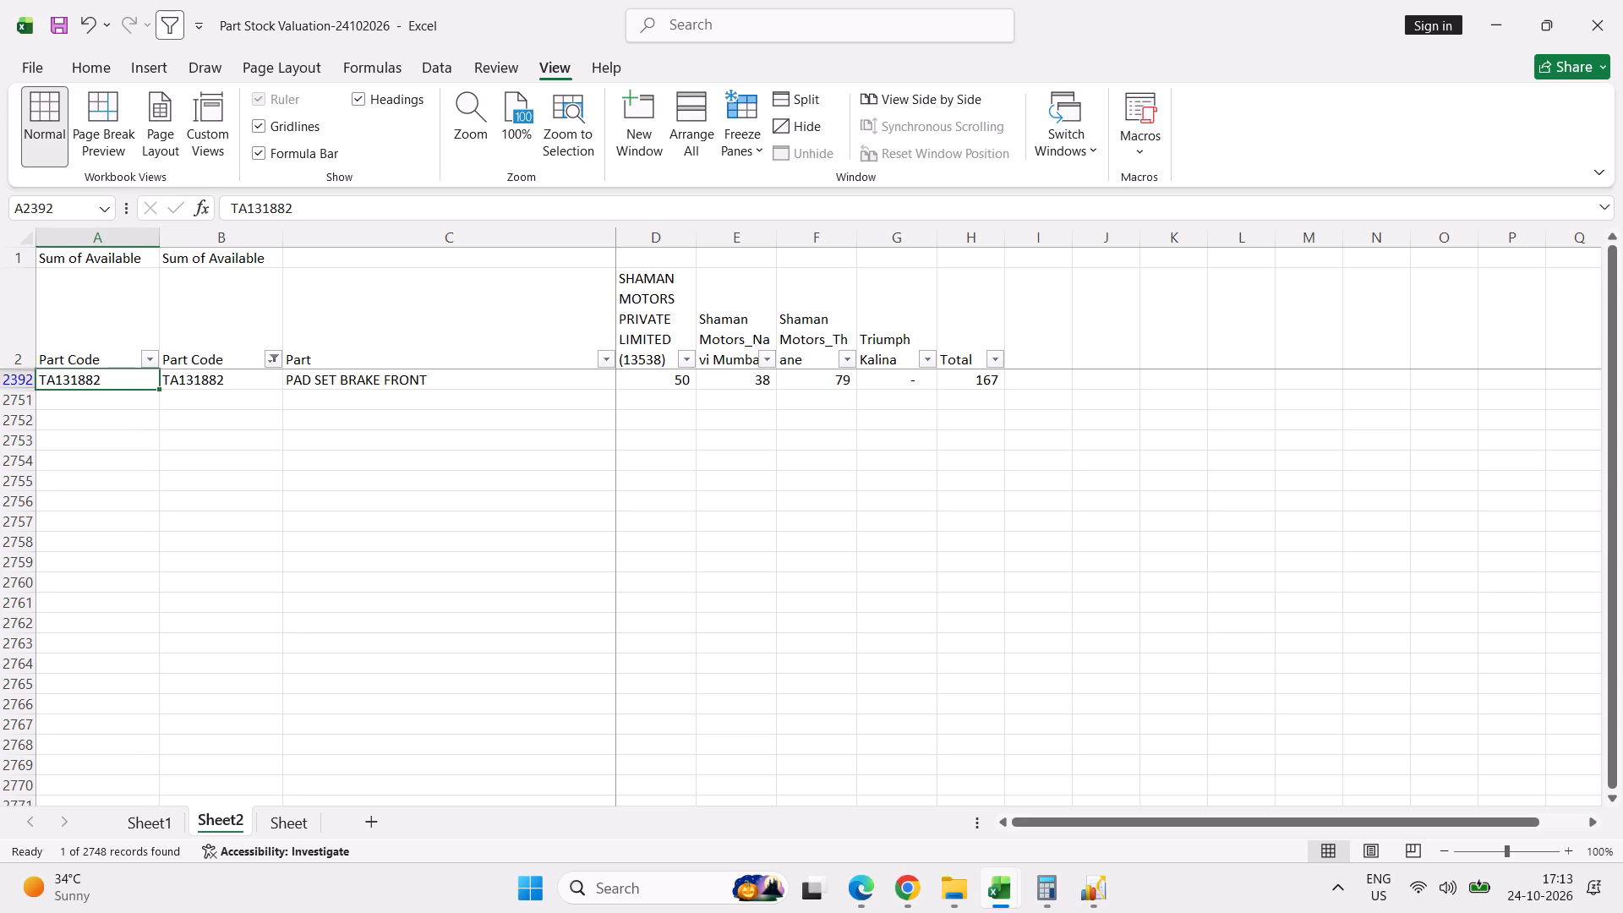
key("alt+Tab")
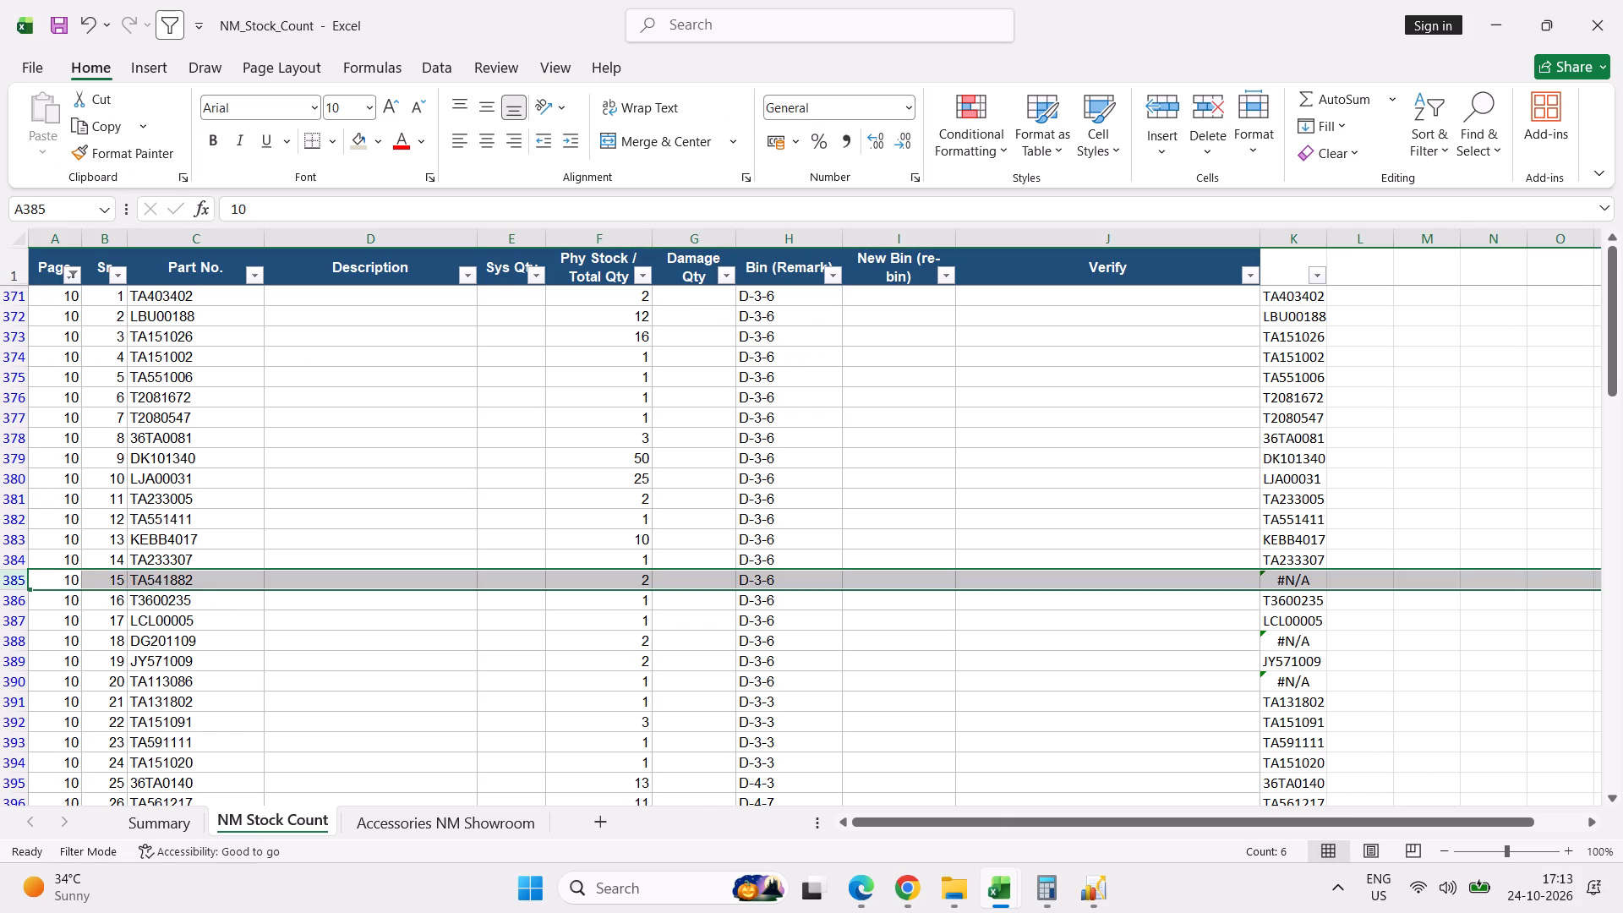
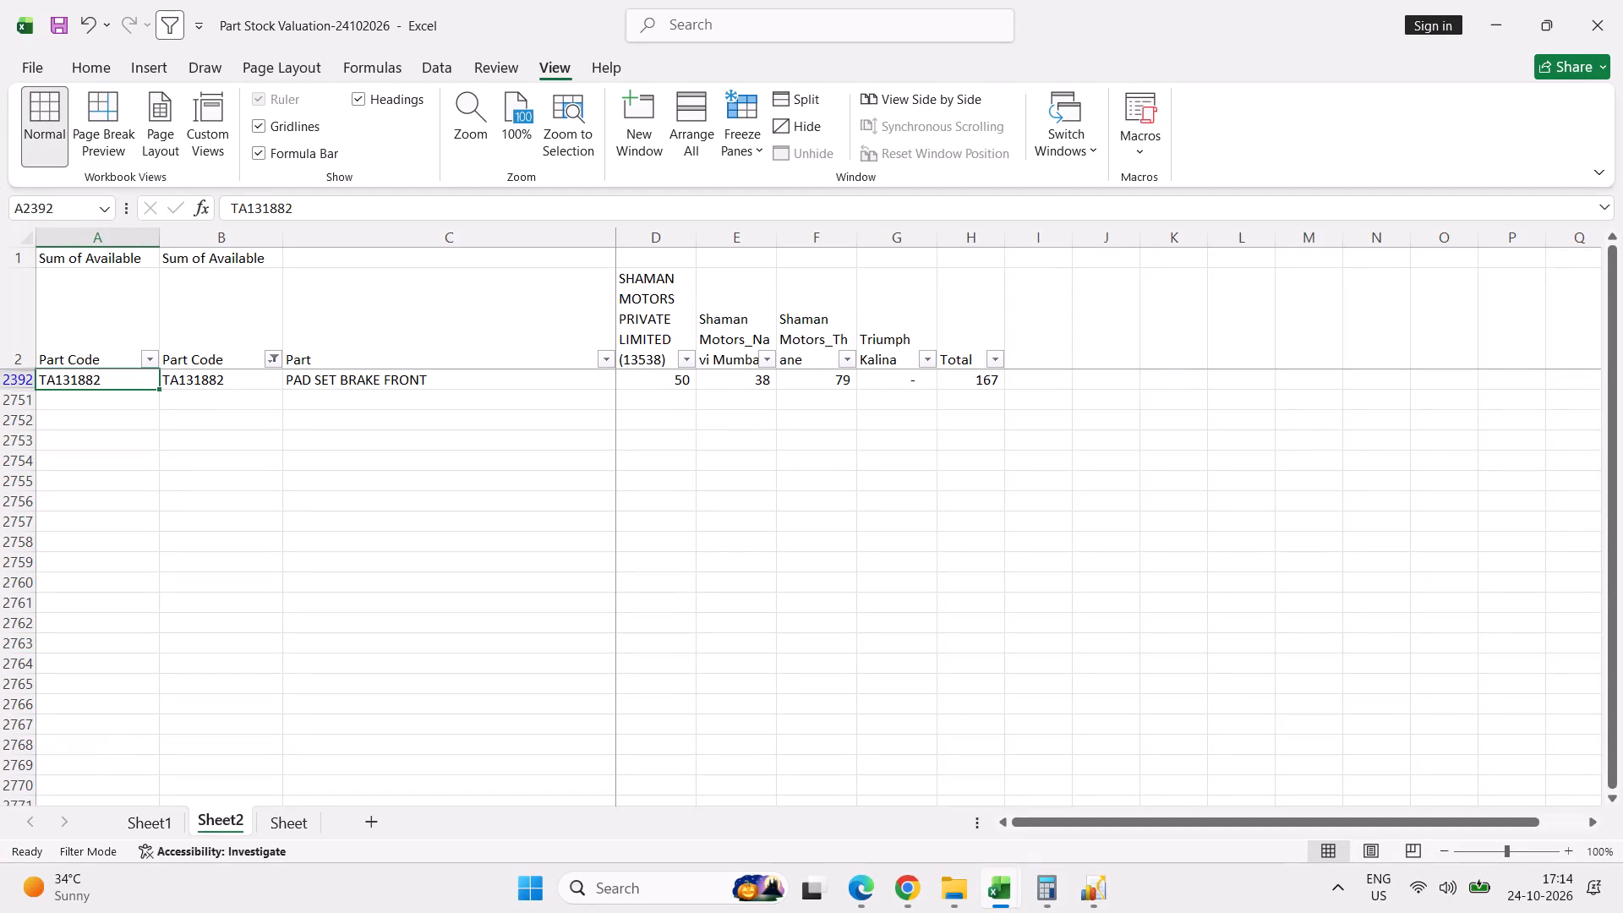
Filter the valuation list's second Part Code column by 20110.
left_click(276, 364)
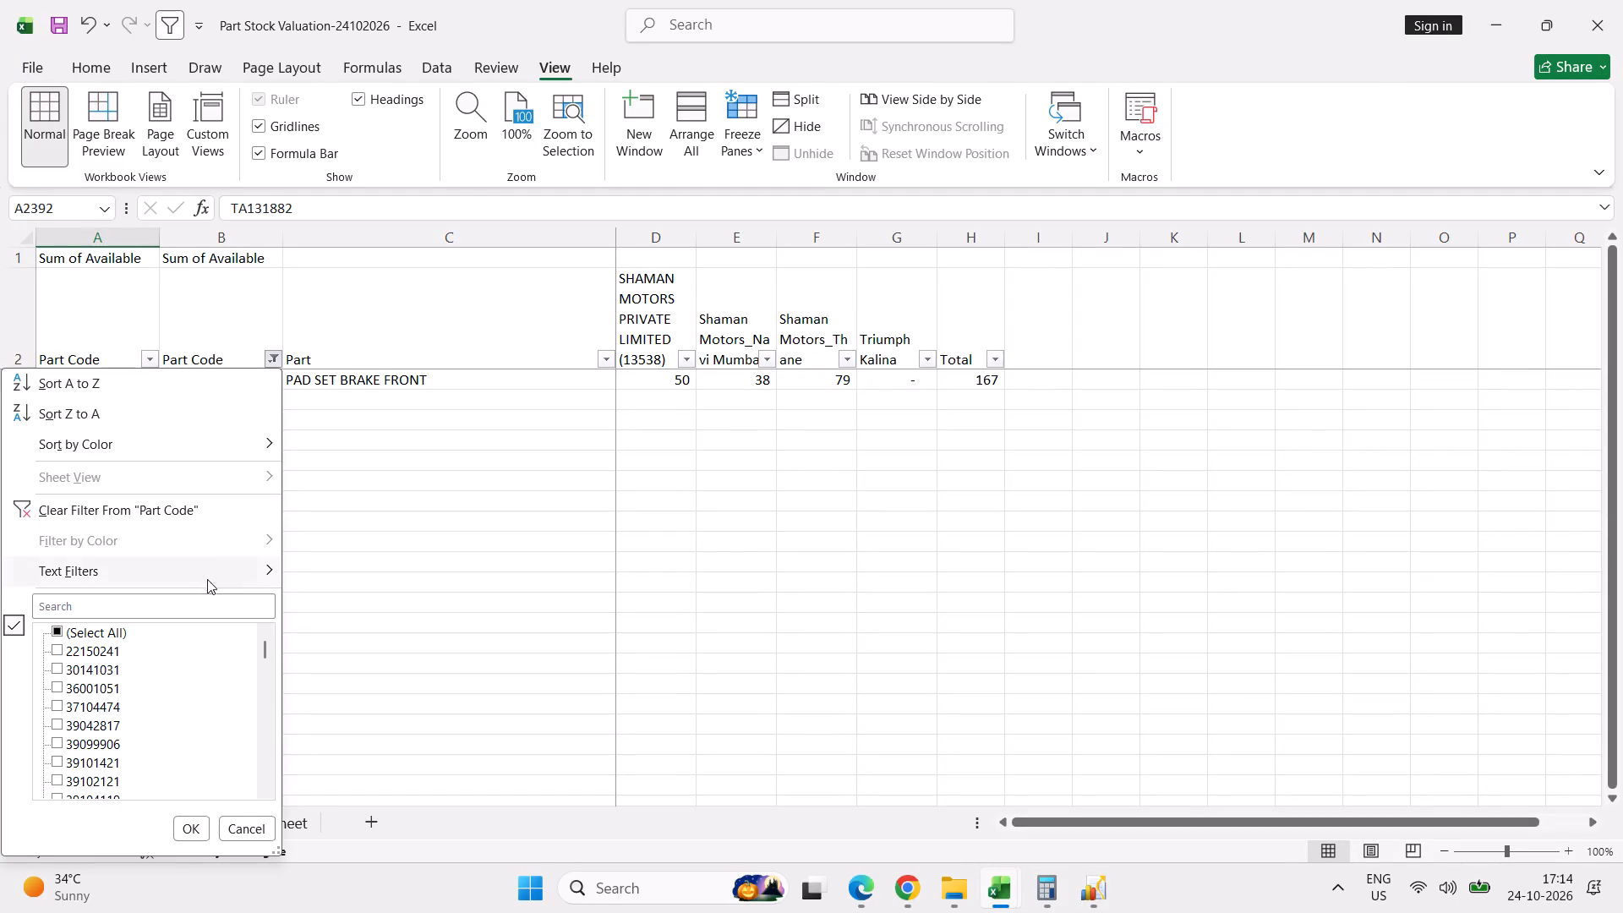
left_click(202, 606)
type("2011")
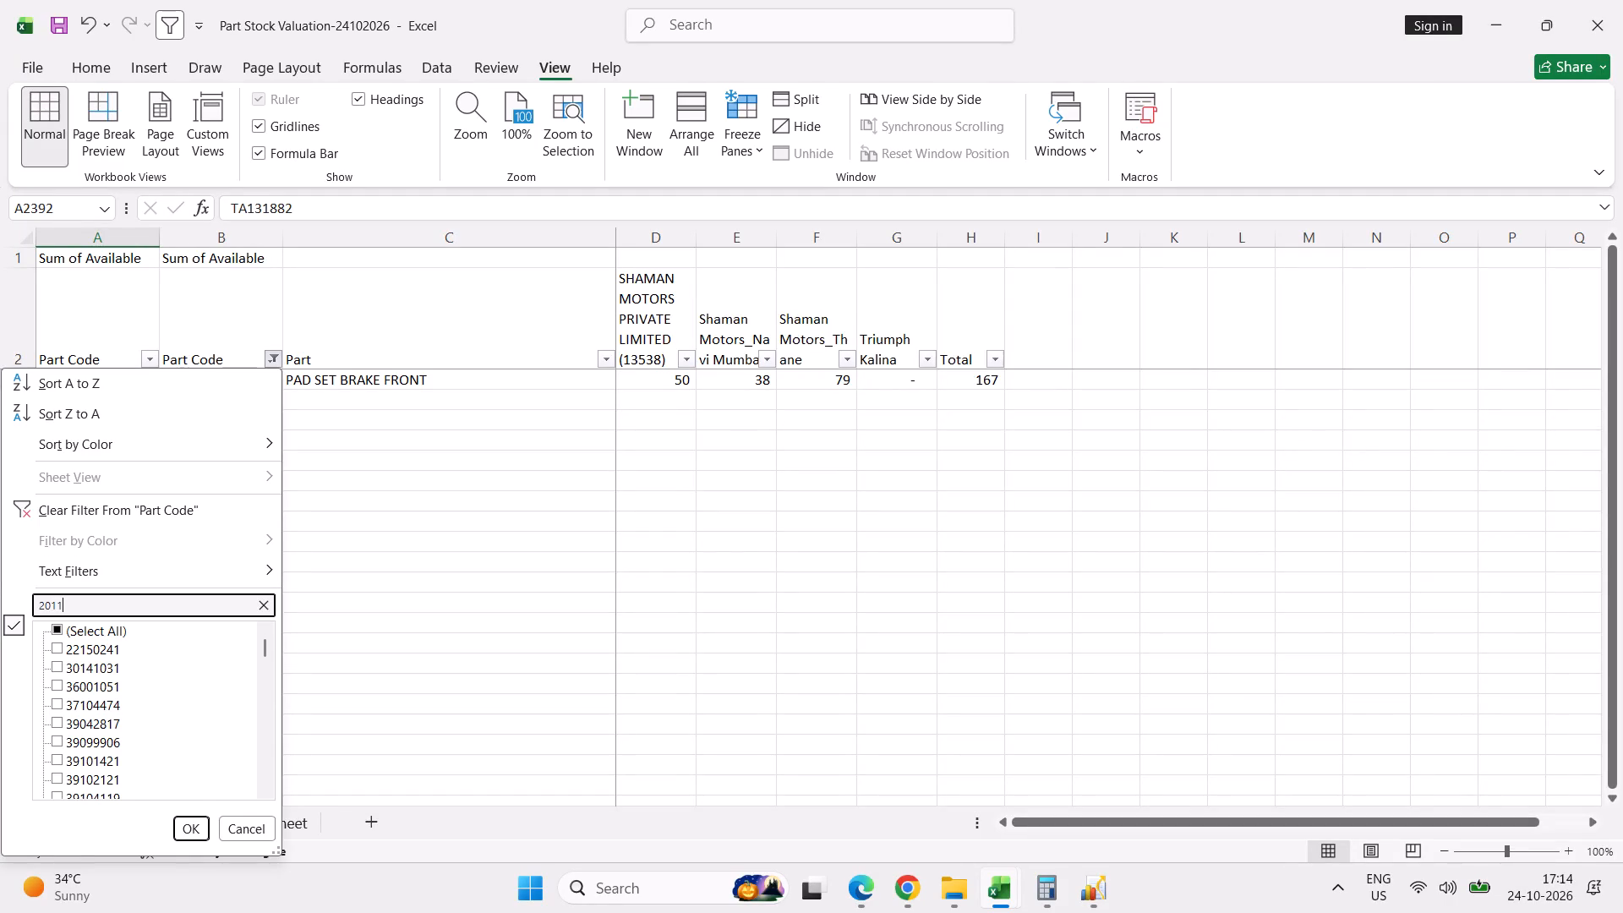
key("0")
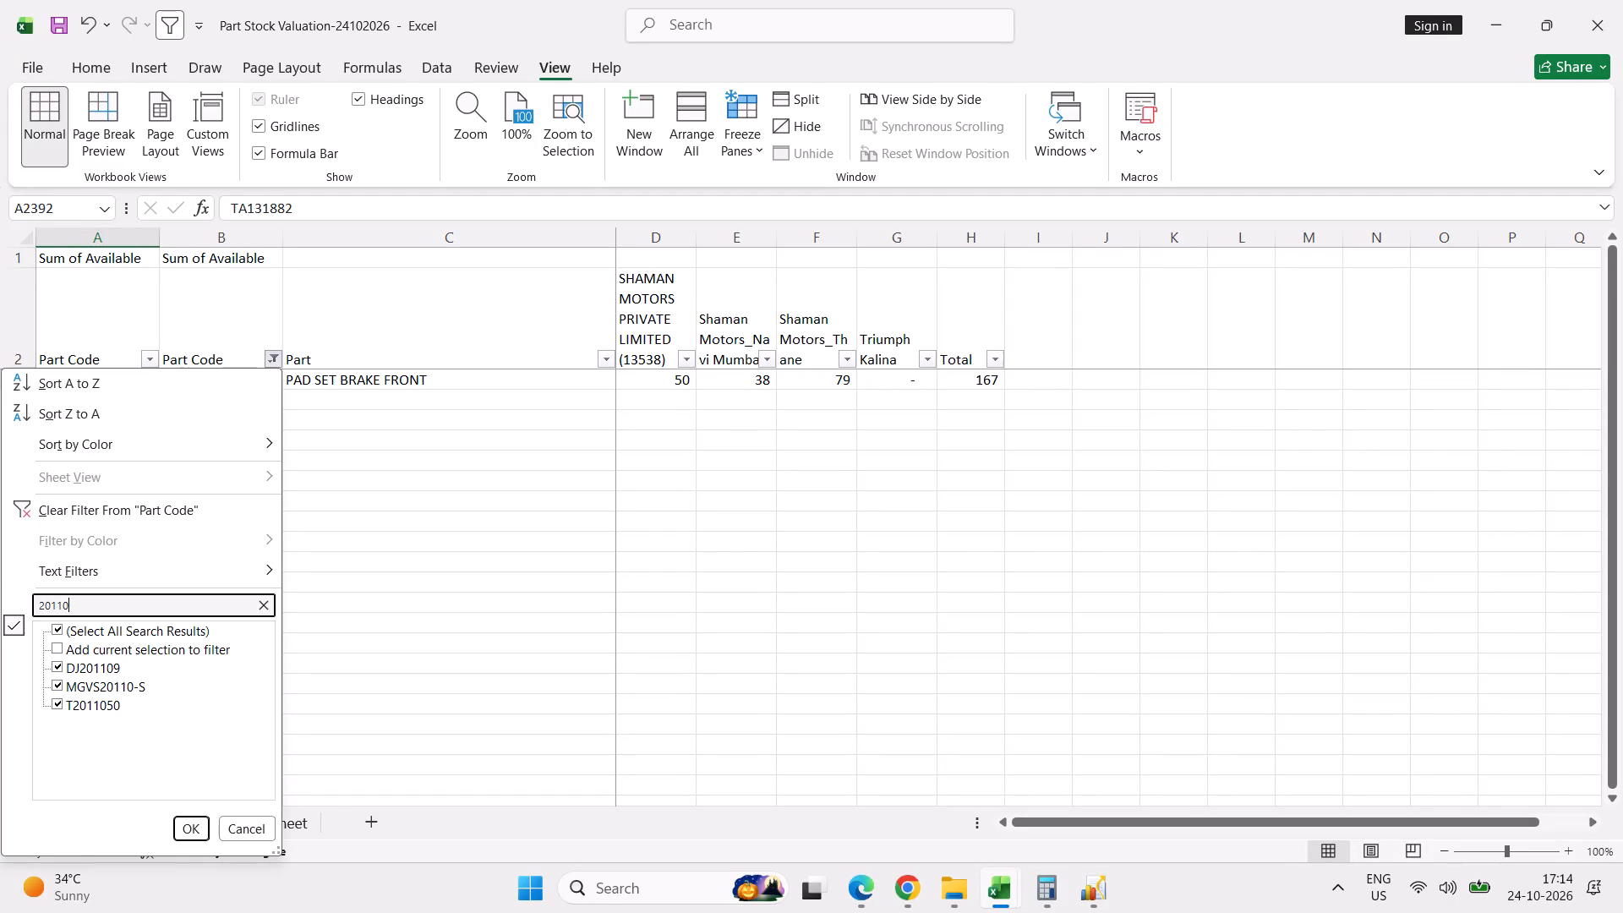
key("Return")
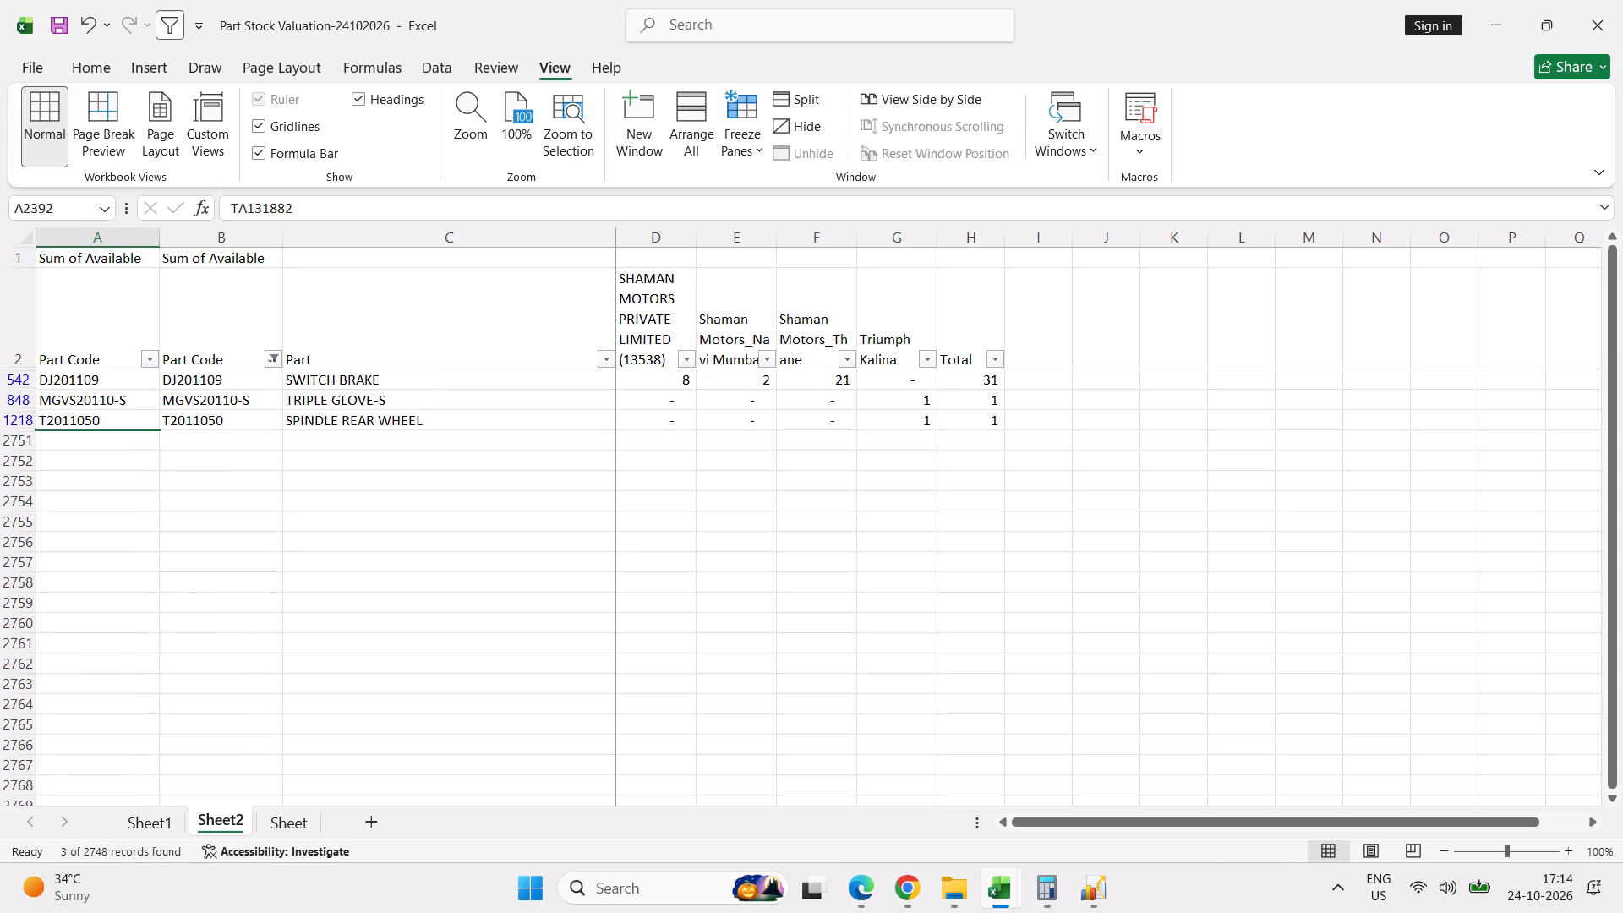
Copy part code DJ201109 from the valuation list into the Part No. cell of page 10 serial 18 in NM Stock Count.
left_click(125, 385)
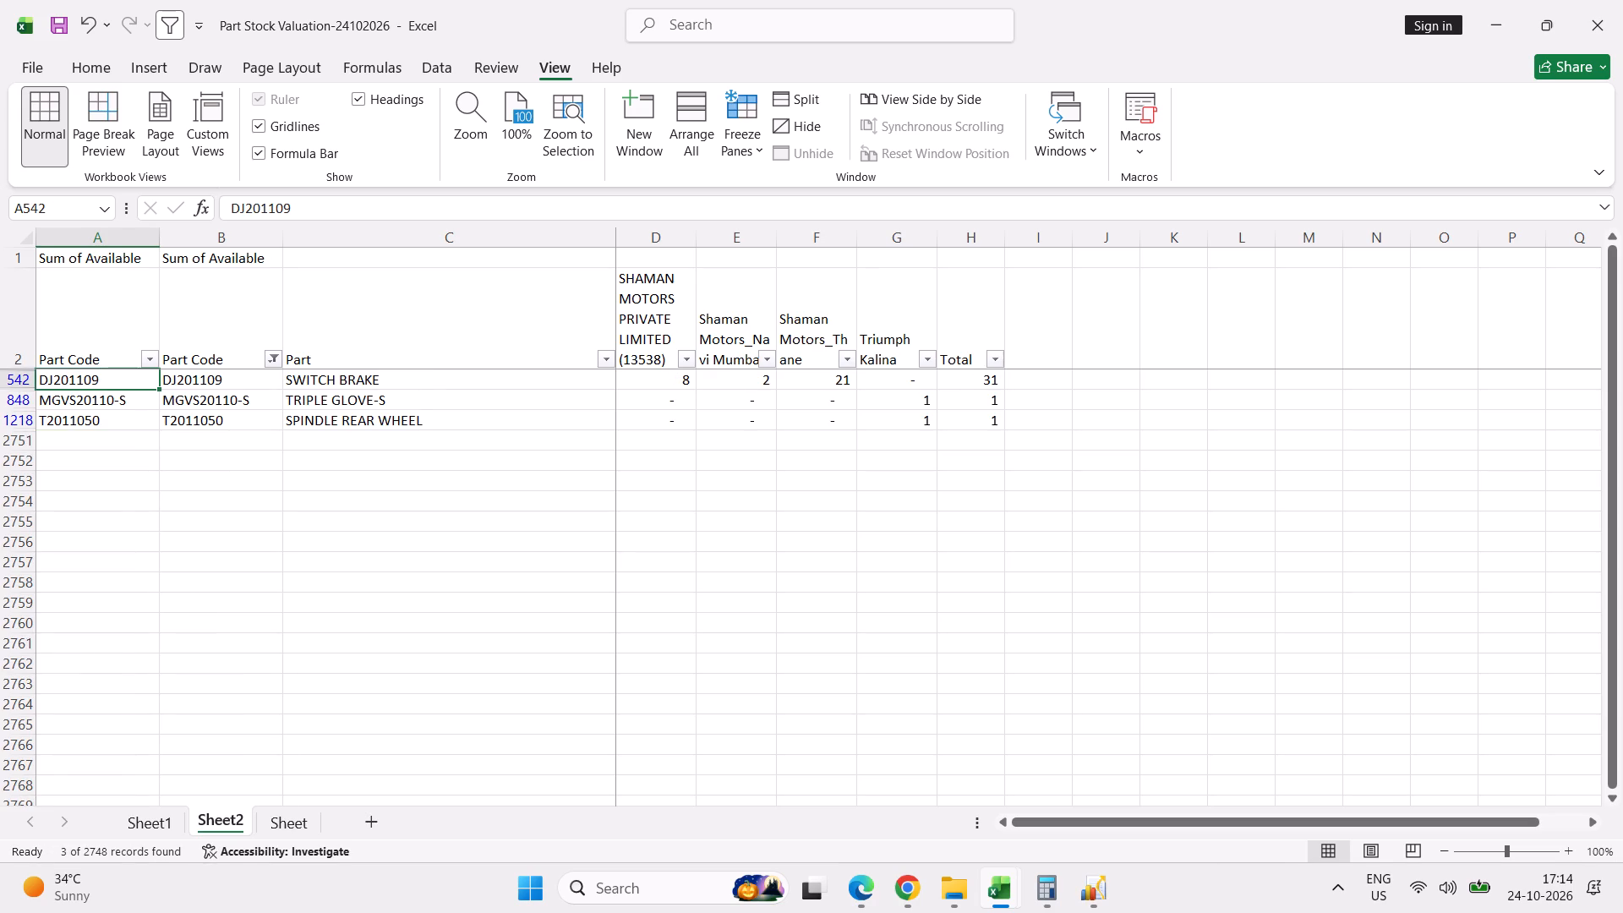
key("ctrl+c")
key("alt+Tab")
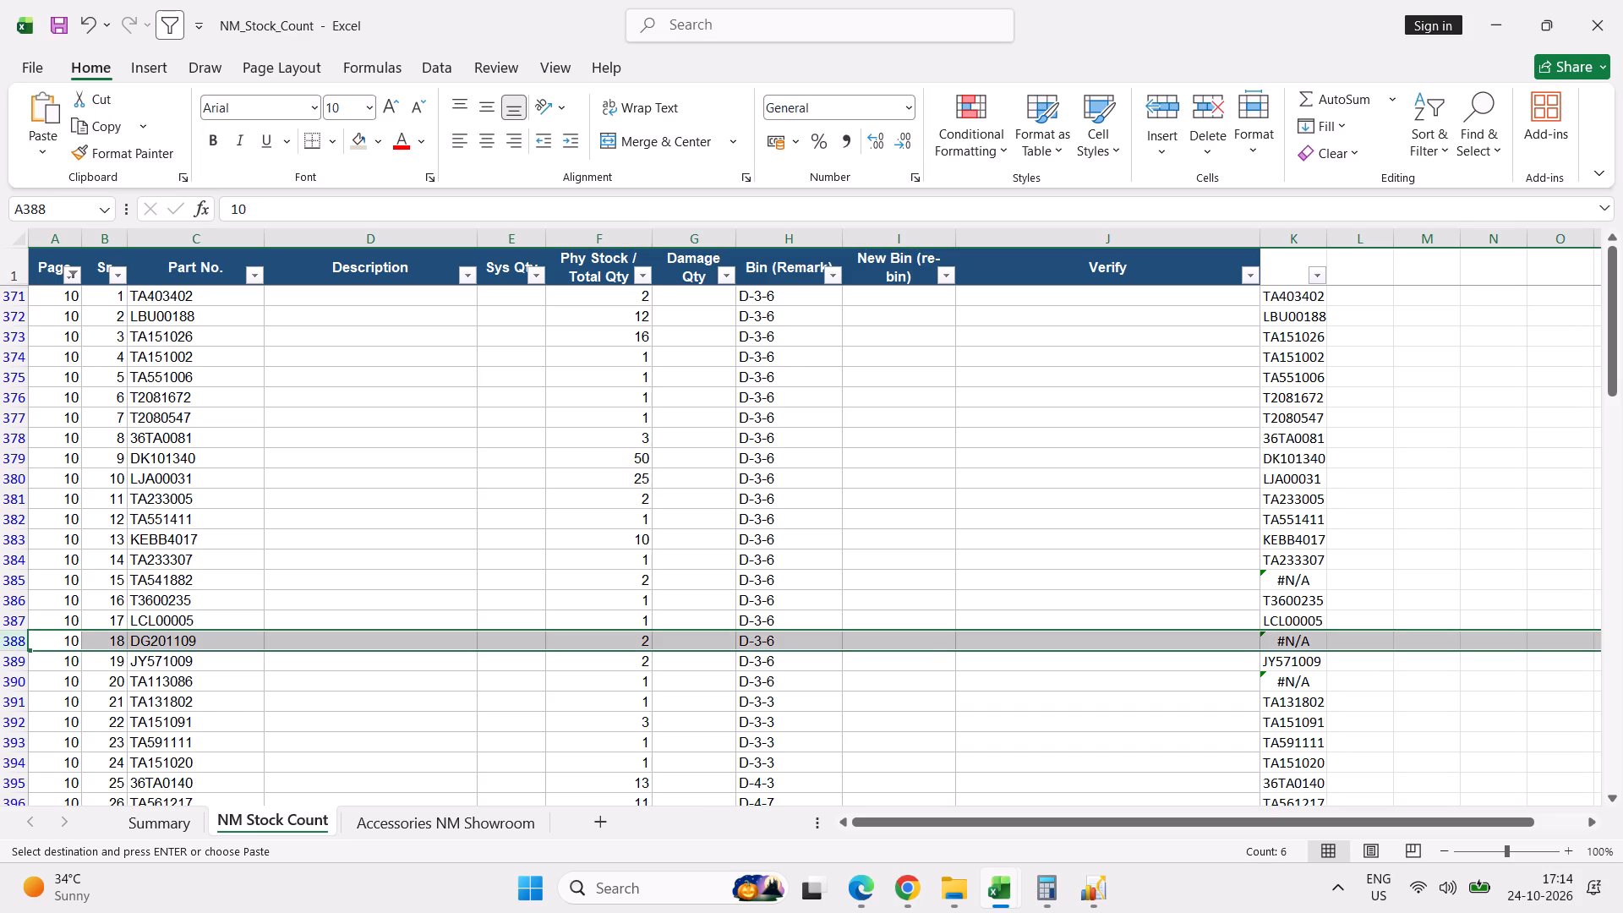
left_click(180, 642)
right_click(180, 642)
left_click(267, 154)
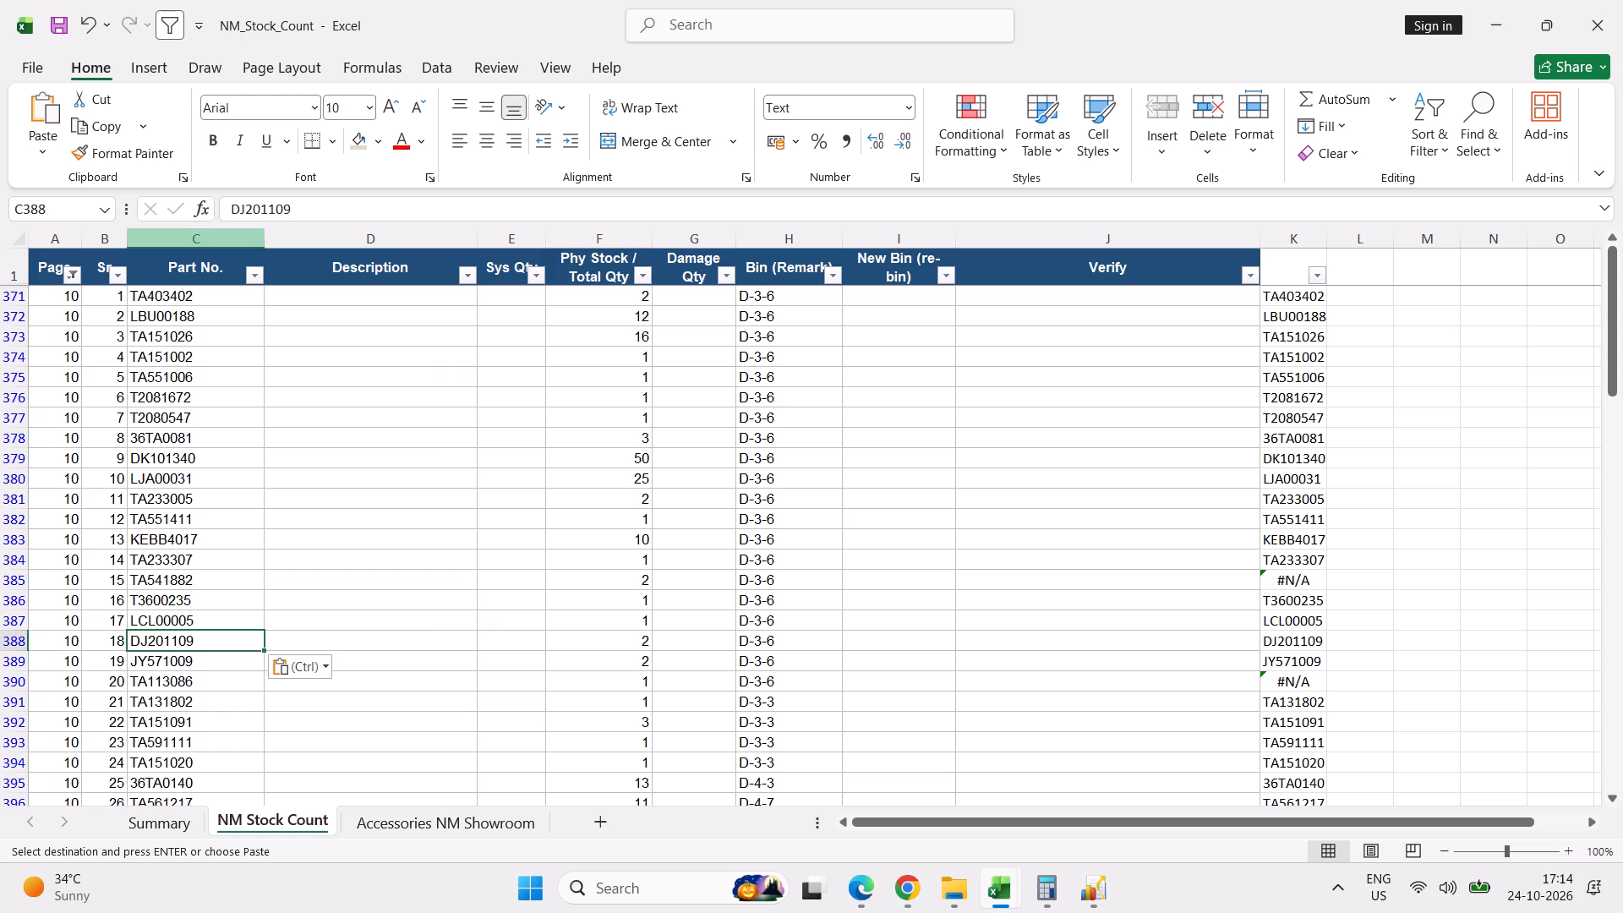
Look up page 10 serial 20's part number by filtering the valuation list's second Part Code column by 1130.
left_click(21, 682)
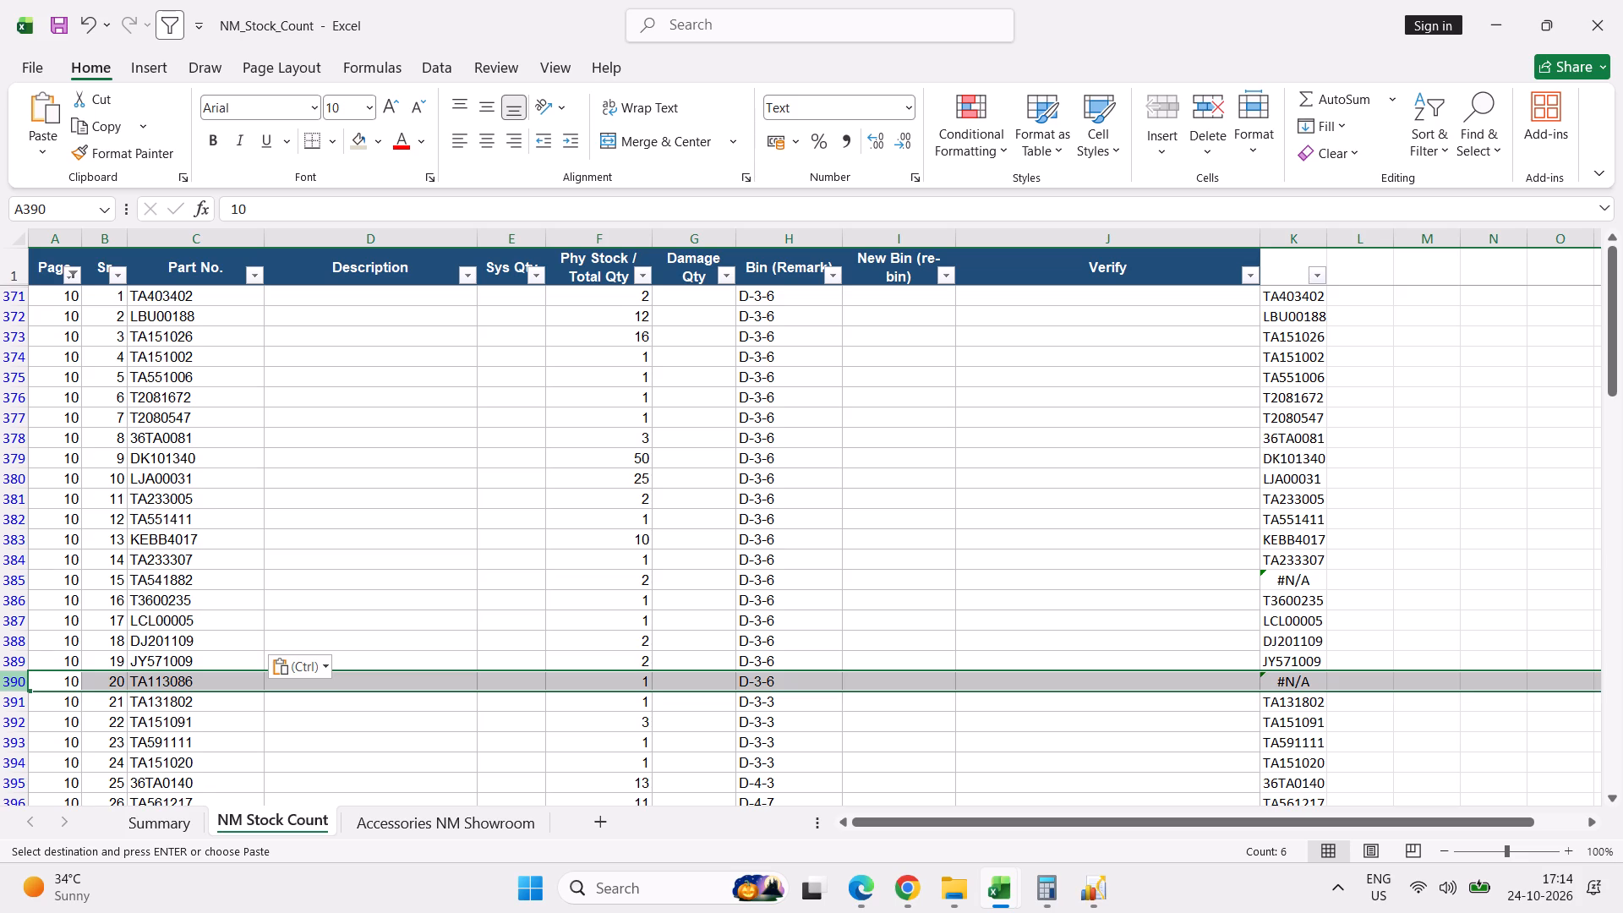
key("alt+Tab")
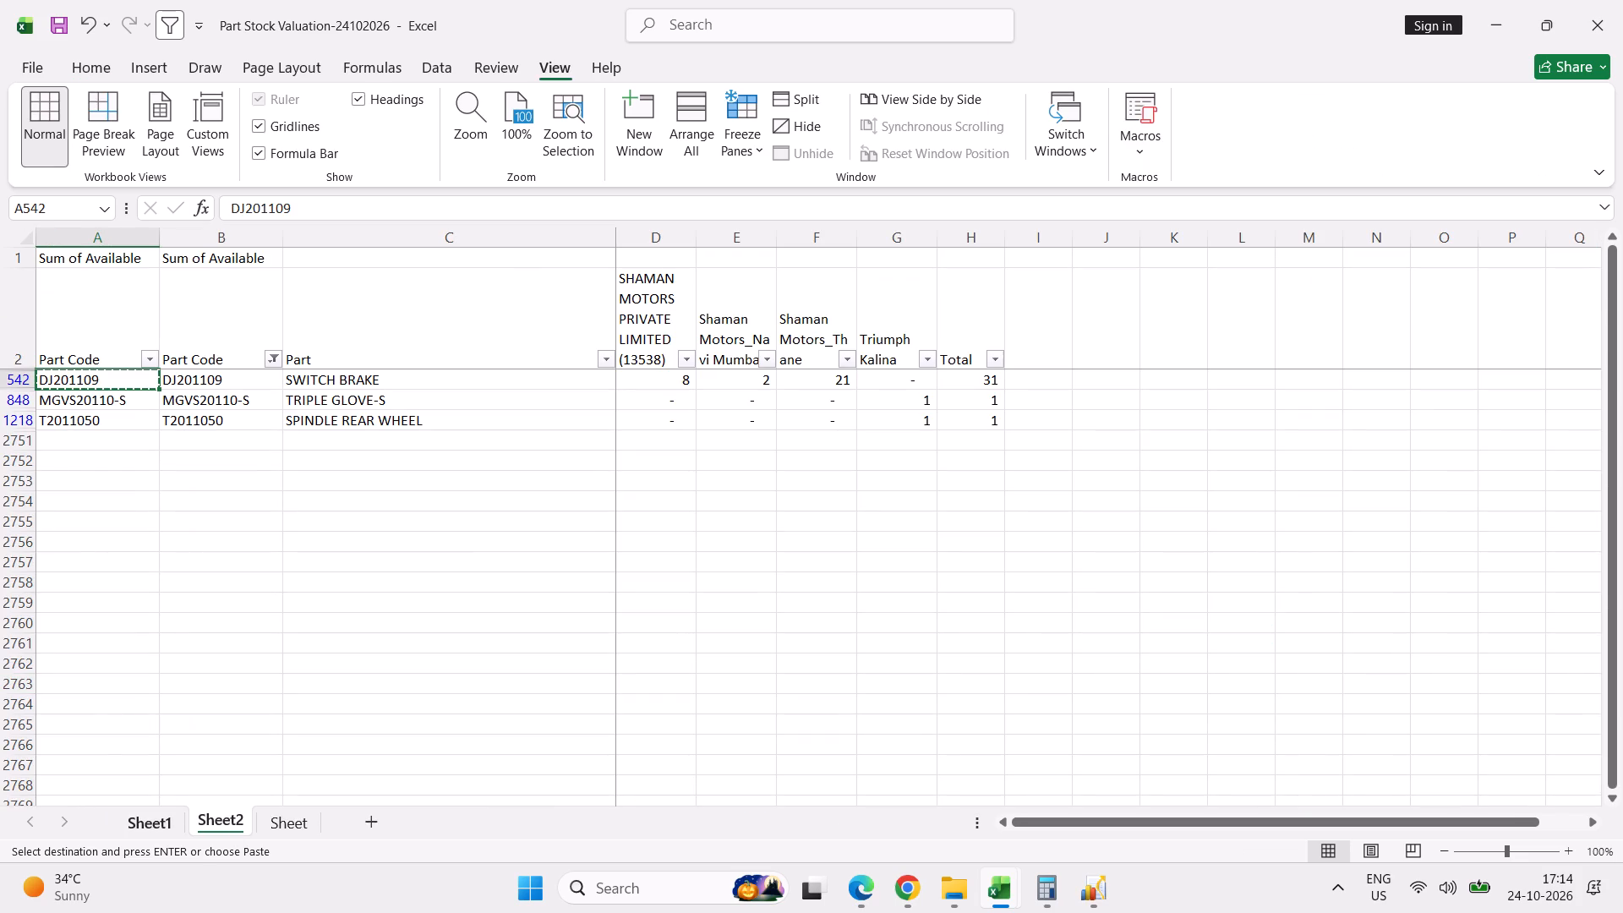
left_click(273, 359)
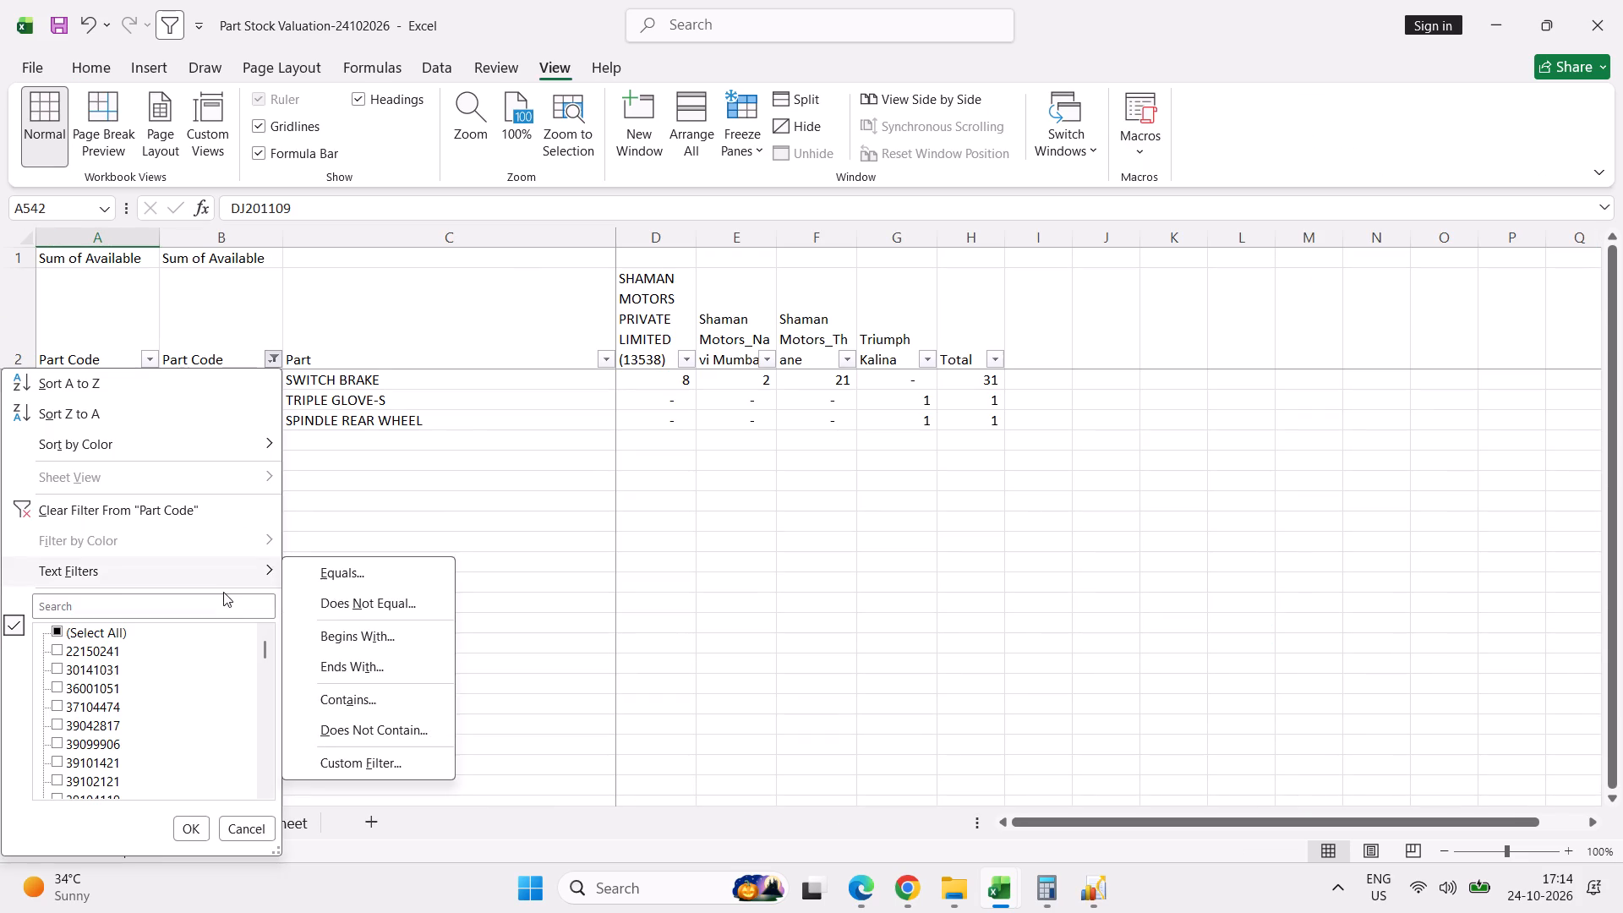
left_click(222, 604)
type("1130")
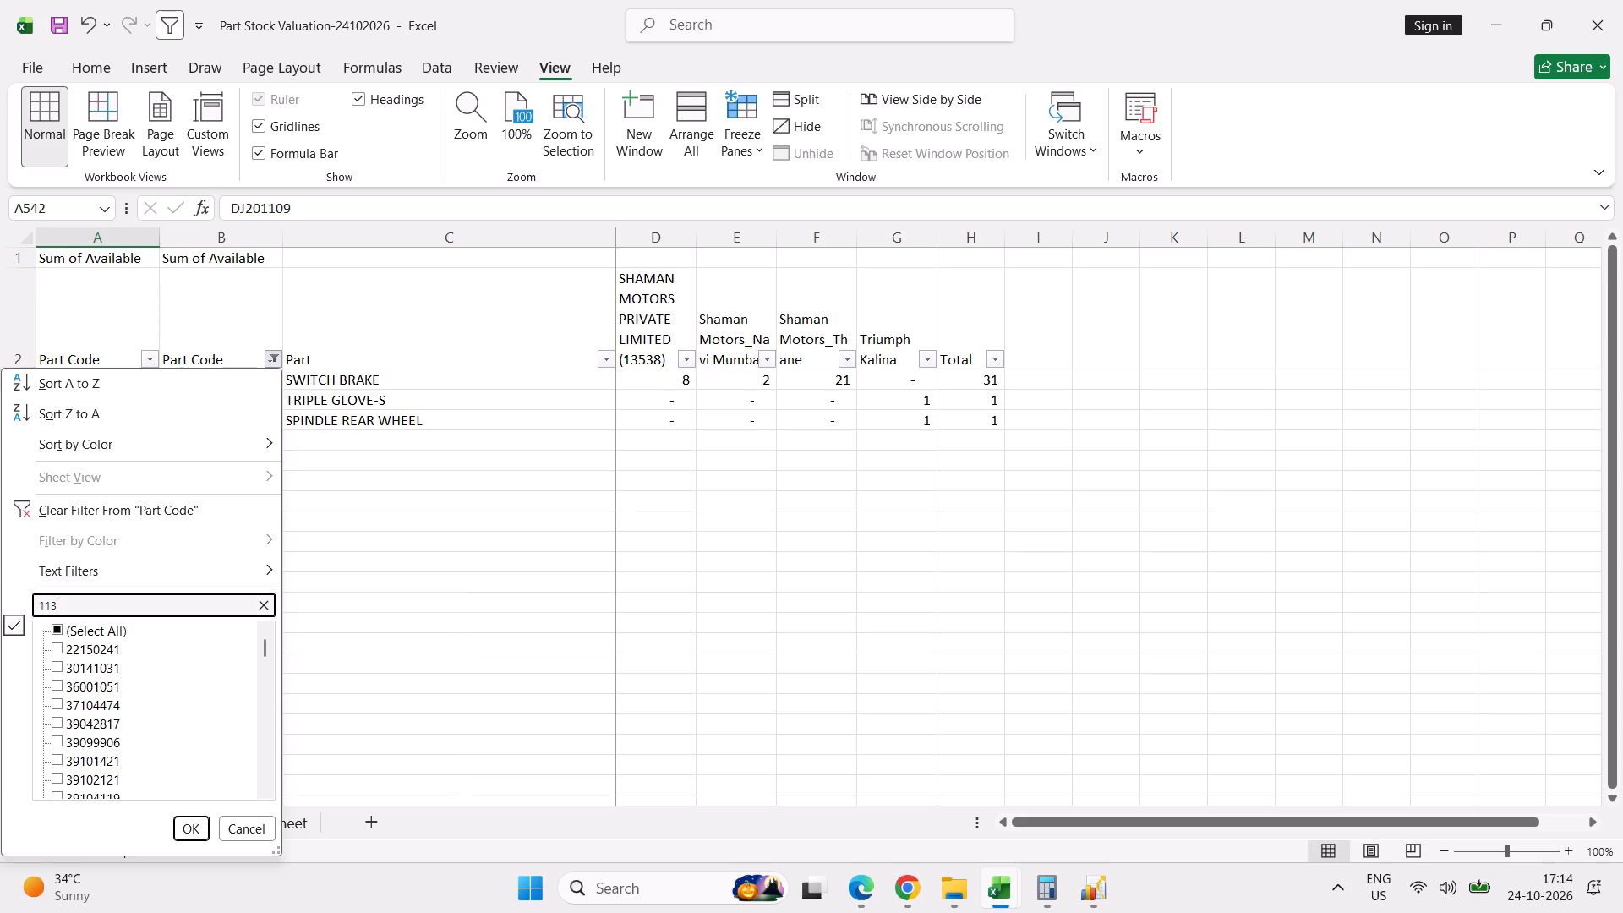
key("8")
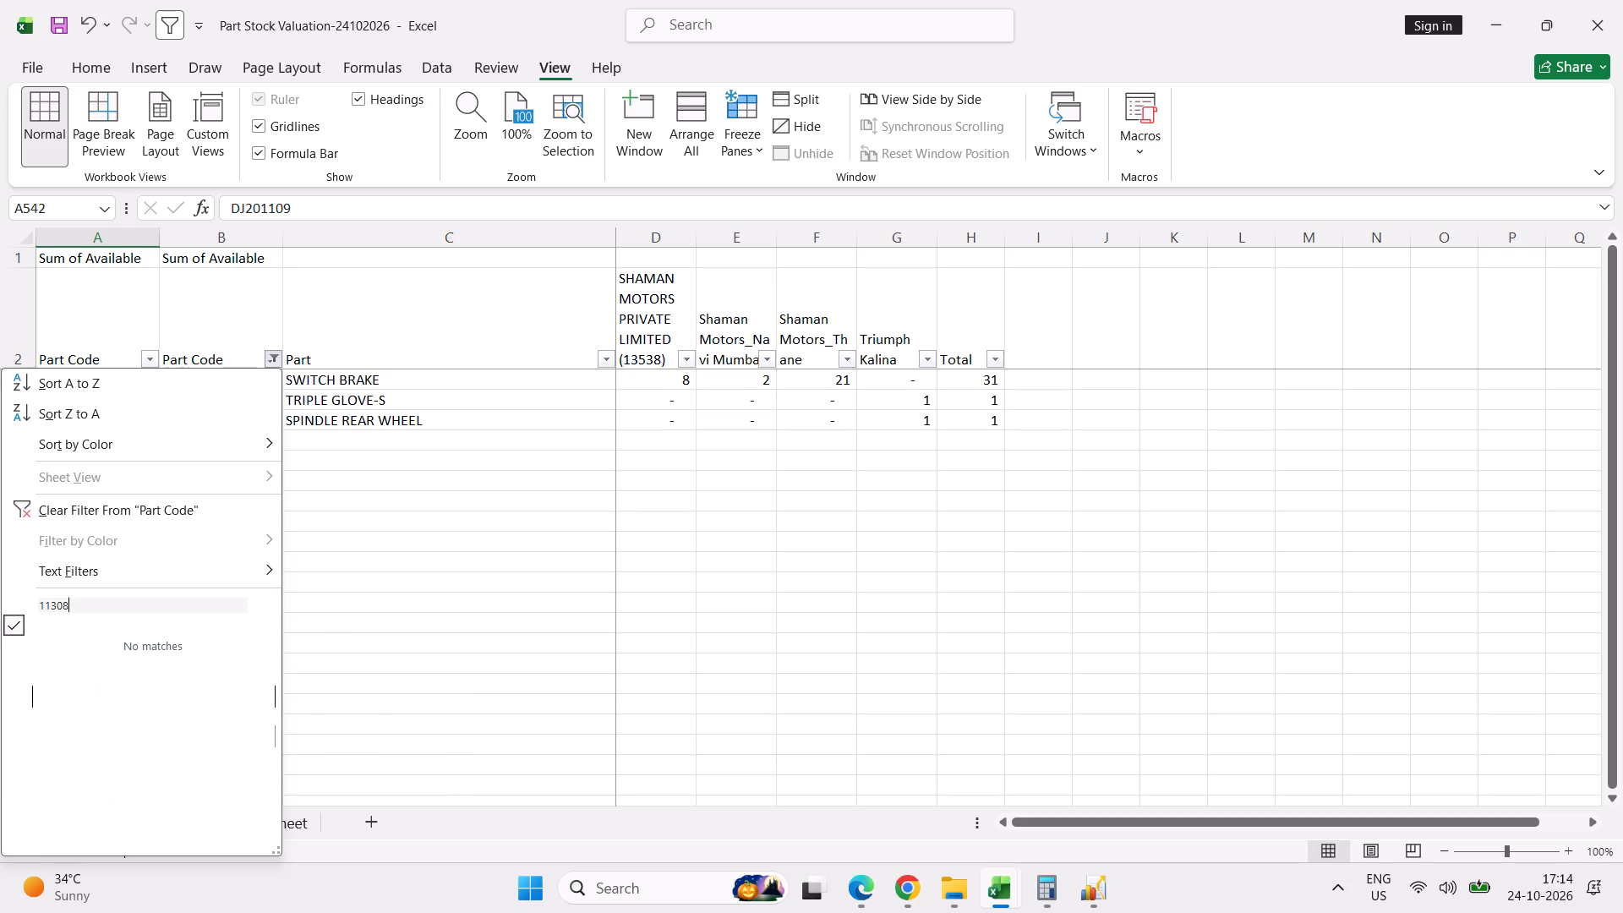
key("BackSpace")
key("Return")
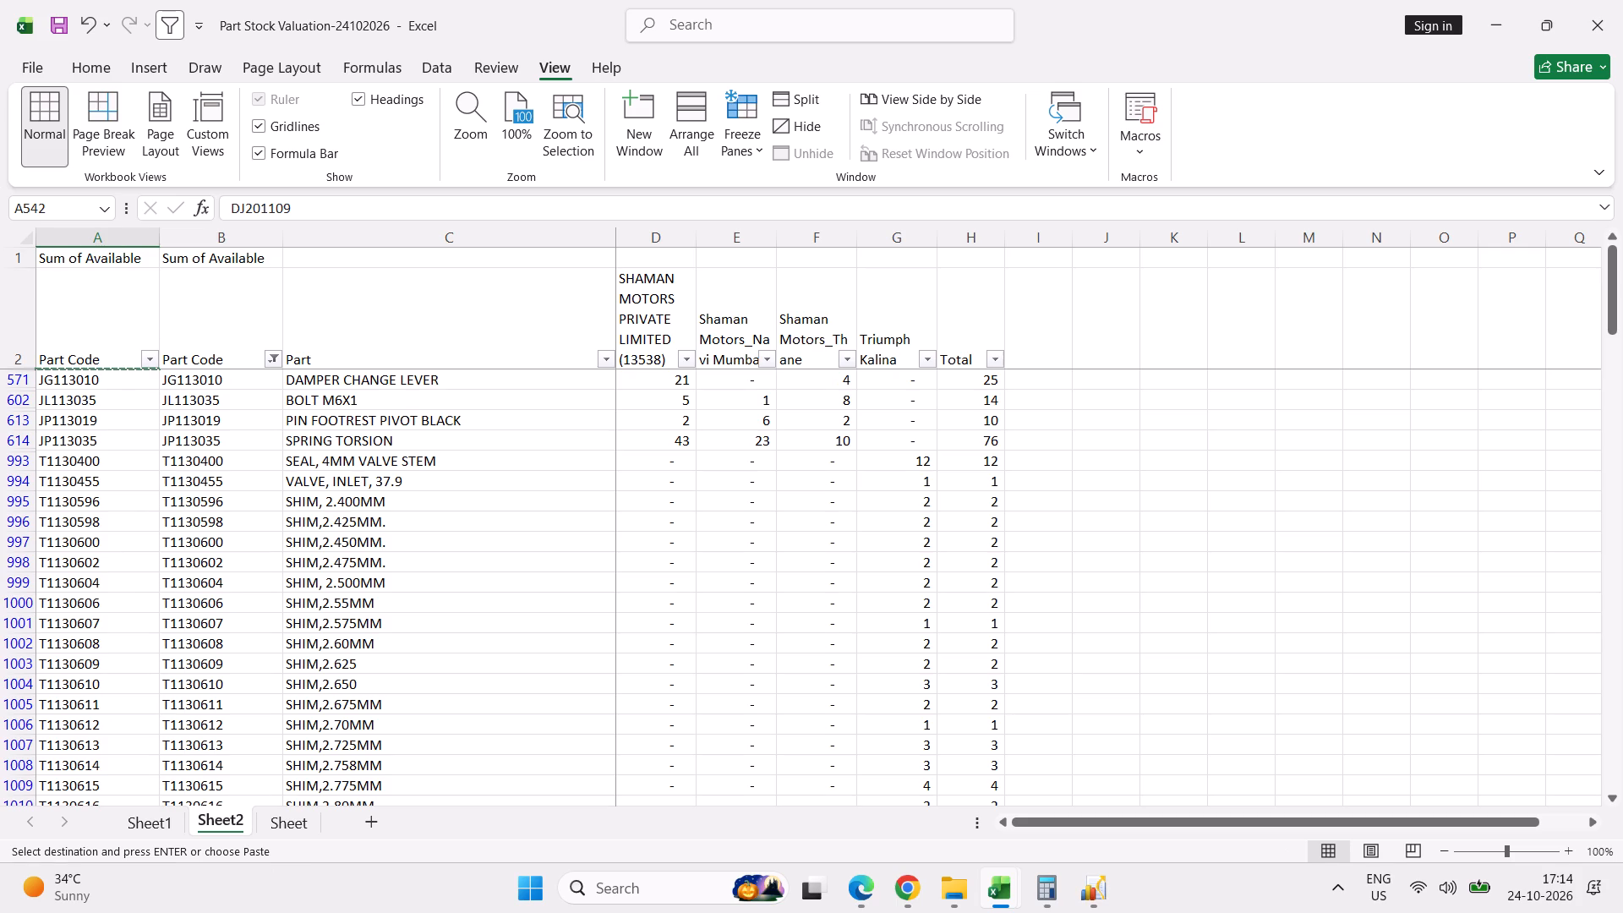
Narrow the second Part Code column's filter to TA1130 and compare the listed codes with page 10 serial 20 in NM Stock Count.
left_click(274, 357)
left_click(229, 610)
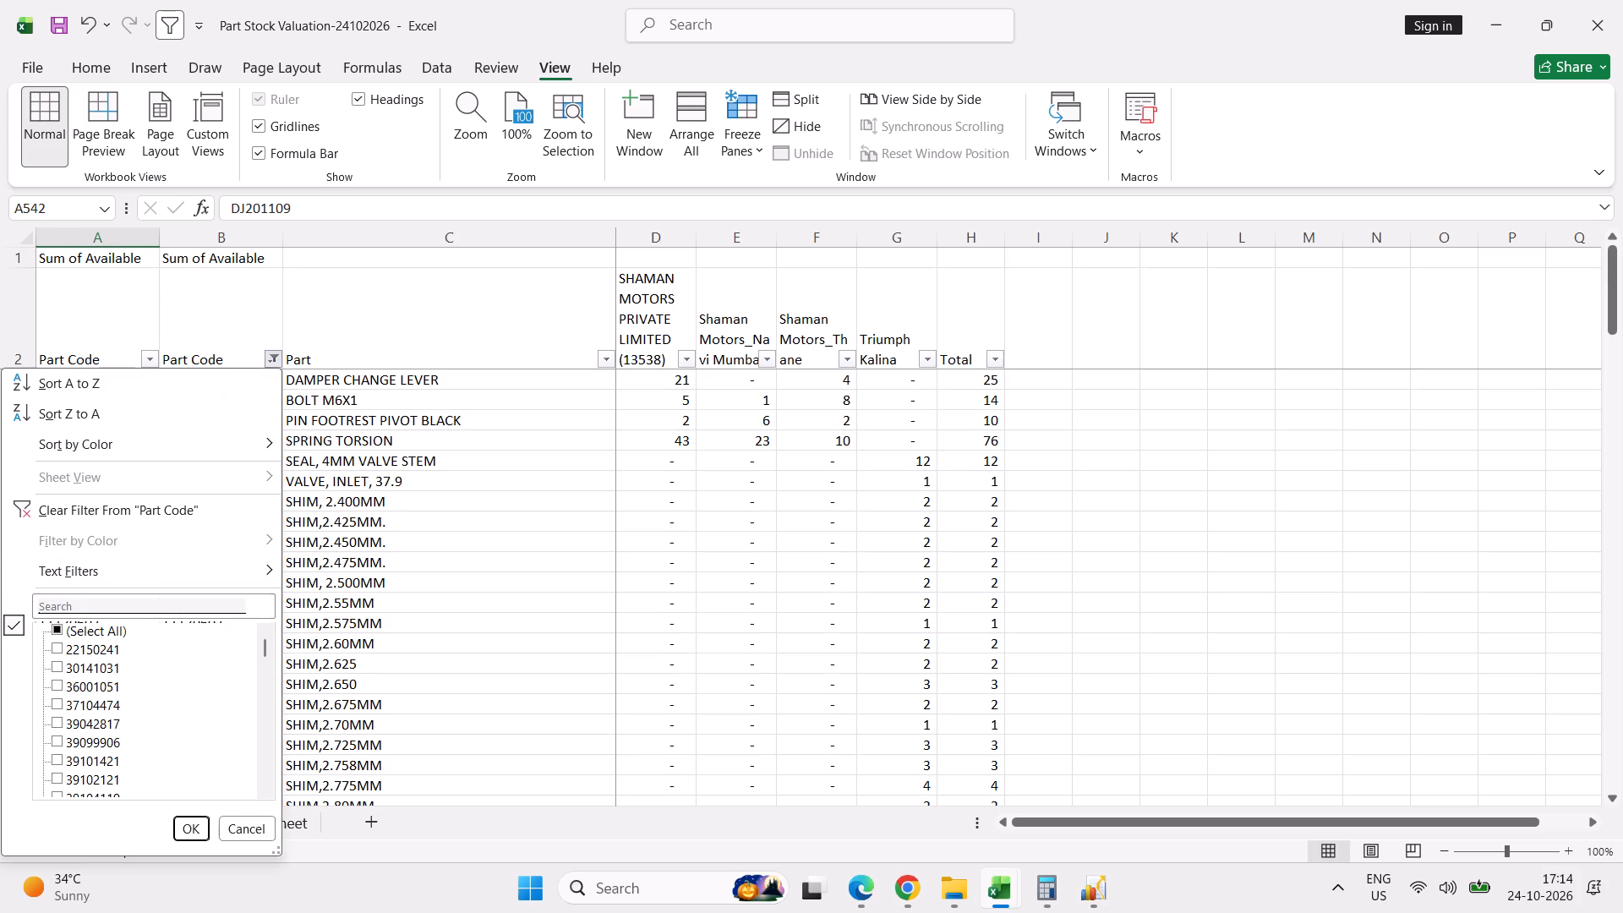
type("TA")
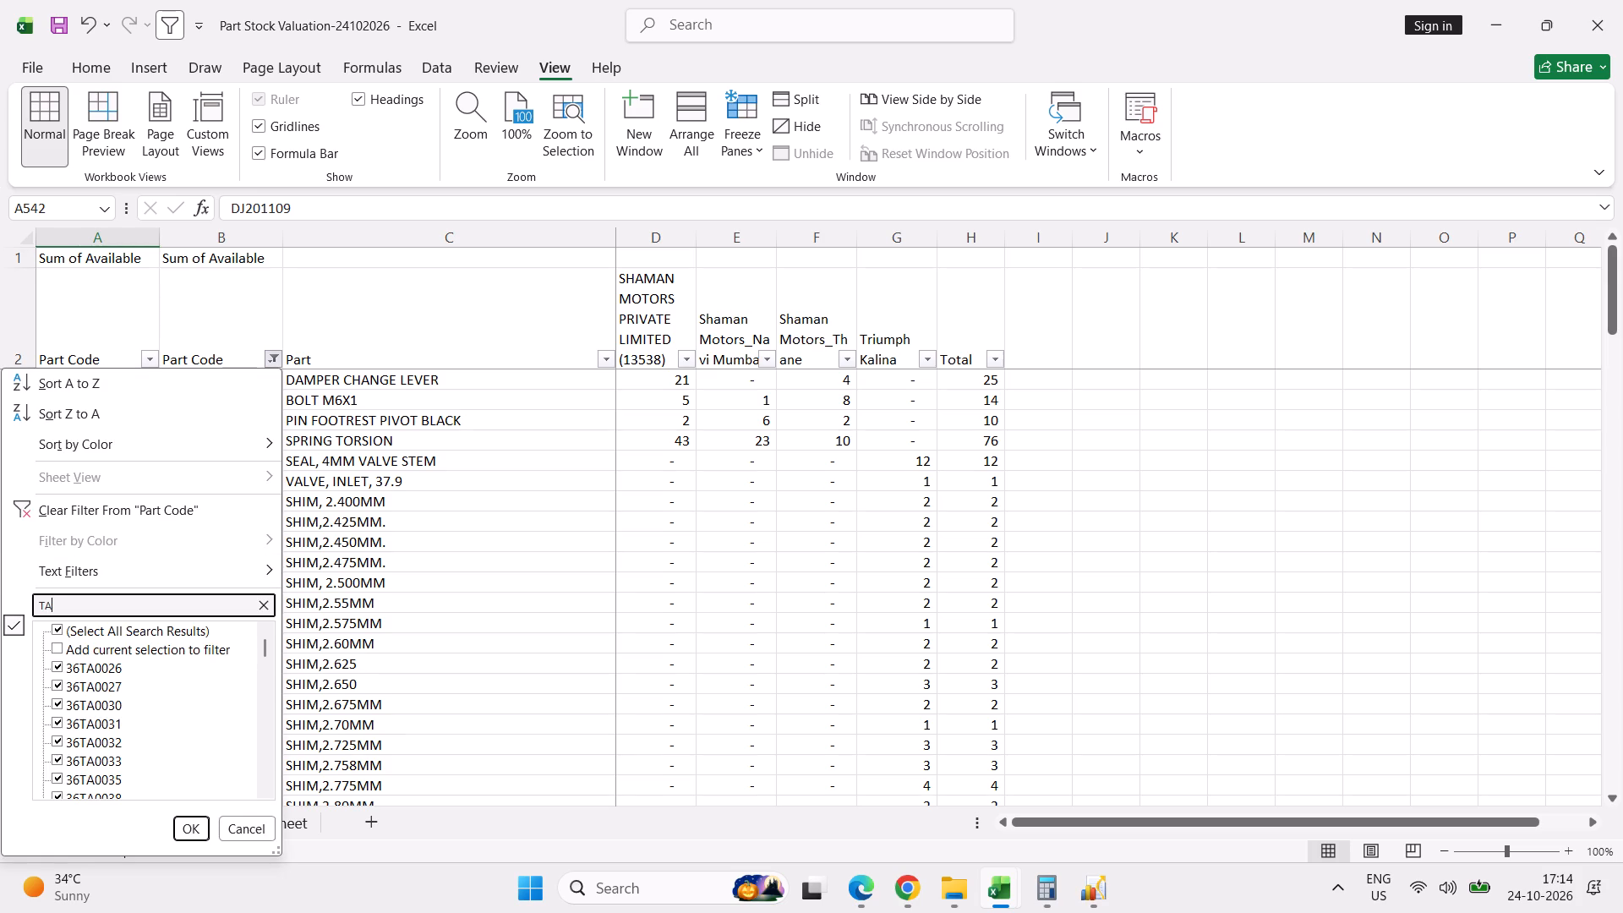
type("11")
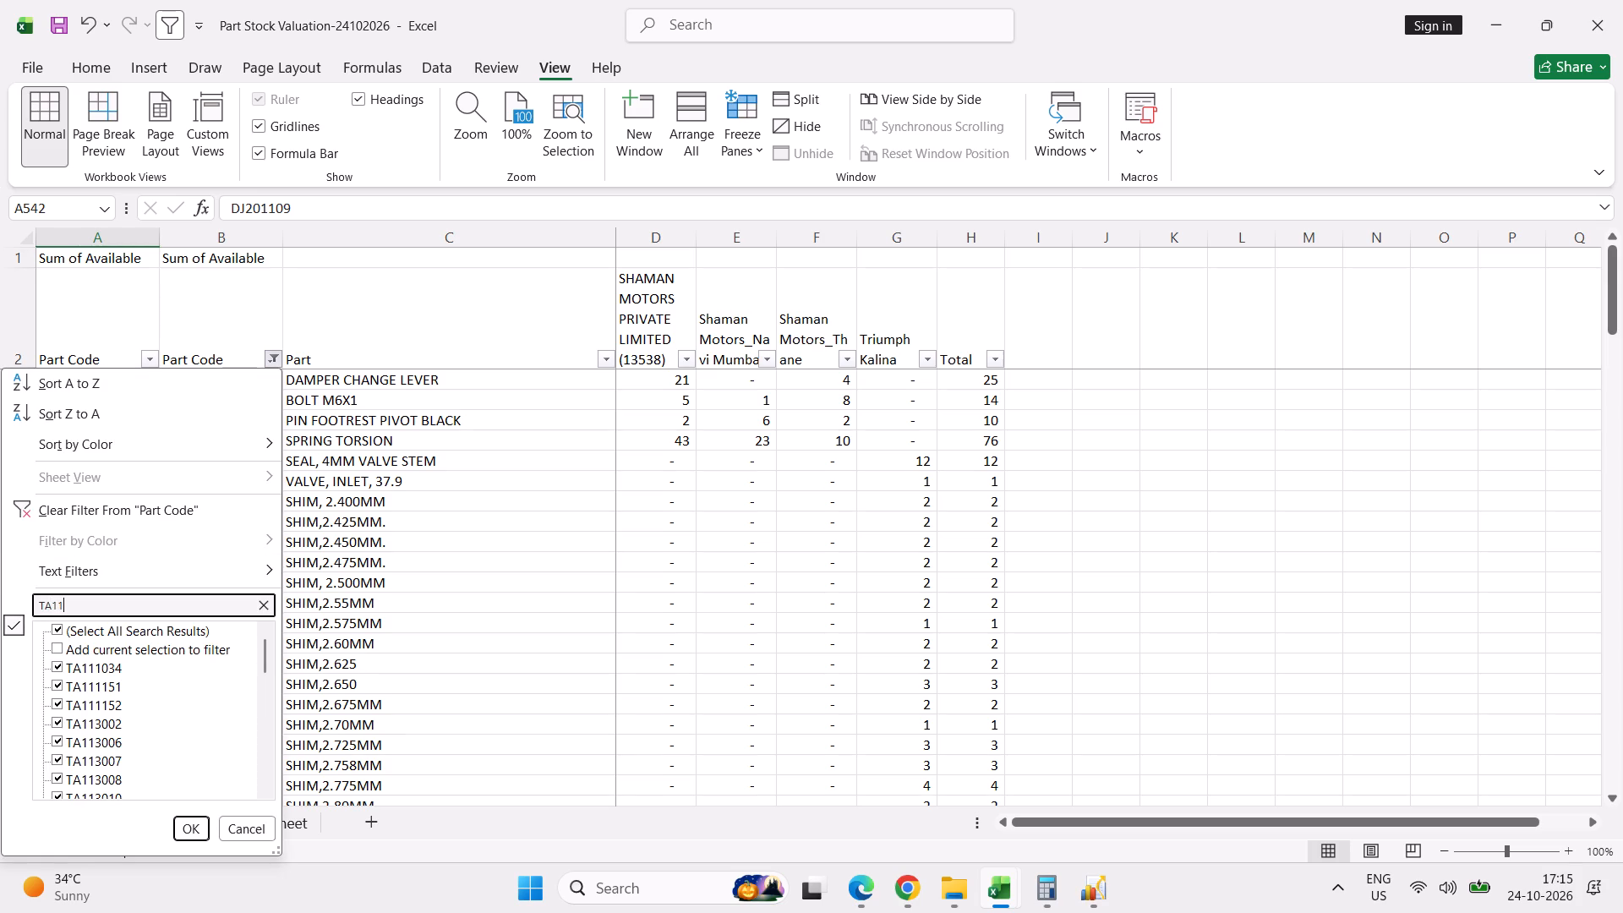
key("3")
key("0")
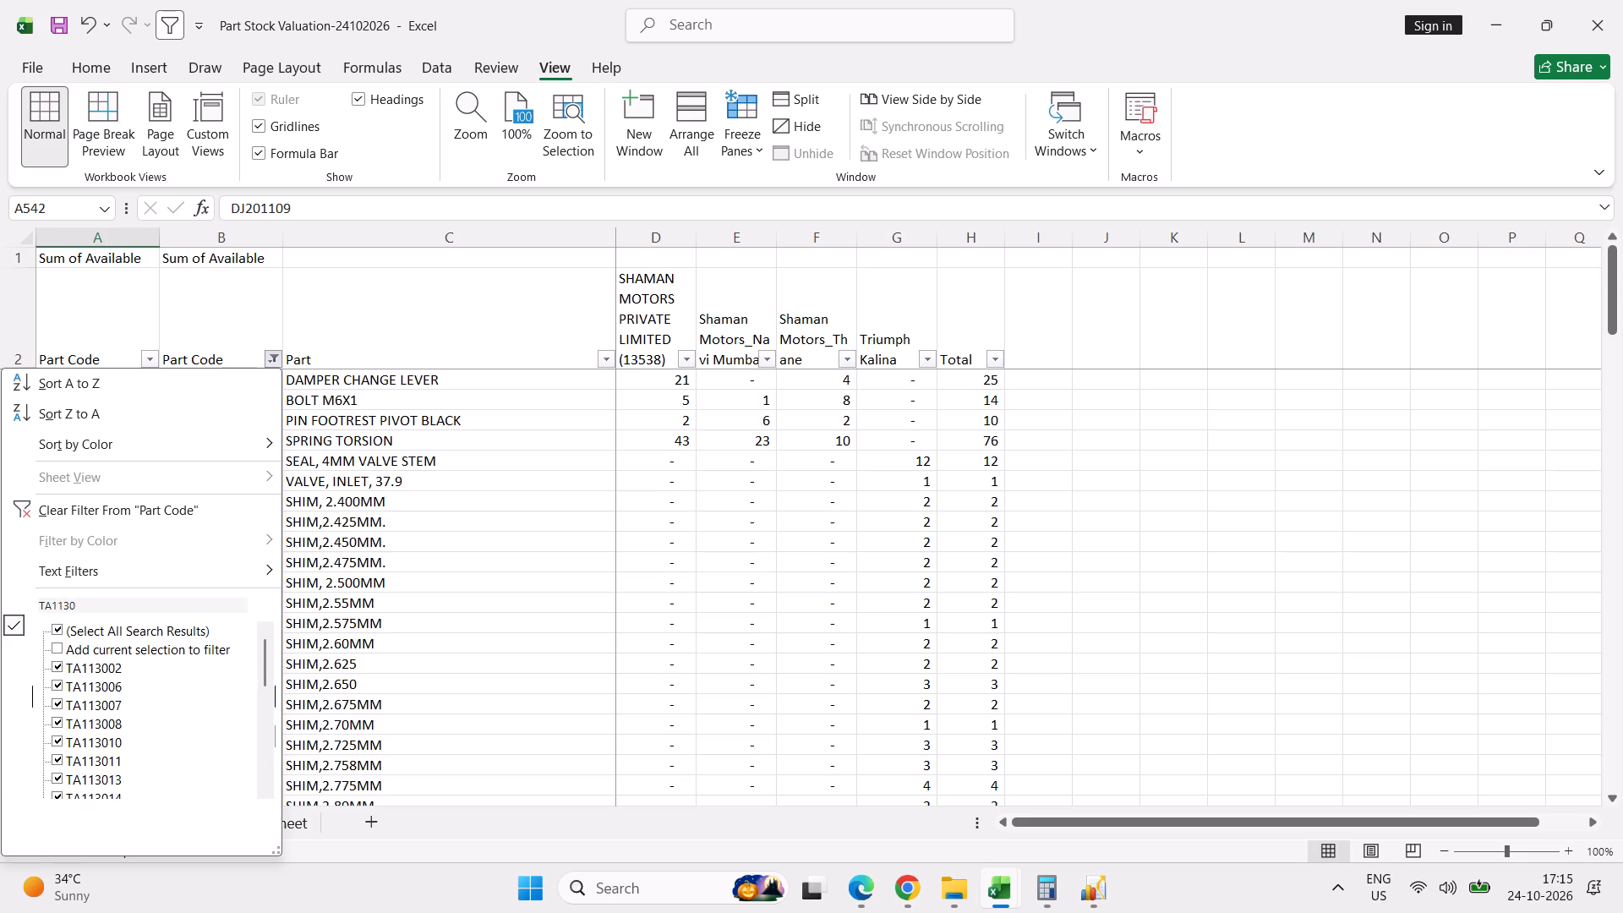
key("8")
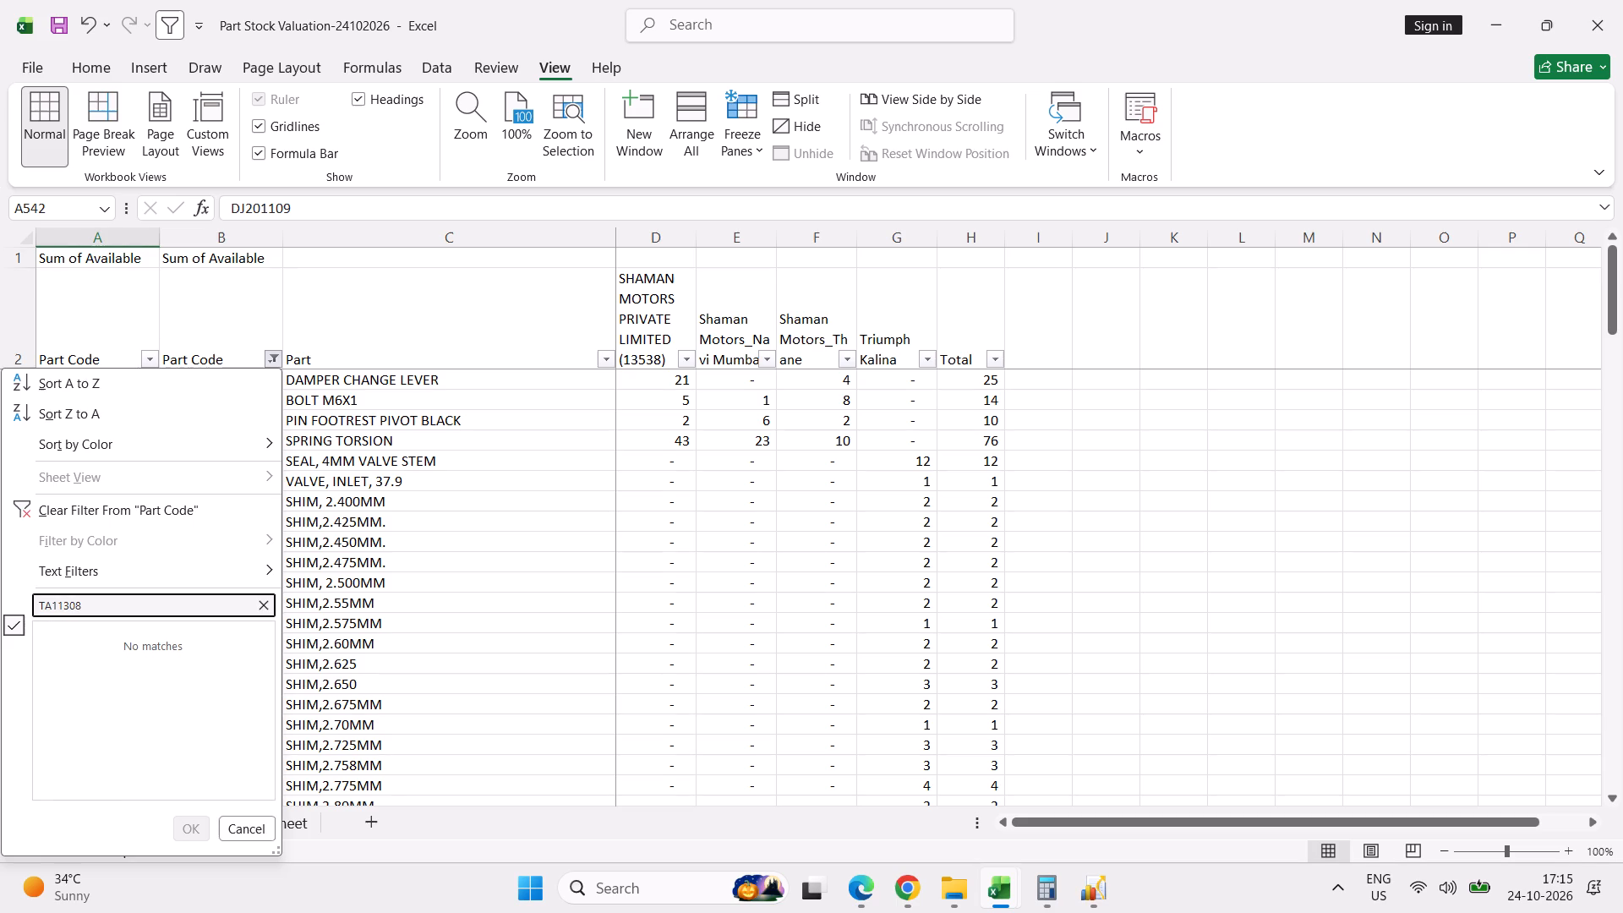
key("BackSpace")
key("Return")
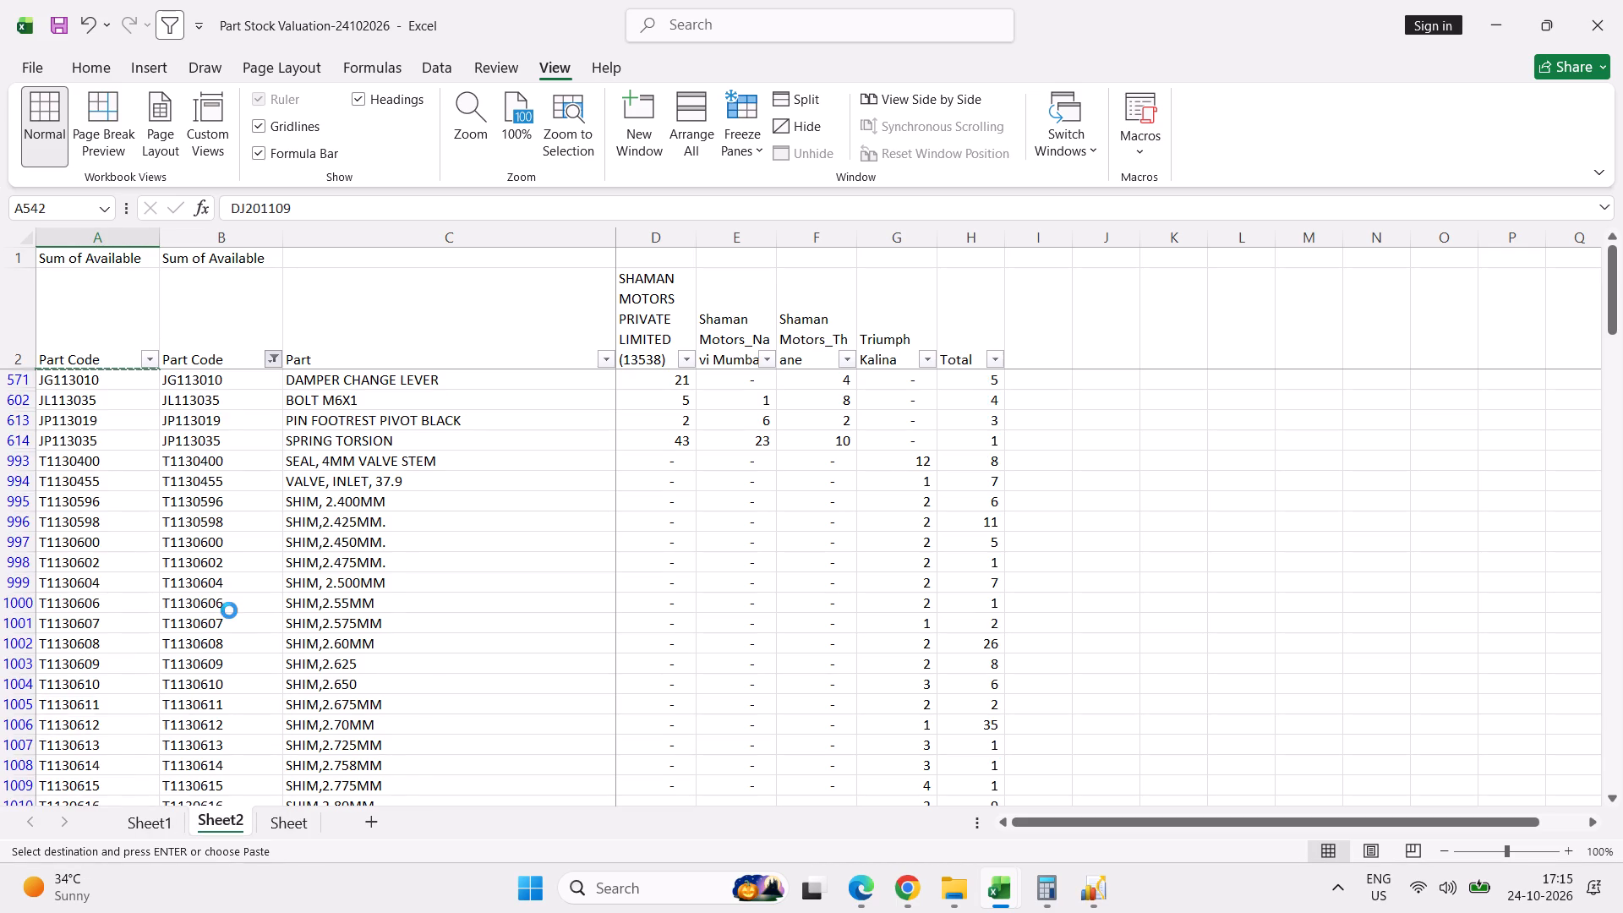
key("Down")
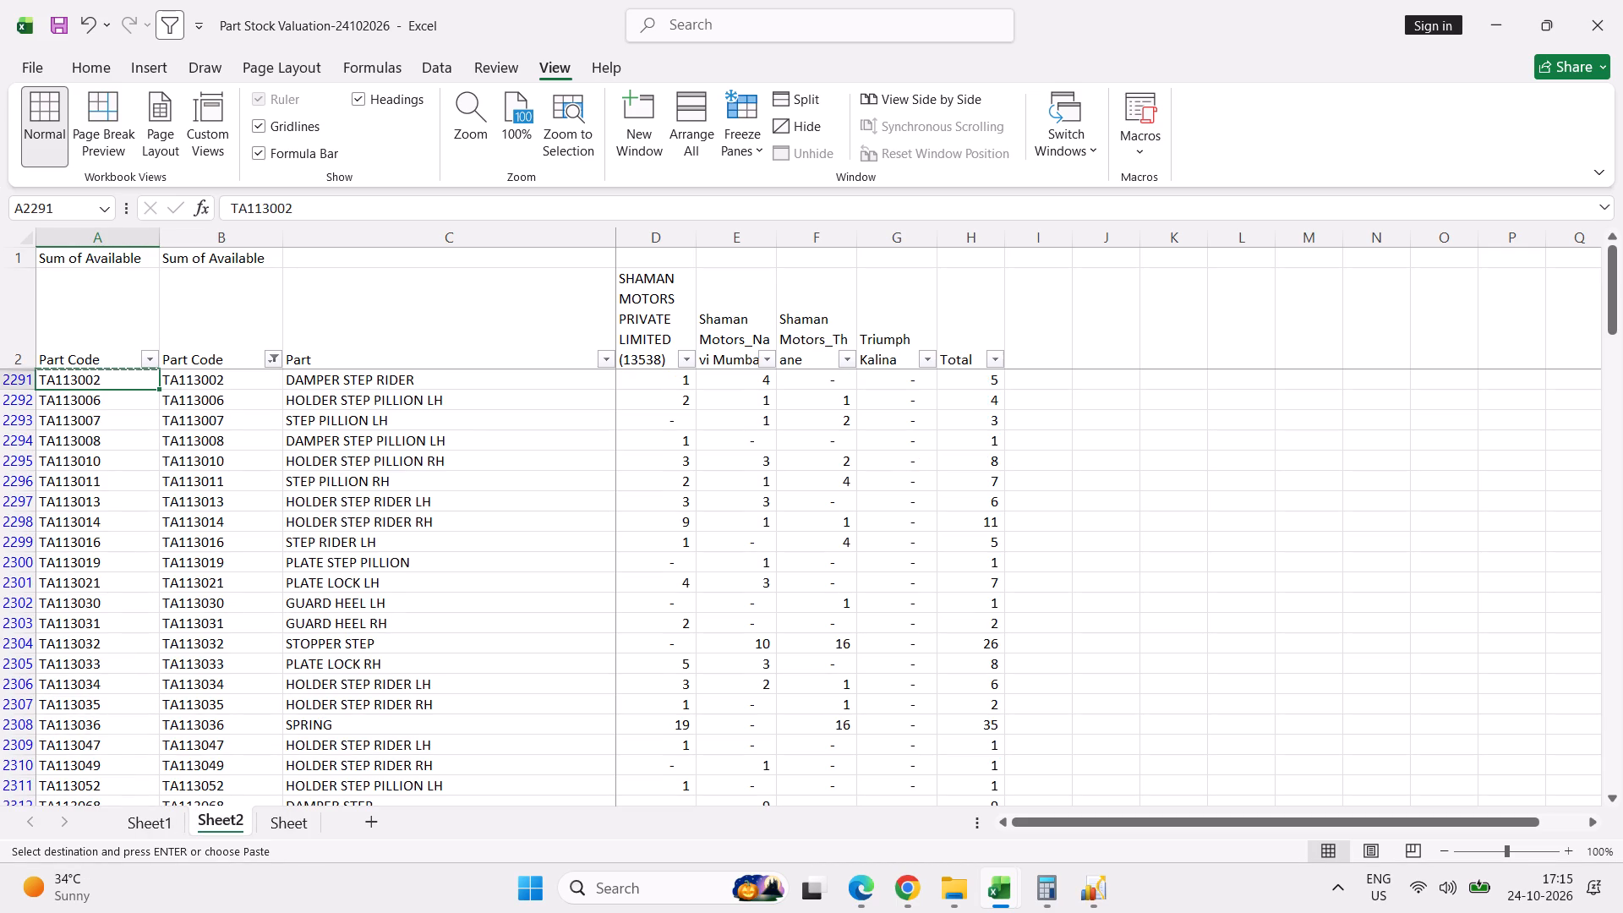
key("Down")
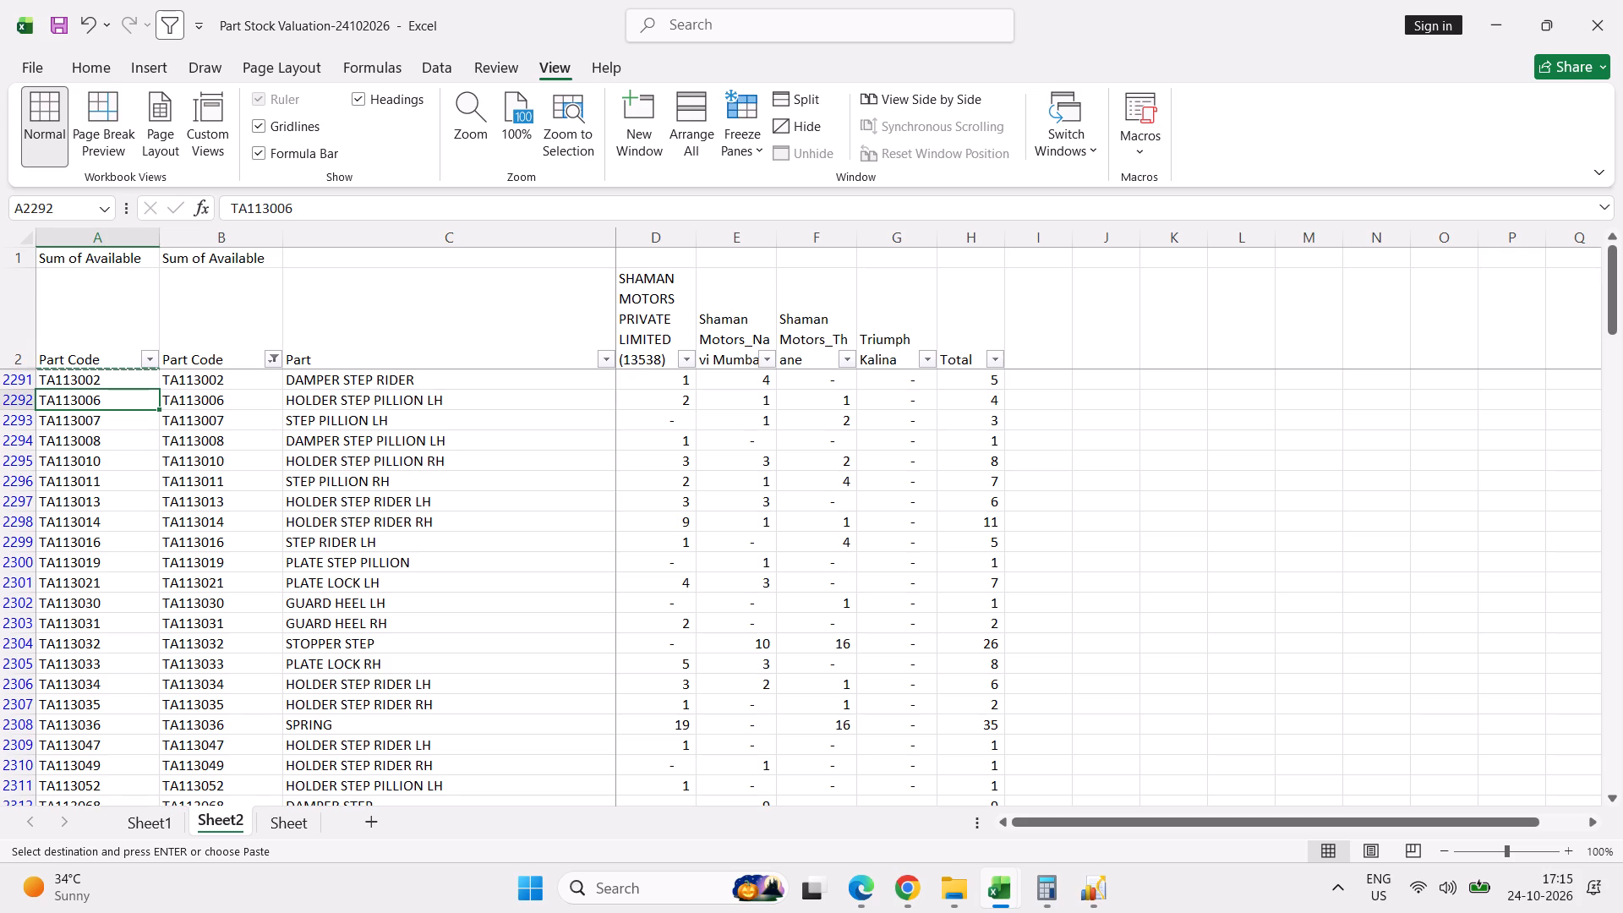
scroll(229, 610, "down", 3)
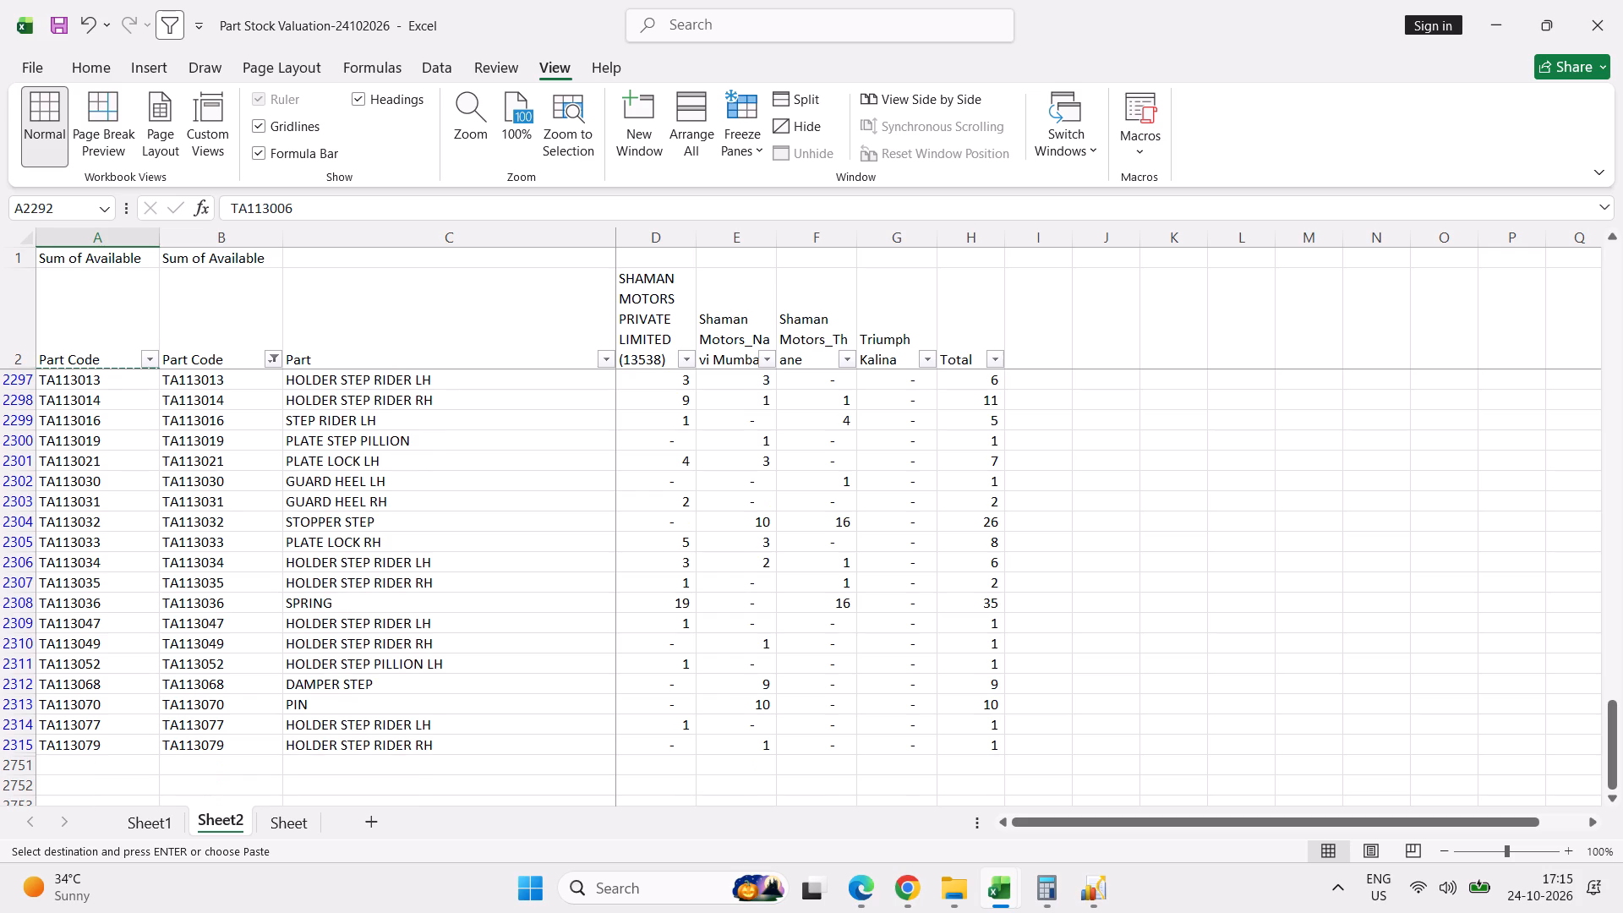
key("alt+Tab")
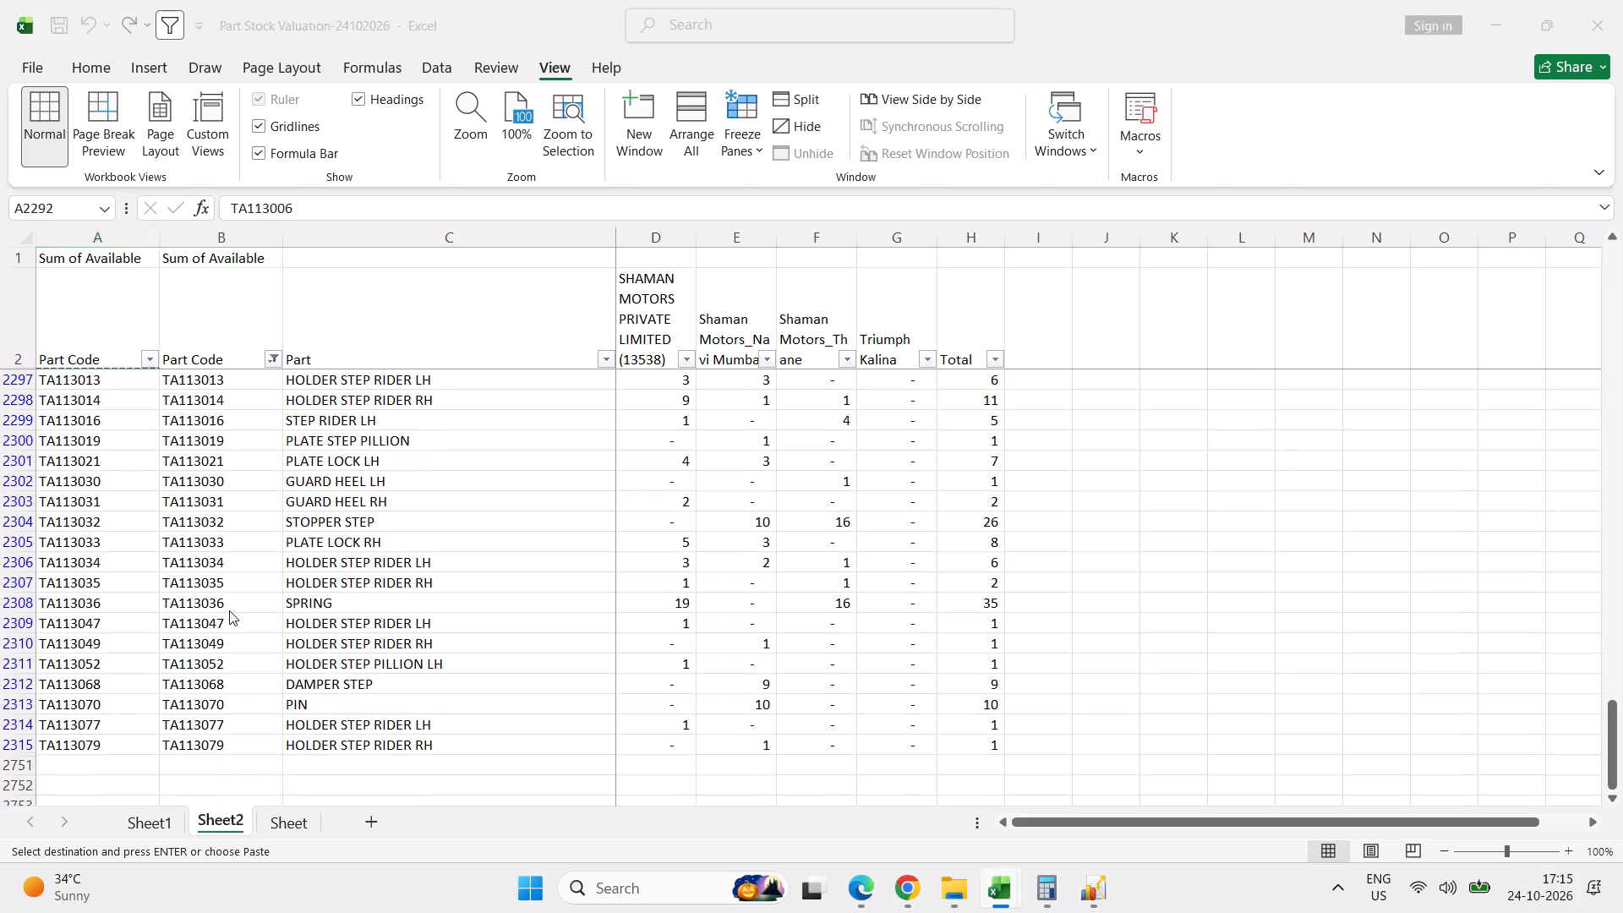
scroll(229, 610, "down", 2)
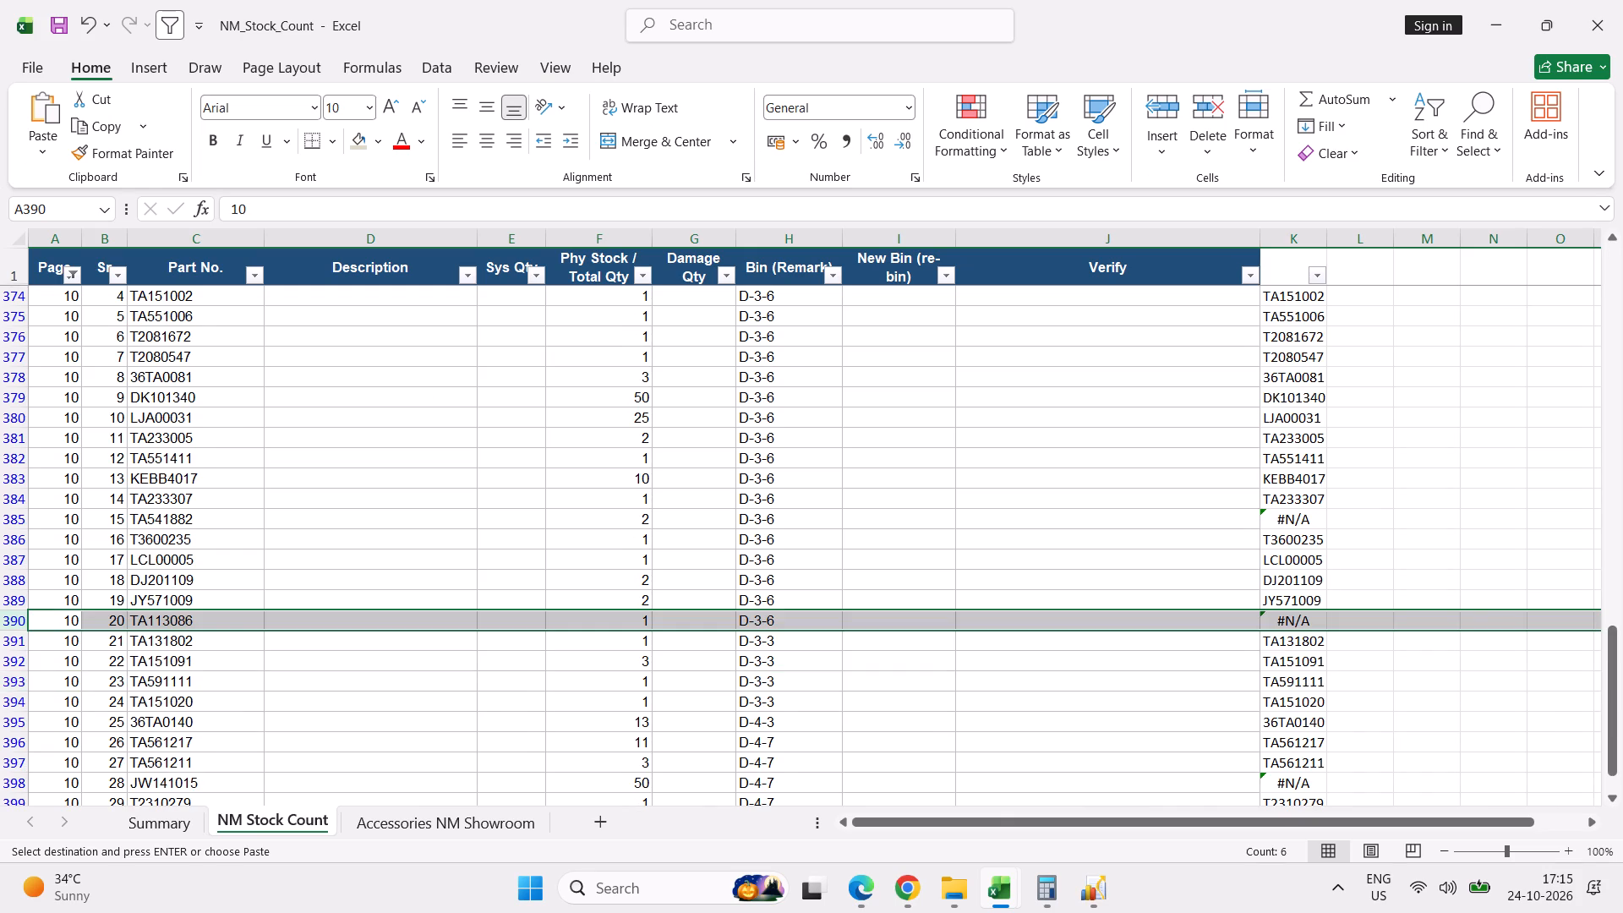
key("alt+Tab")
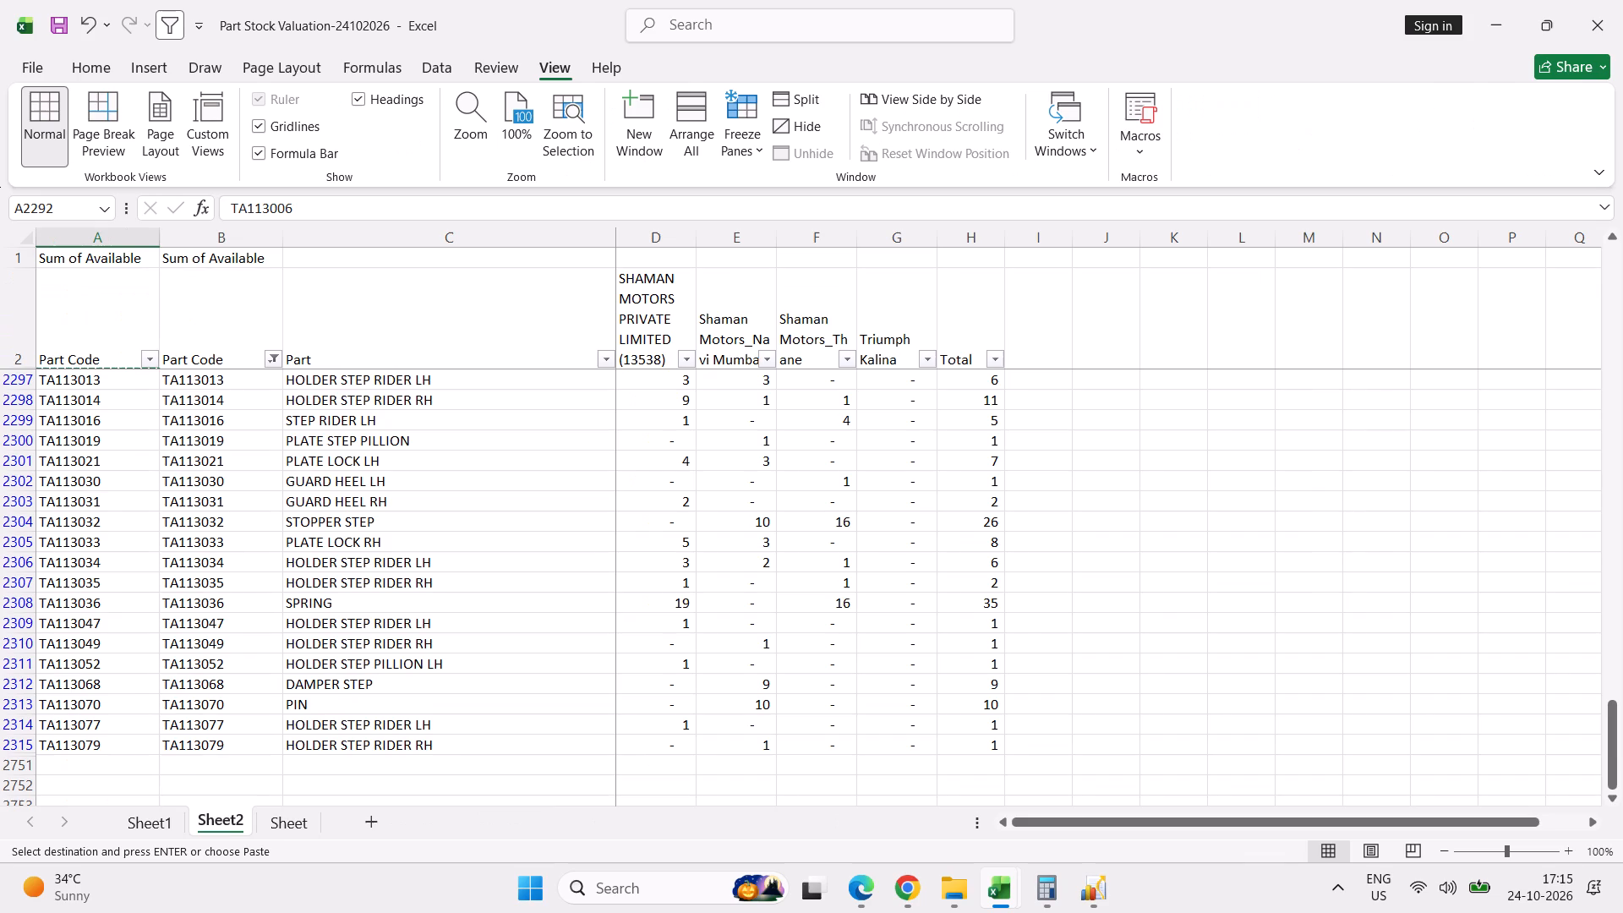
Filter the second Part Code column by 3086, check the matching codes, and return to the NM Stock Count sheet.
left_click(277, 359)
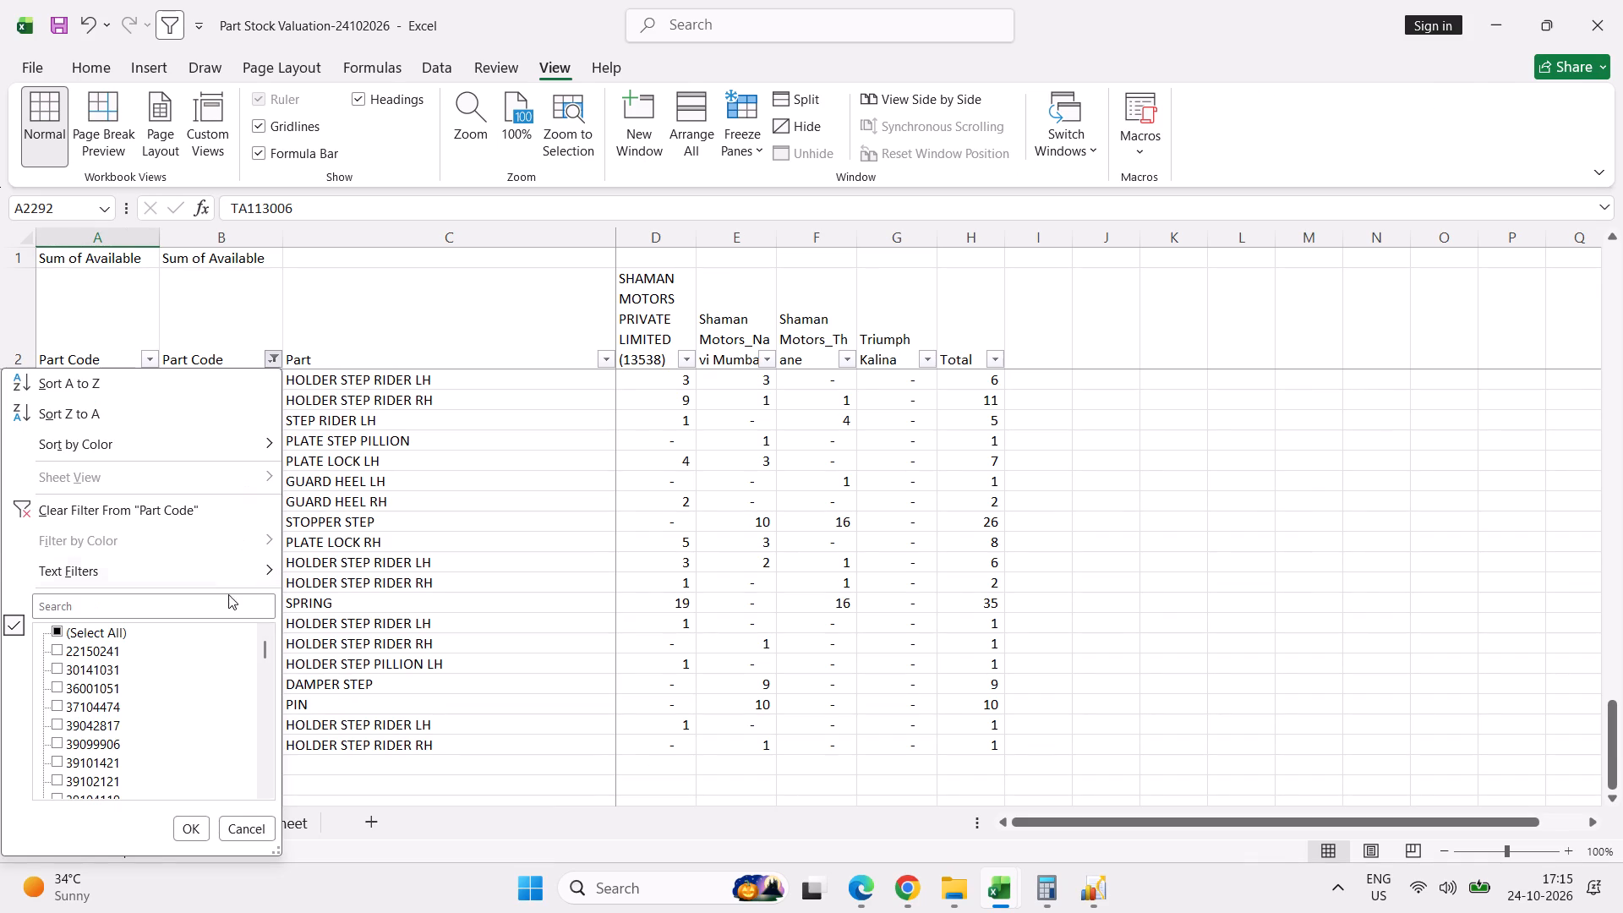
left_click(220, 610)
type("308")
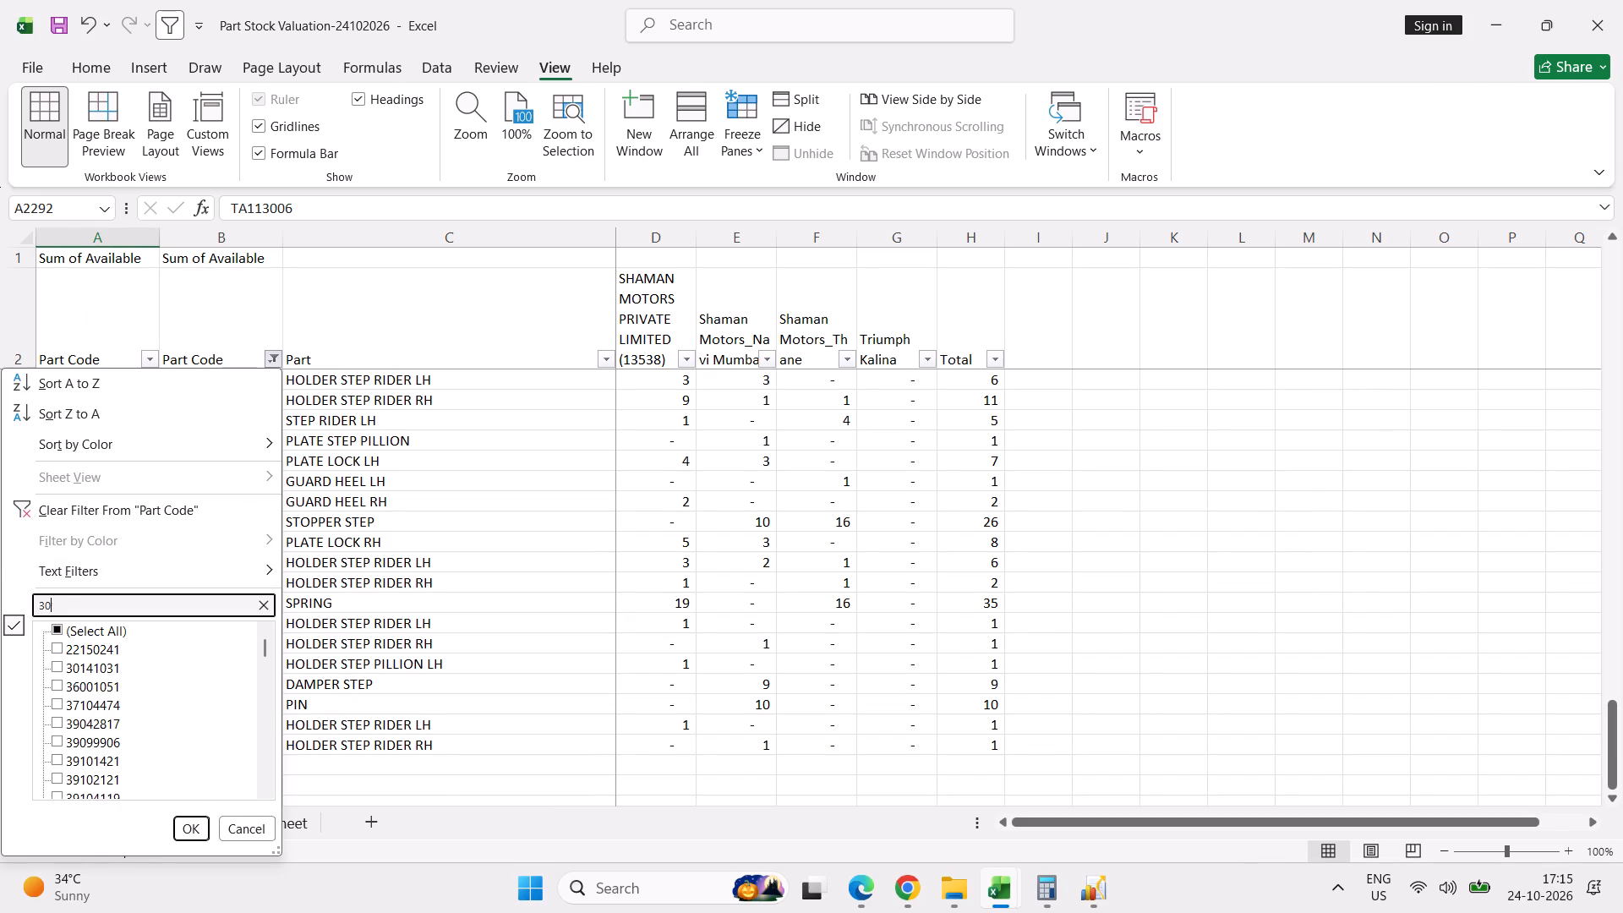
key("6")
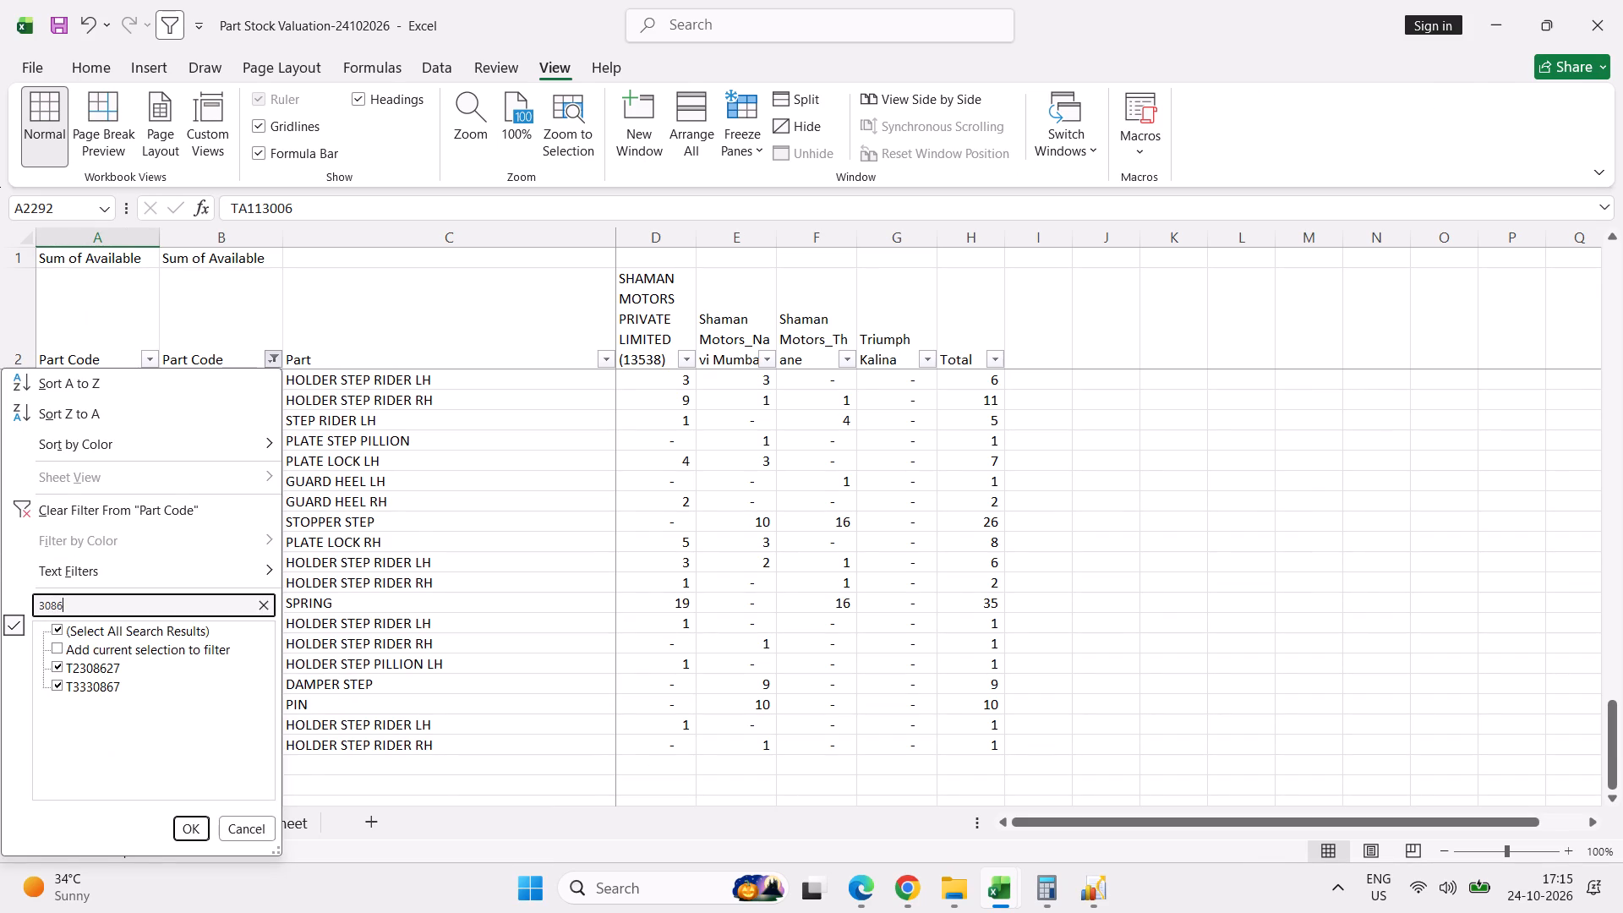
key("Return")
key("Down")
key("Up")
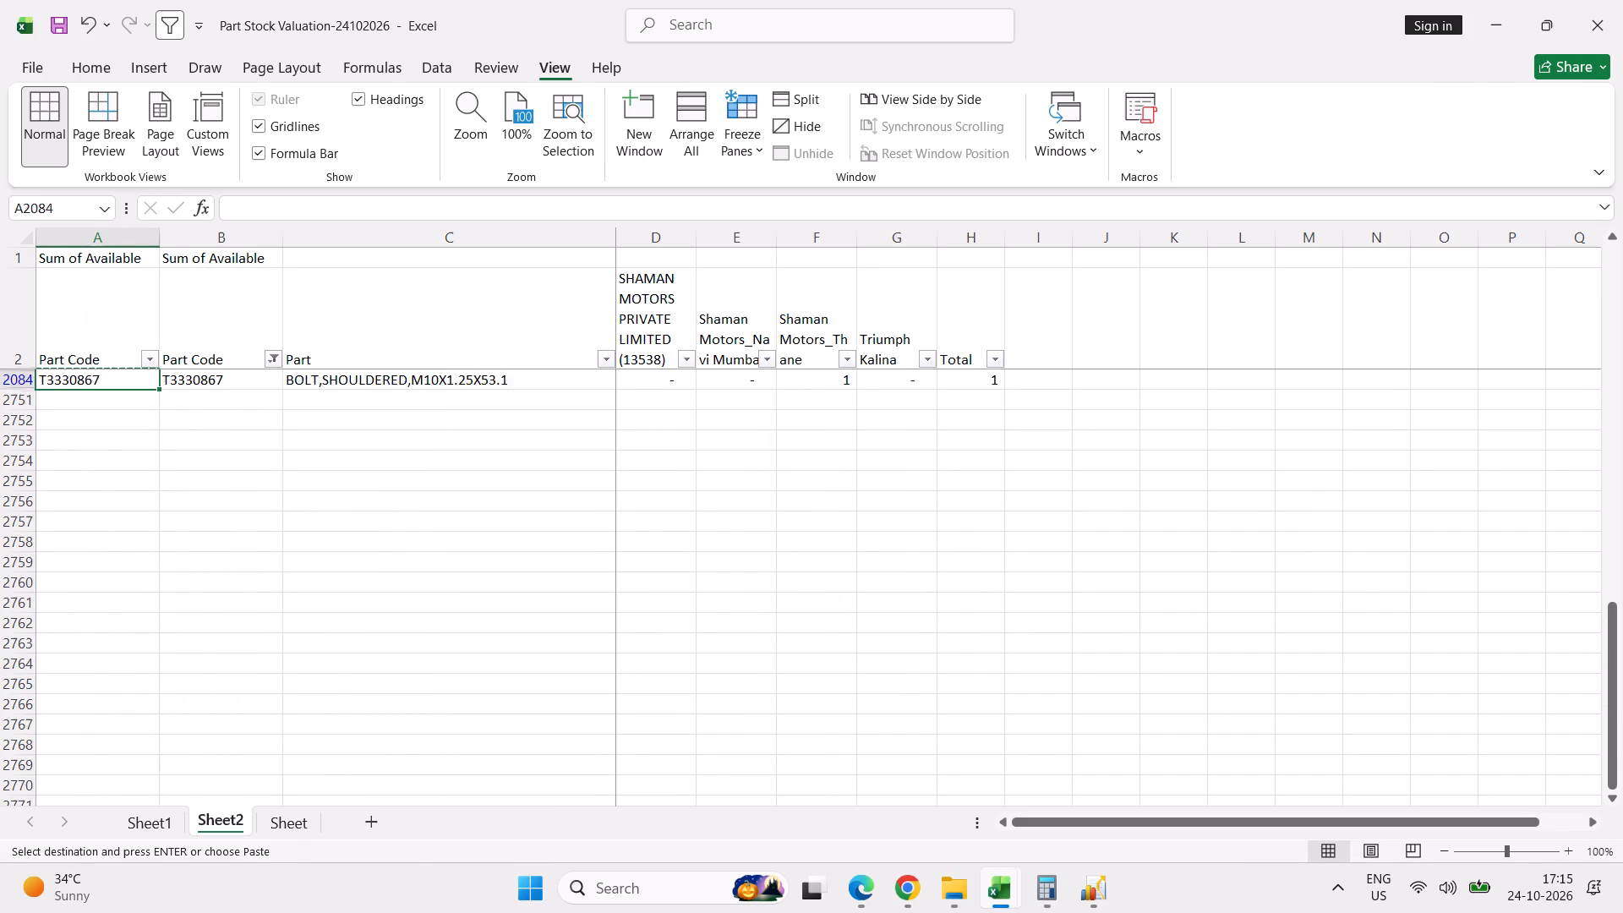
key("Up")
key("Up")
key("Up")
key("Down")
key("Down")
key("alt+Tab")
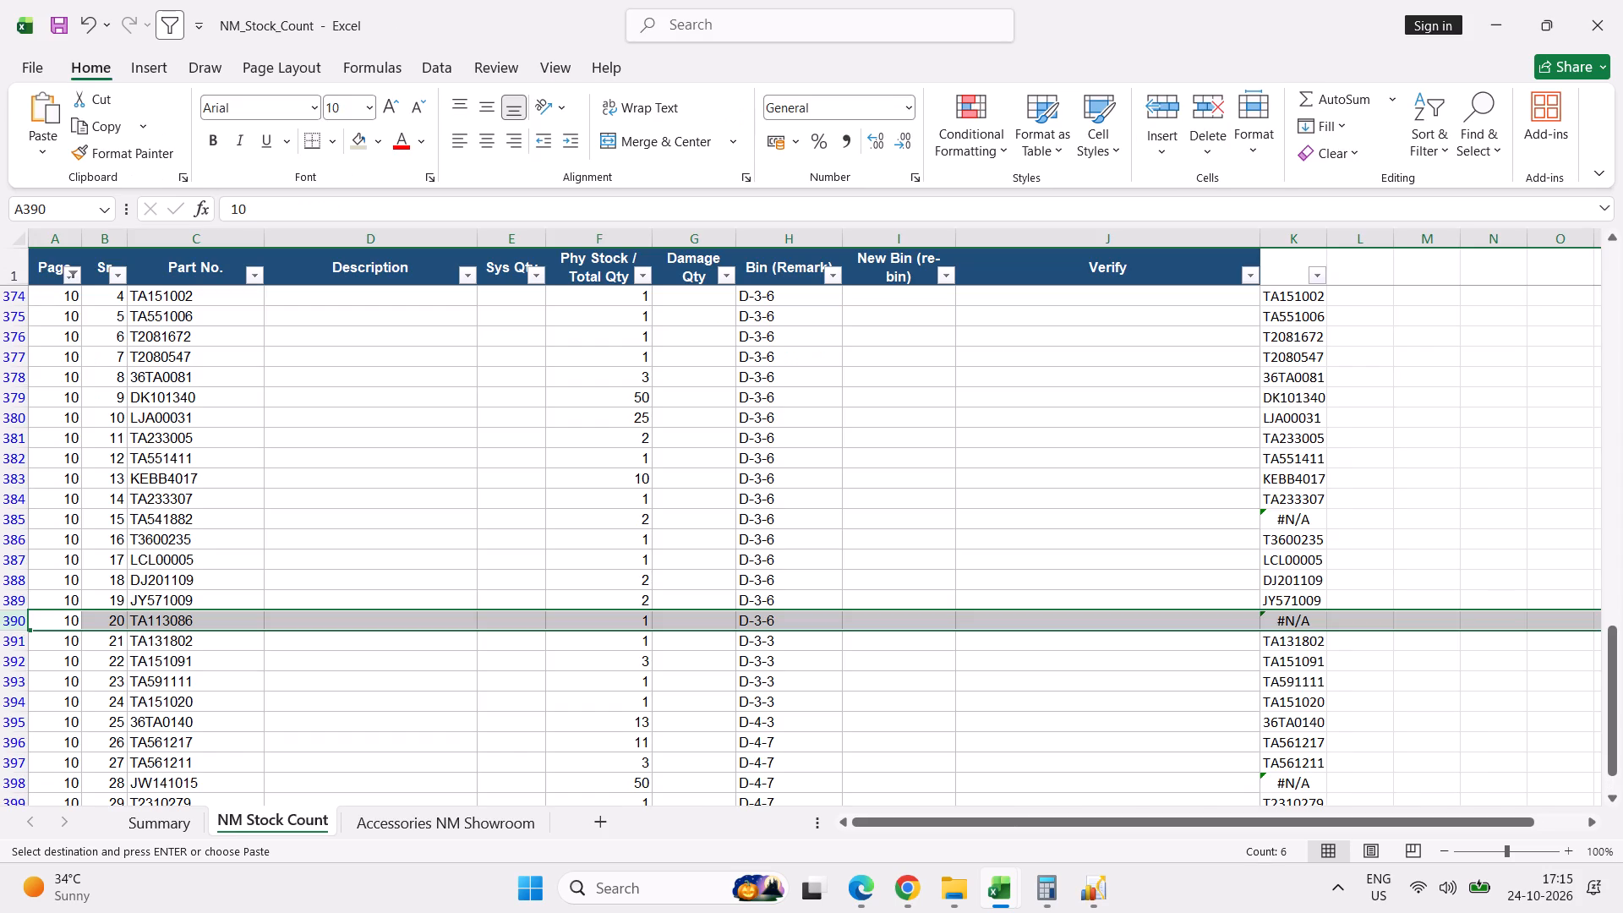
Correct the part number of page 10 serial 28 to JW171015.
left_click(165, 784)
scroll(282, 614, "down", 3)
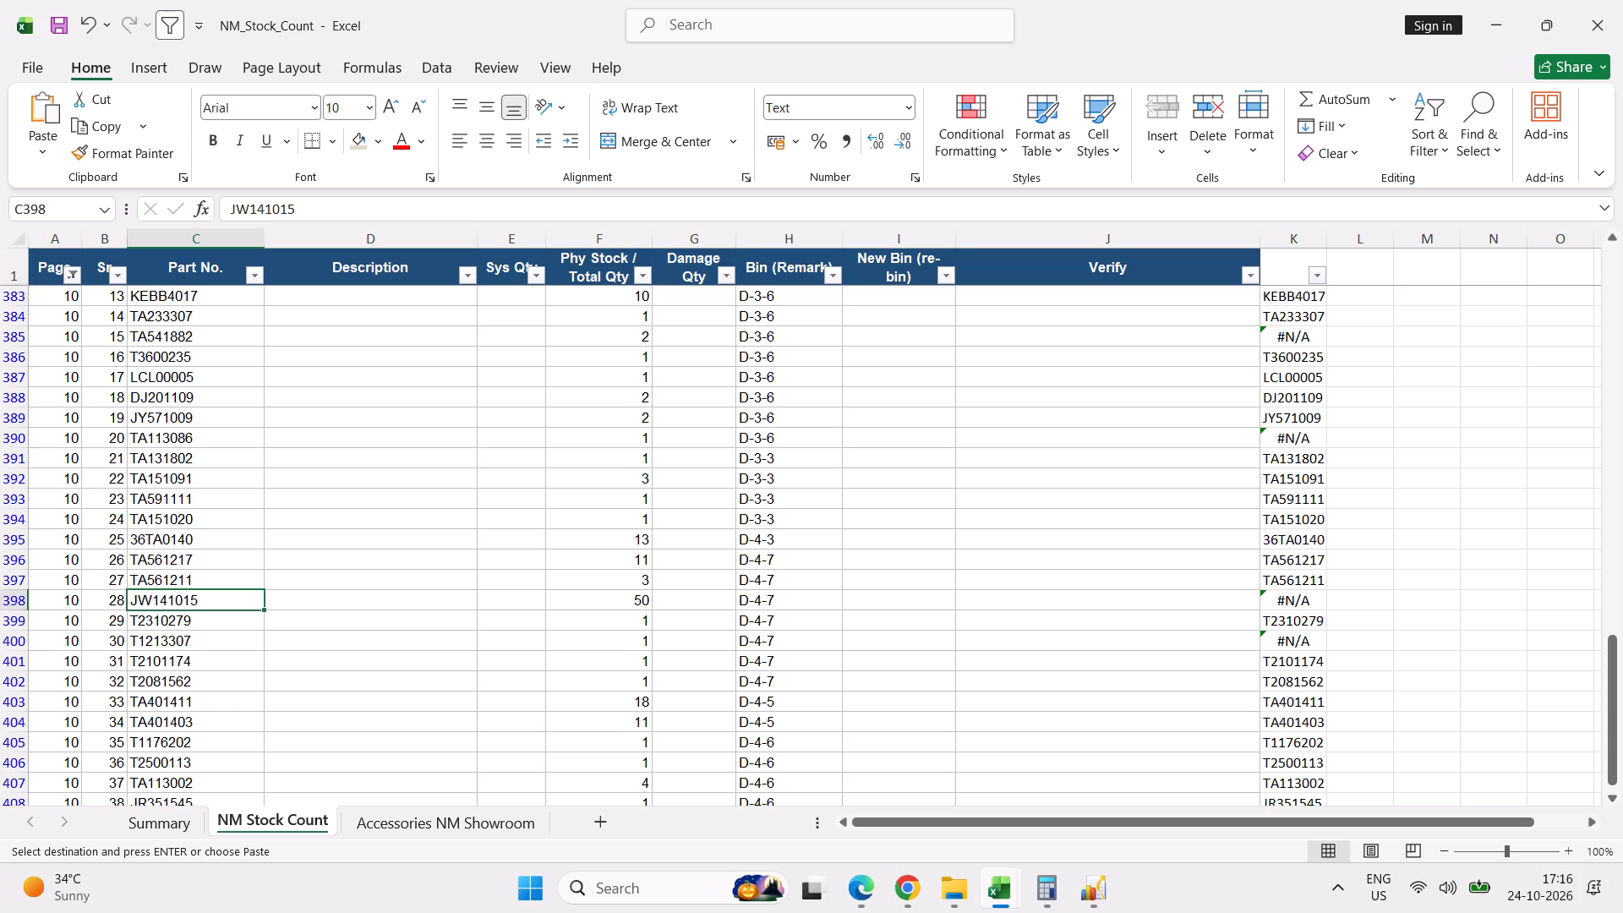
double_click(167, 598)
key("BackSpace")
key("7")
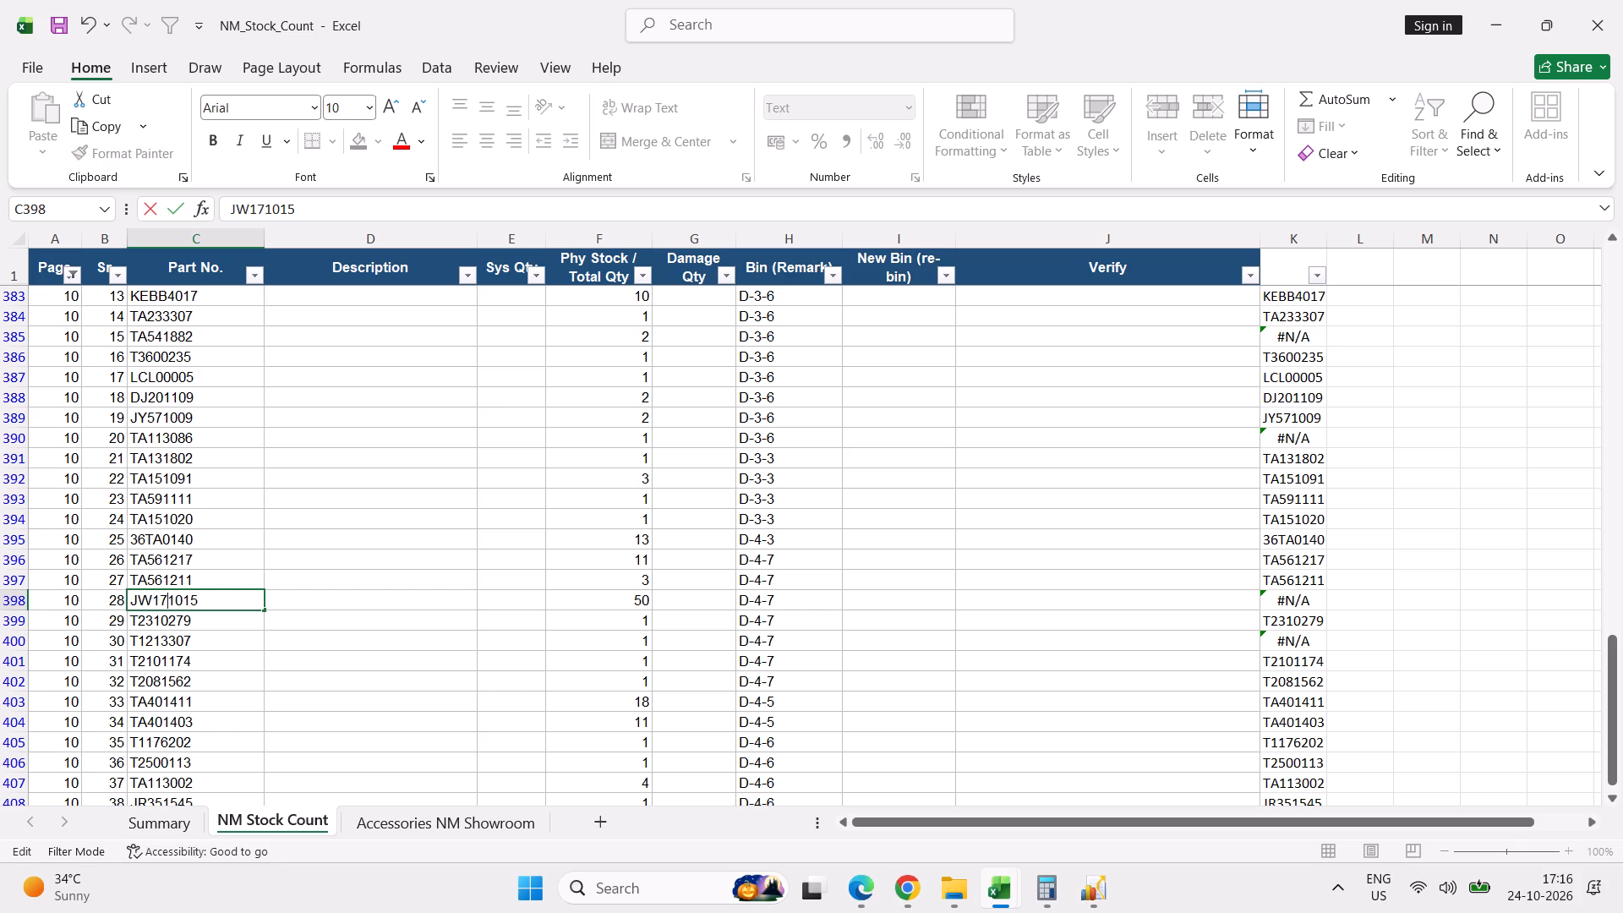
key("Return")
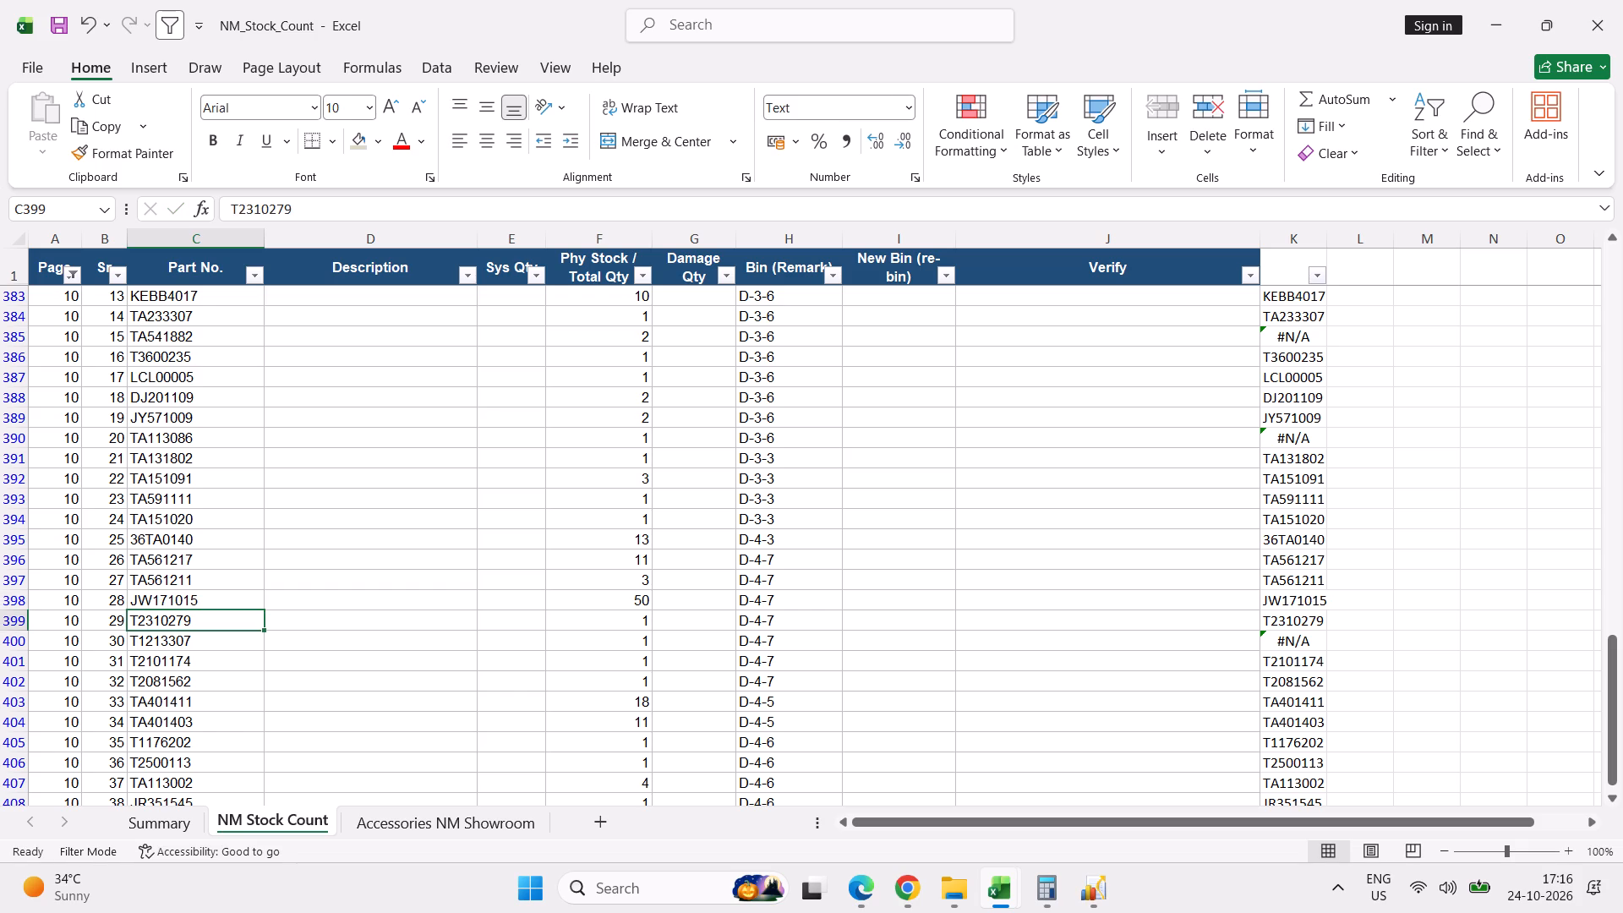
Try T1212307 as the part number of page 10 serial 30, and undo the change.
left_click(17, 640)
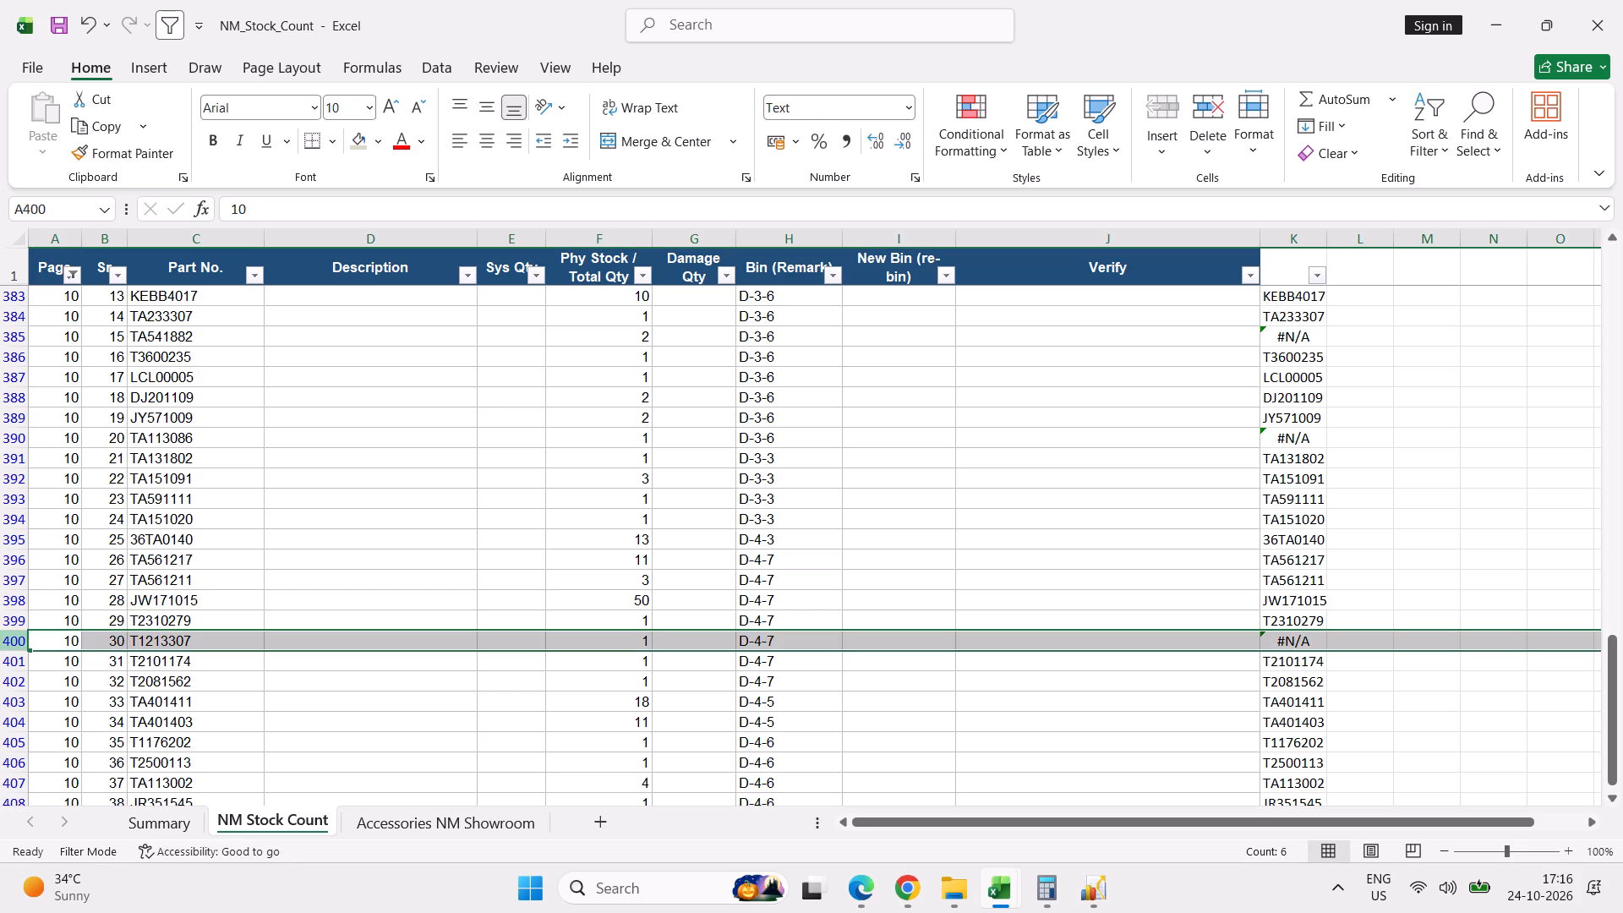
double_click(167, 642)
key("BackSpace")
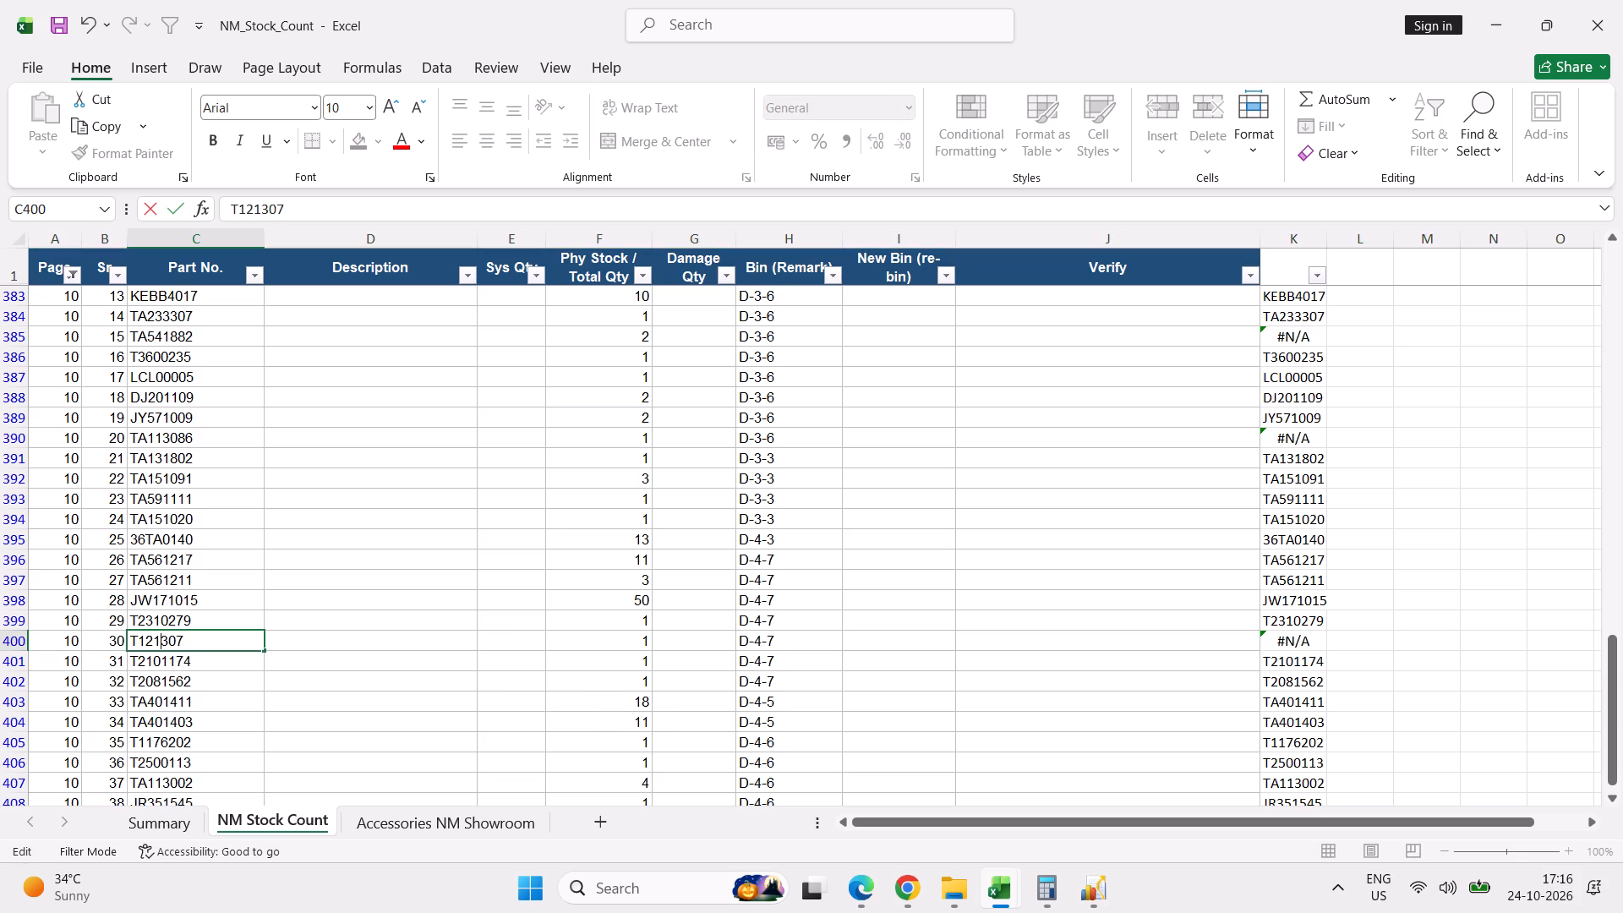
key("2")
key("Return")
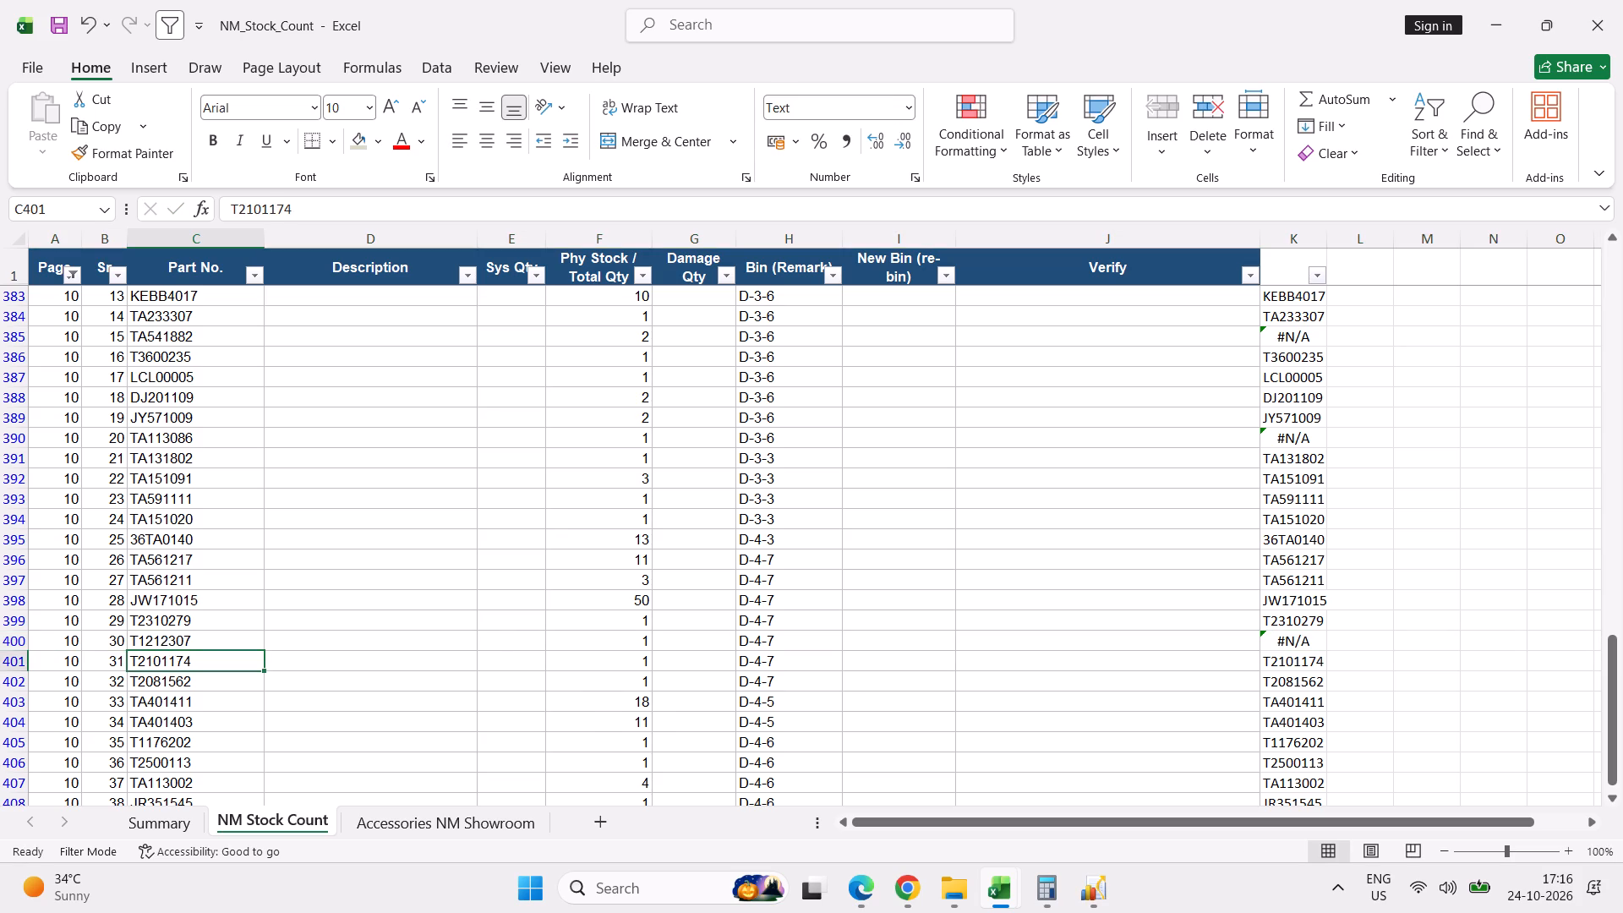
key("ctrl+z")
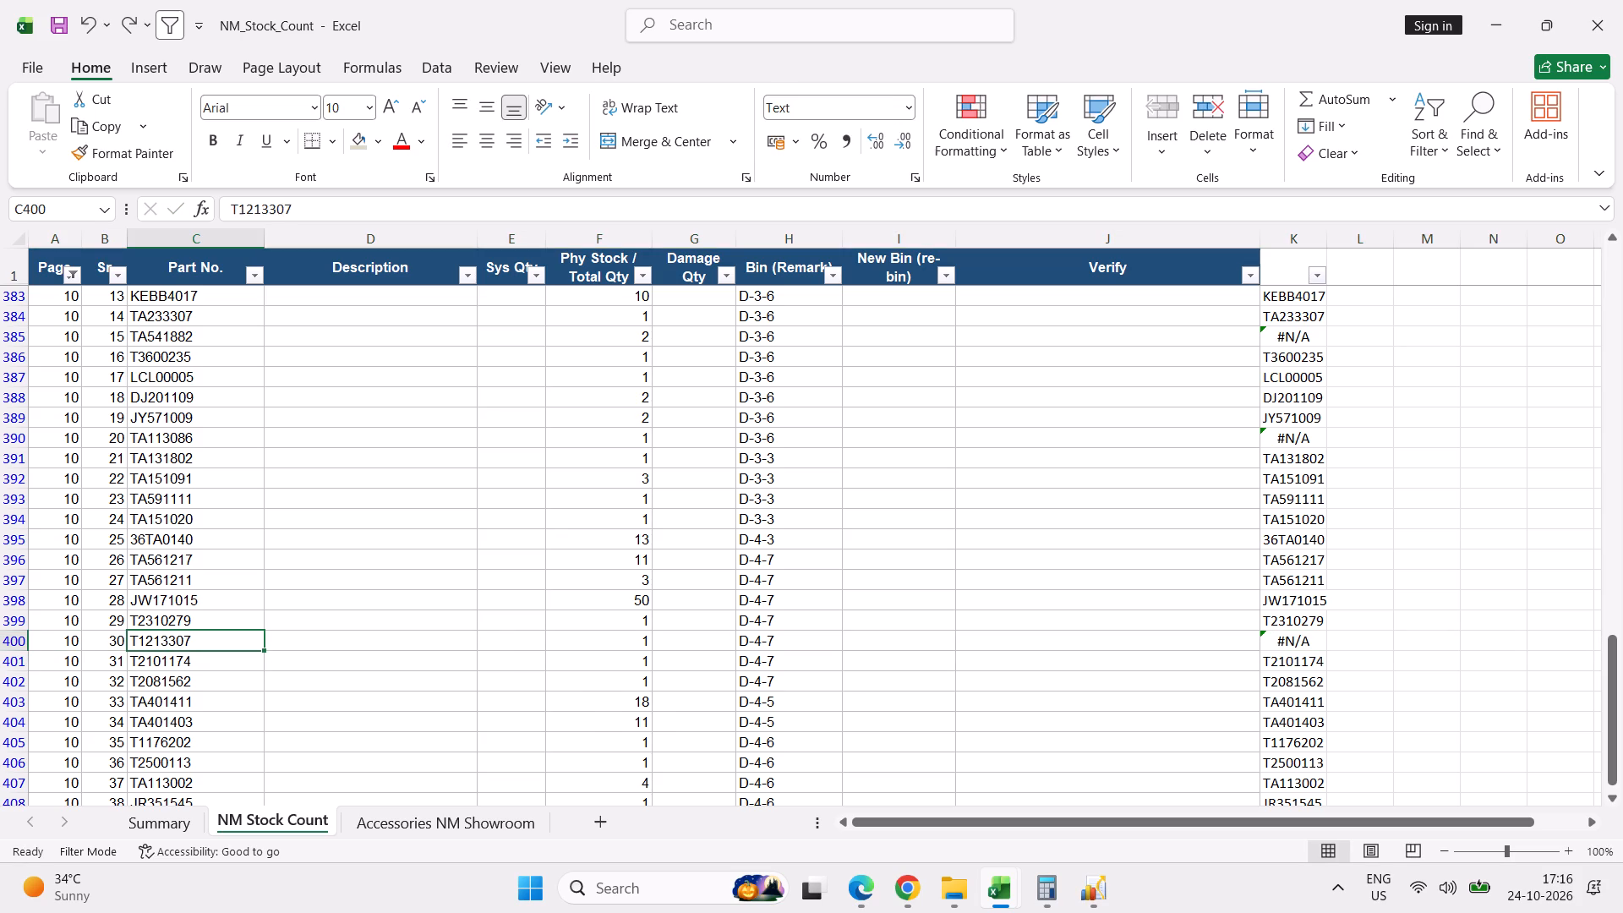
In the Part Stock Valuation workbook, filter the second Part Code column by T121 and check the codes for page 10 serial 30.
left_click(11, 645)
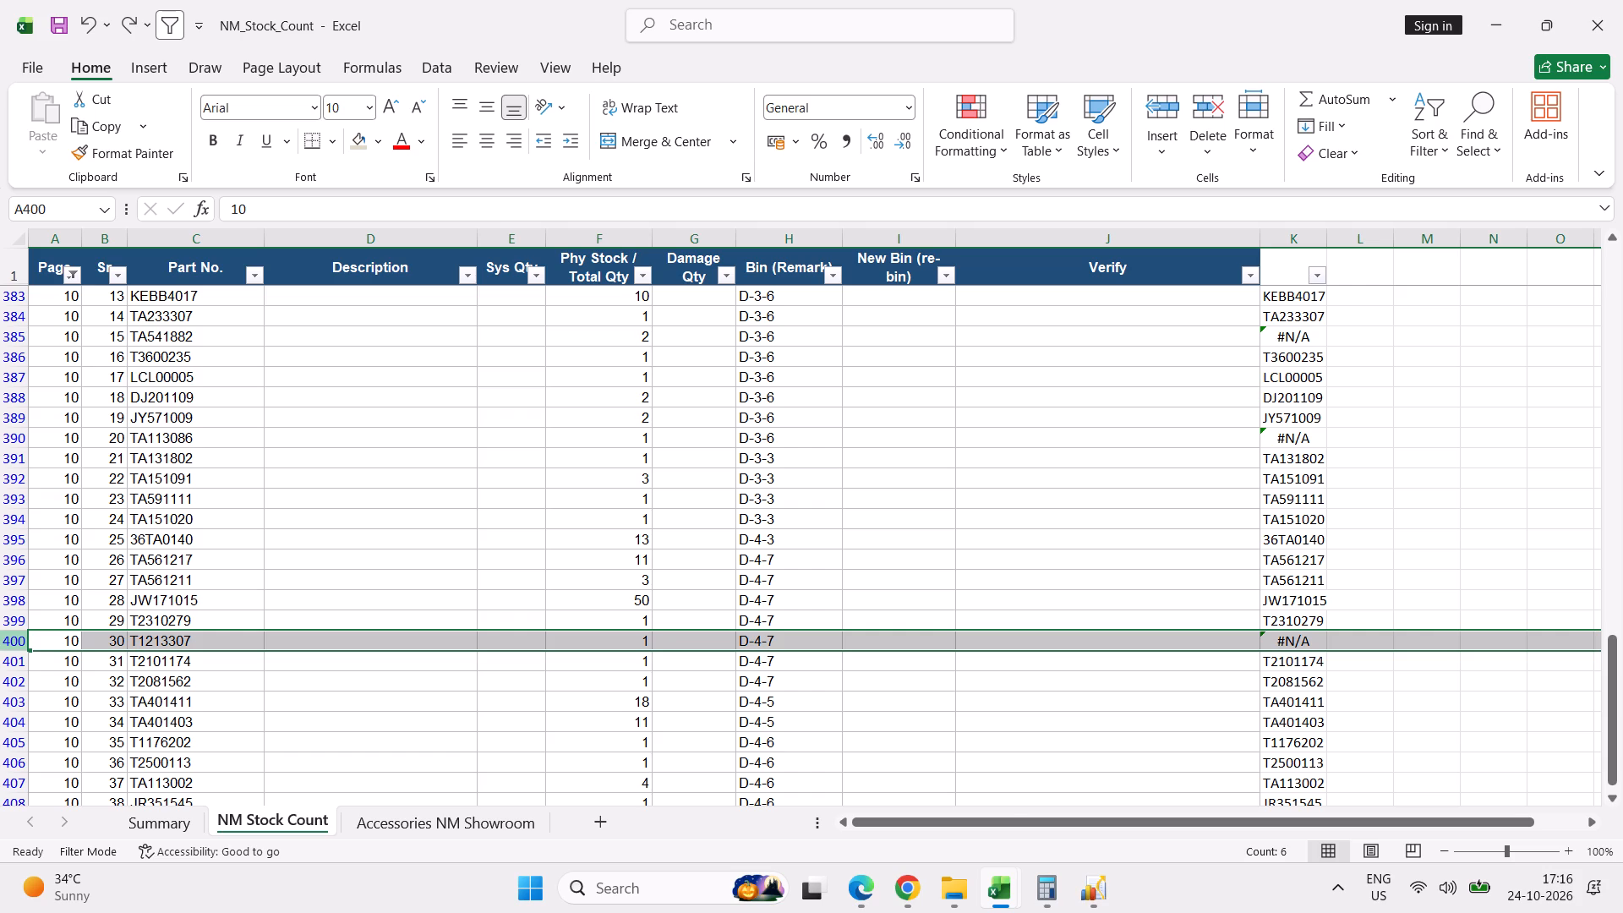
key("alt+Tab")
left_click(273, 355)
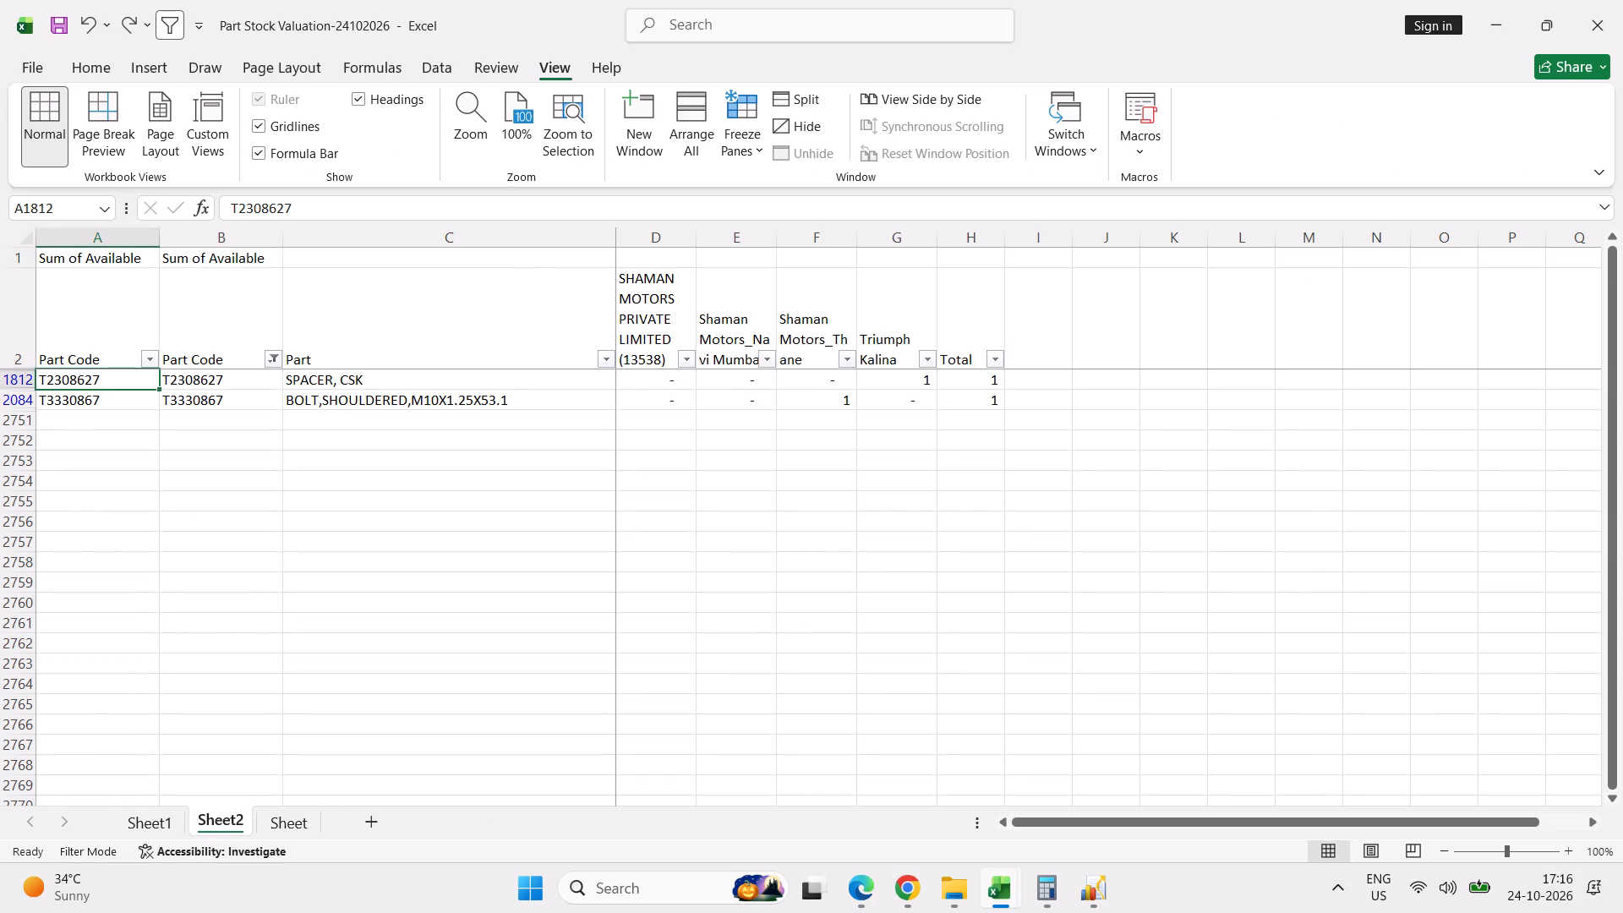
left_click(219, 597)
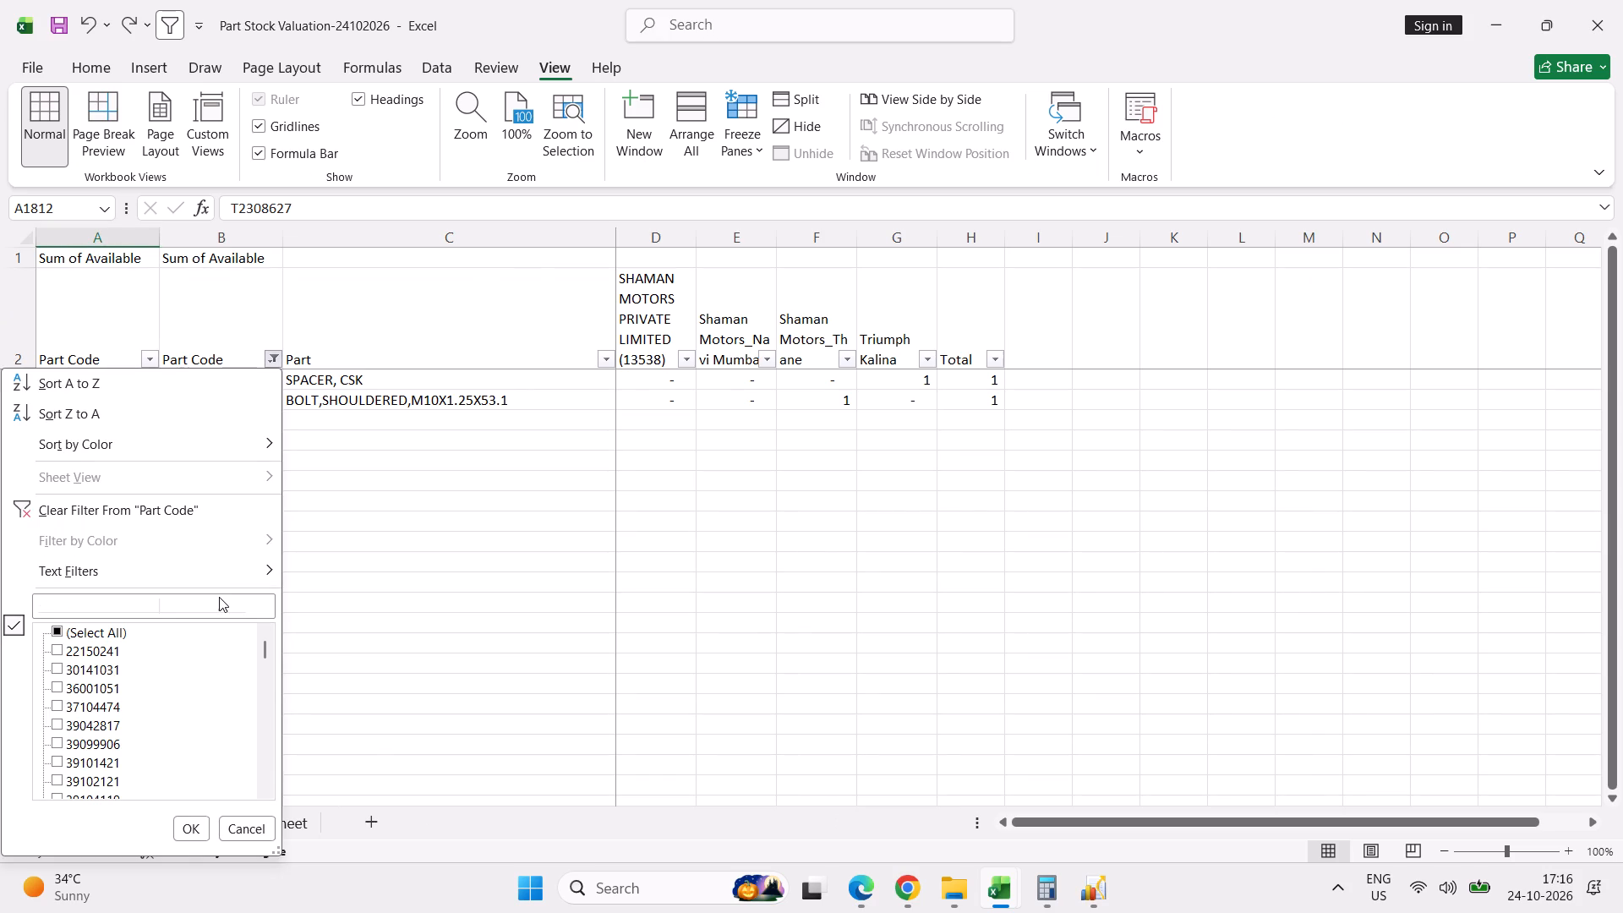
left_click(219, 601)
type("T121")
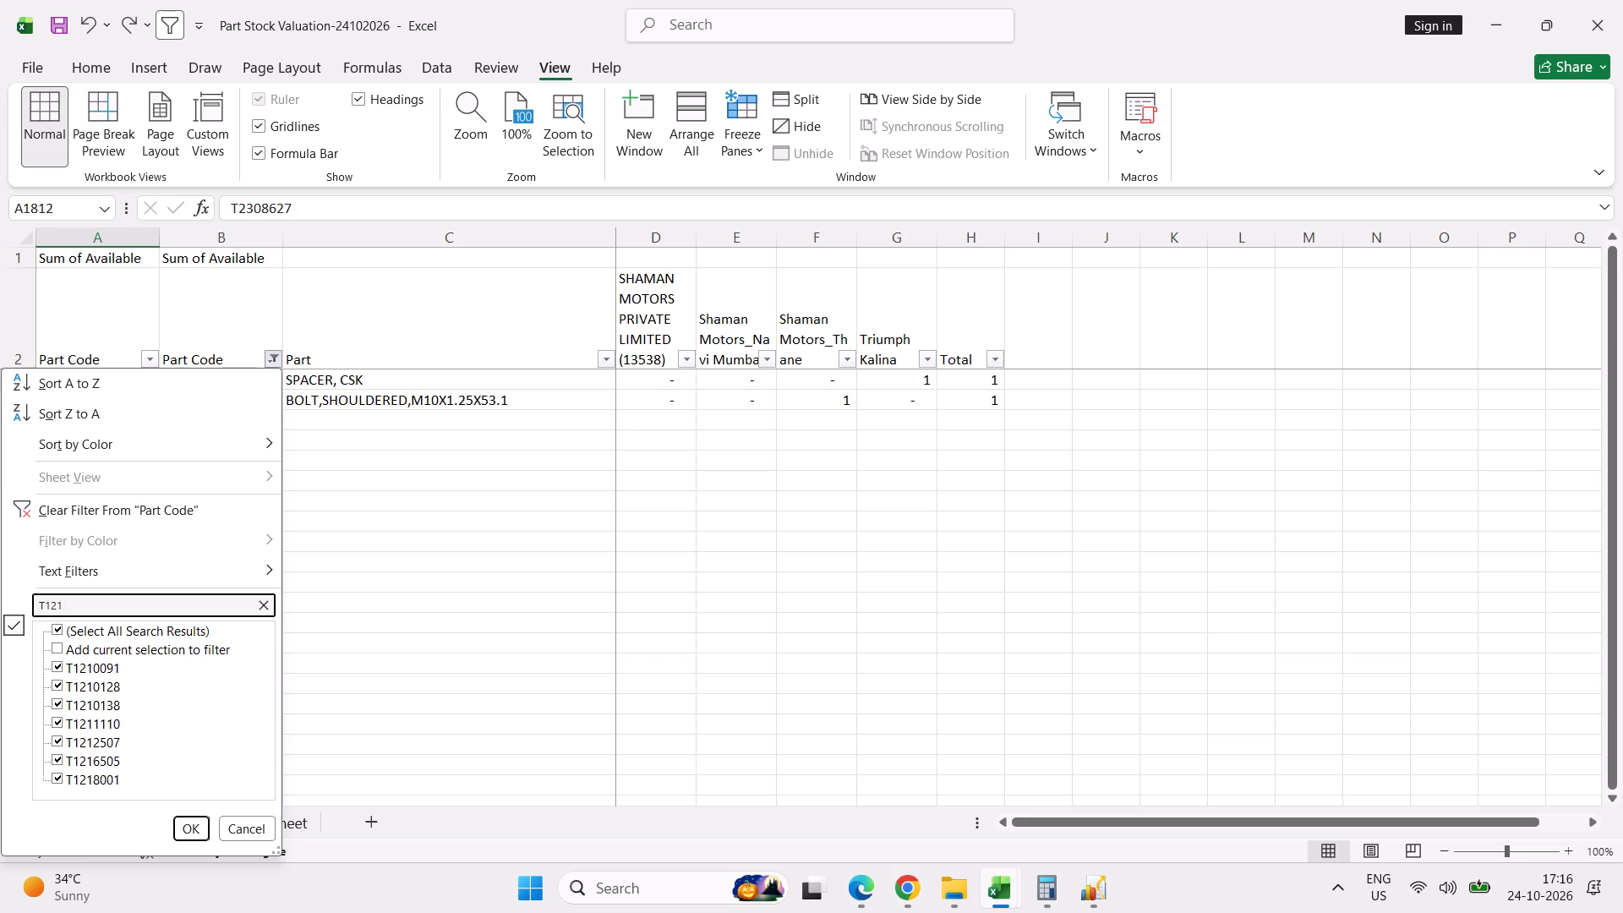
key("Return")
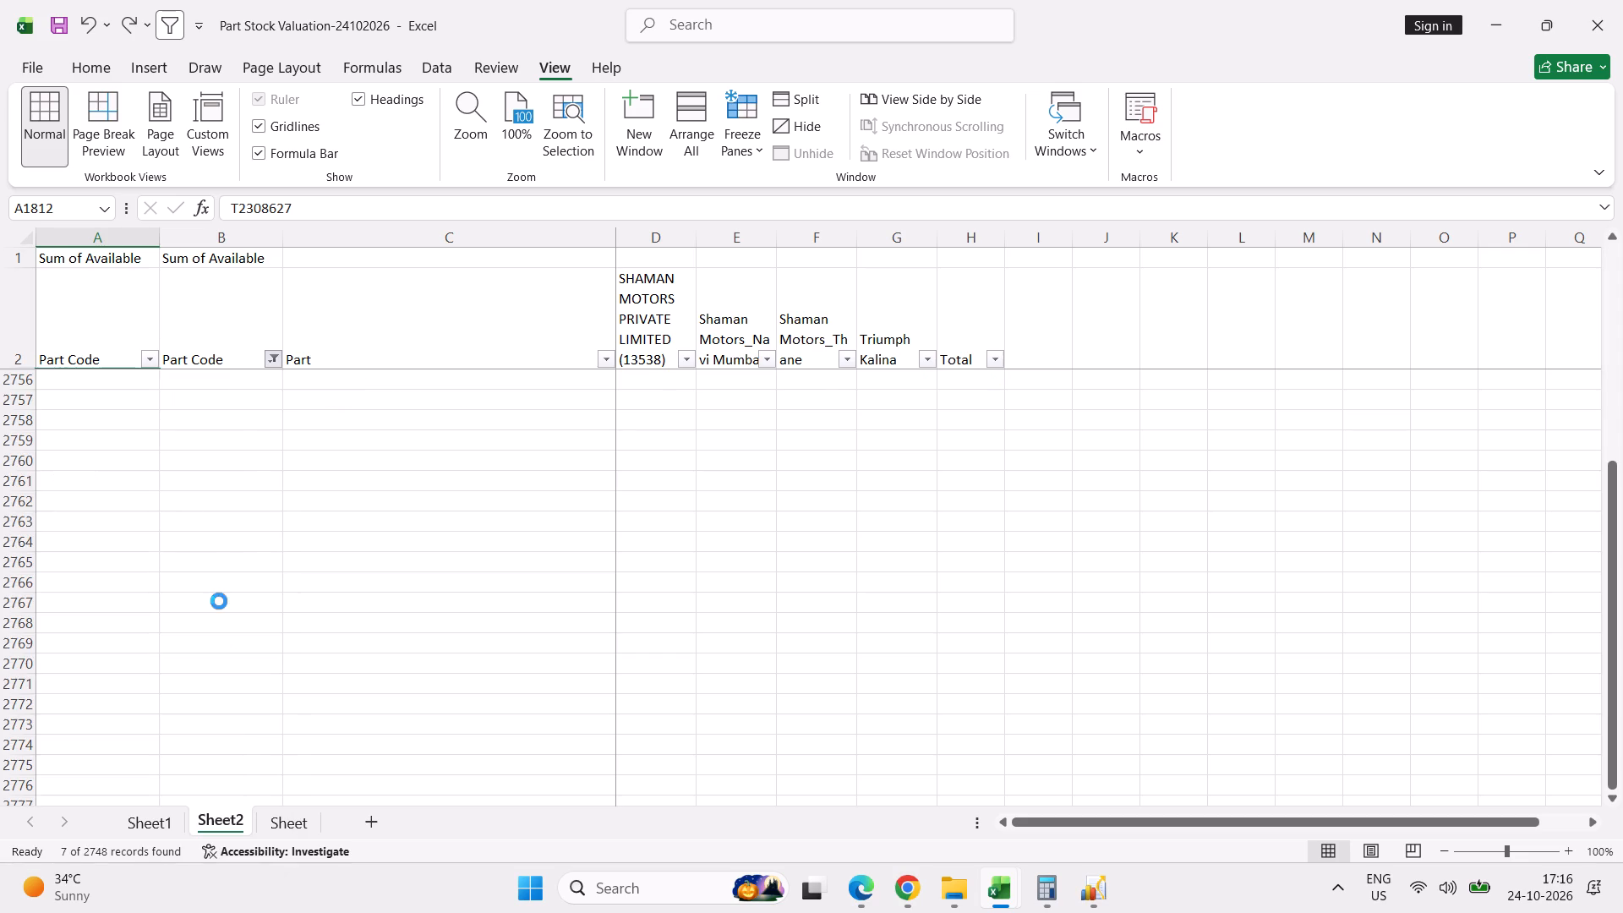
key("Down")
key("Up")
key("Up")
key("Up")
key("Up")
key("Up")
key("Up")
key("Up")
key("Up")
key("Up")
key("Up")
key("Up")
key("Up")
key("Up")
key("Up")
key("Up")
key("Up")
key("Up")
key("Up")
key("Up")
key("Up")
key("Up")
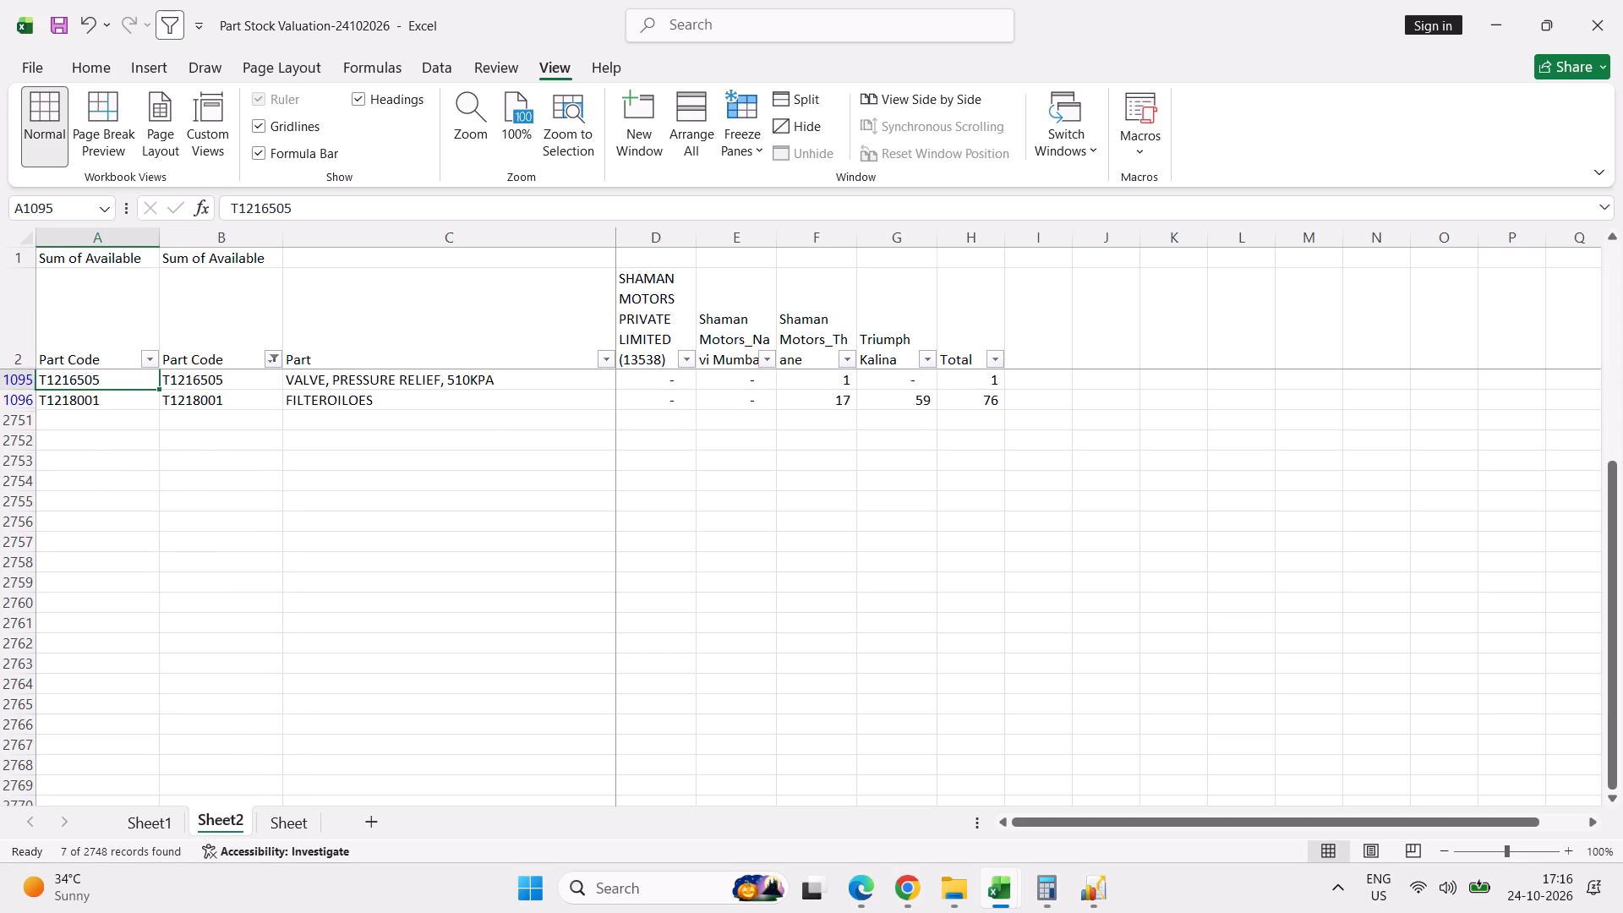
key("Down")
key("Down")
key("Down")
key("Down")
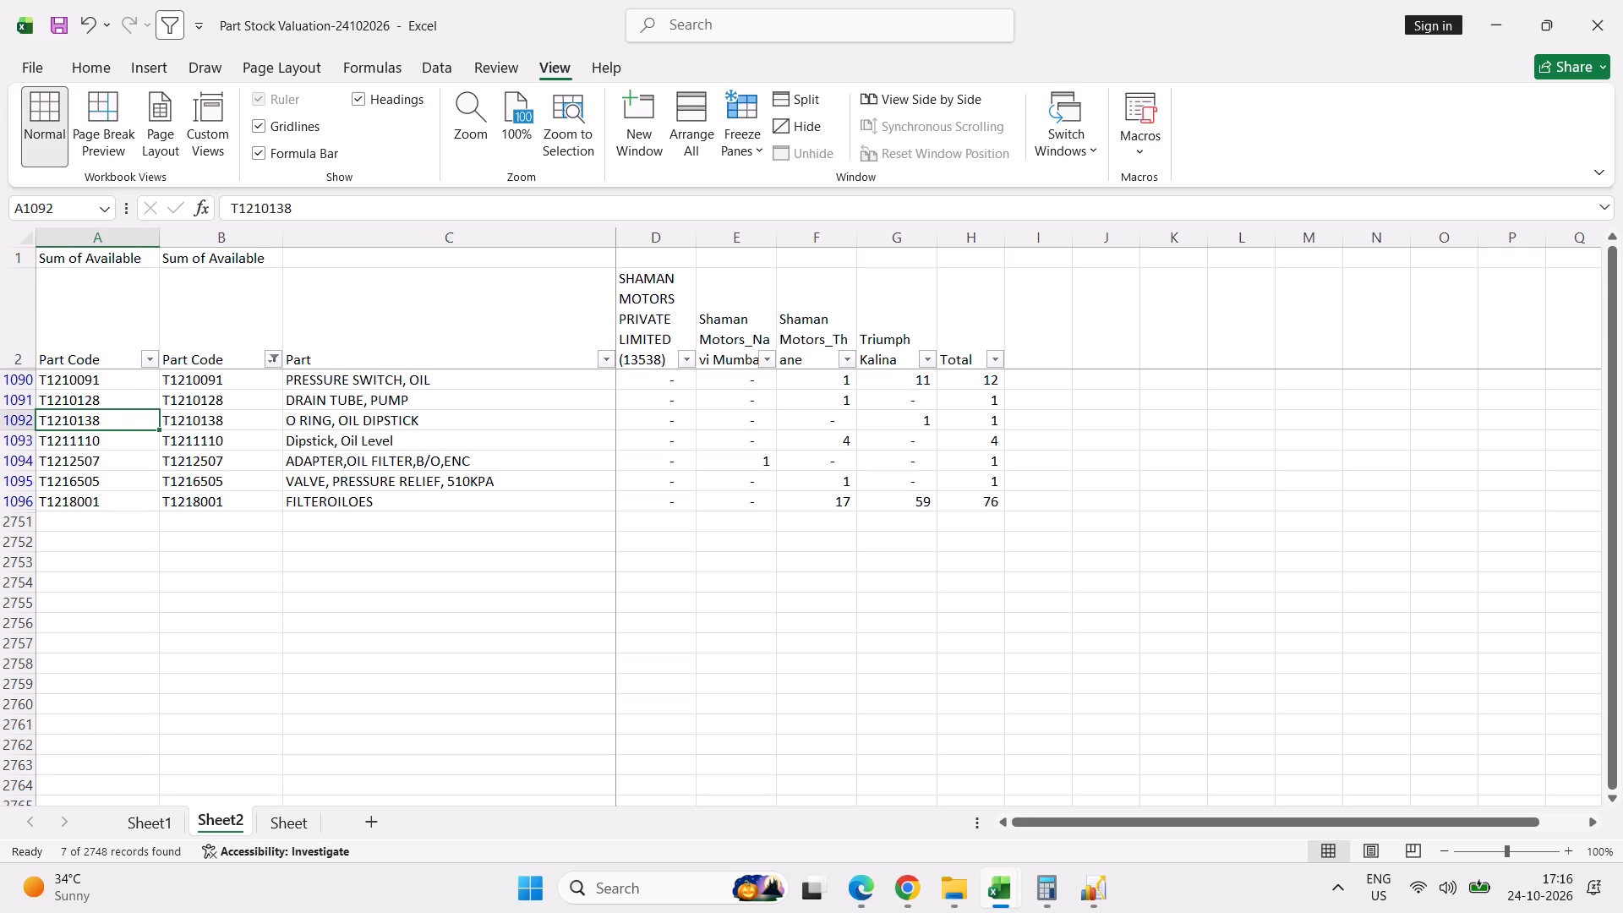
Narrow the second Part Code column's filter to T1212 and check the matching part.
left_click(276, 358)
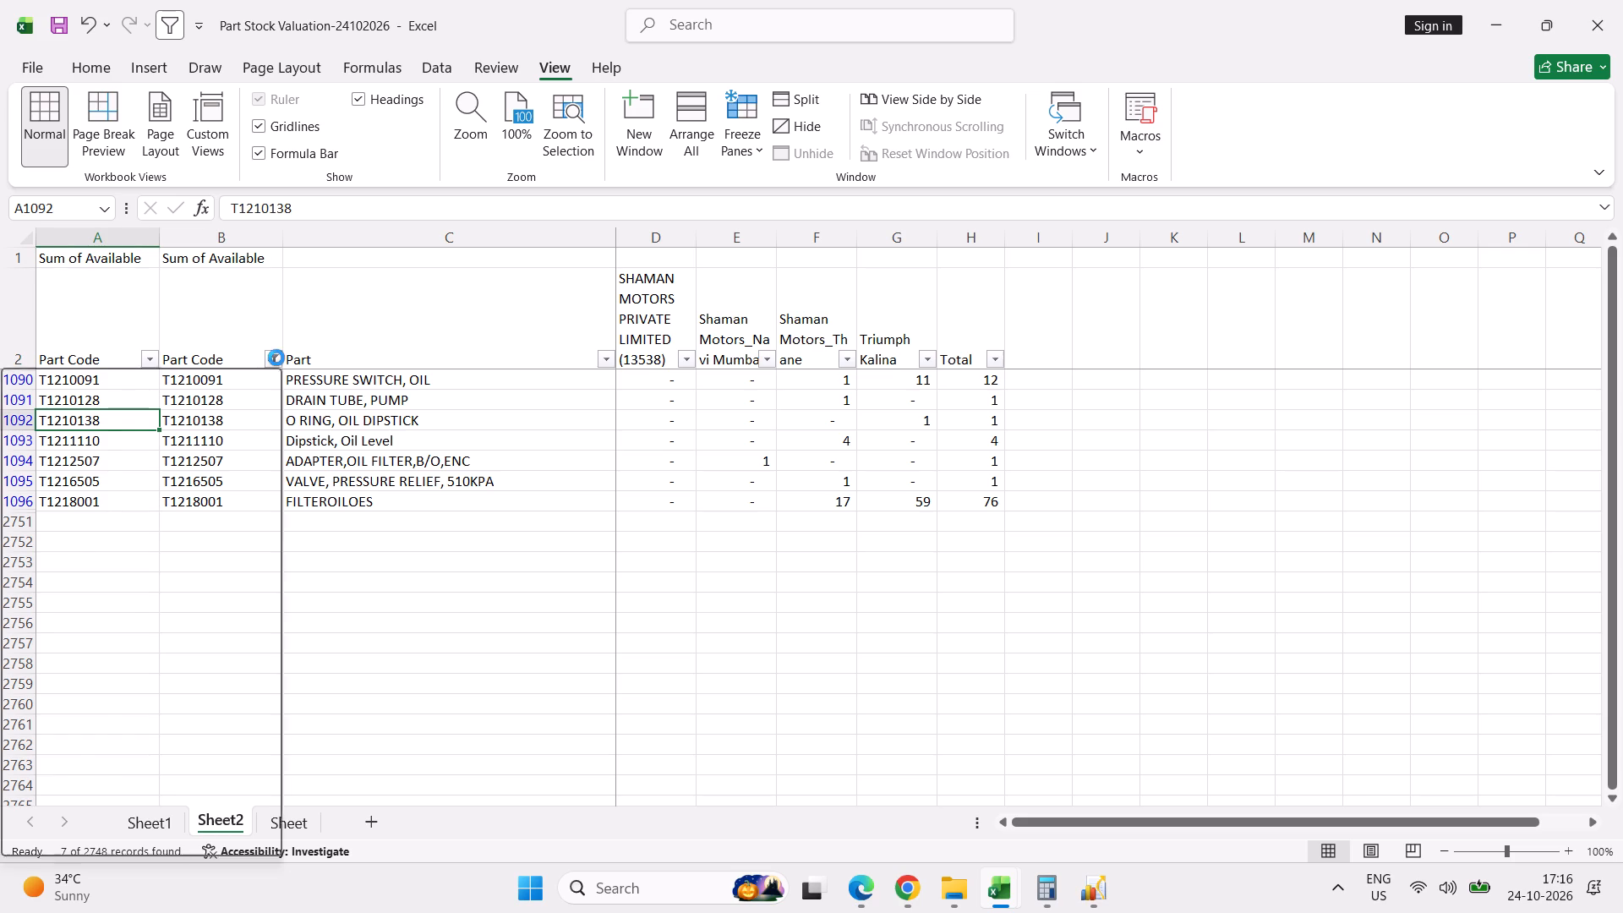
left_click(190, 605)
key("t")
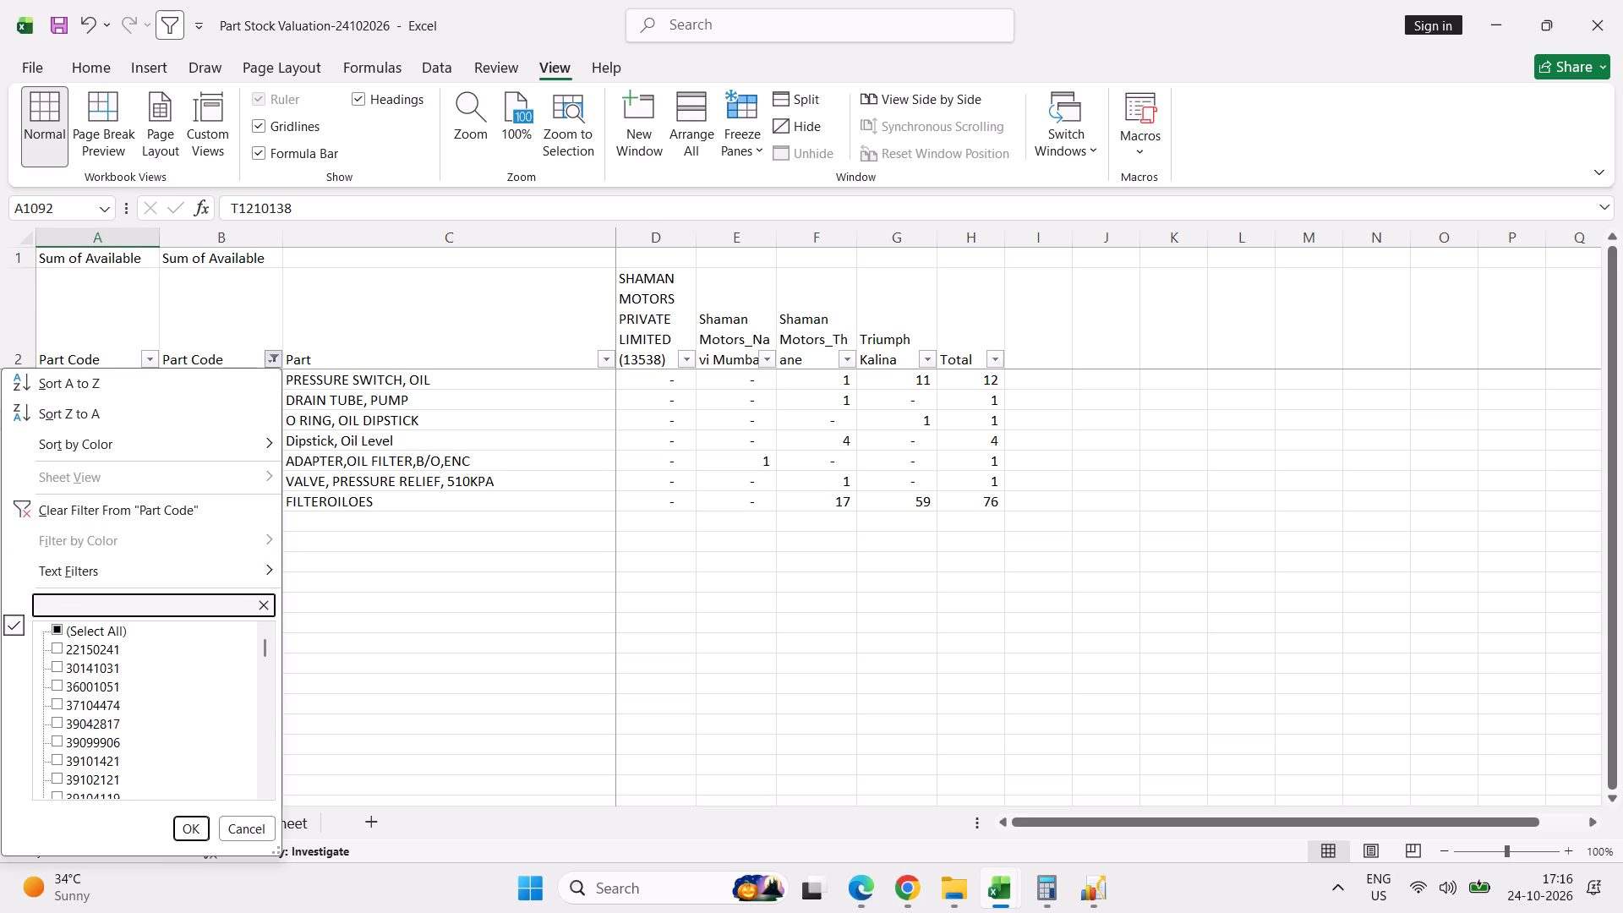
type("1212")
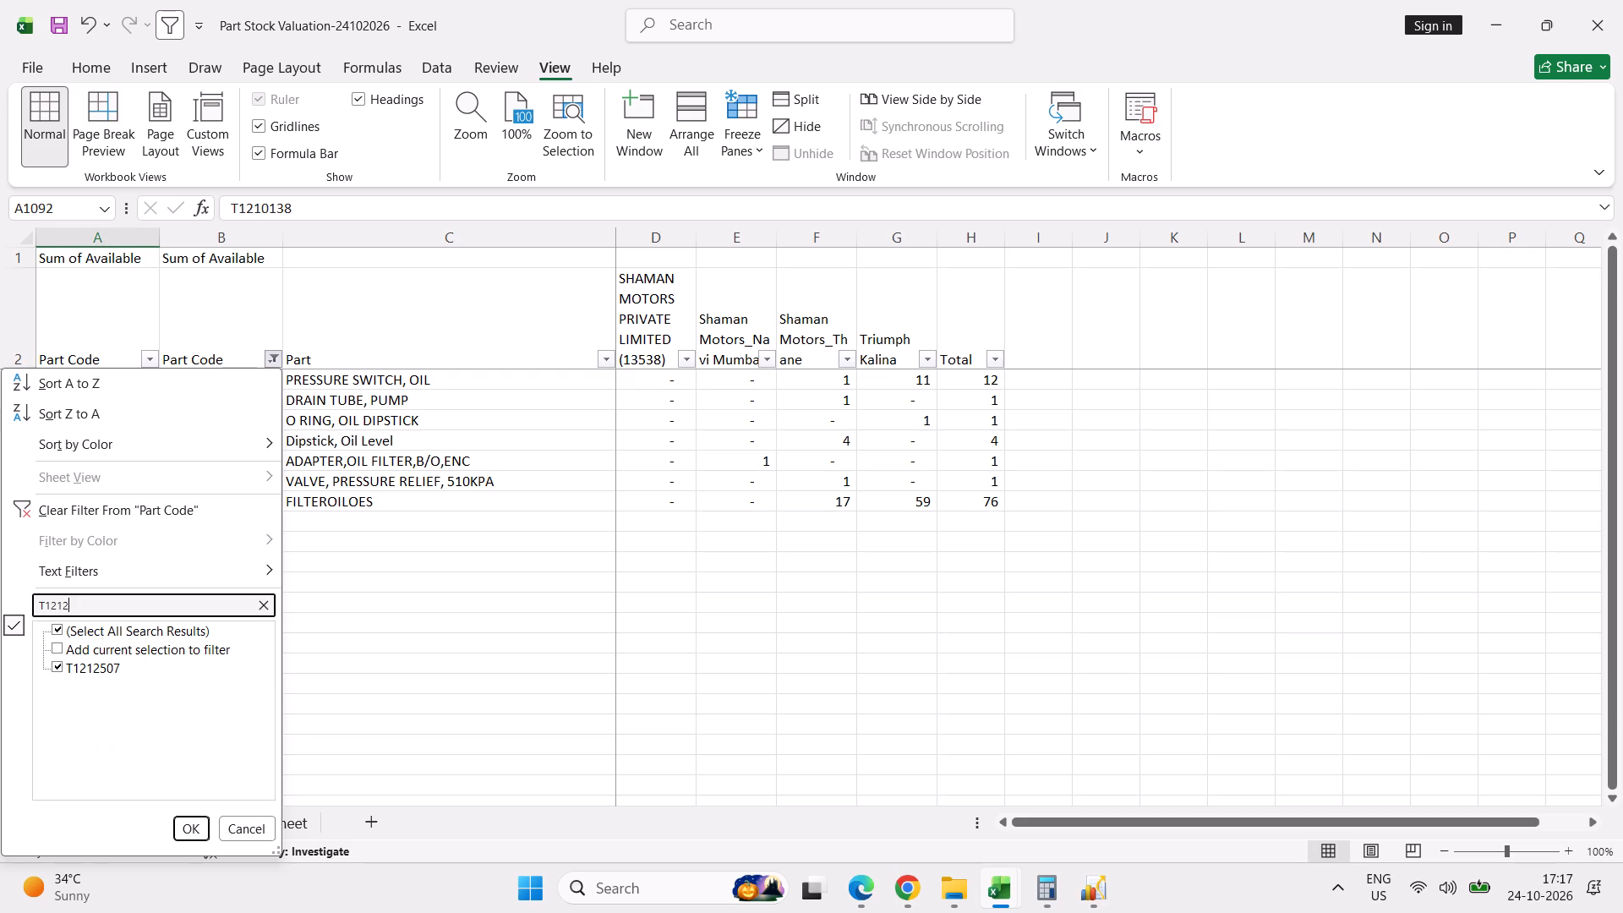
key("Return")
key("Down")
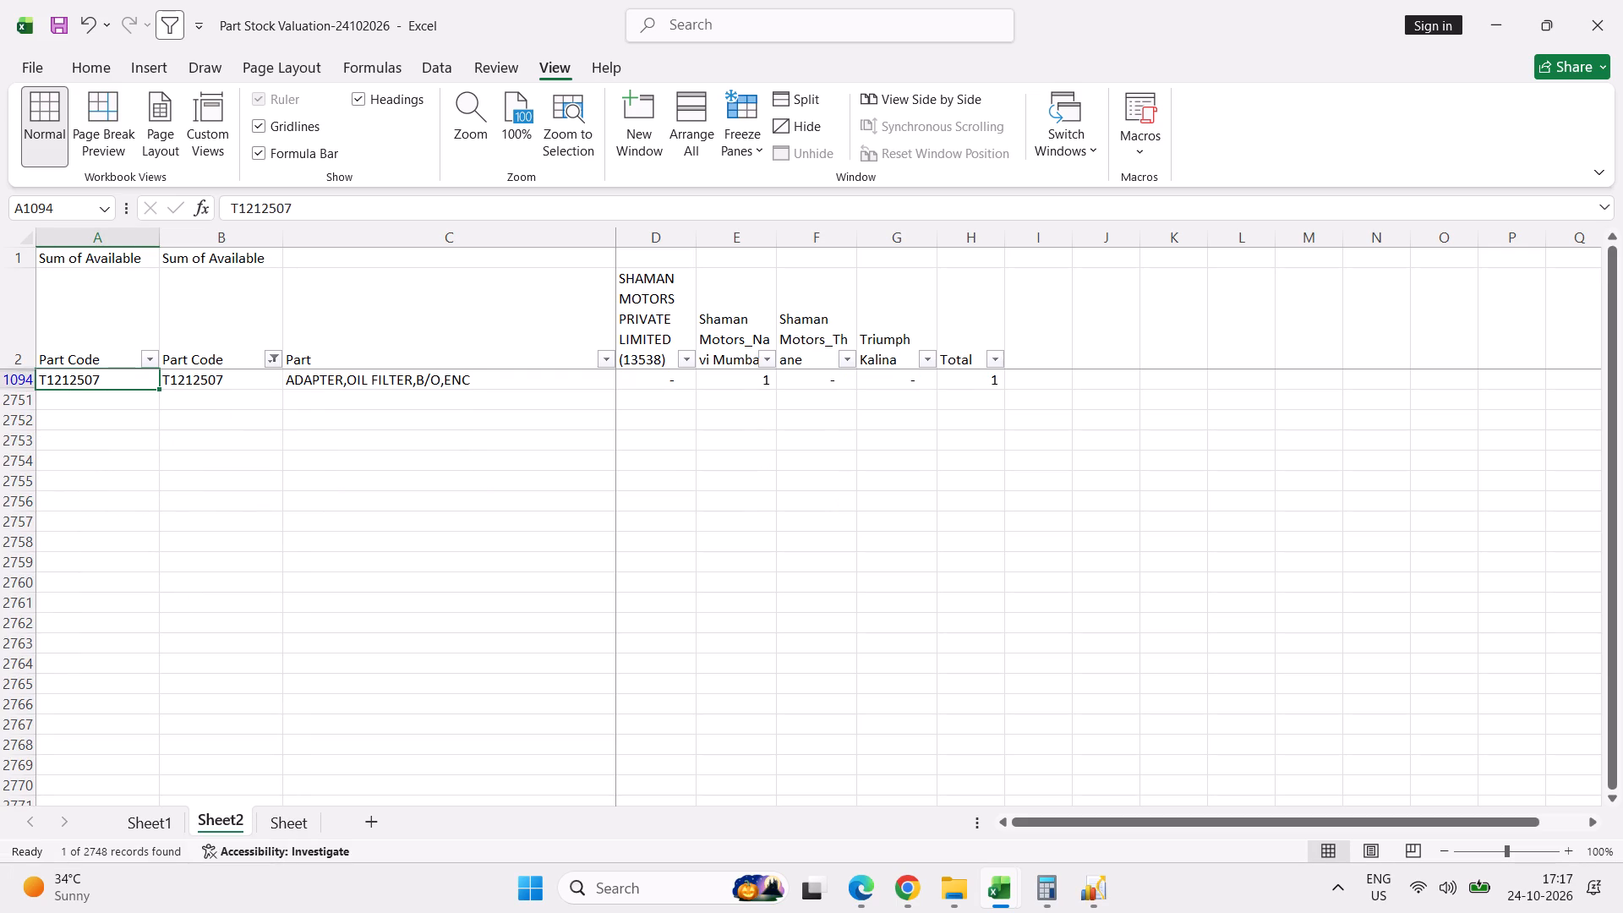
key("Up")
key("Down")
Copy part code T1212507 from the valuation list for page 10 serial 30's part number in NM Stock Count.
key("ctrl+c")
key("alt+Tab")
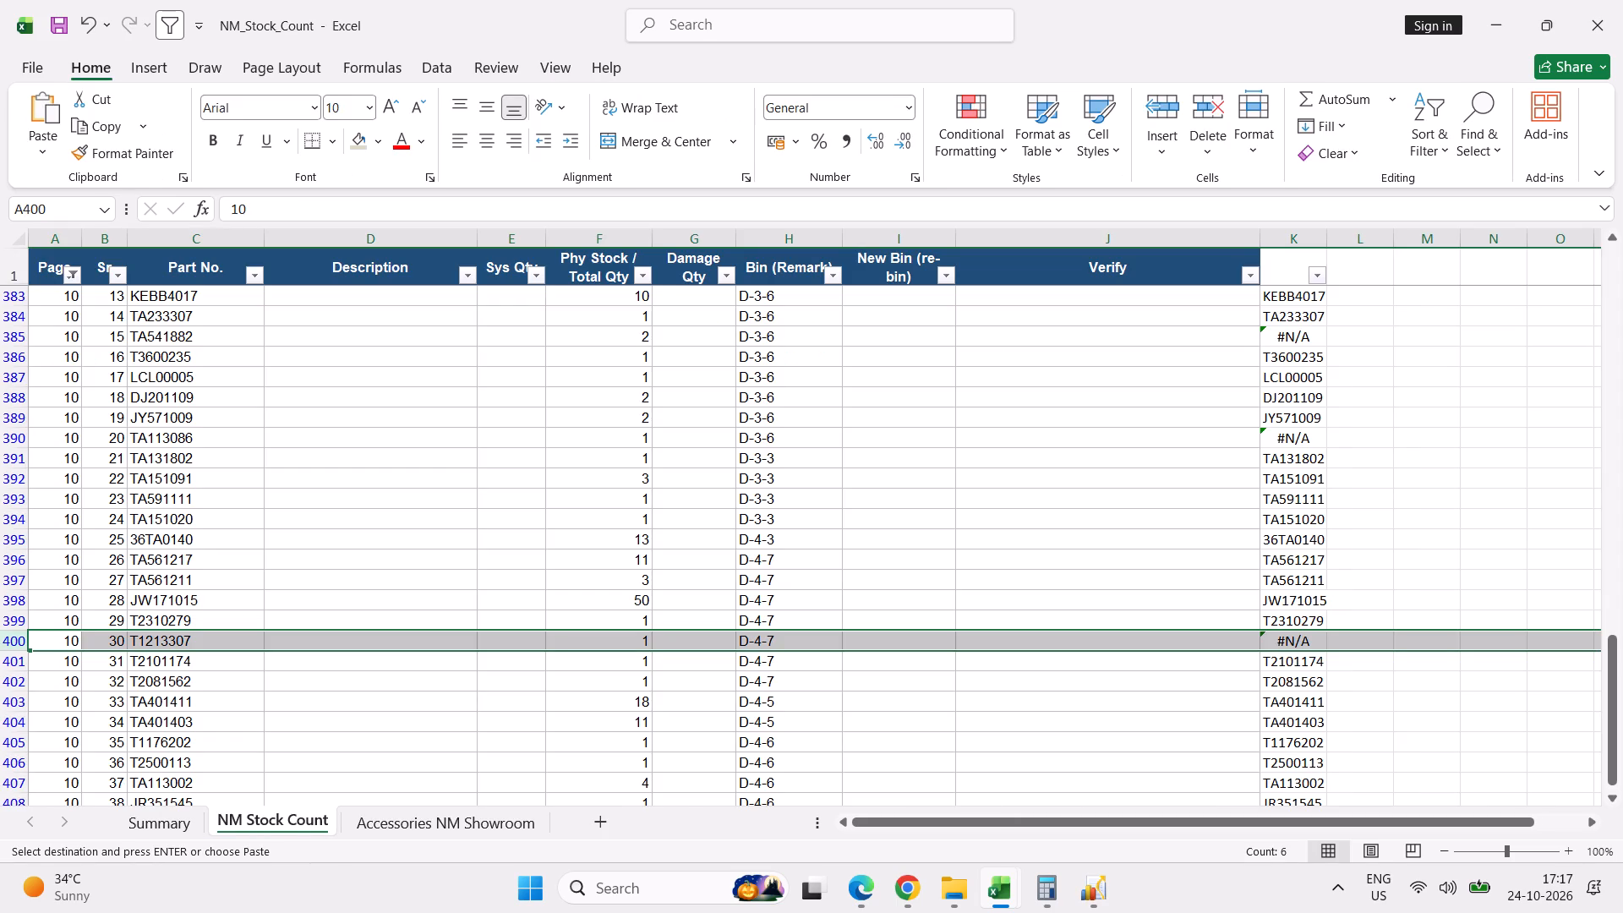
left_click(214, 641)
scroll(214, 641, "down", 3)
scroll(214, 641, "up", 10)
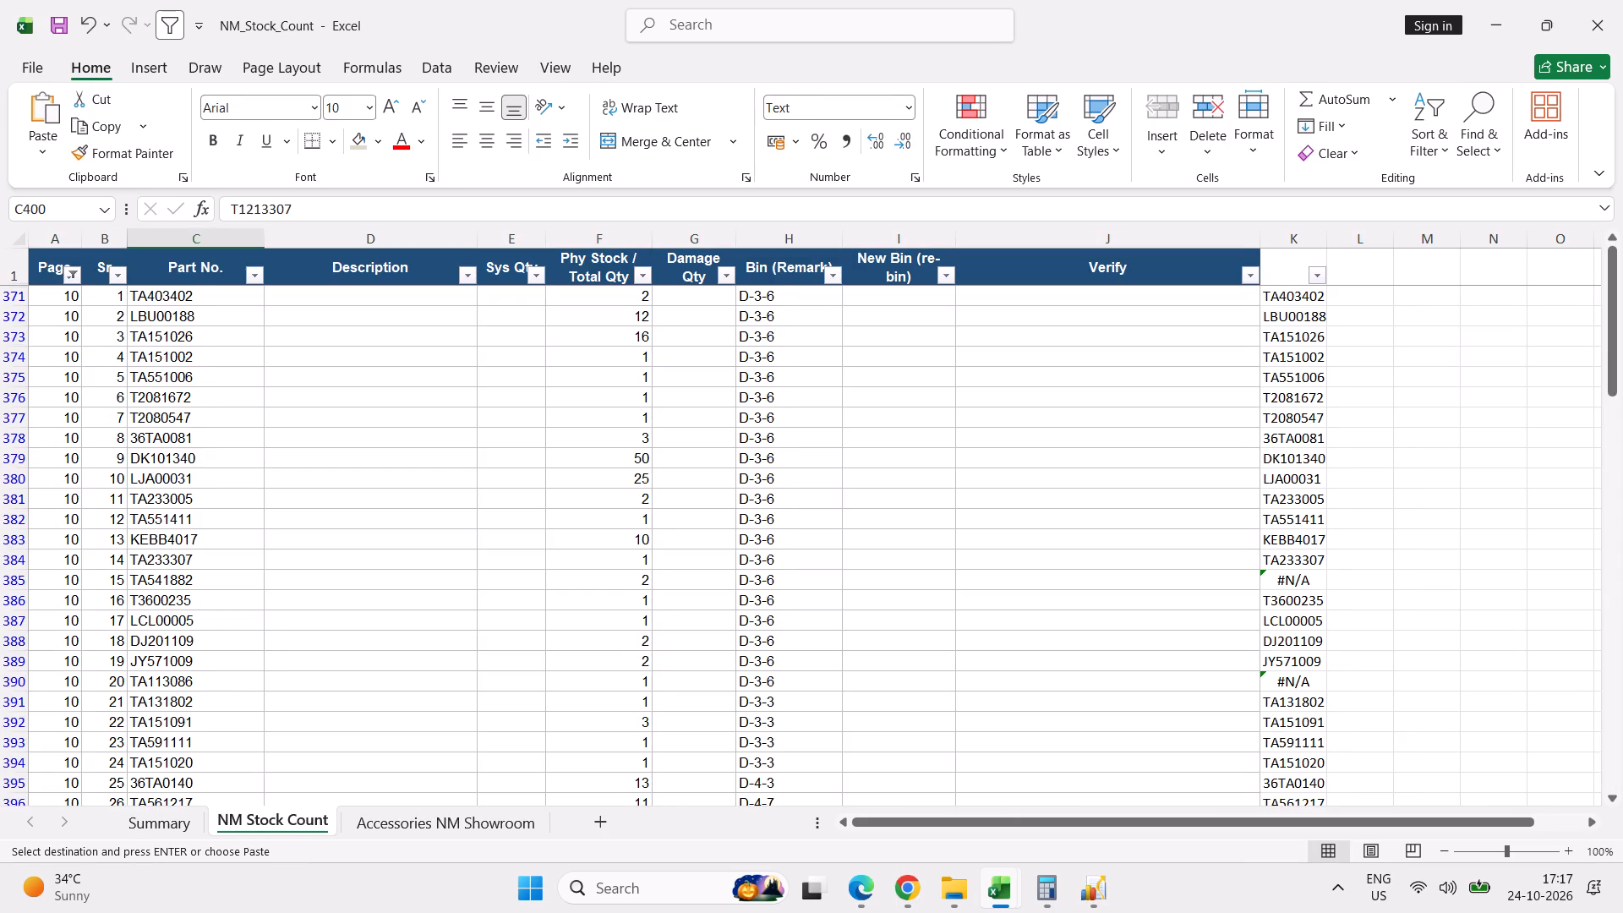
scroll(214, 641, "up", 20)
scroll(214, 641, "up", 17)
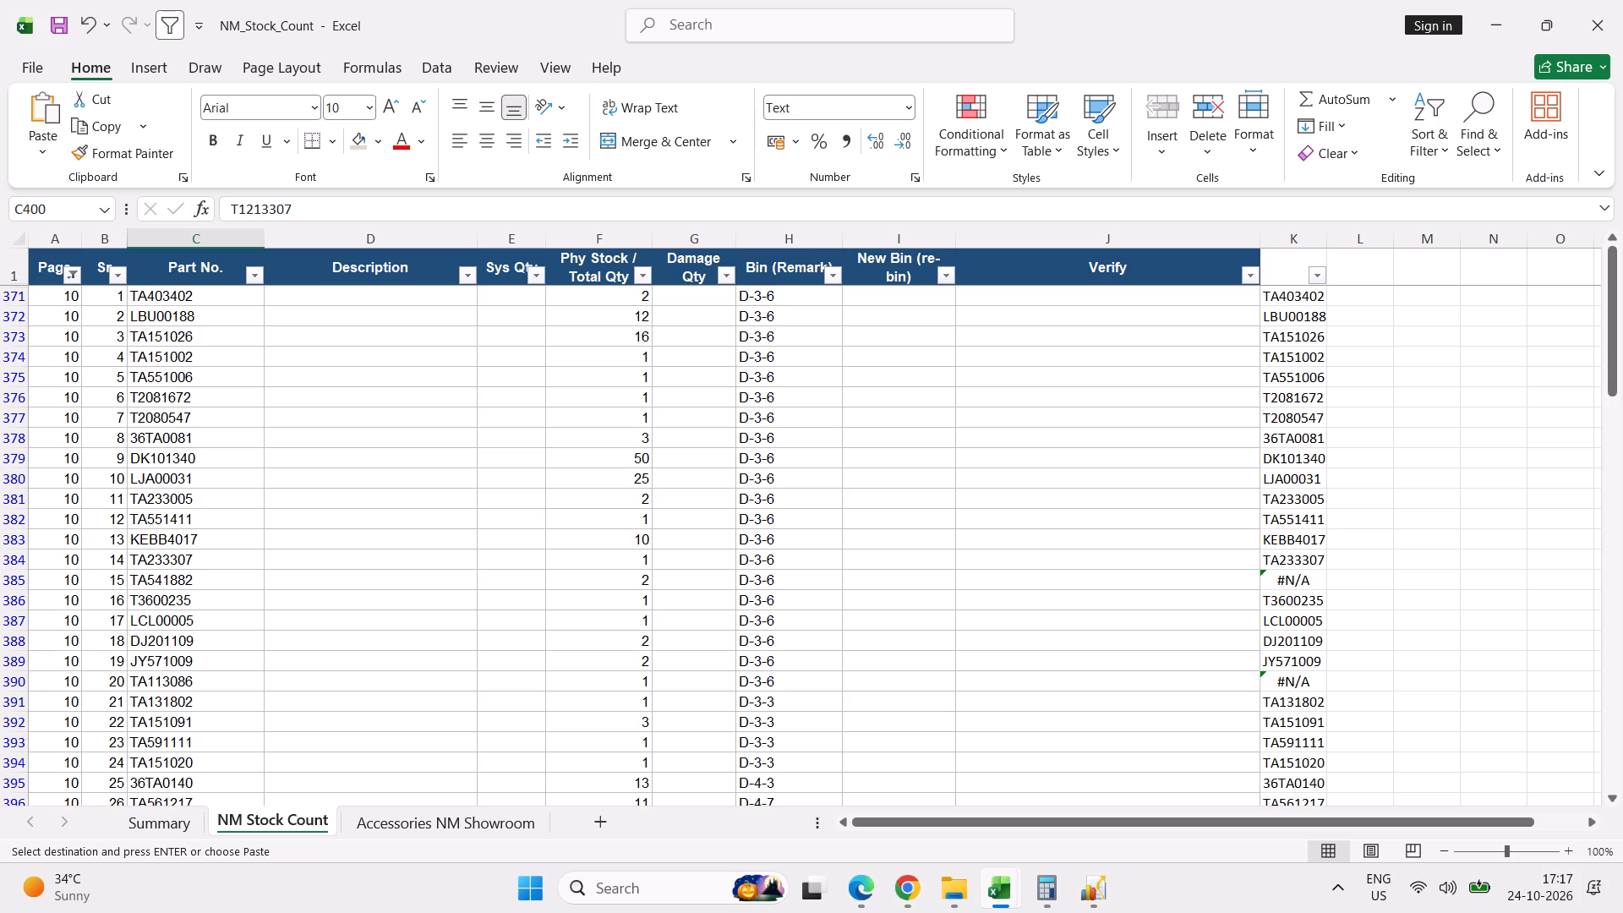
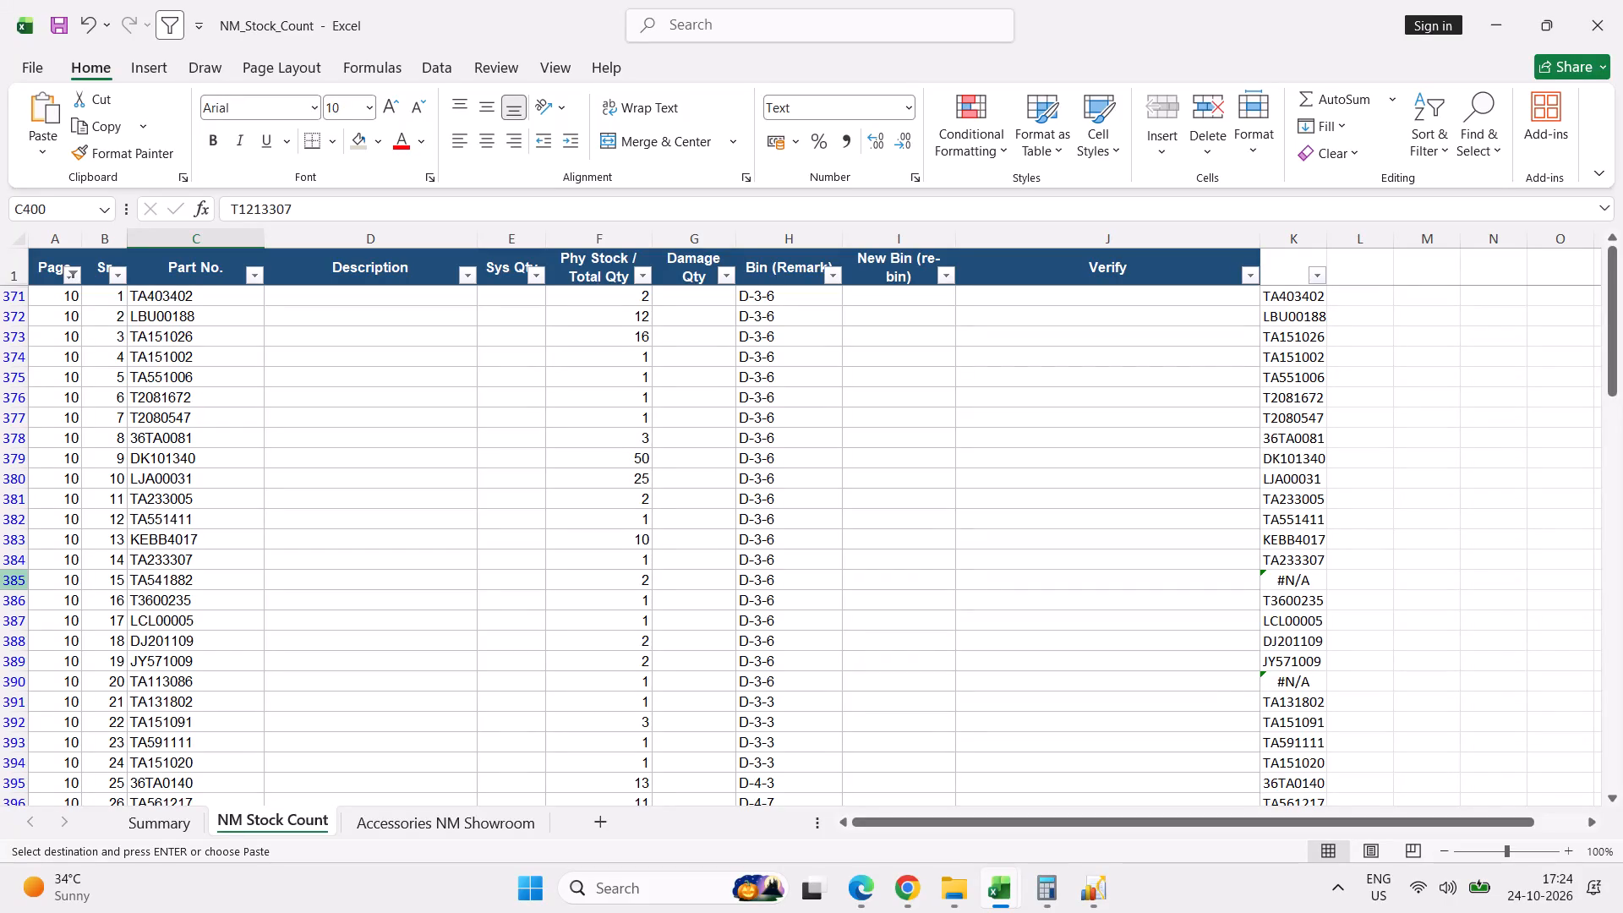
Review the unmatched part numbers on page 10, covering serials 15, 20 and 30.
left_click(15, 580)
left_click(15, 580)
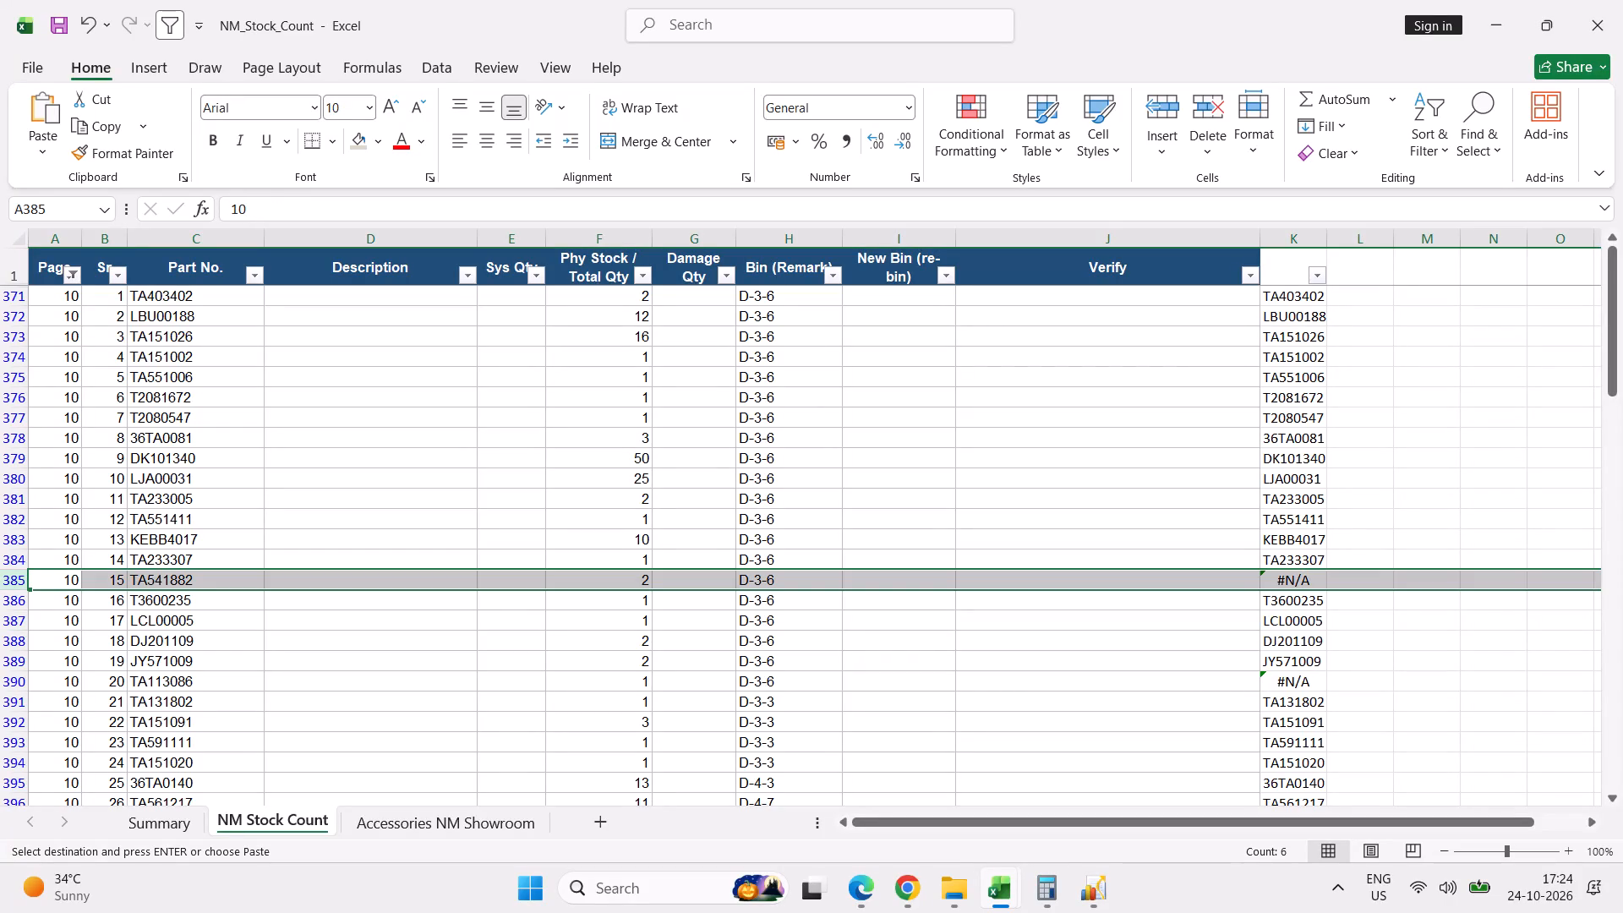
left_click(13, 681)
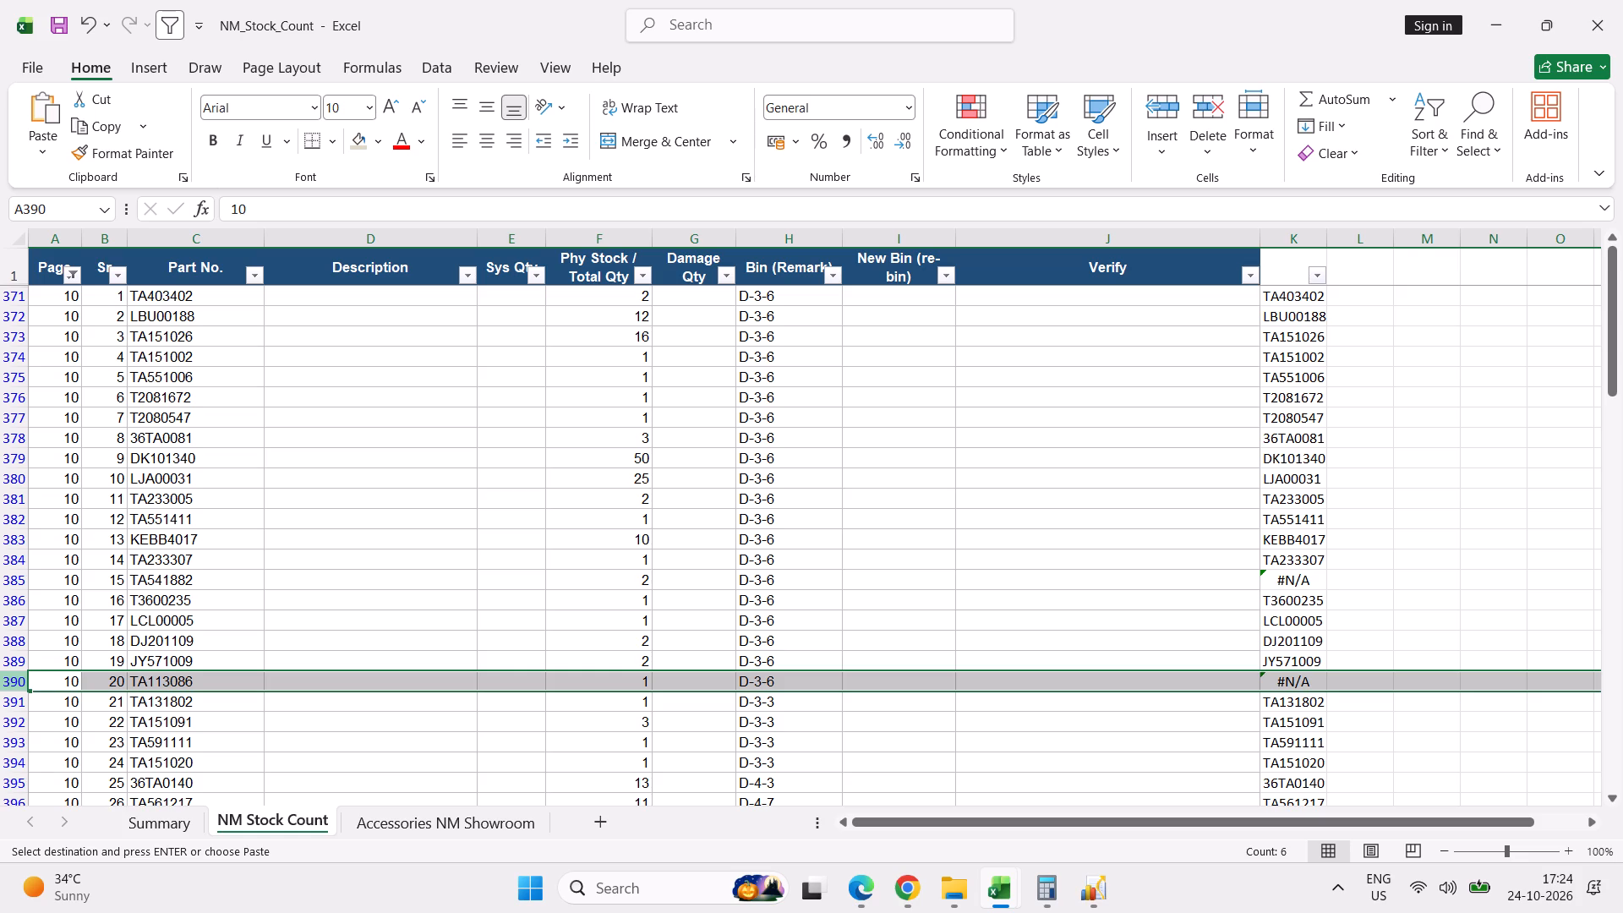
scroll(13, 681, "down", 5)
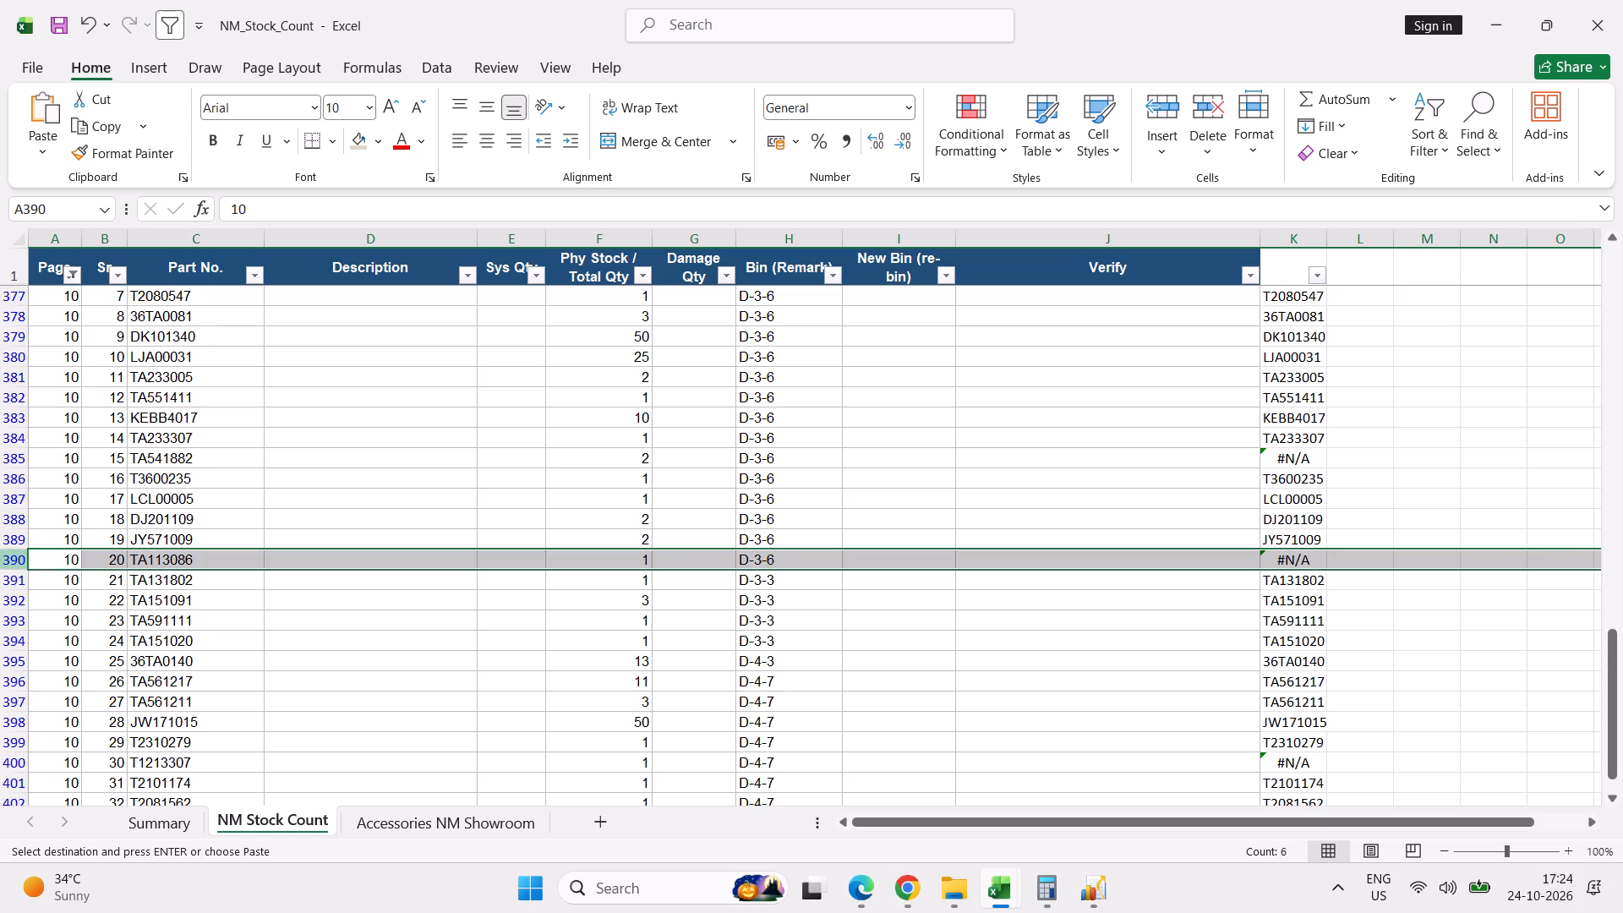
scroll(13, 681, "down", 3)
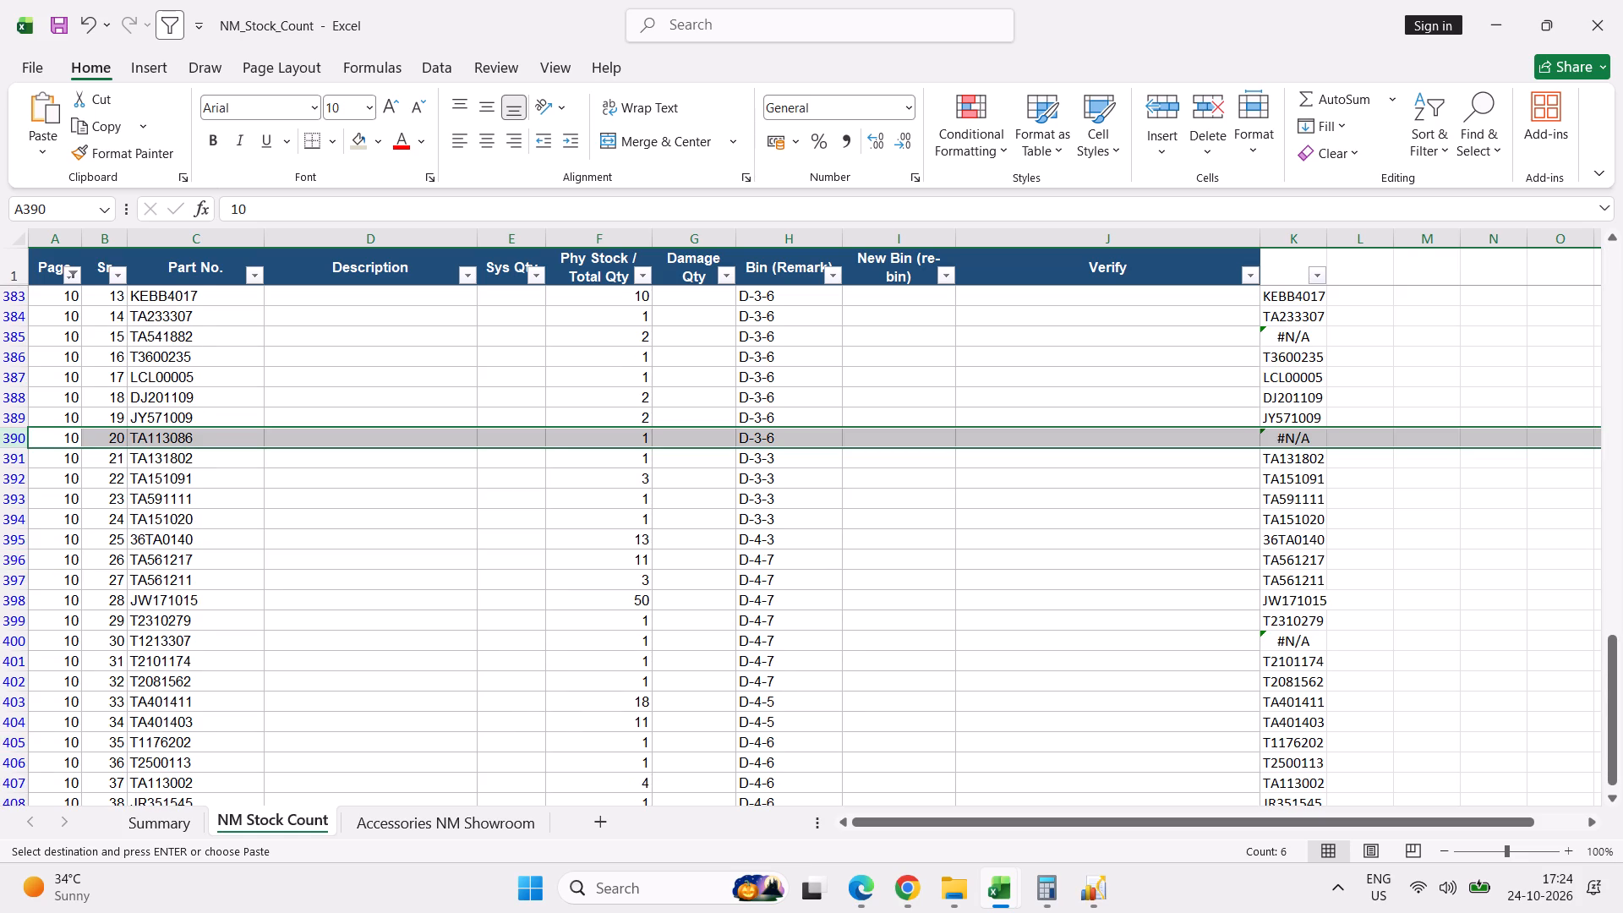
left_click(24, 640)
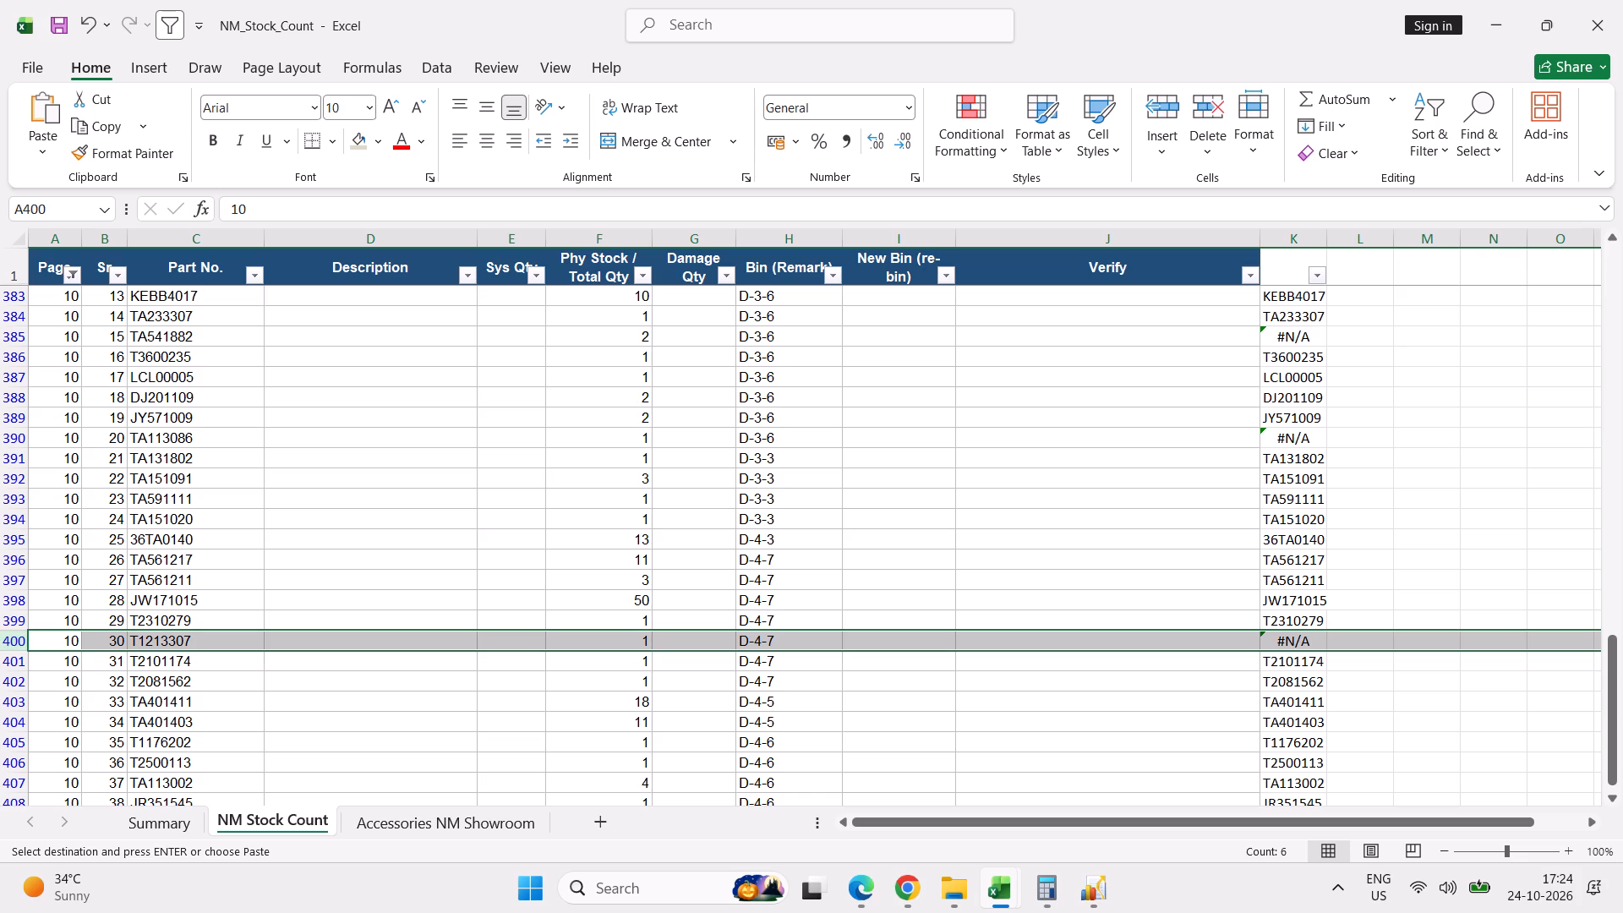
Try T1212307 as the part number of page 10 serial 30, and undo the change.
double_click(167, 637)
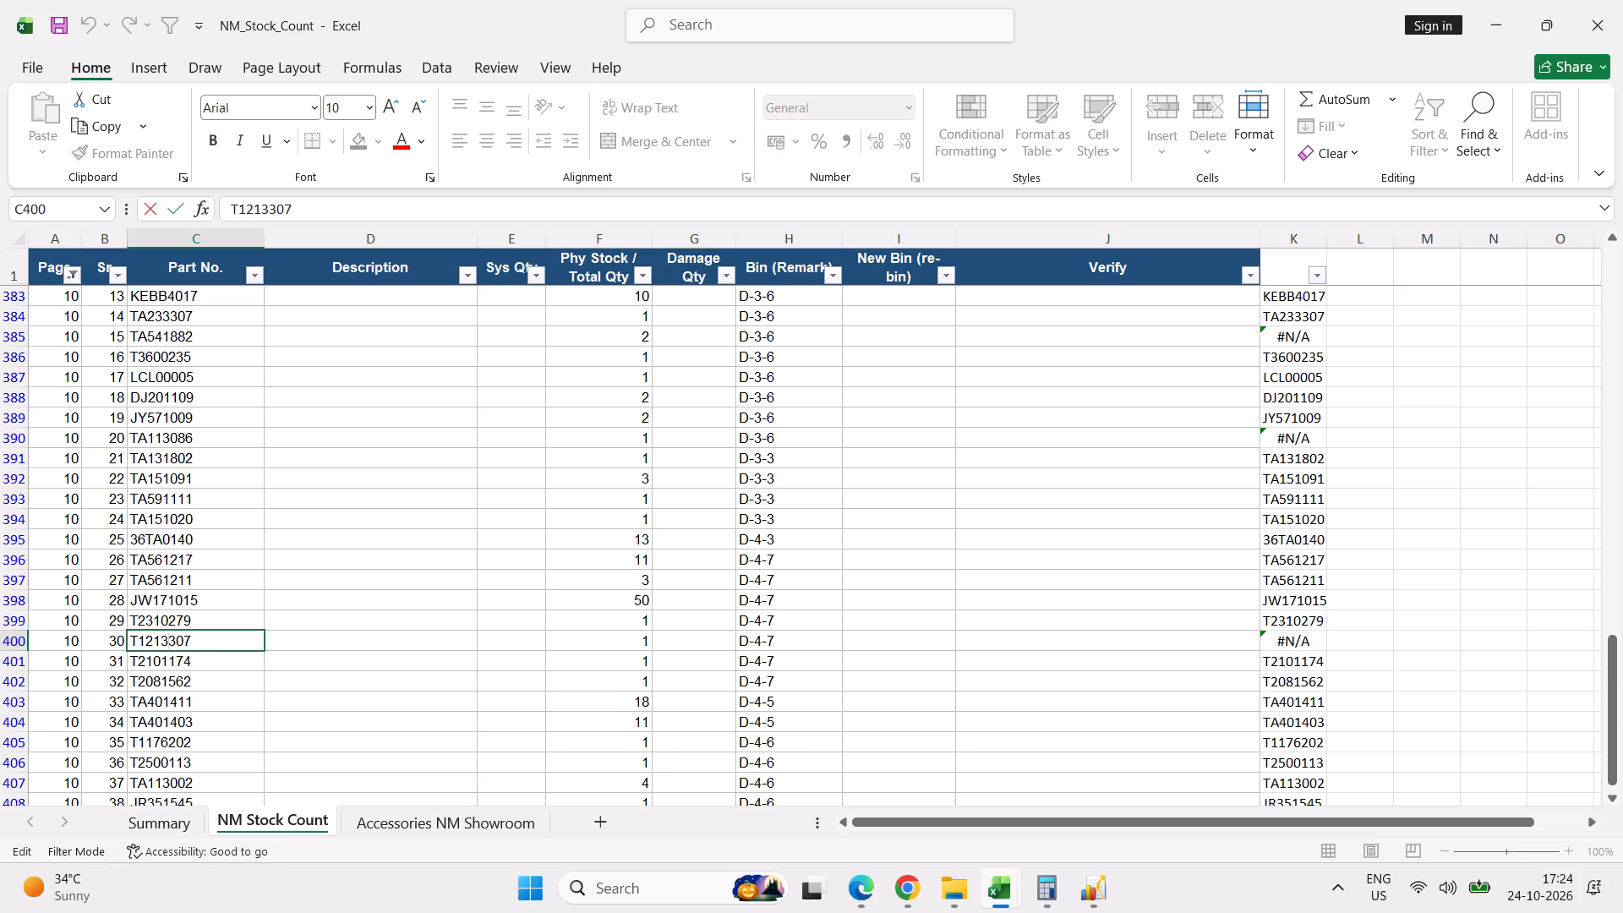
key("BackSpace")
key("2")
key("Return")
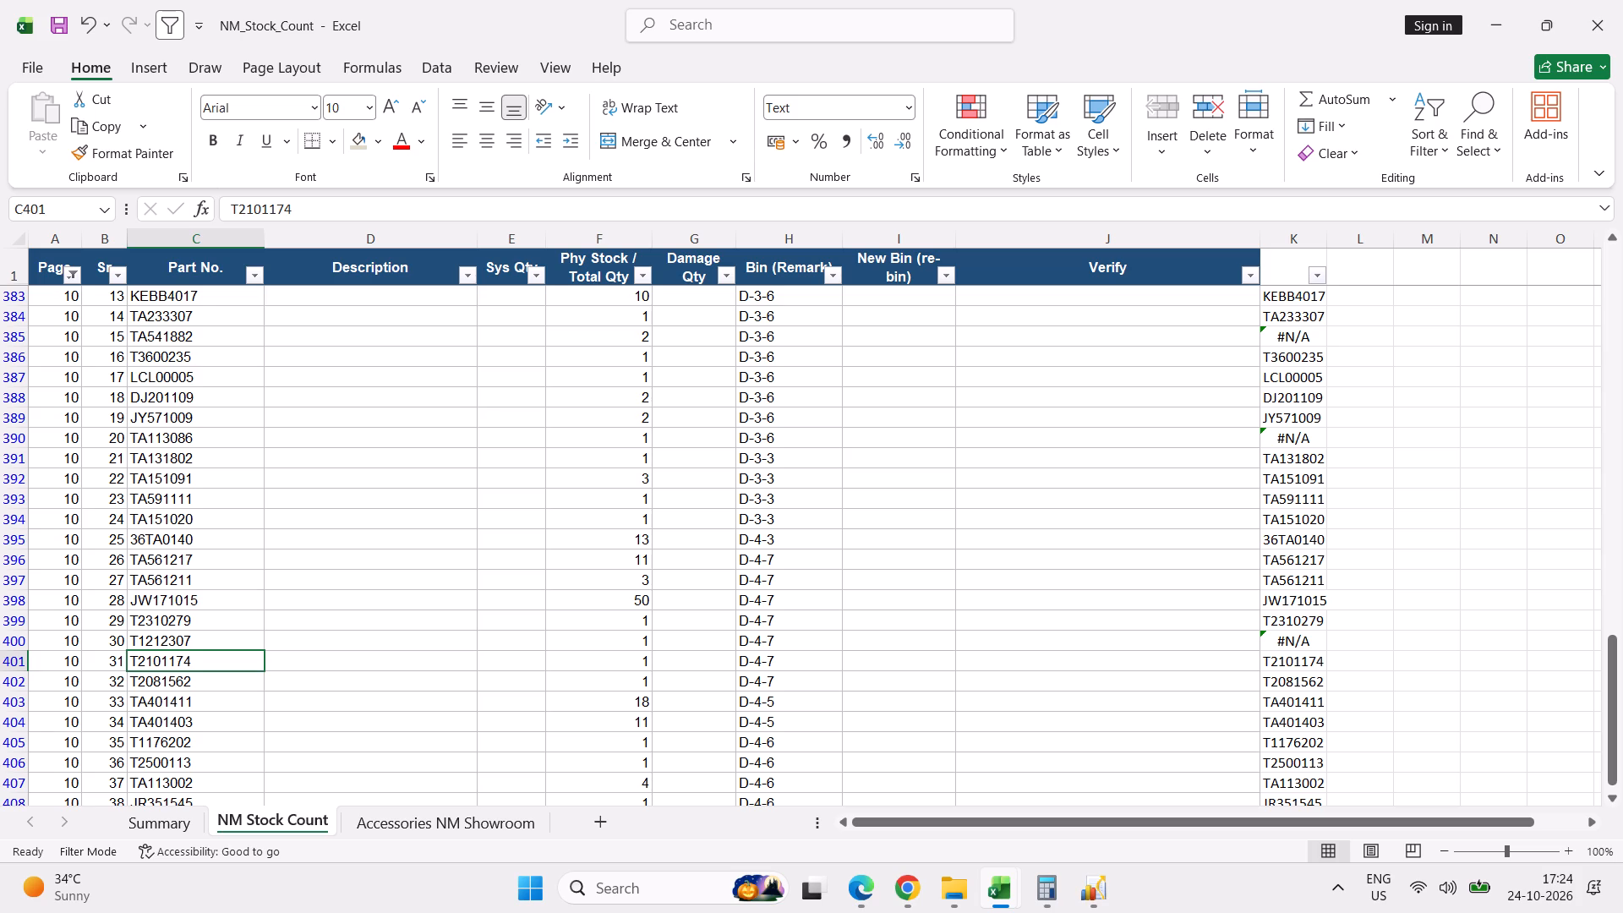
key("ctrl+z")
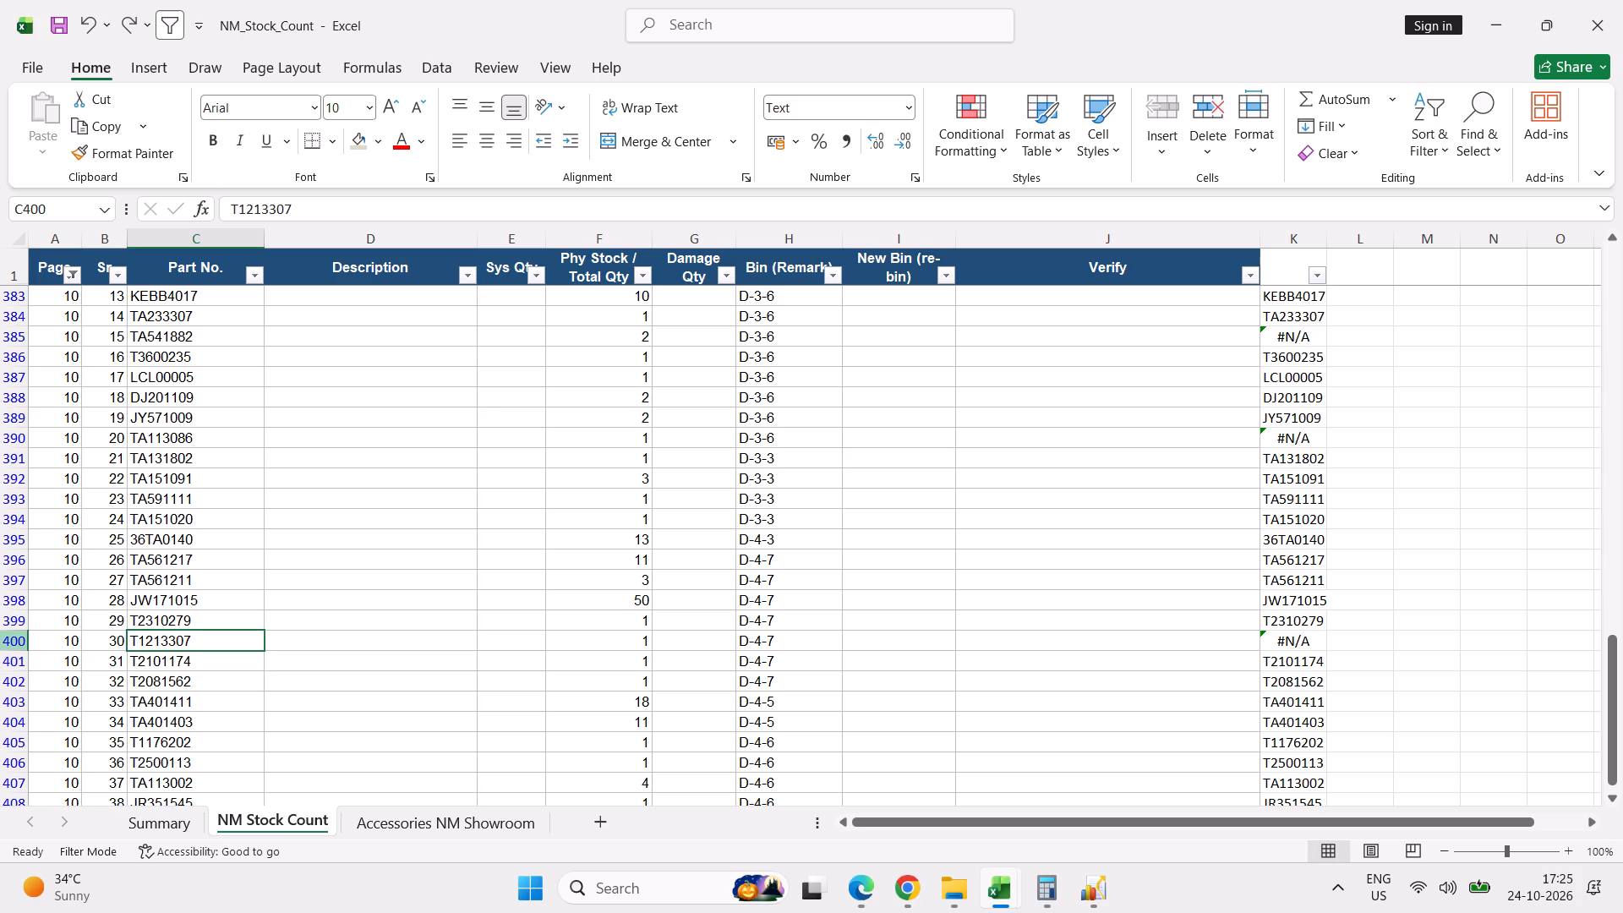
Check page 10's Phy Stock / Total Qty values row by row from serial 1 through serial 41.
left_click(24, 643)
scroll(451, 621, "down", 4)
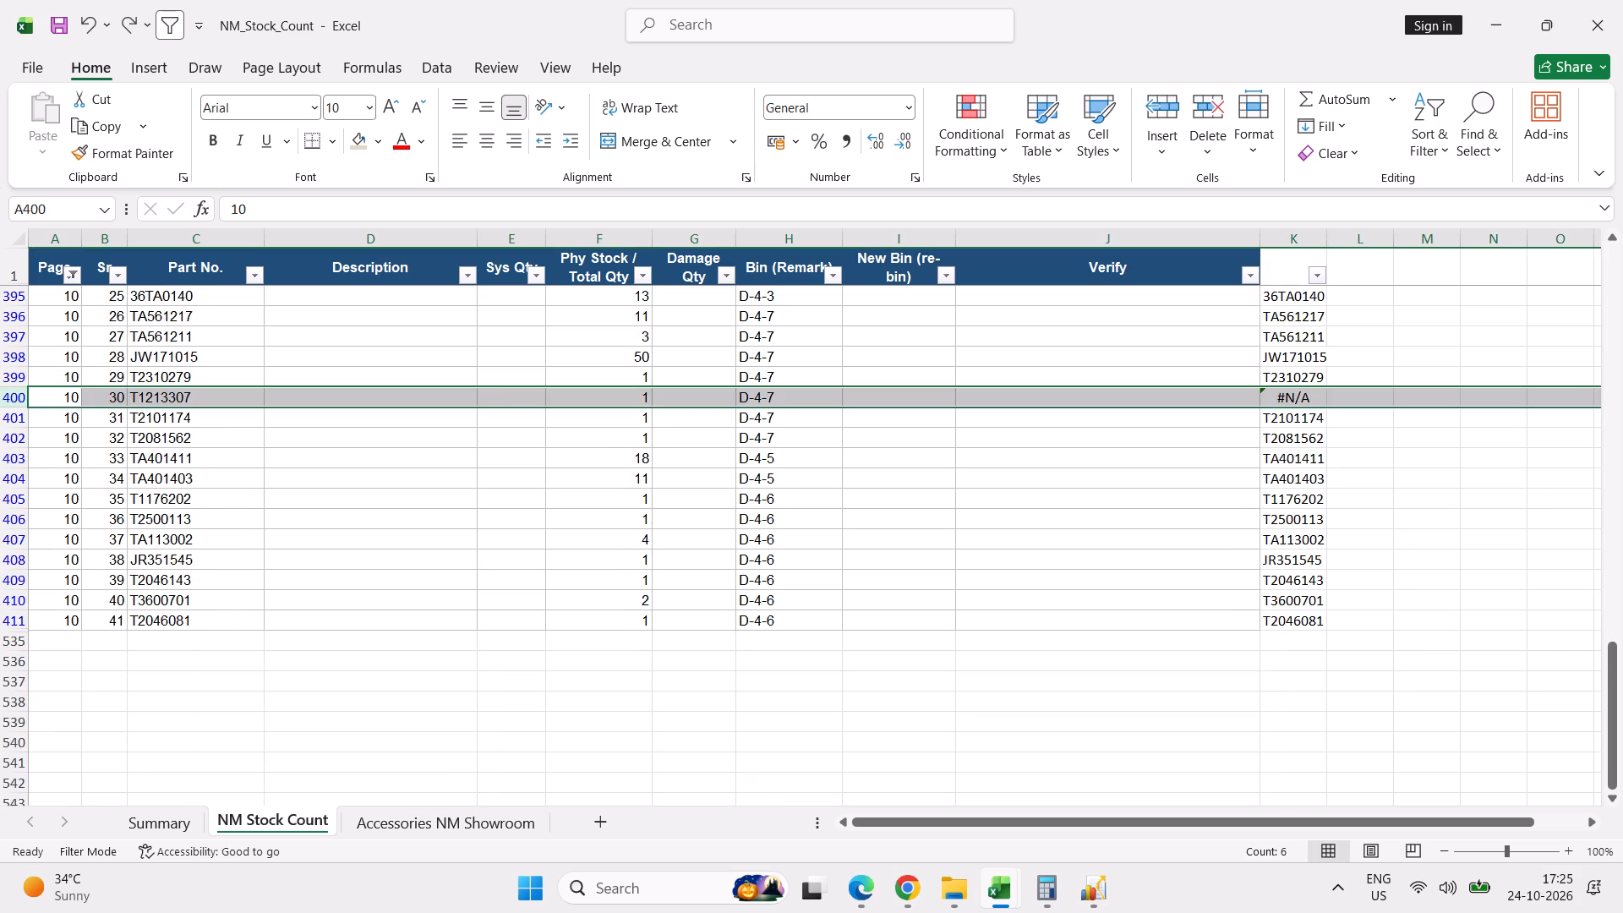
scroll(451, 621, "up", 20)
scroll(451, 621, "up", 6)
left_click(636, 302)
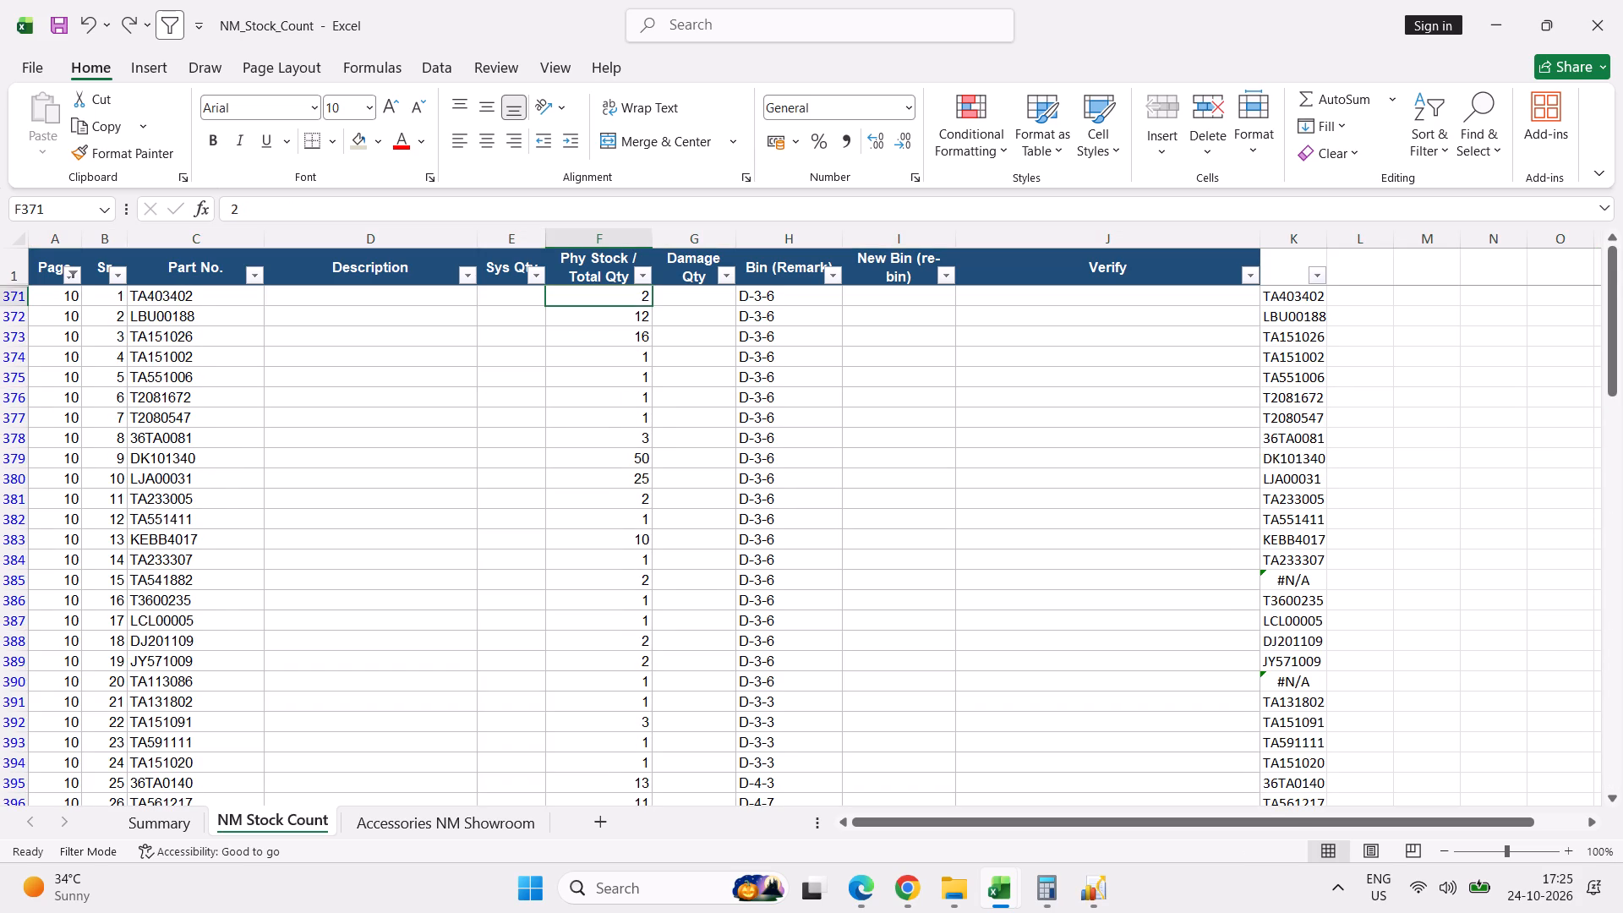
key("Down")
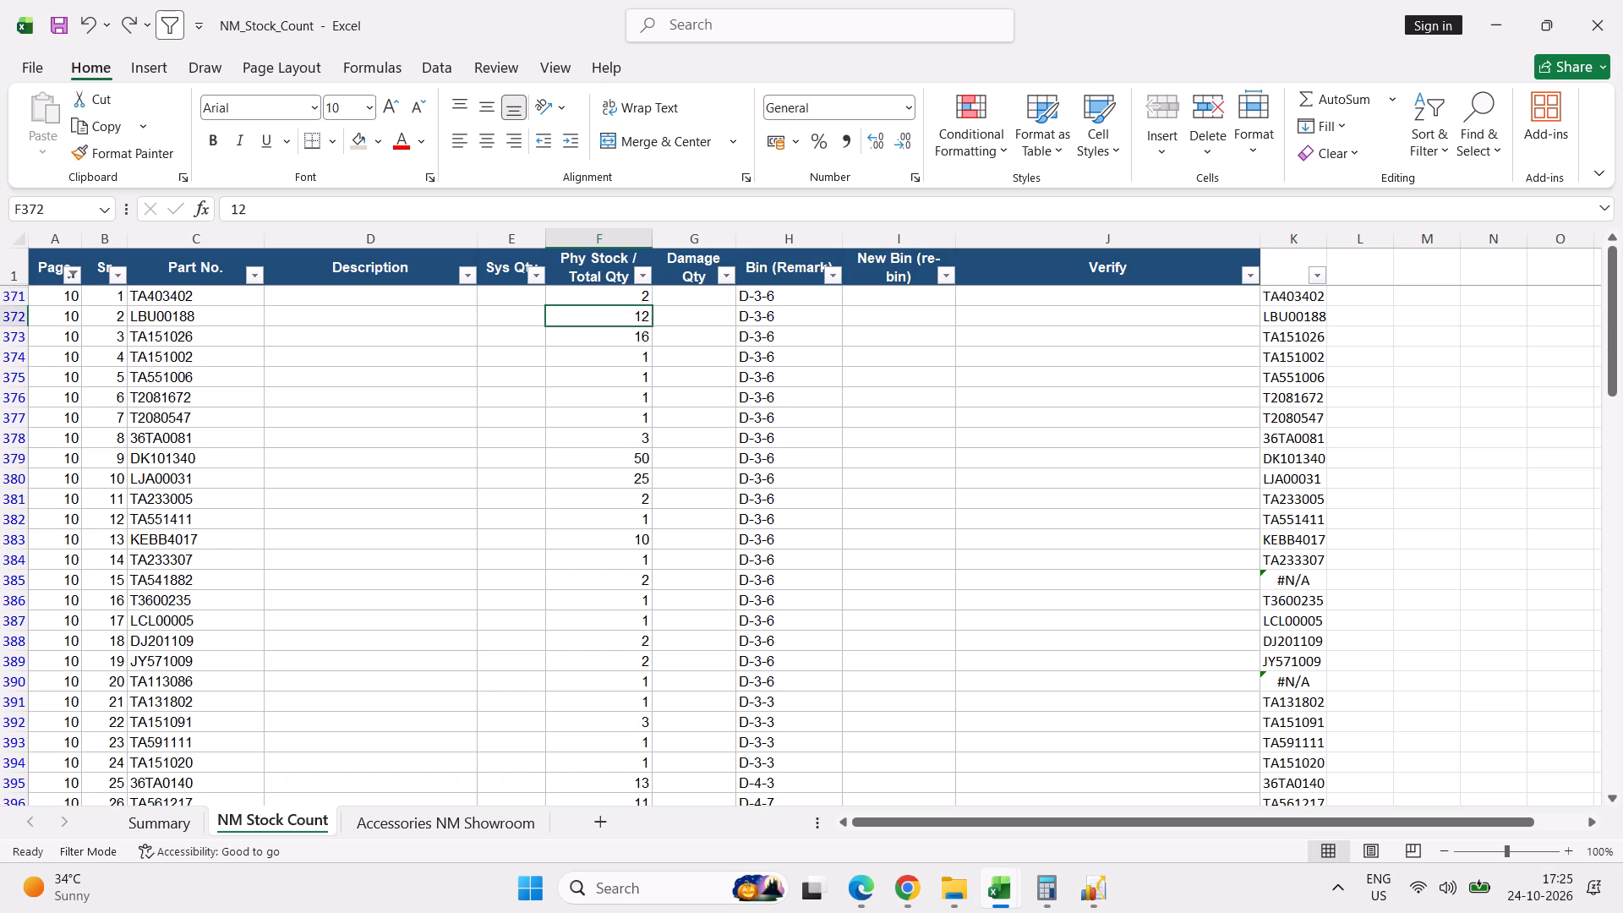
key("Down")
key("Down")
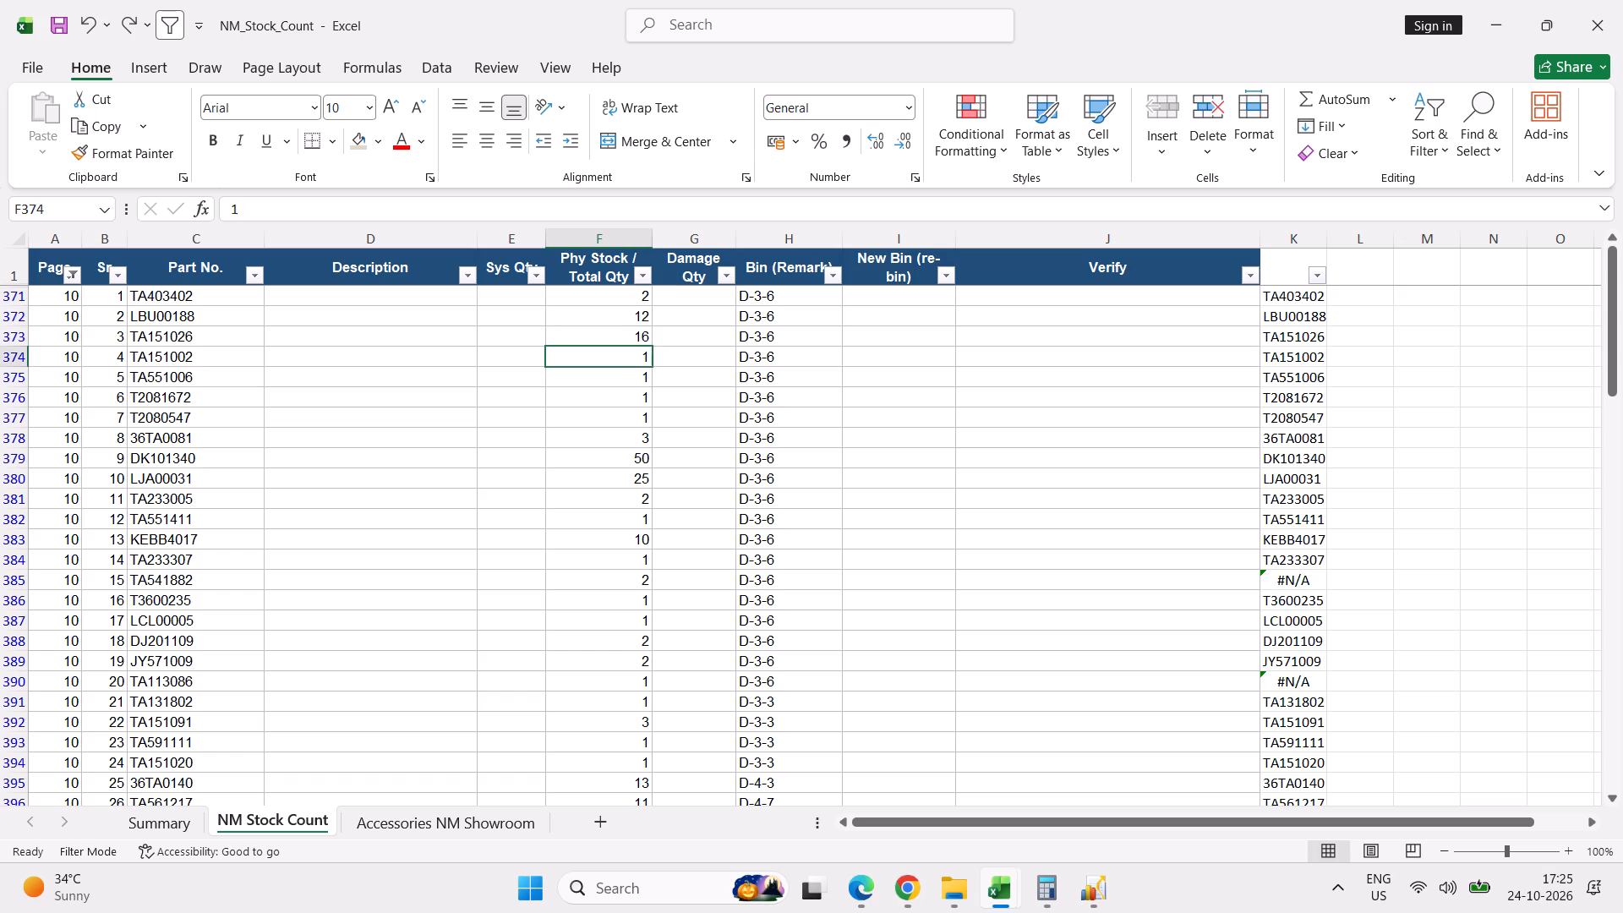
key("Down")
key("Down")
key("Down")
key("Down")
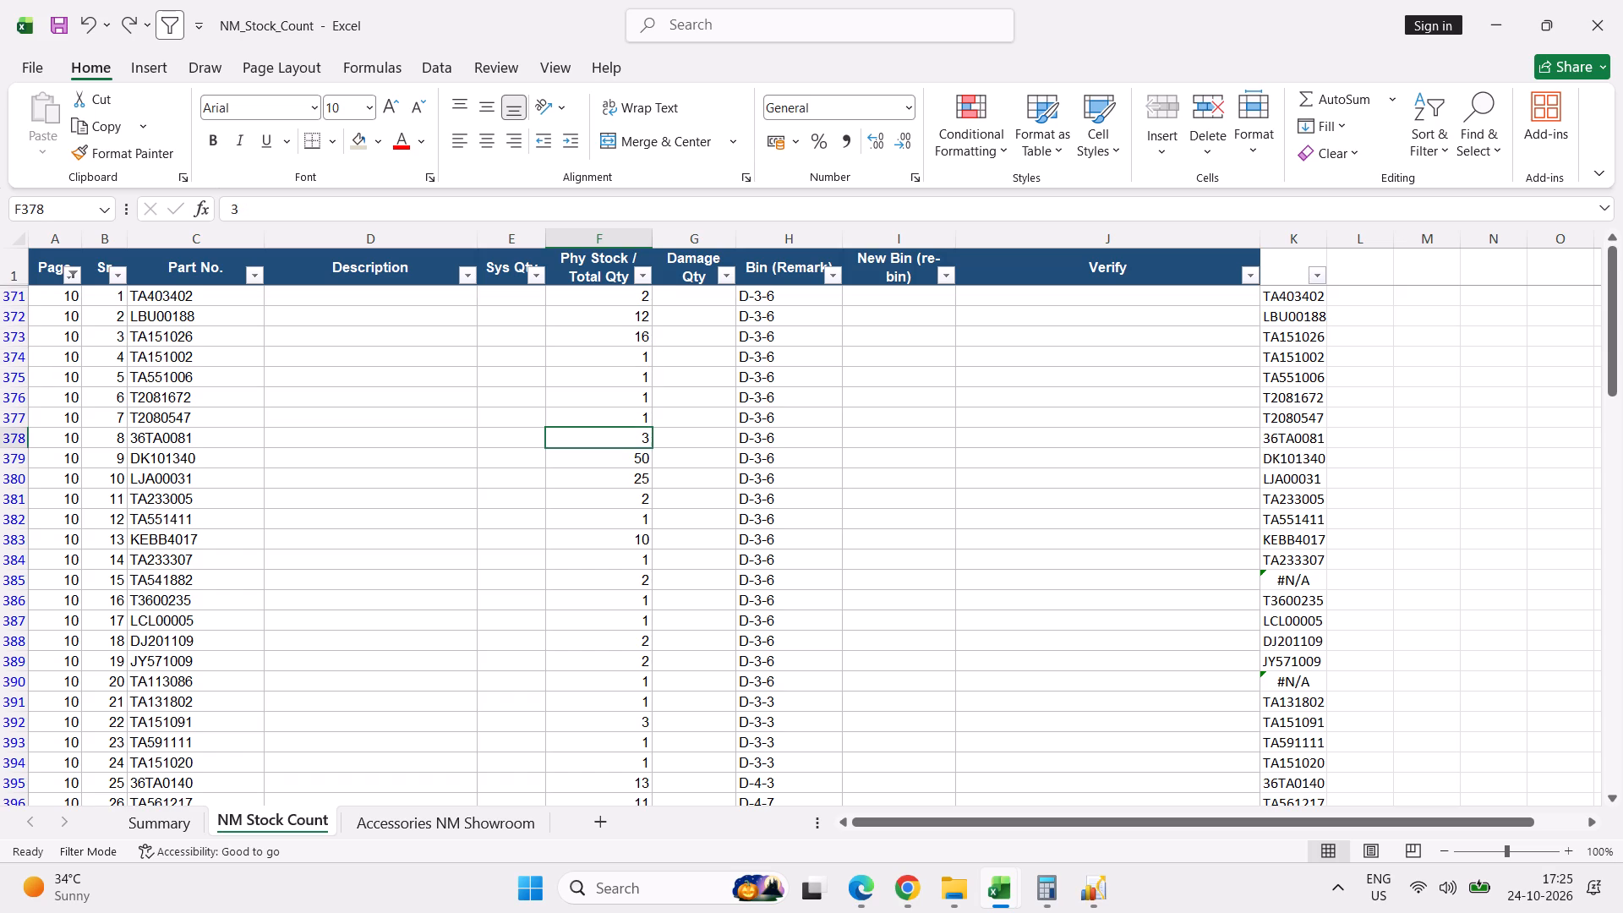
key("Down")
key("Down")
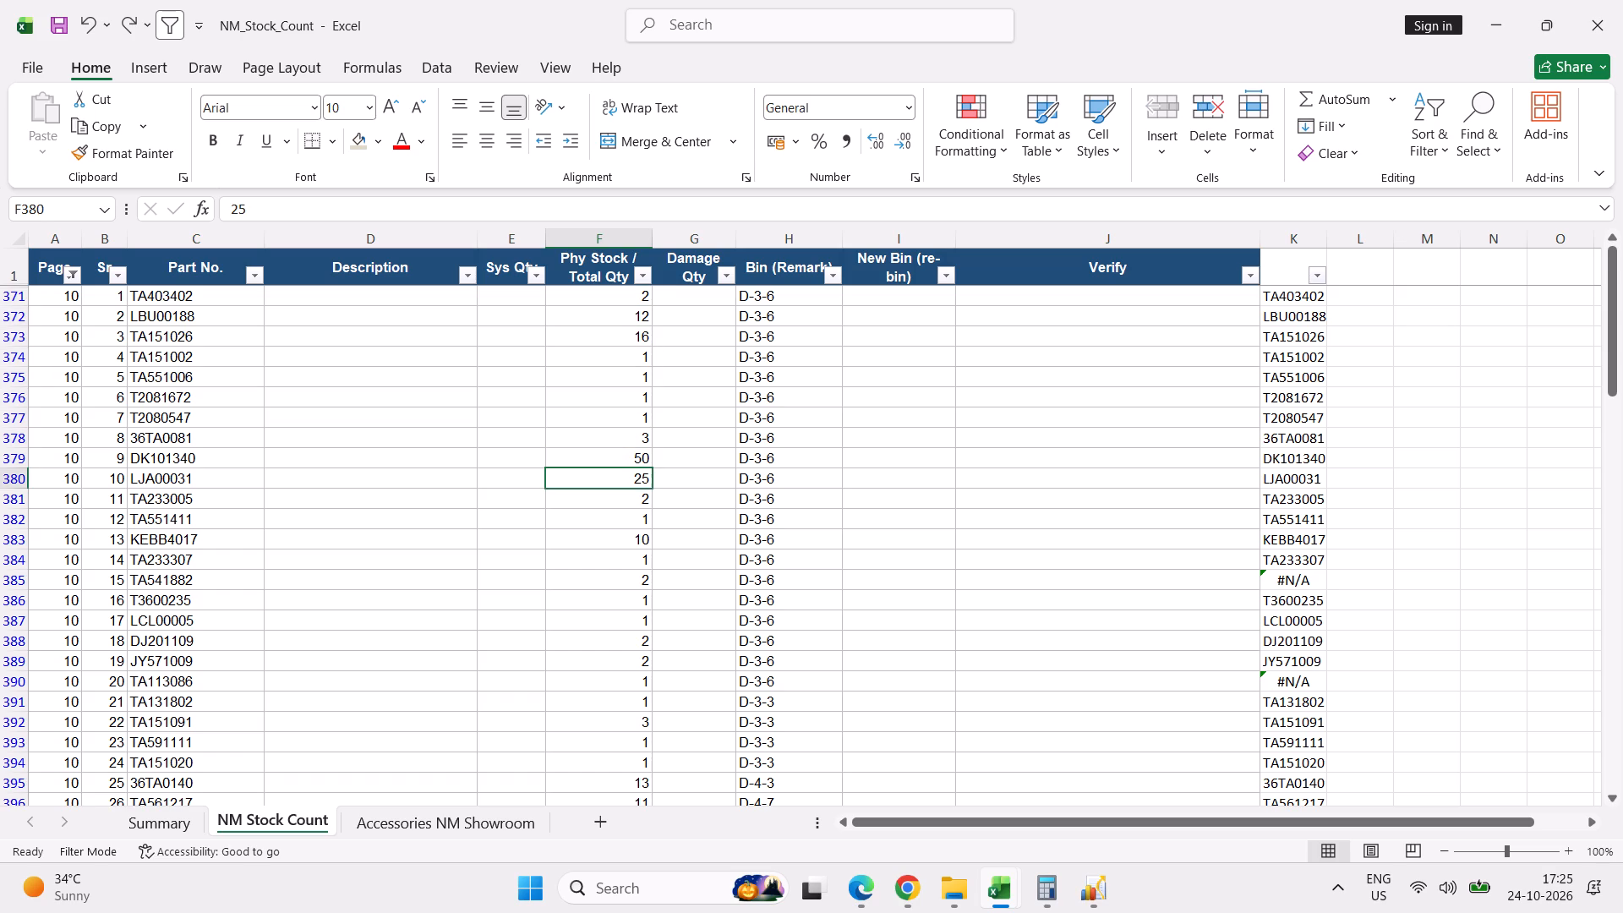
key("Down")
key("Down")
key("Down")
key("Down")
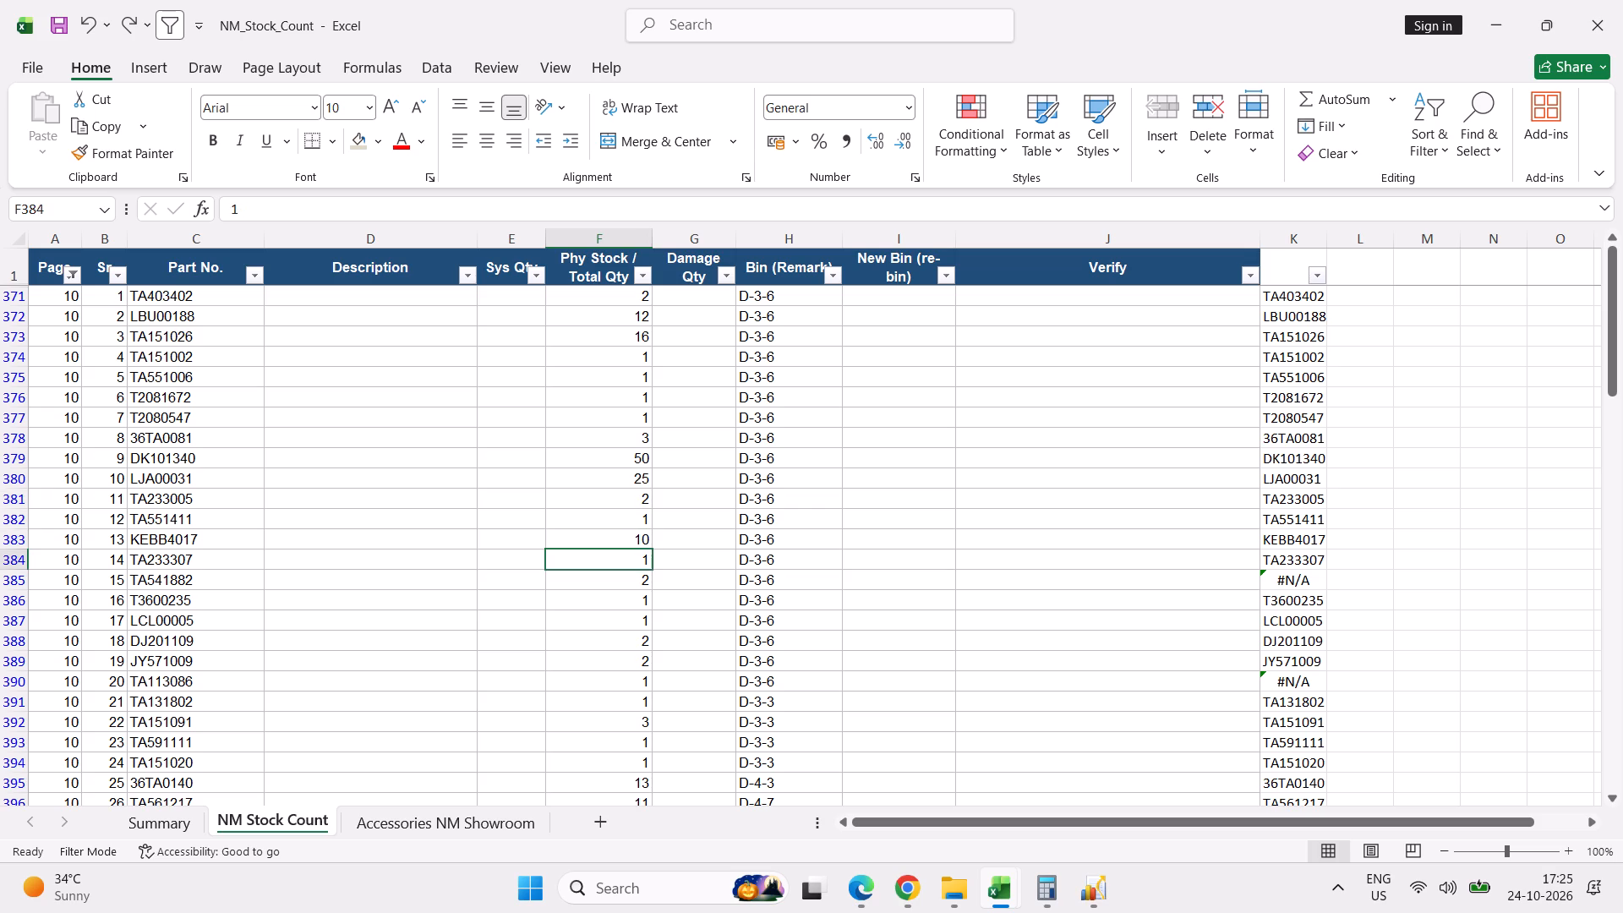
key("Down")
key("Down")
key("Down")
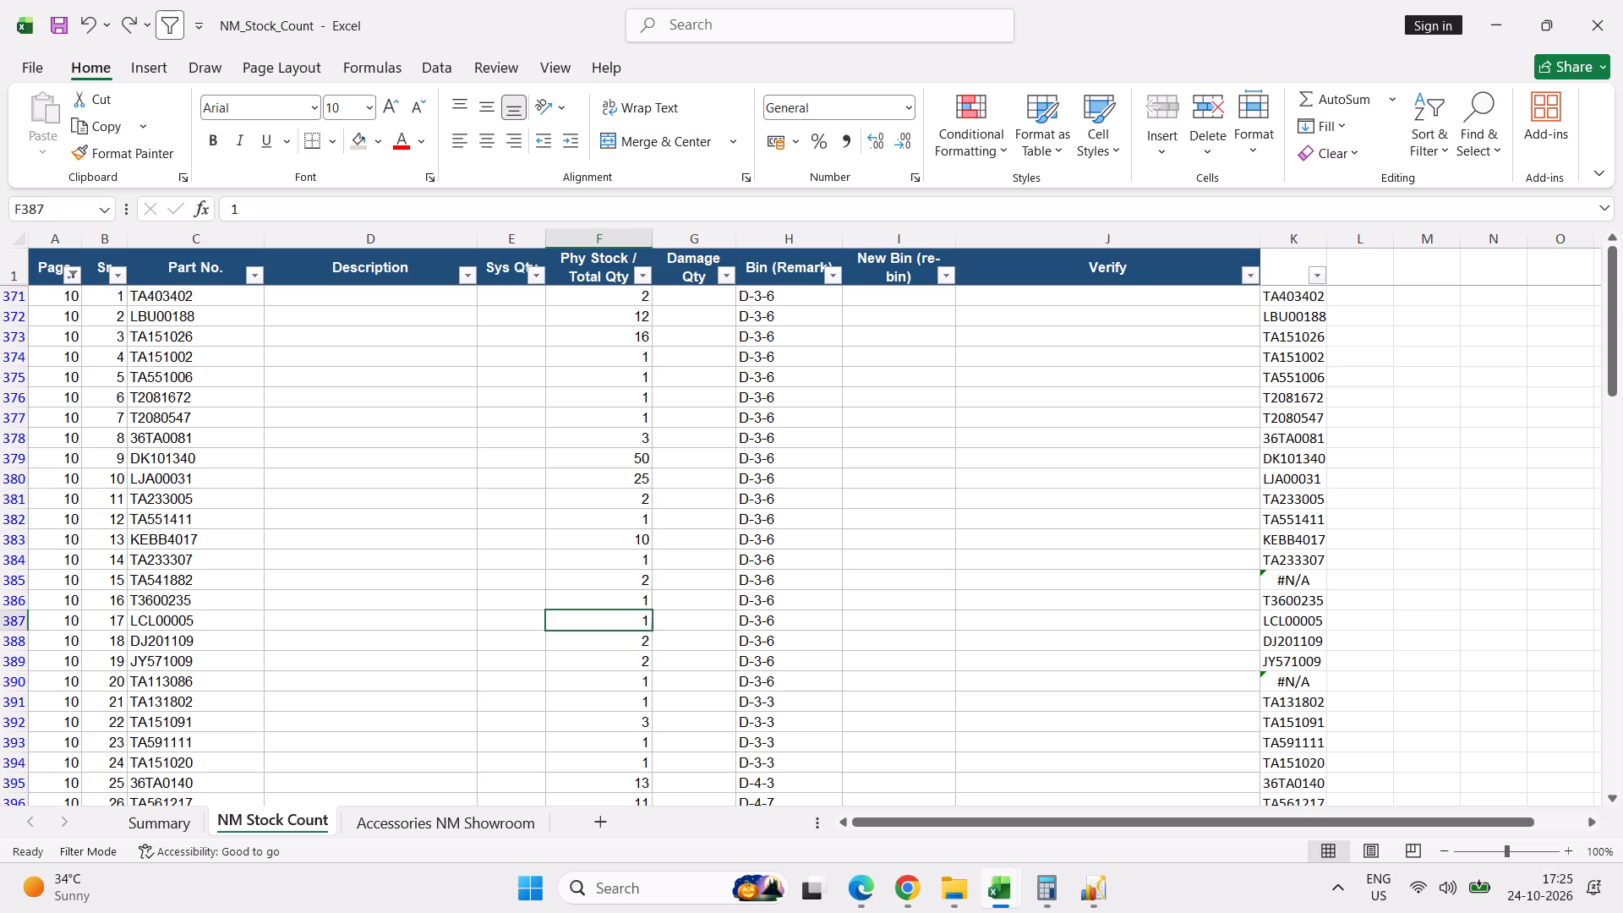
key("Down")
key("Down")
key("Down")
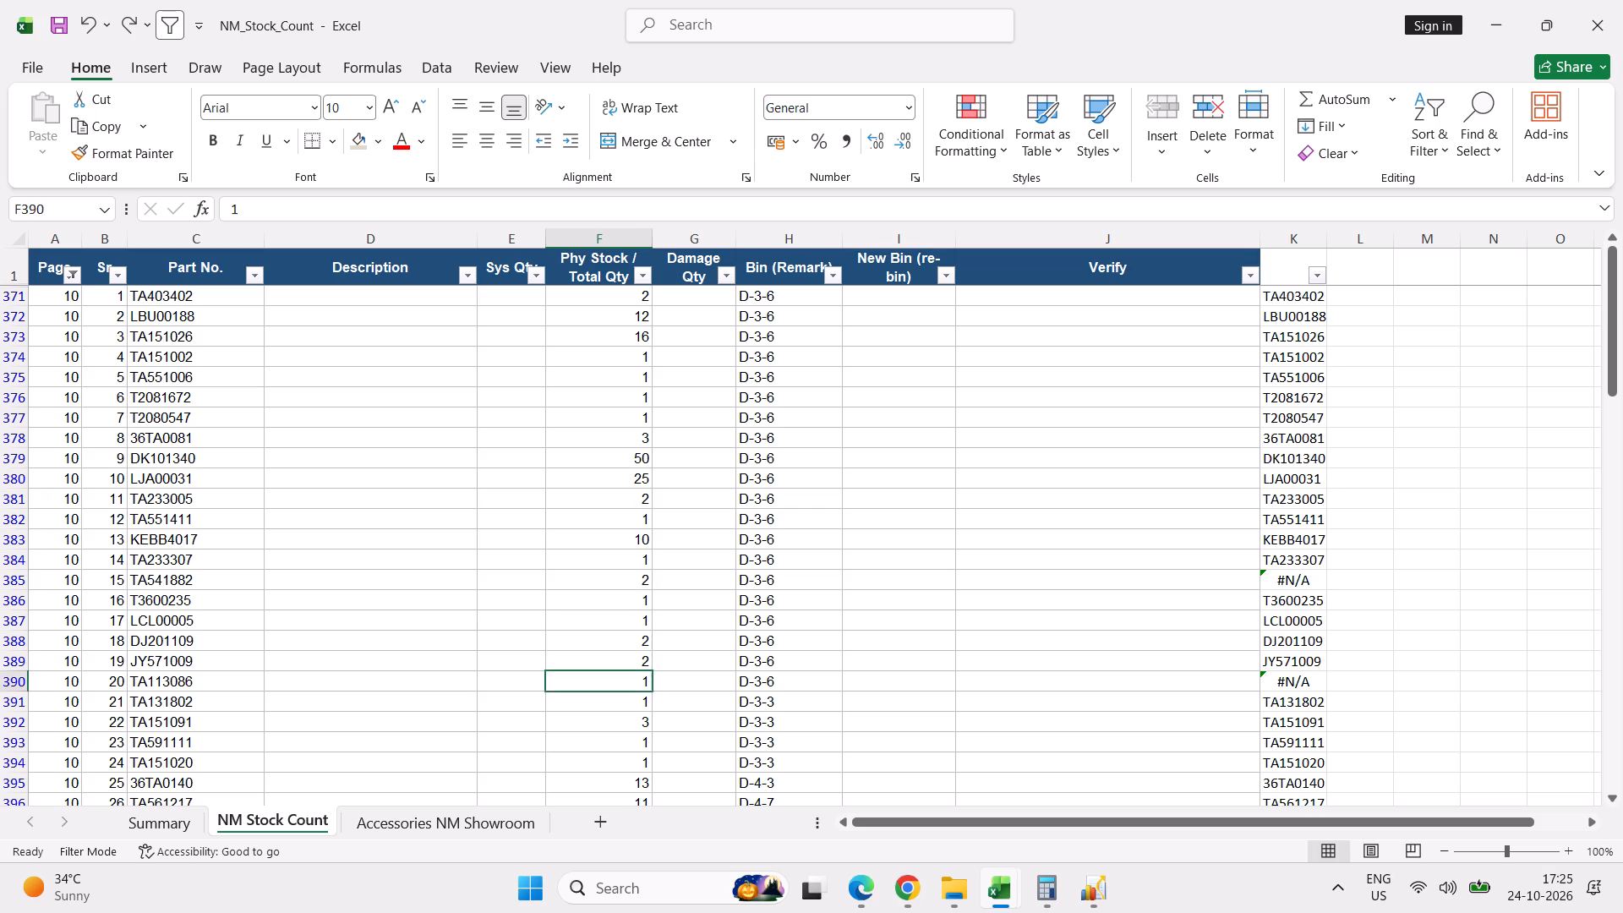
key("Down")
key("Down")
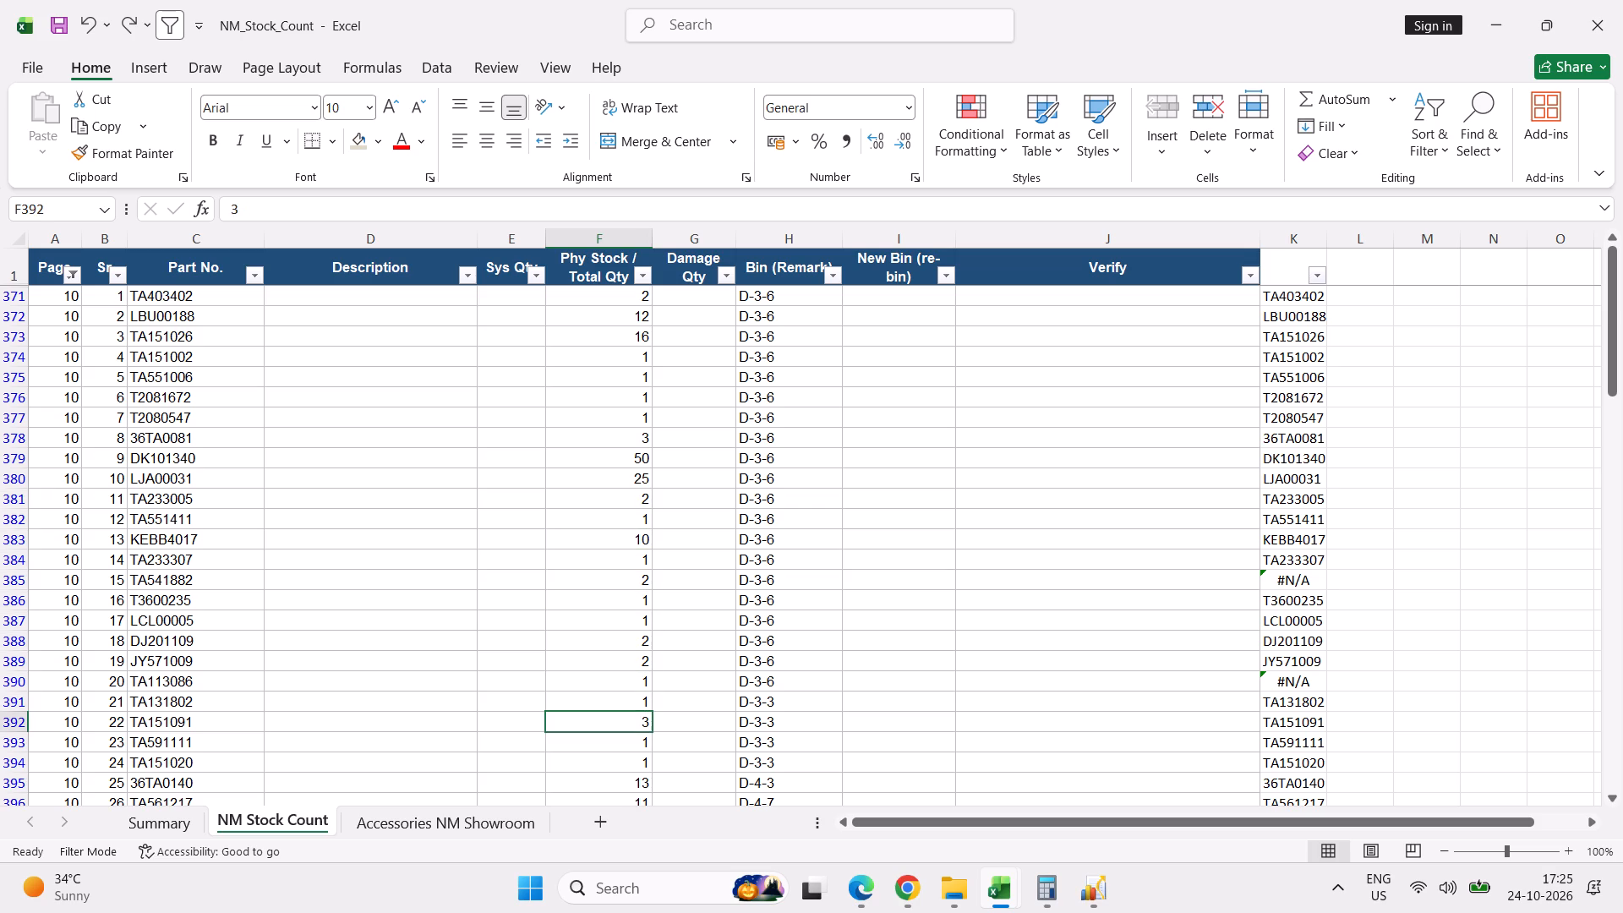
key("Down")
key("Down")
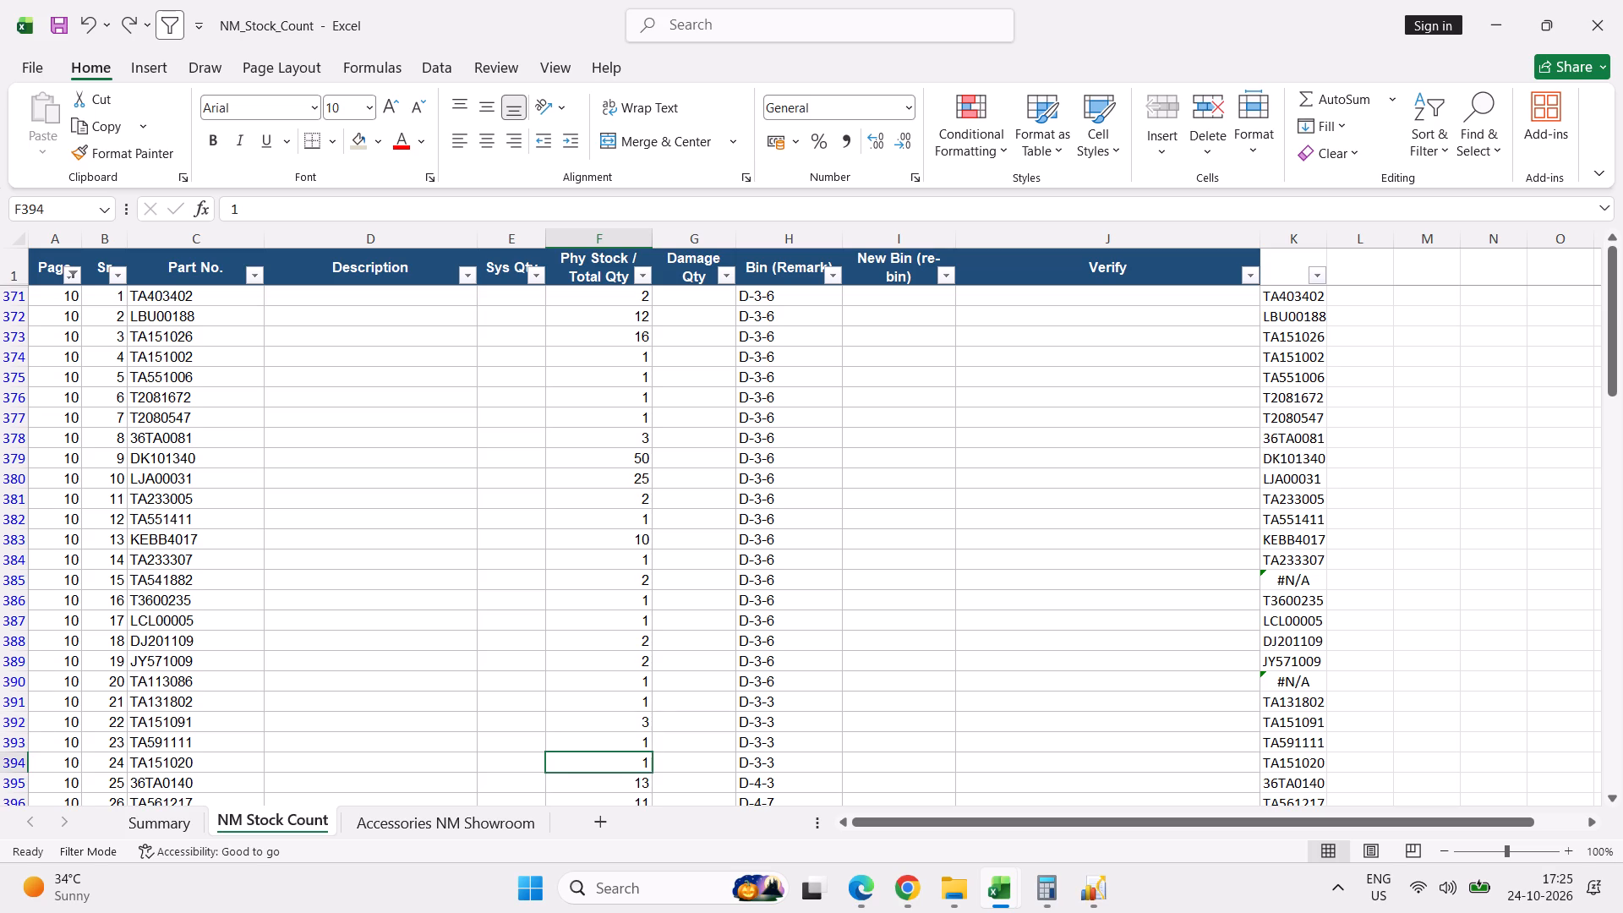
key("Down")
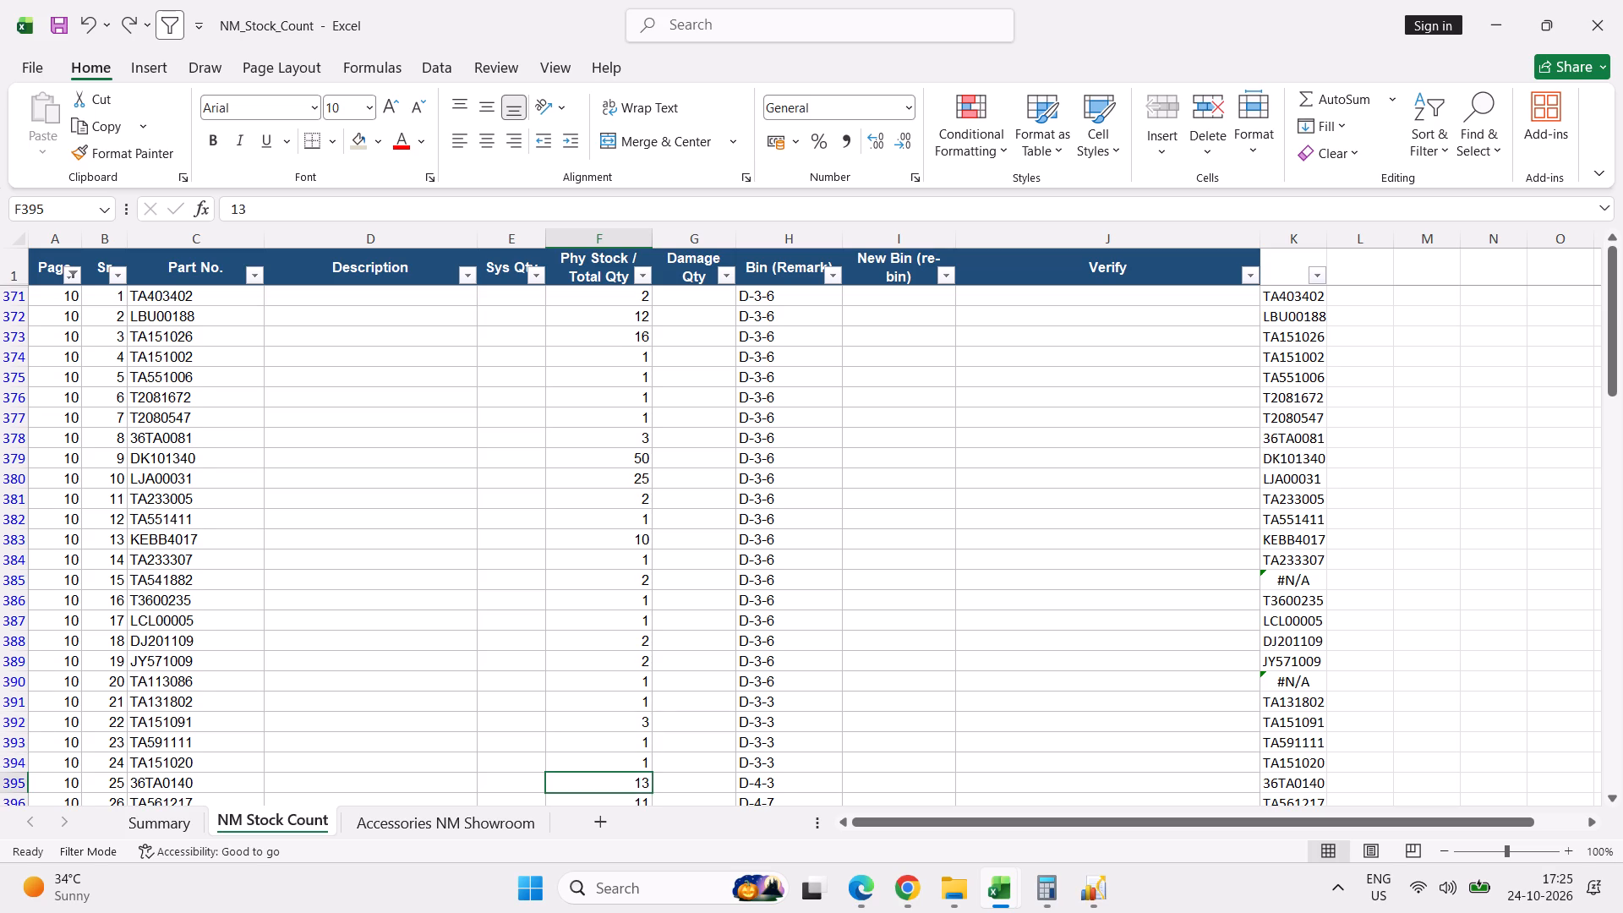
key("Down")
key("Down")
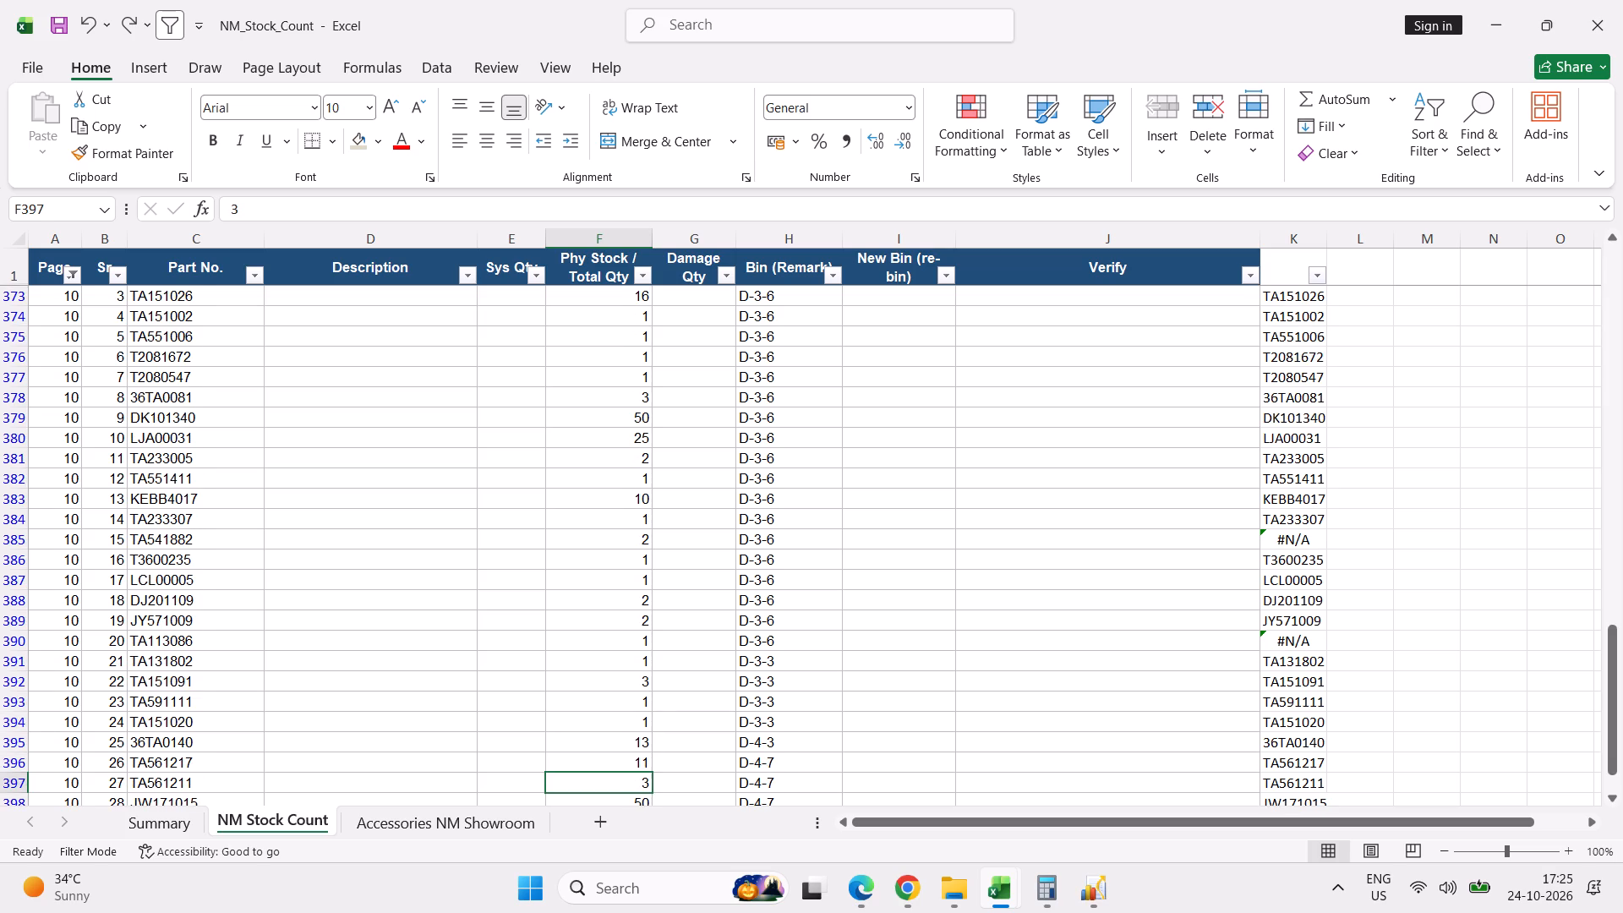
key("Down")
key("Down")
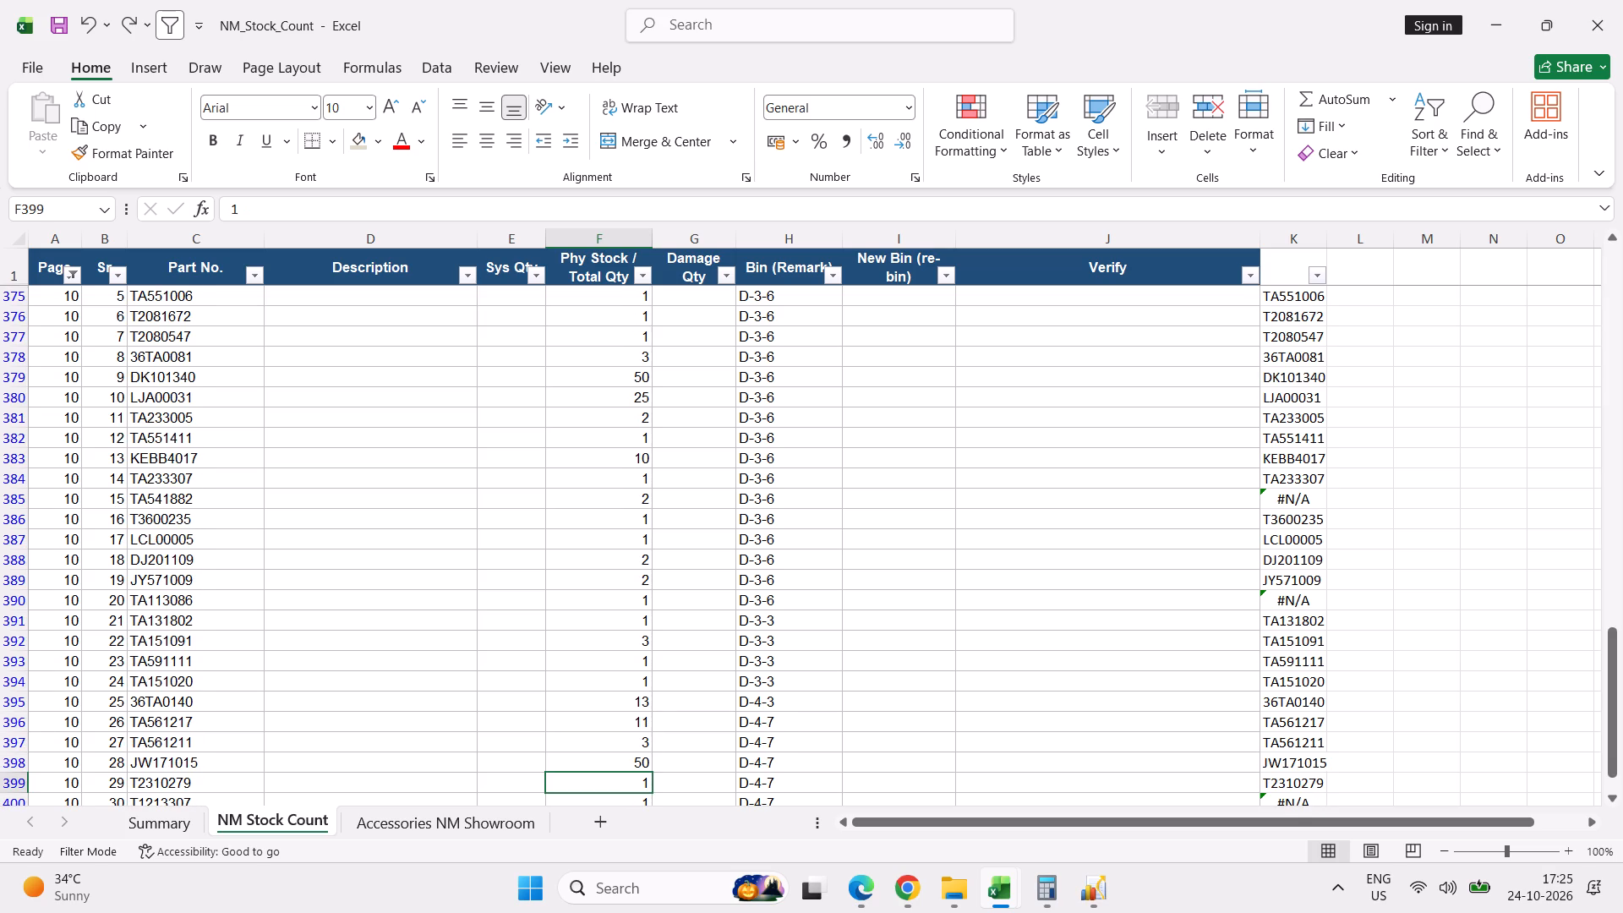
key("Down")
key("Down")
key("Down")
key("Down")
key("Down")
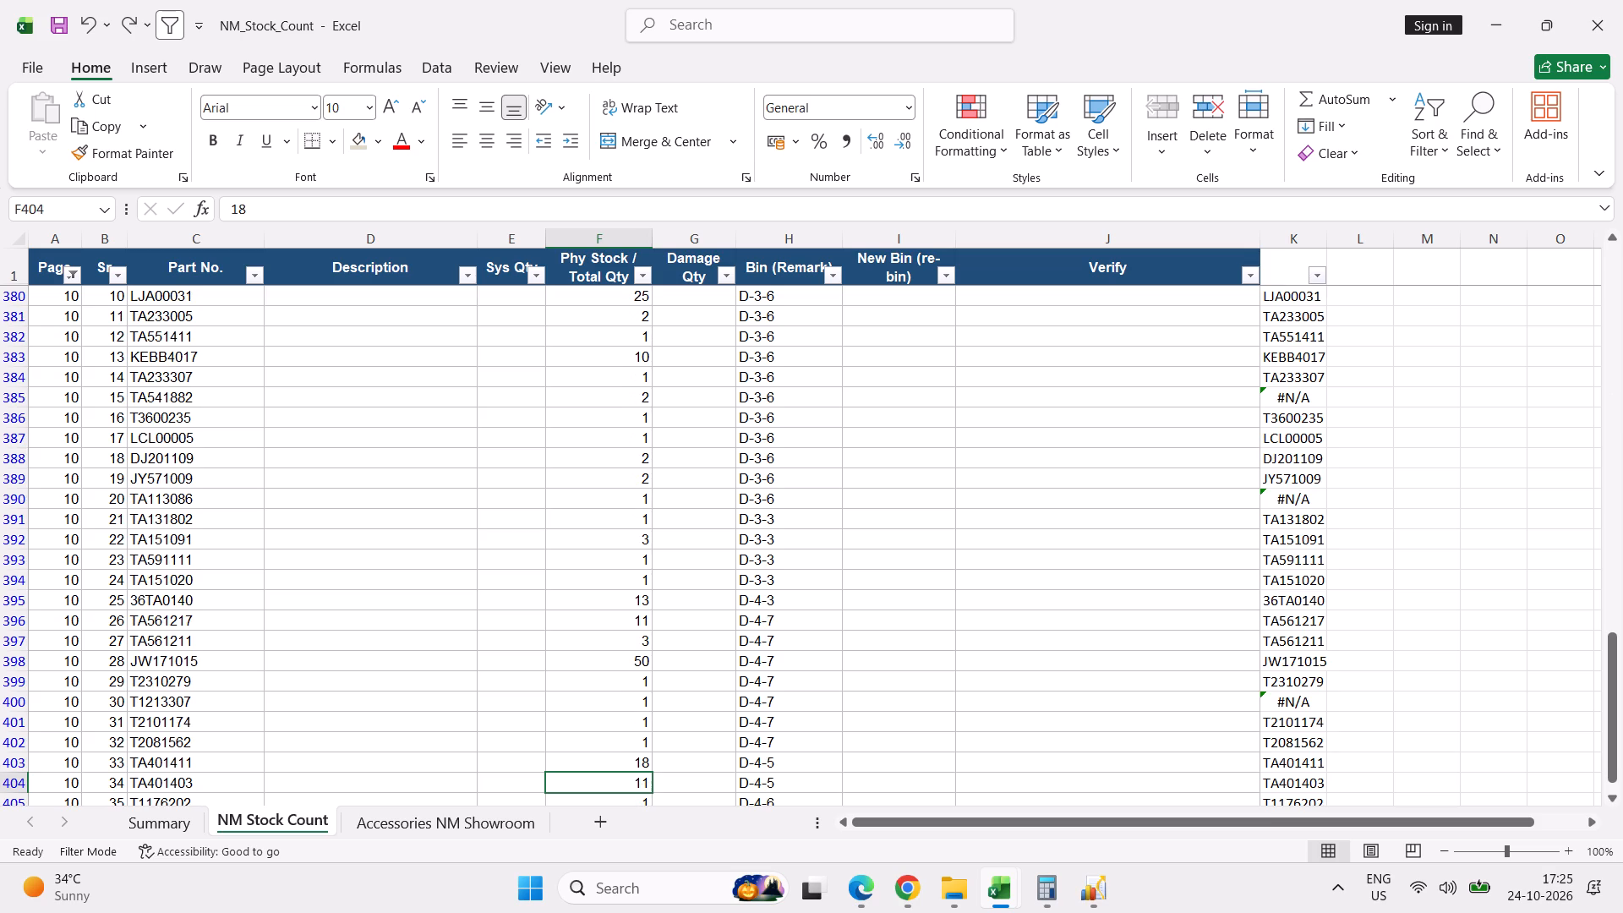
key("Down")
key("Down")
key("Down")
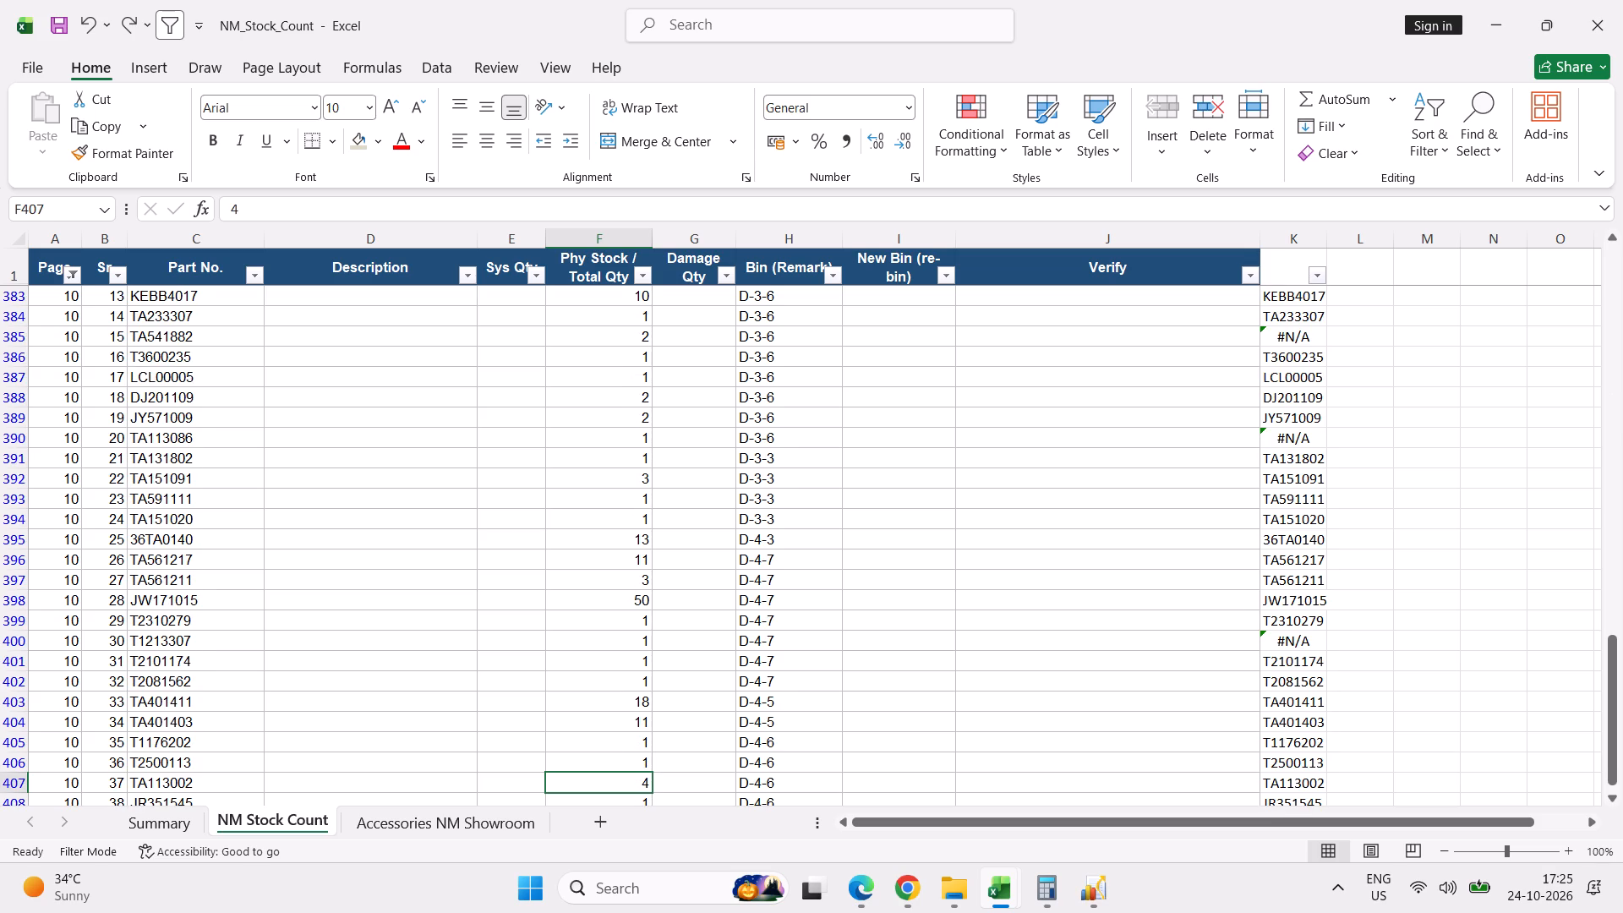
key("Down")
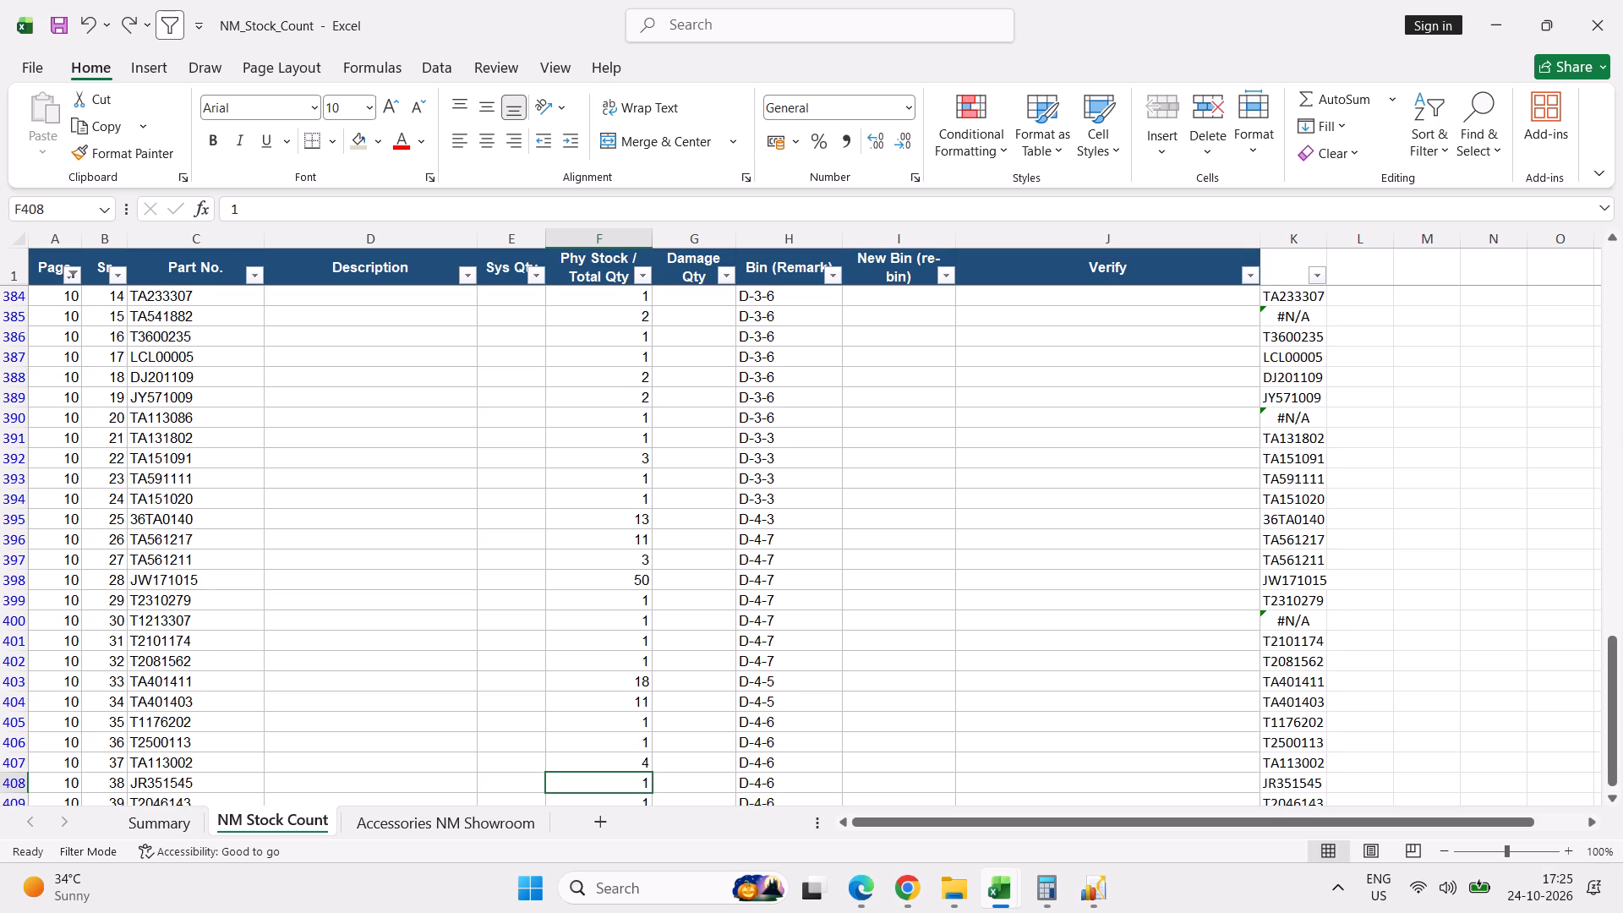
key("Down")
key("Down")
key("Down")
key("Down")
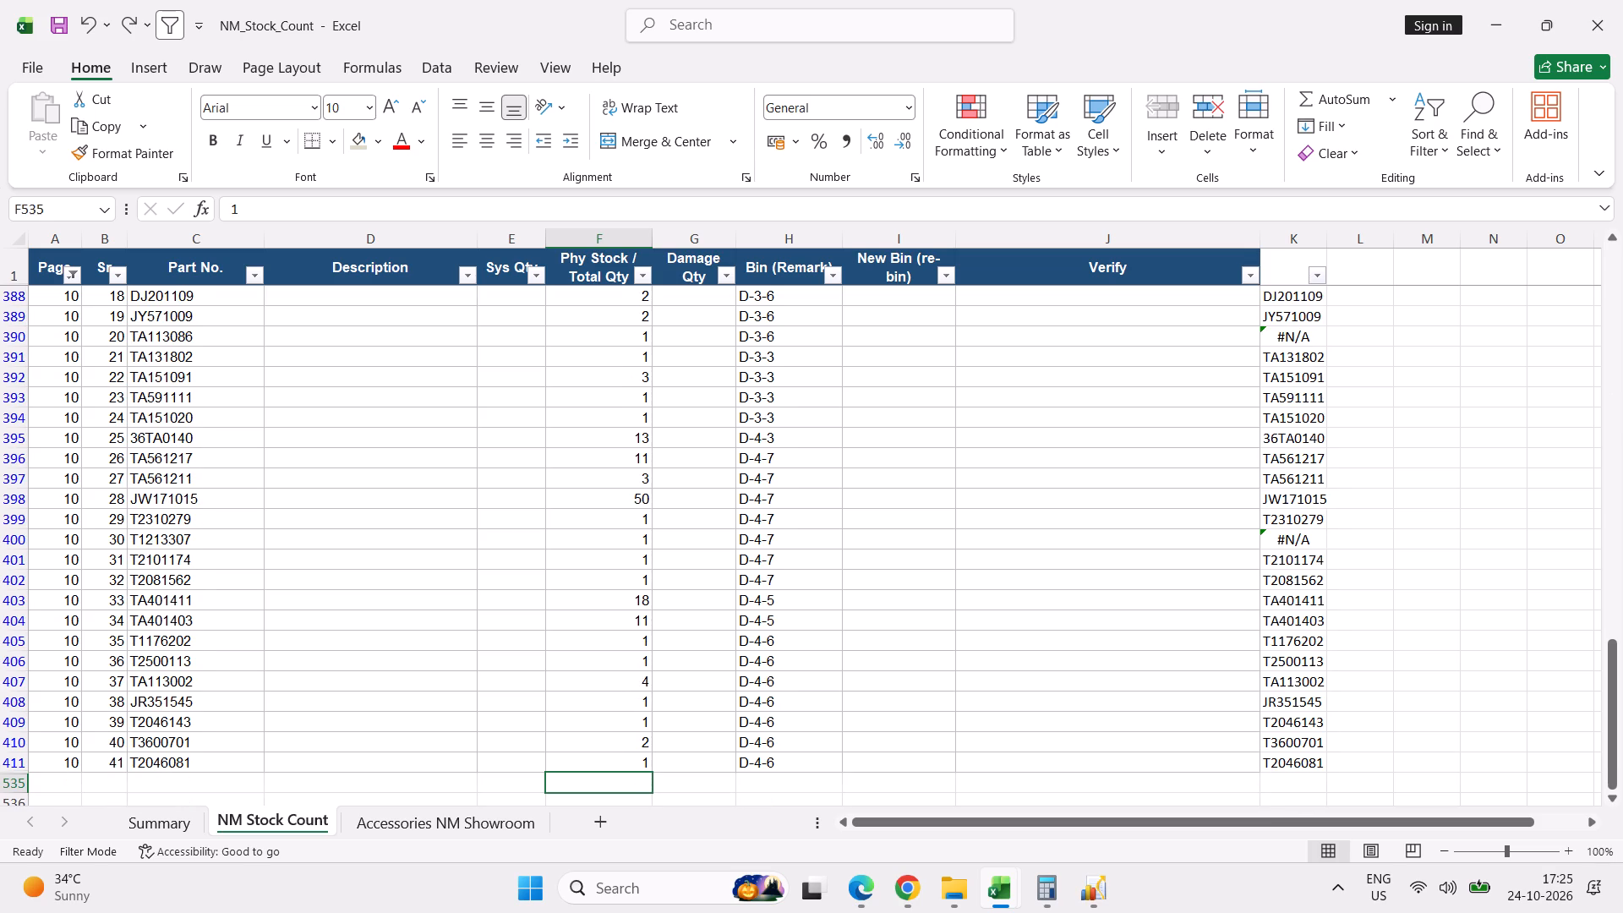
Save the NM_Stock_Count workbook.
key("ctrl+s")
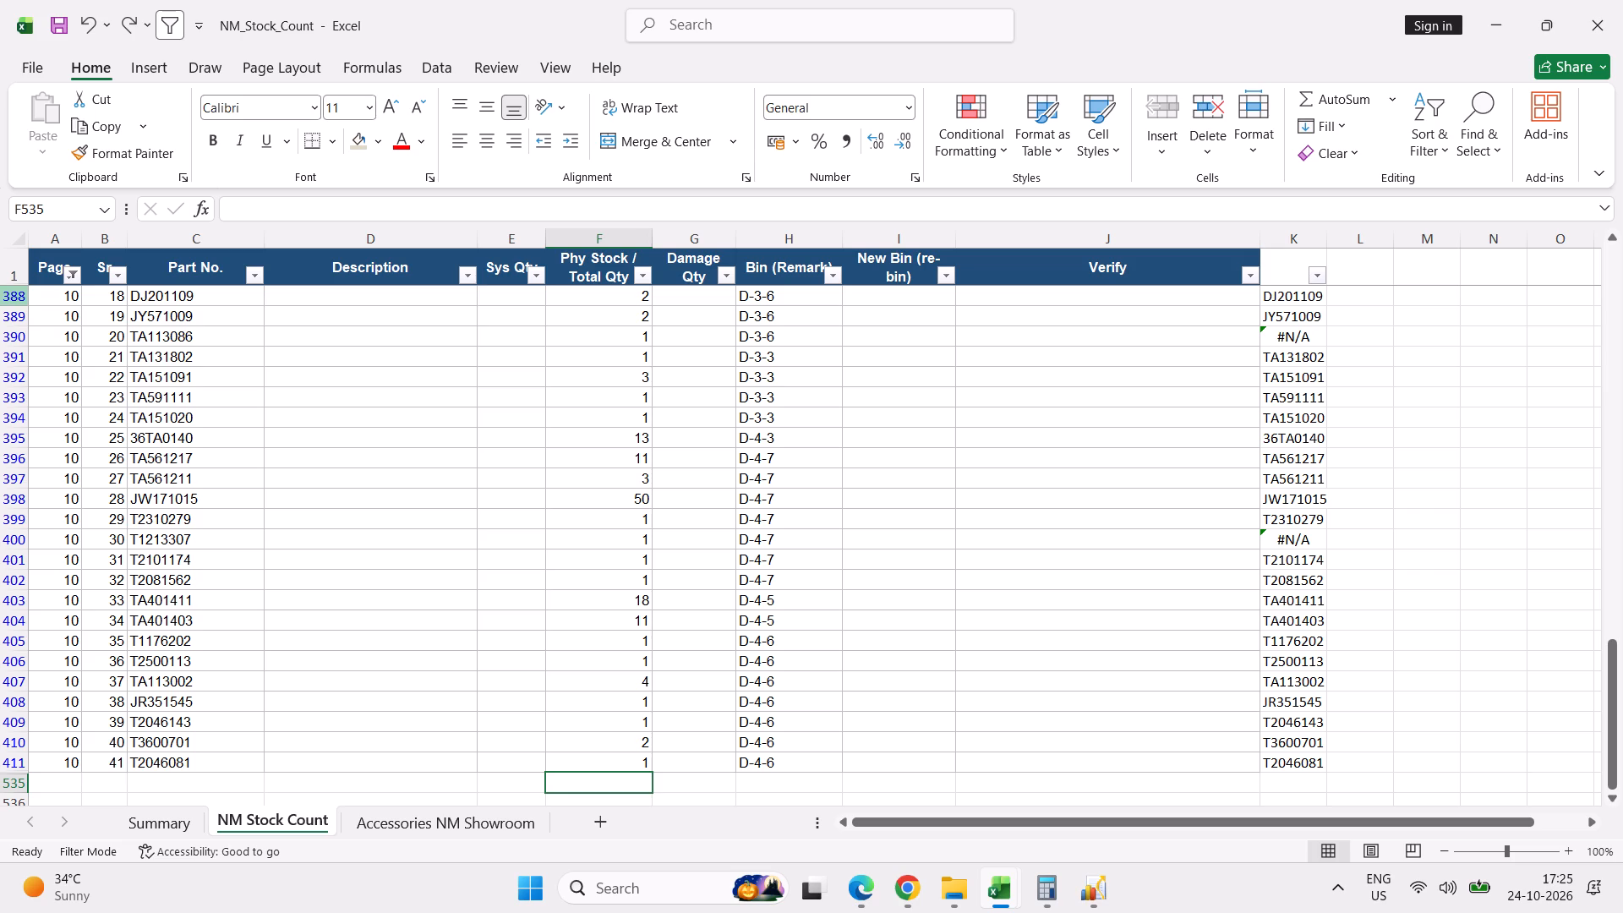
Change the Page column's filter from page 10 to show only page 11.
left_click(74, 269)
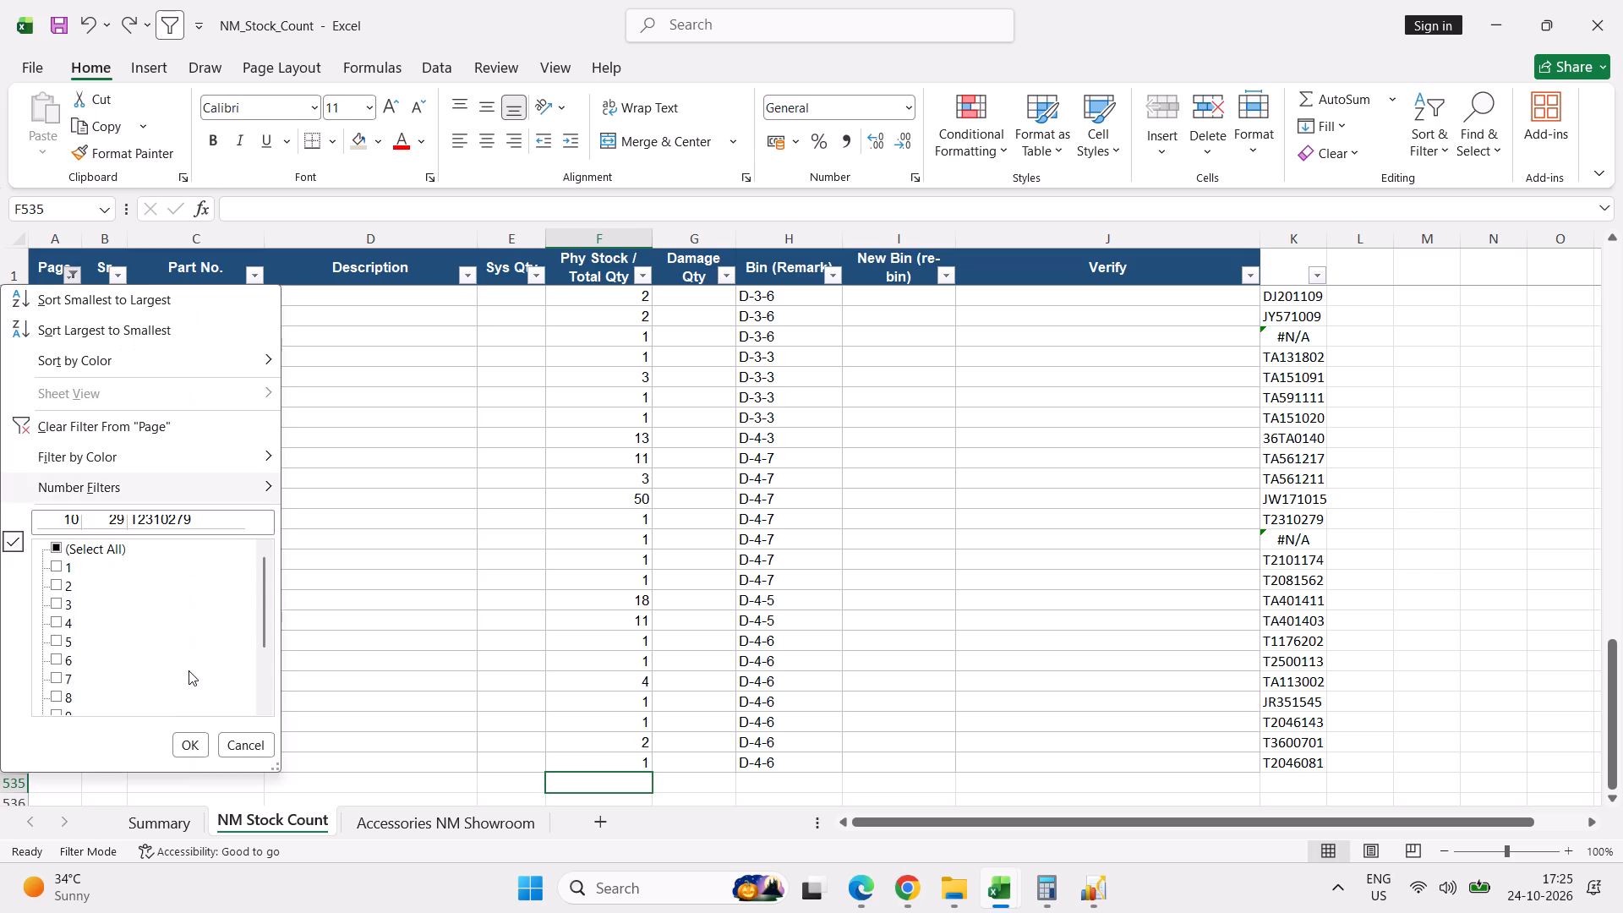
left_click(270, 697)
left_click(55, 639)
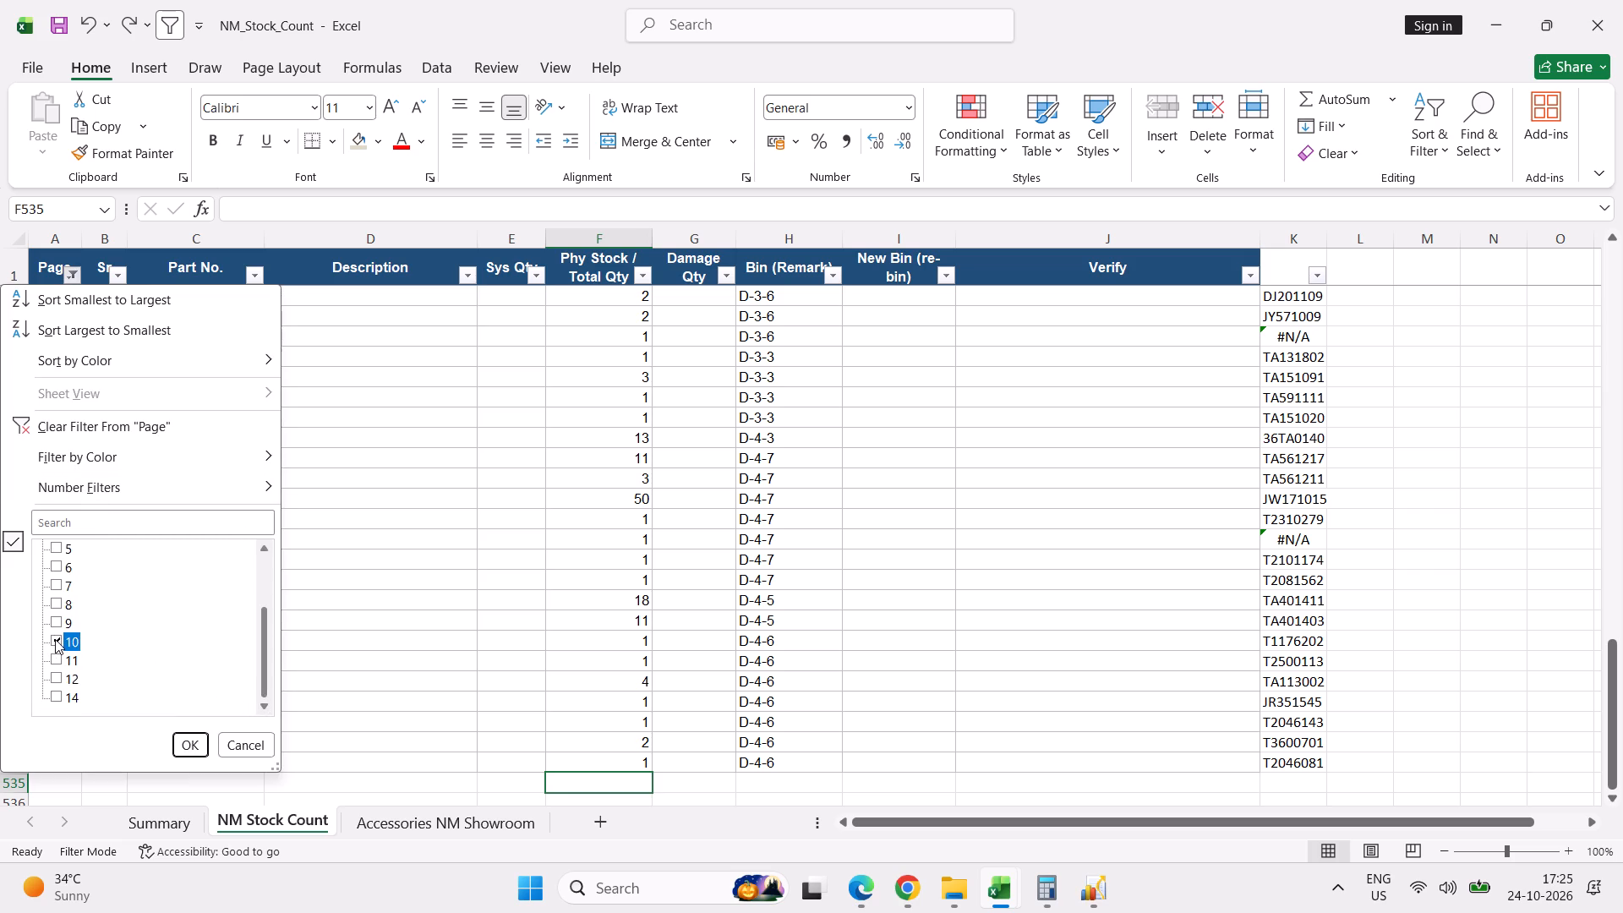
left_click(57, 656)
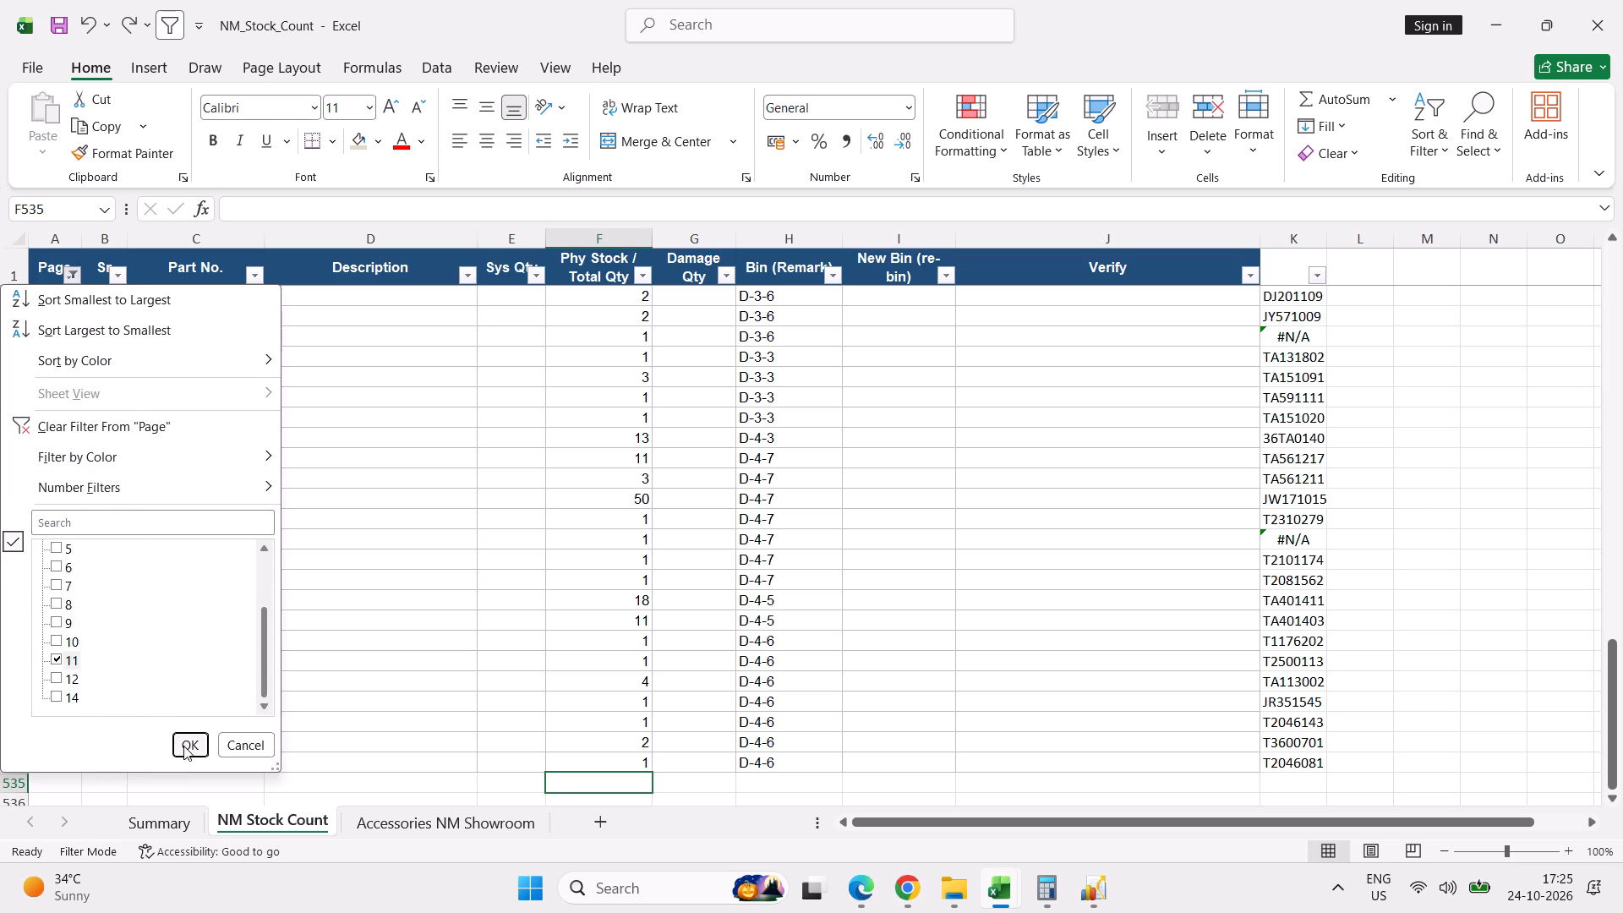
left_click(194, 753)
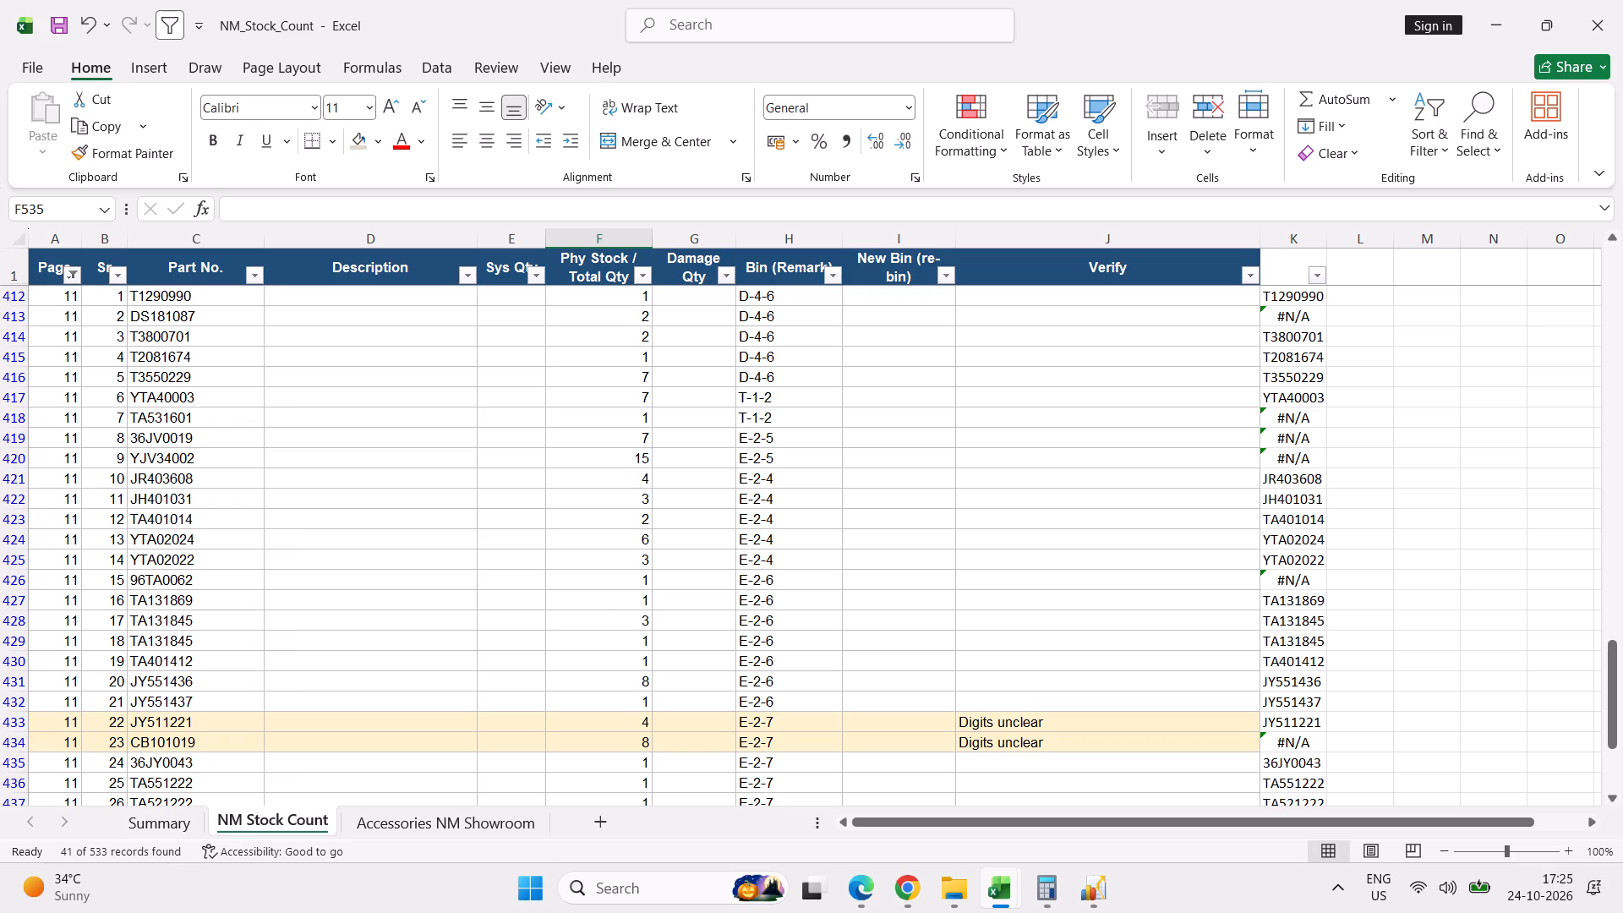
scroll(194, 753, "up", 7)
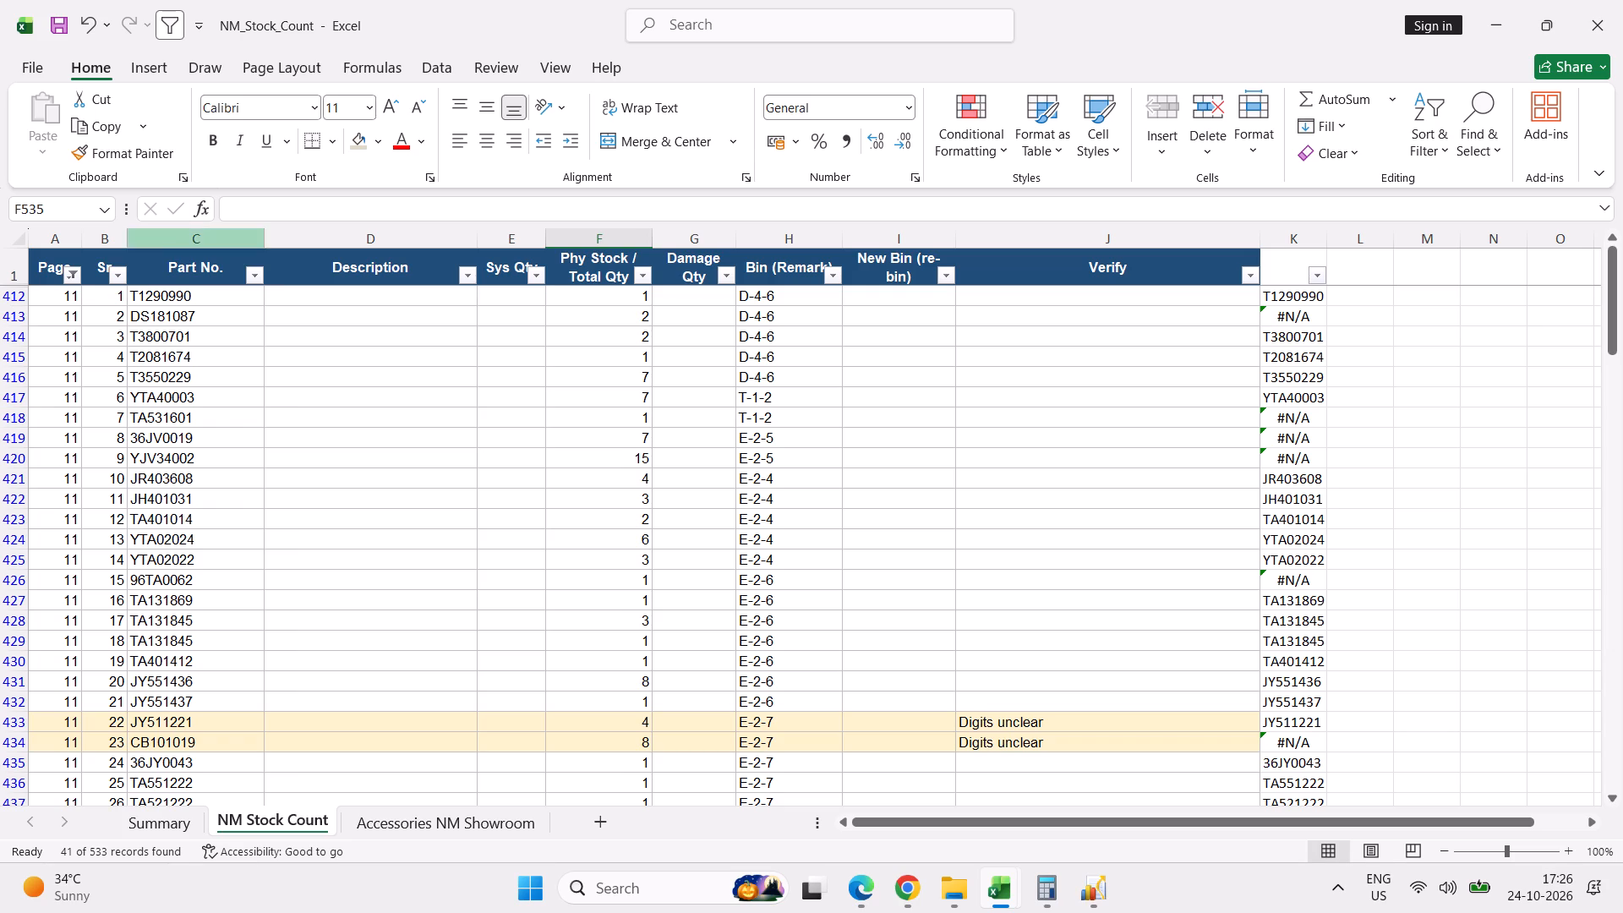
Correct the part number of page 11 serial 2 to DG181087.
left_click(189, 315)
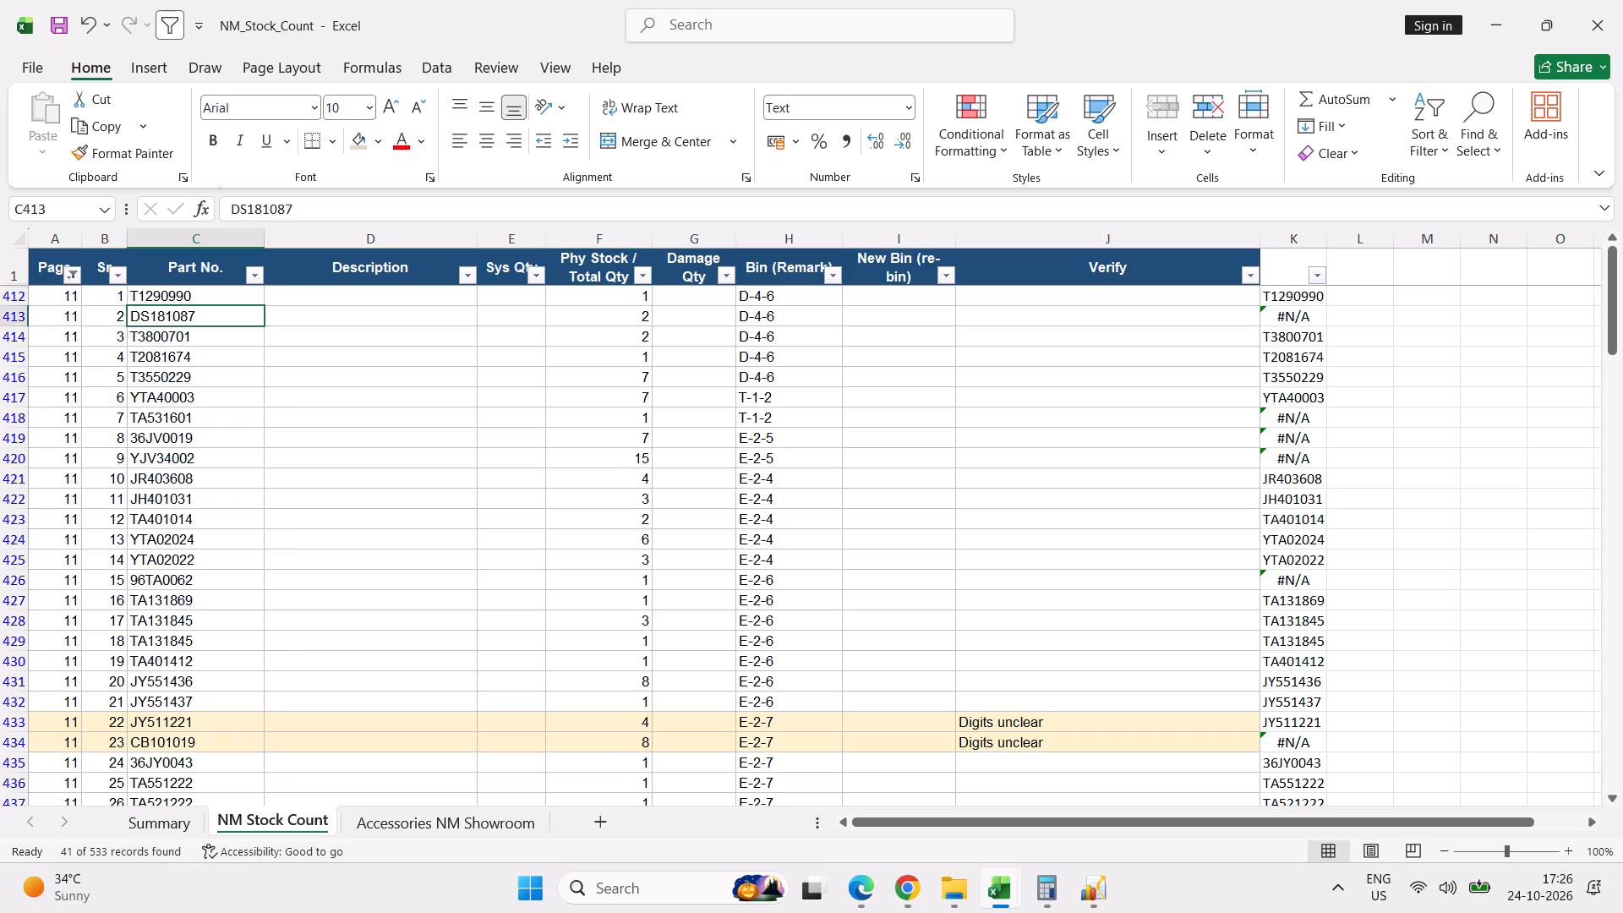
double_click(145, 313)
key("shift+Right")
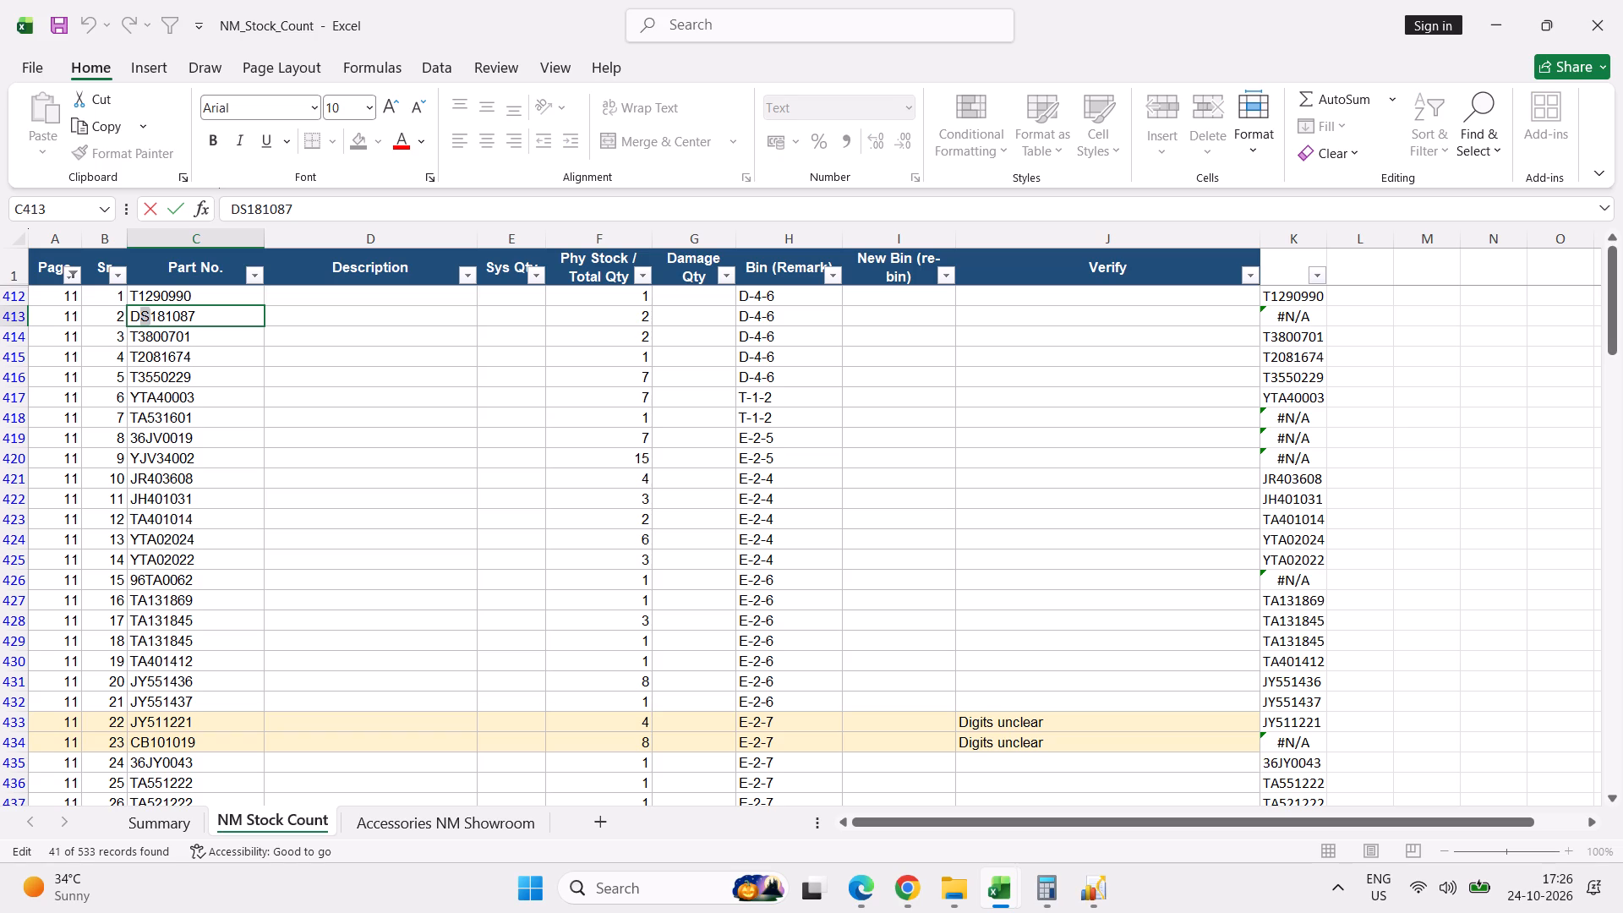
key("g")
key("Return")
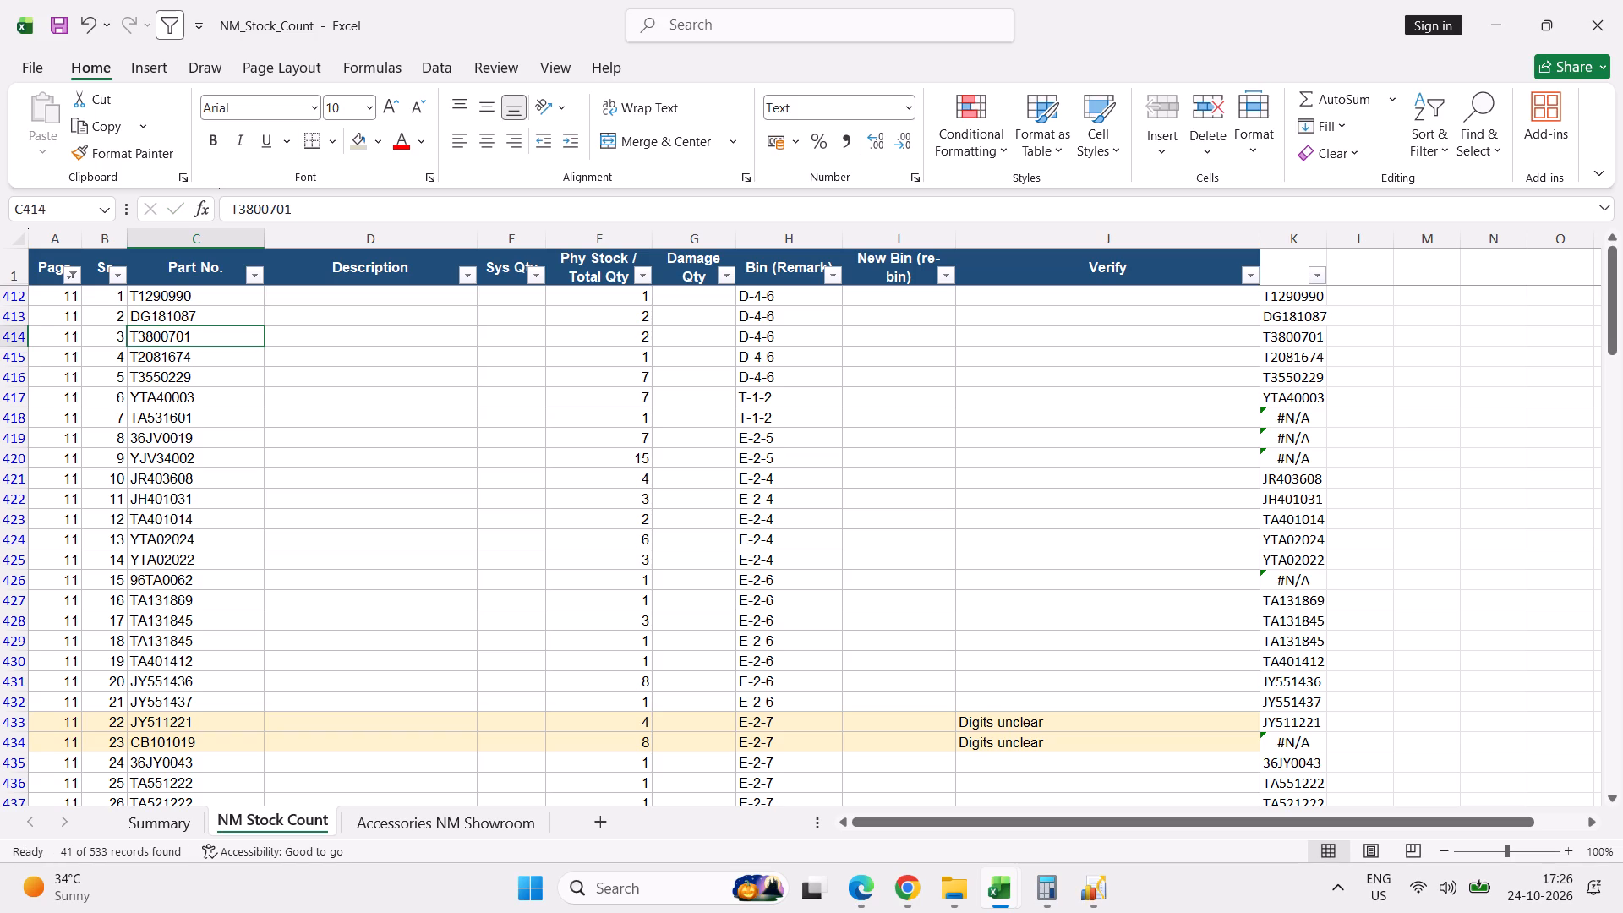
Review the unmatched part numbers of page 11 serials 7 to 9.
left_click(17, 418)
key("shift+Down")
key("shift+Down")
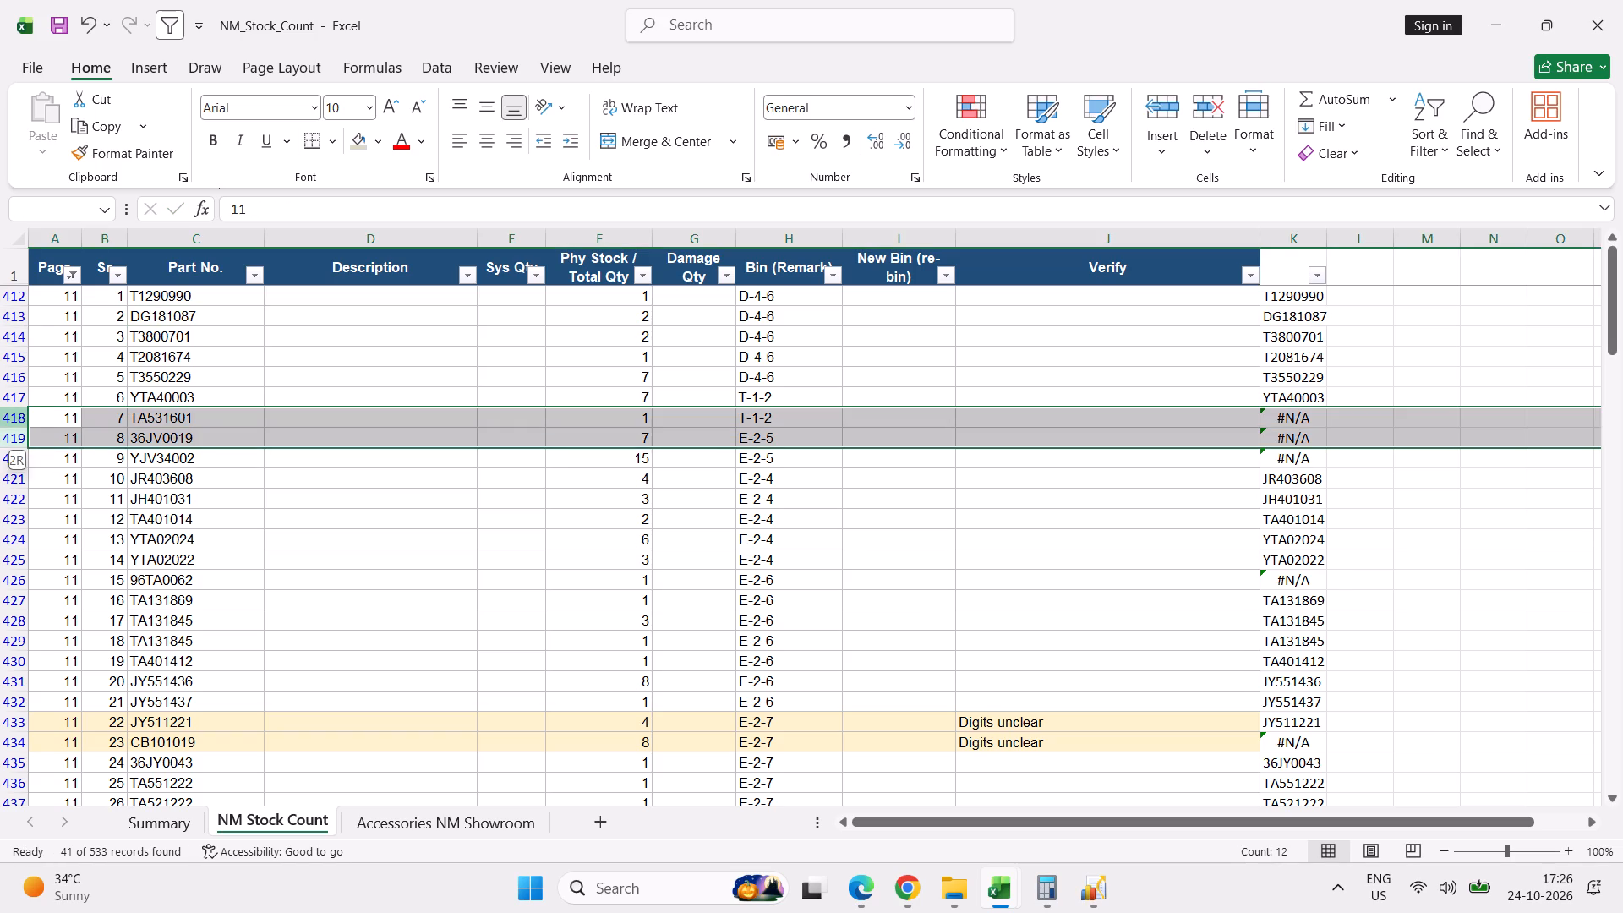
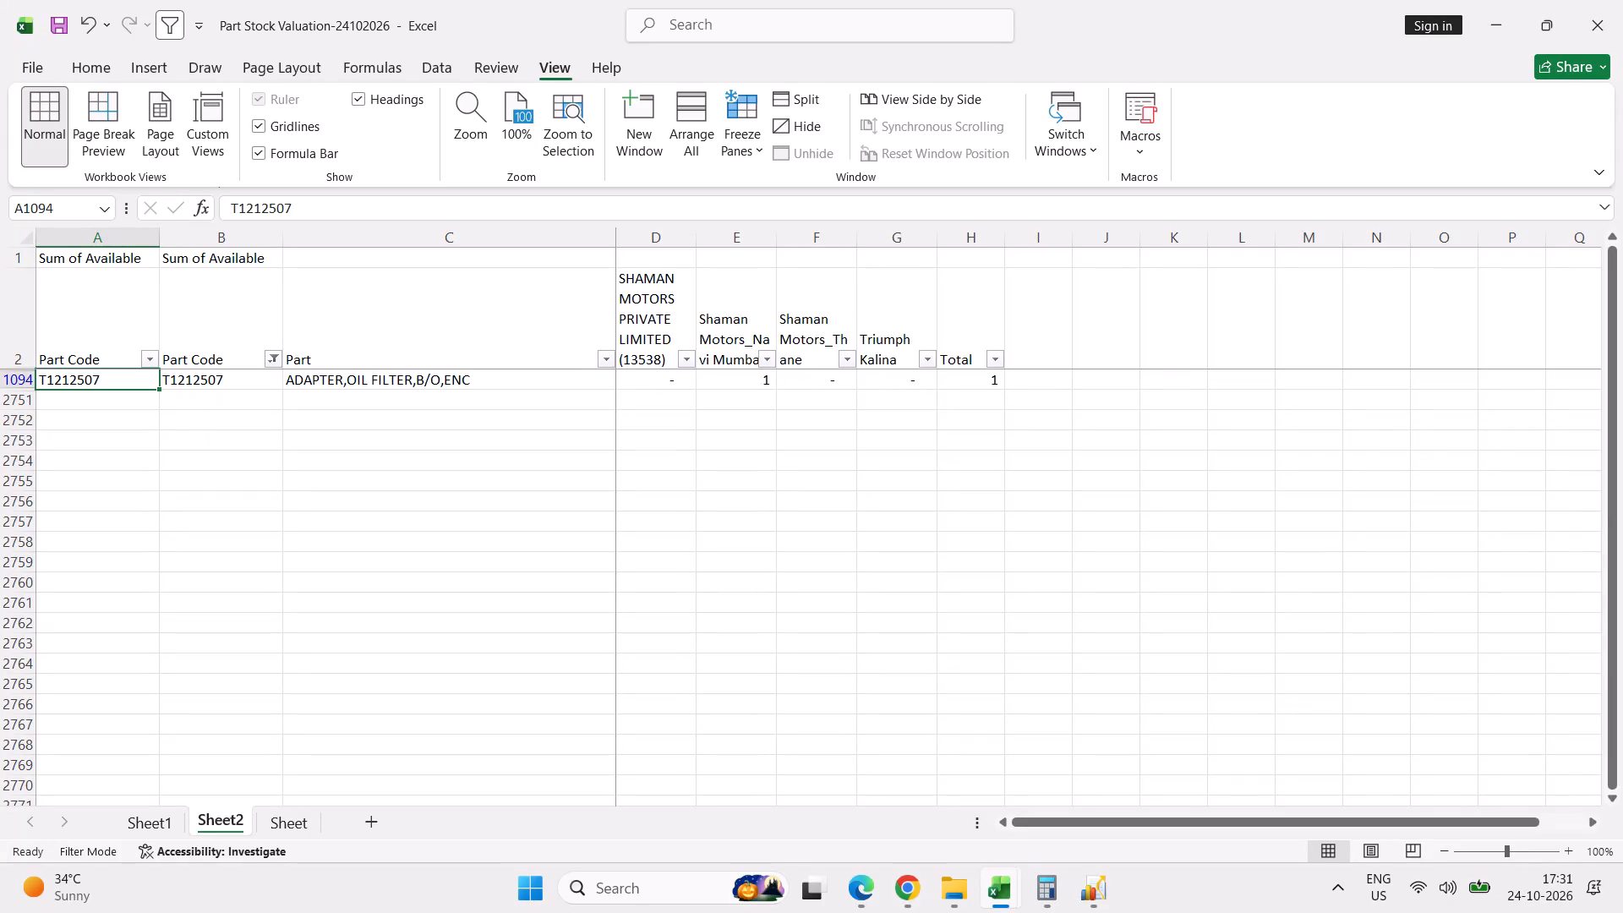
Search the valuation sheet's part codes for 5316, then filter them by 1601 to look for page 11 serial 7's part.
left_click(277, 361)
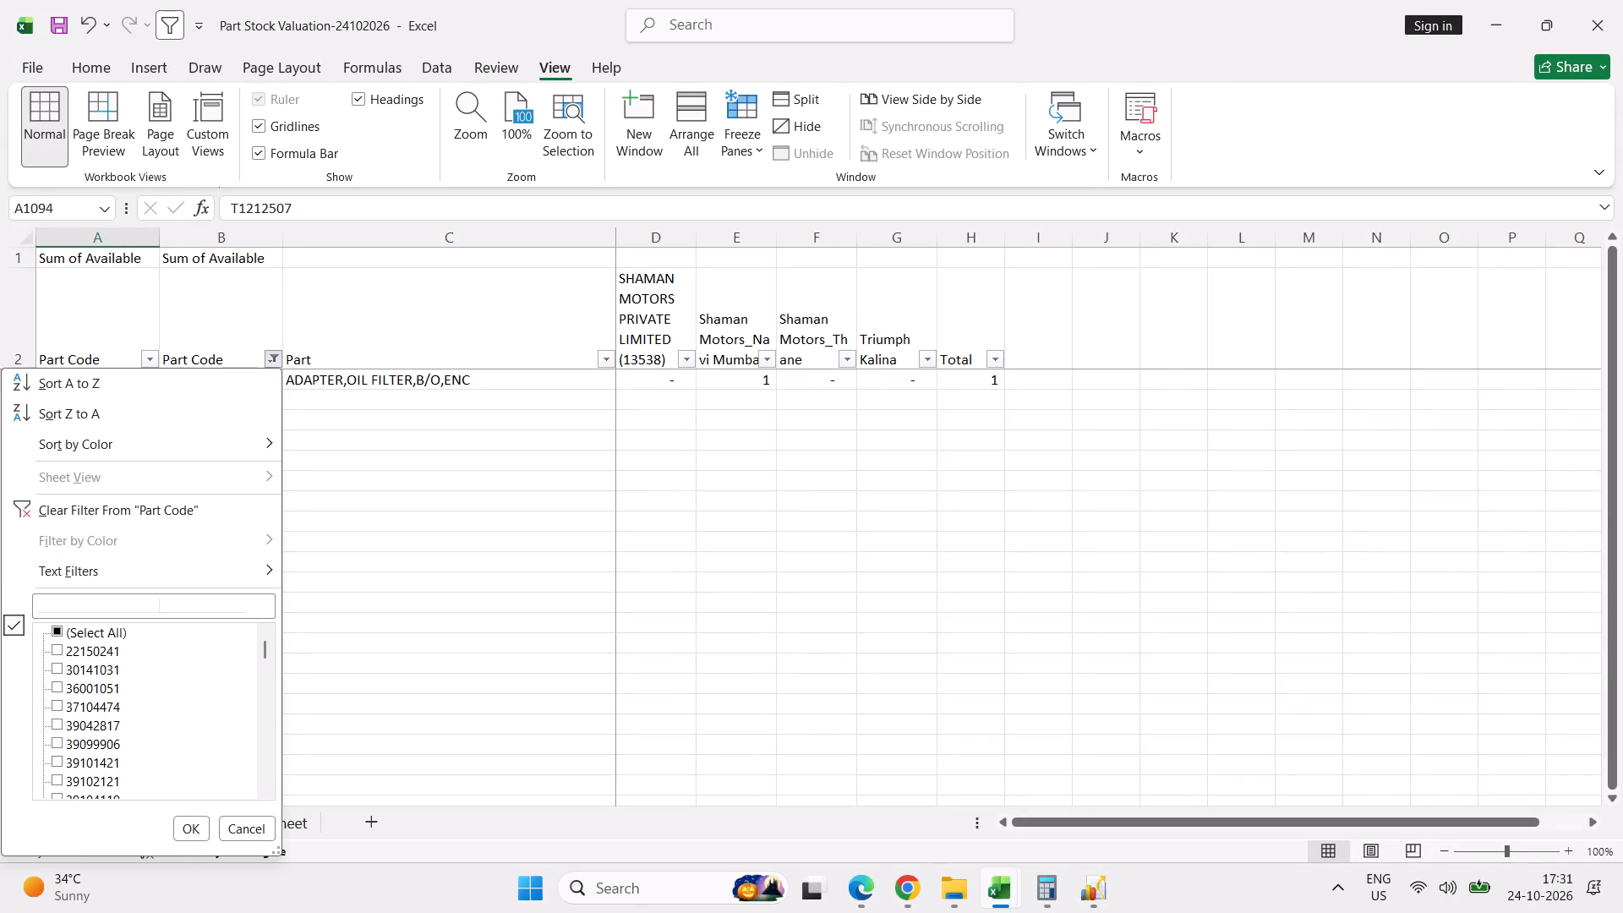
left_click(235, 604)
type("531")
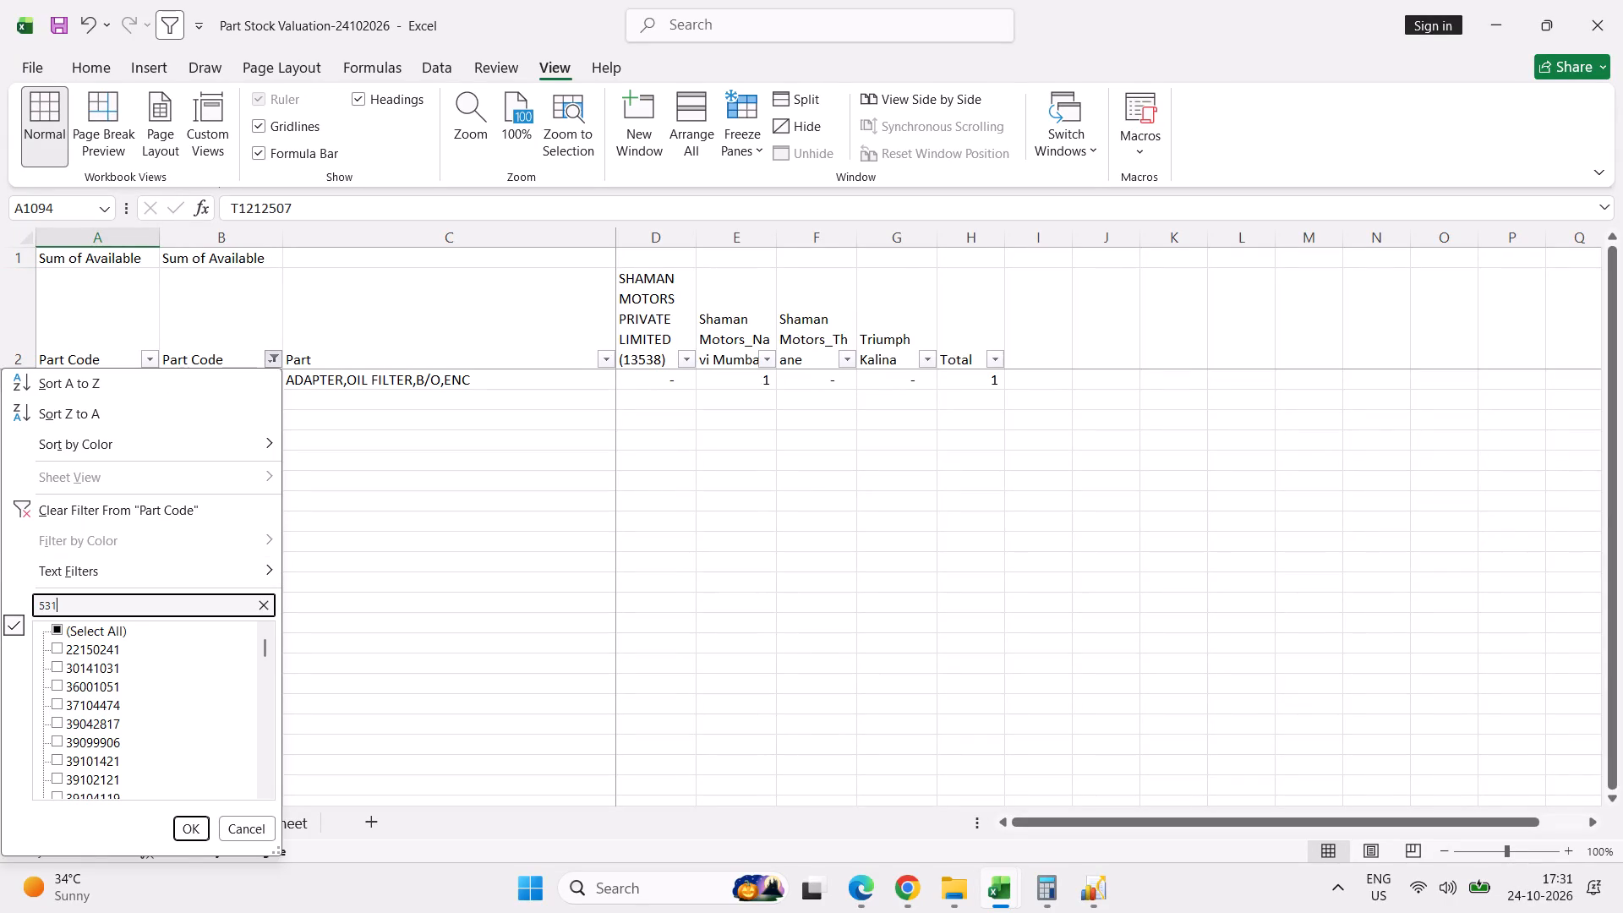
key("6")
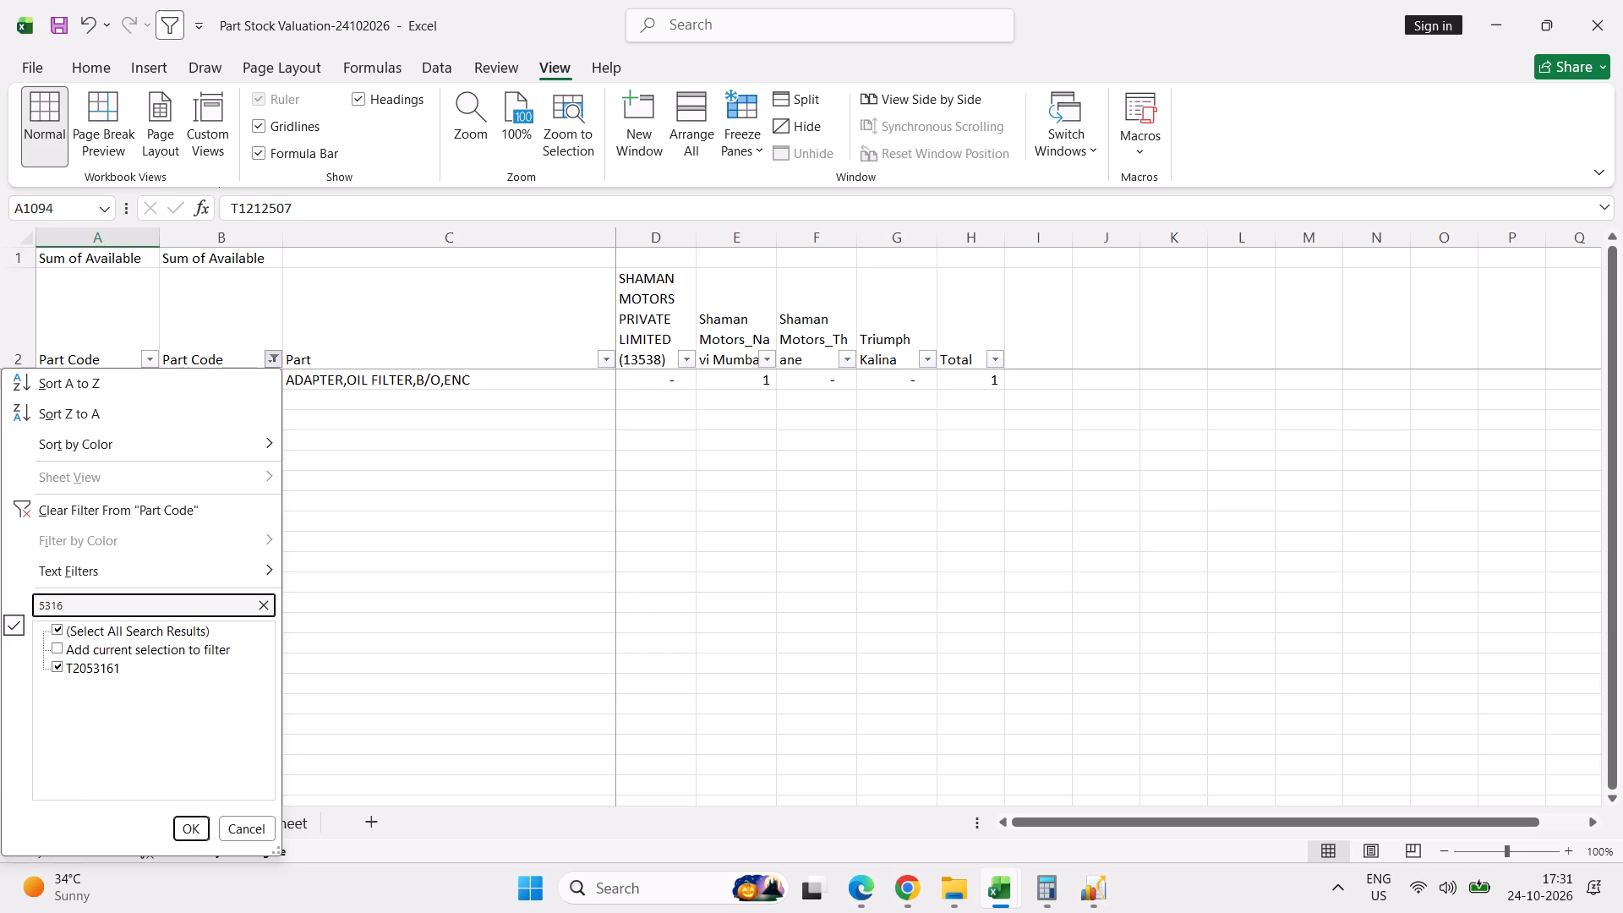
key("BackSpace")
key("BackSpace")
key("BackSpace")
key("BackSpace")
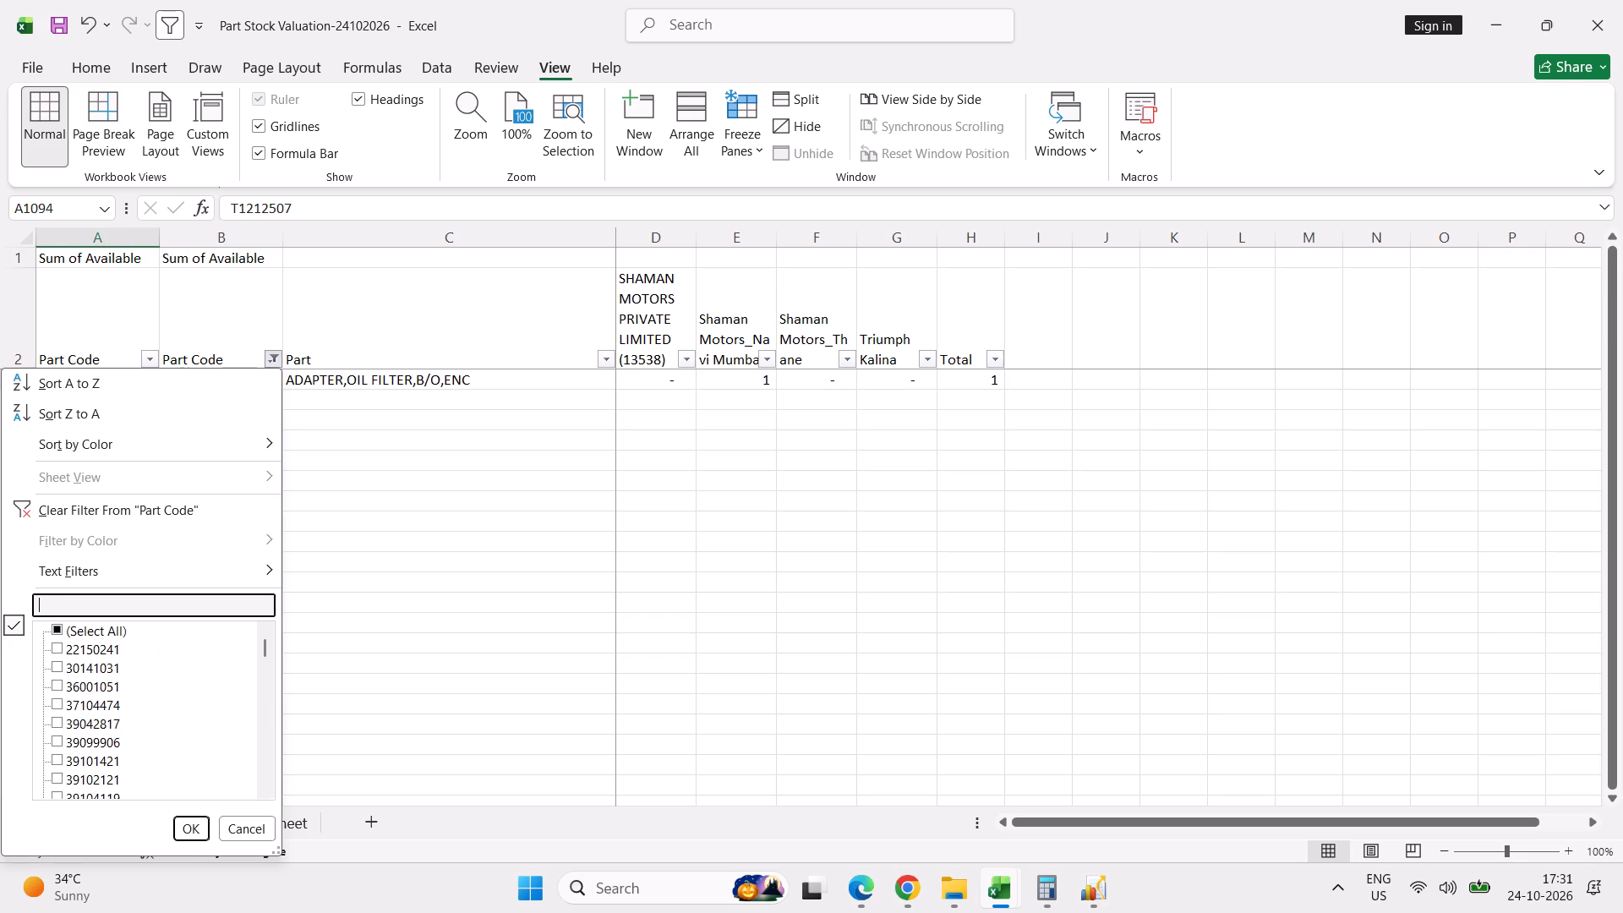
type("160")
key("1")
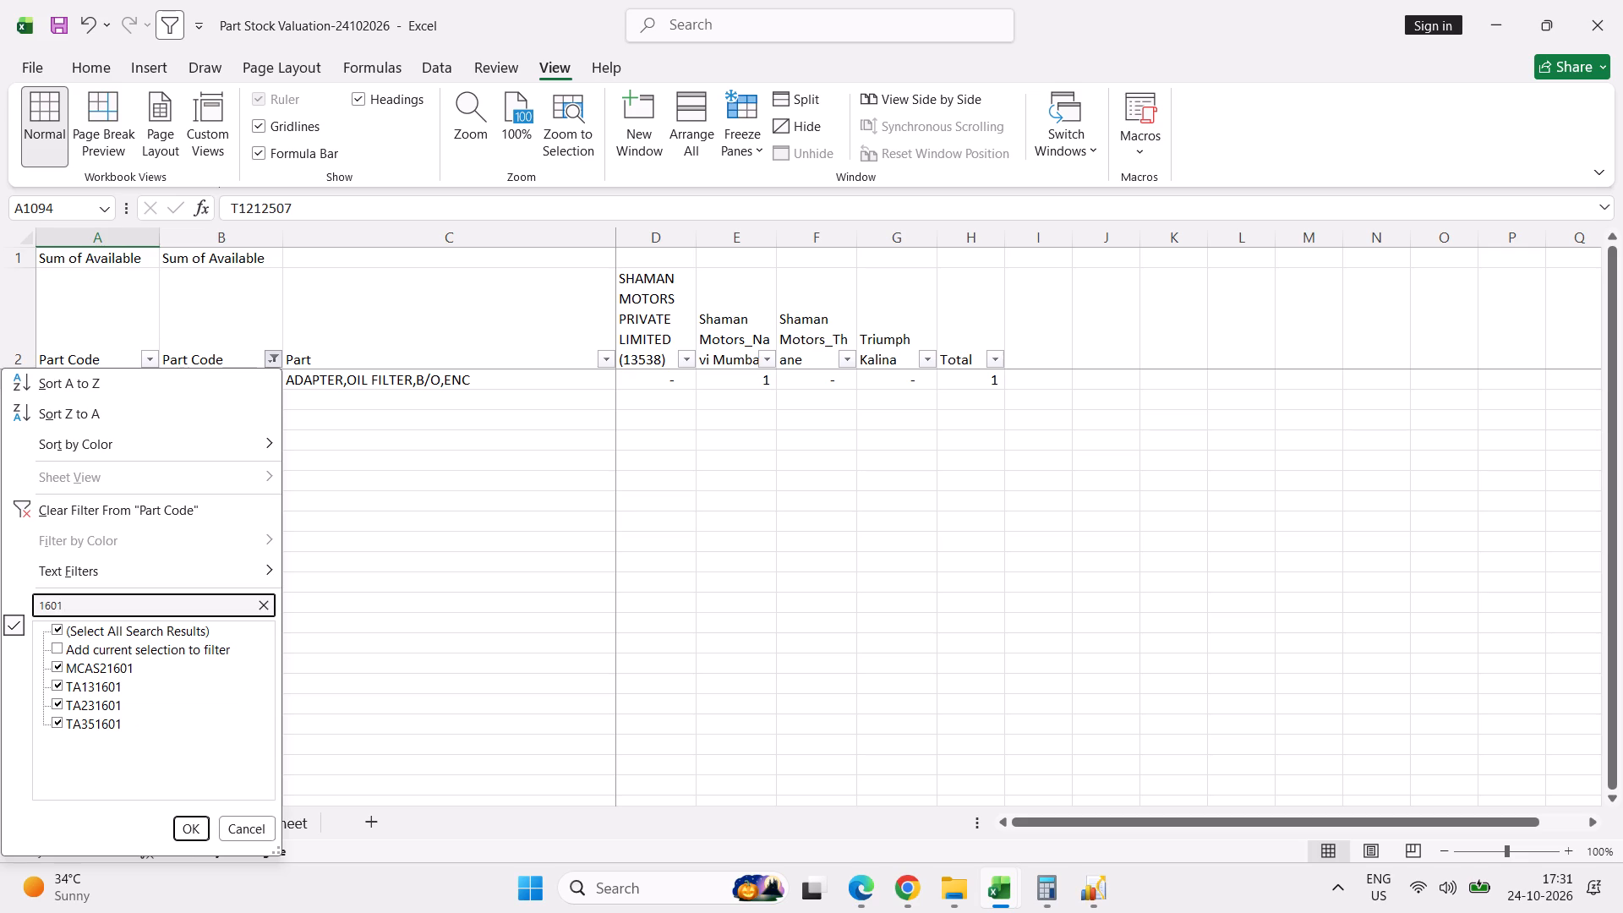
key("Return")
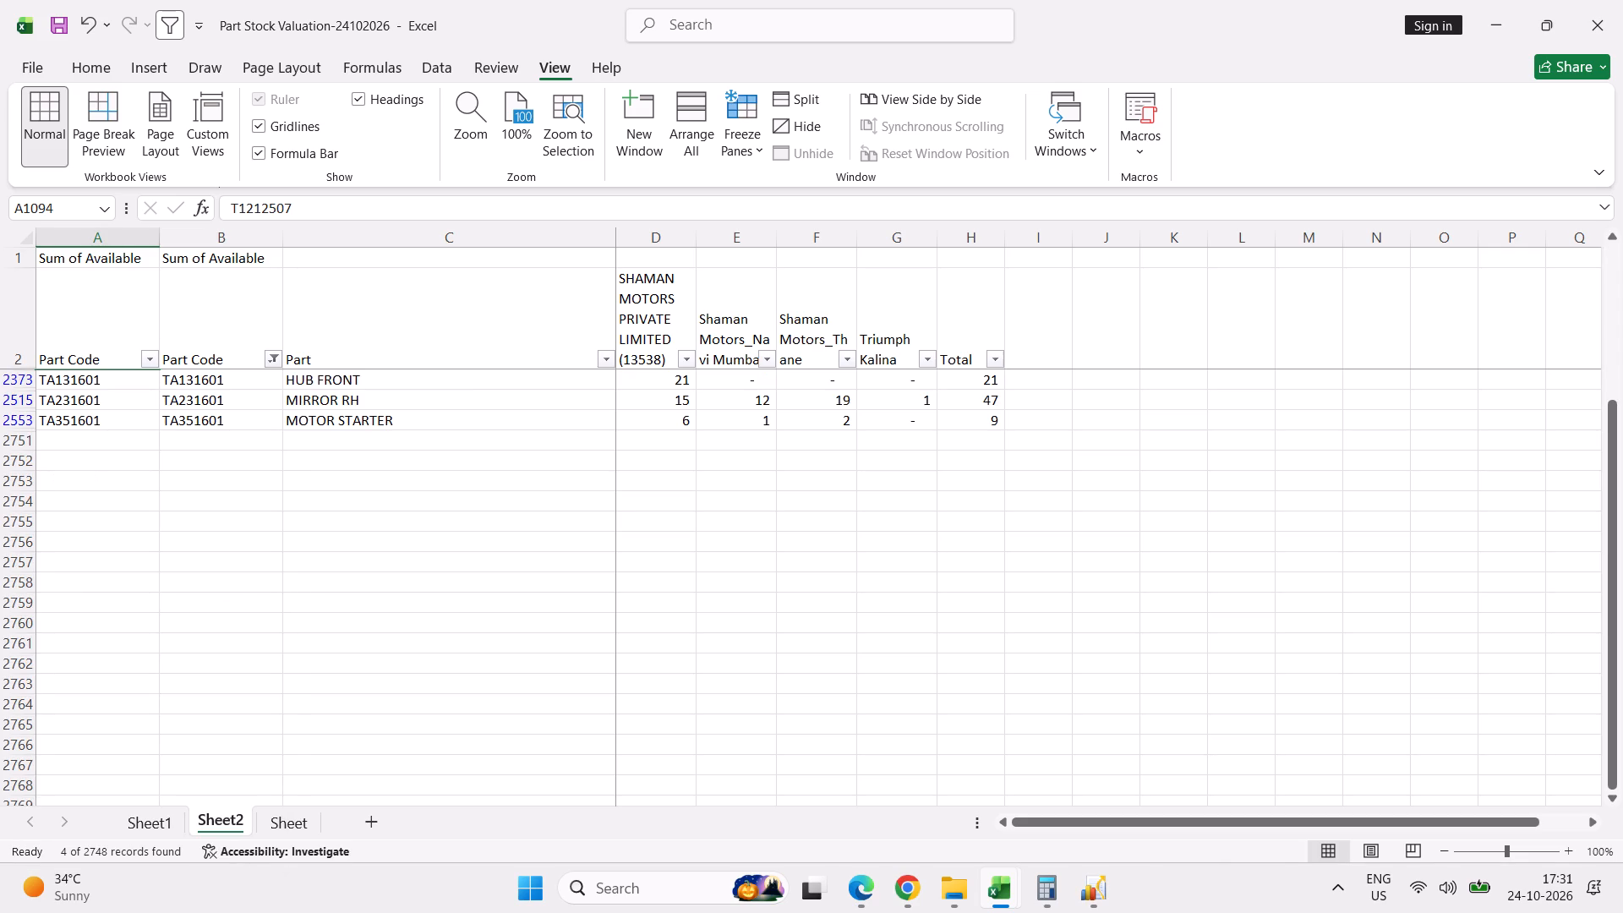
key("Down")
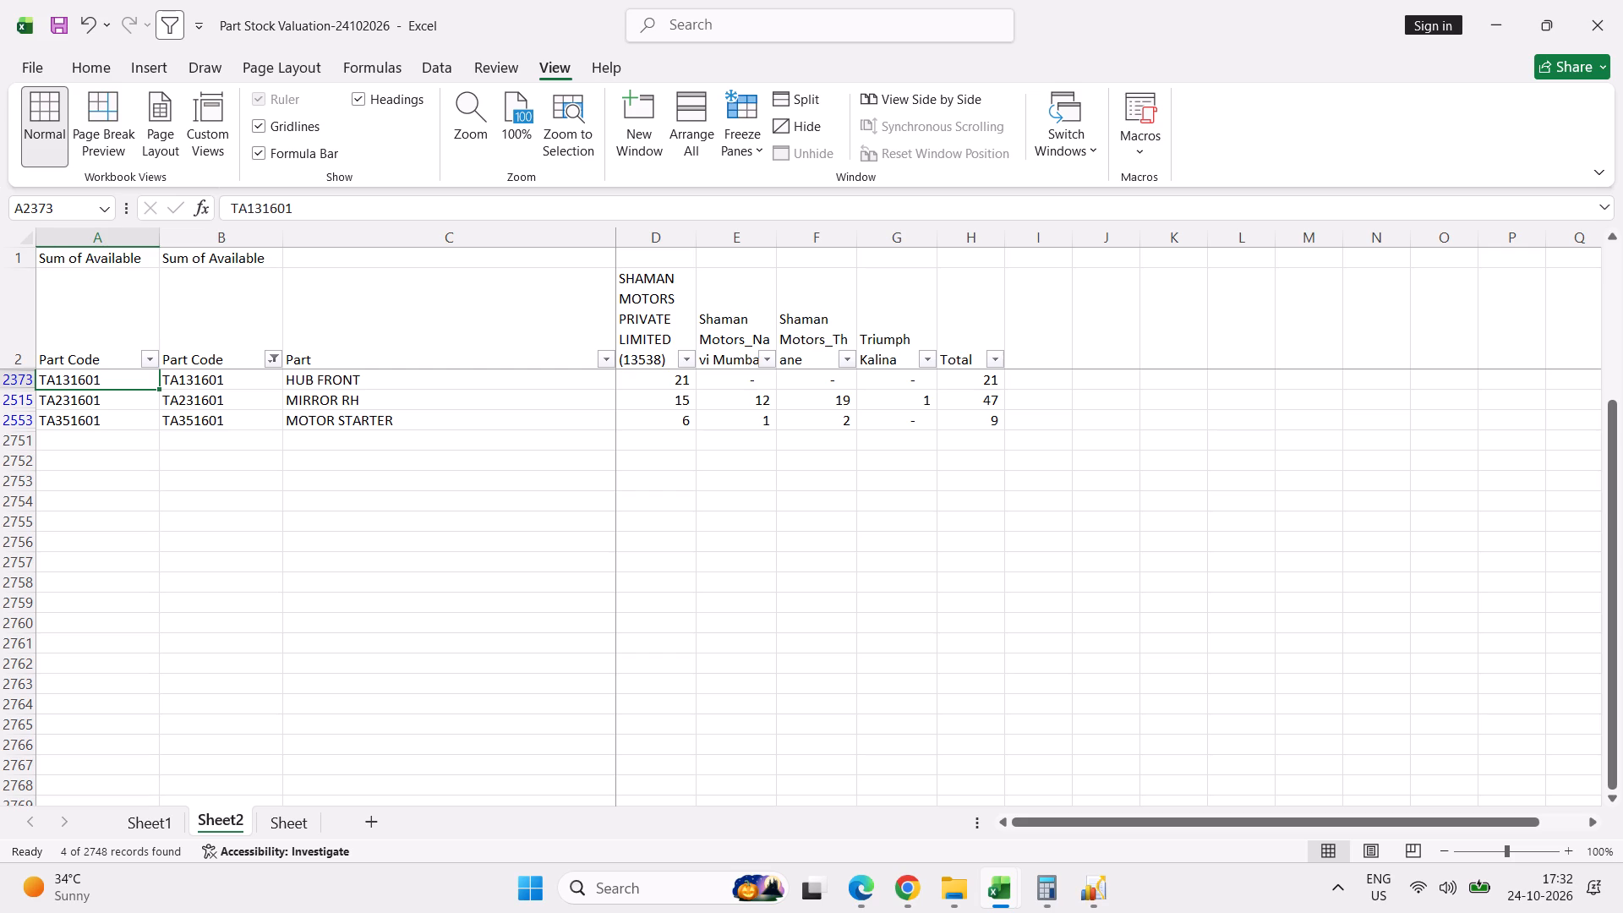
Switch to the NM_Stock_Count workbook and examine the remaining page 11 rows for unmatched or unclear part numbers.
key("alt+Tab")
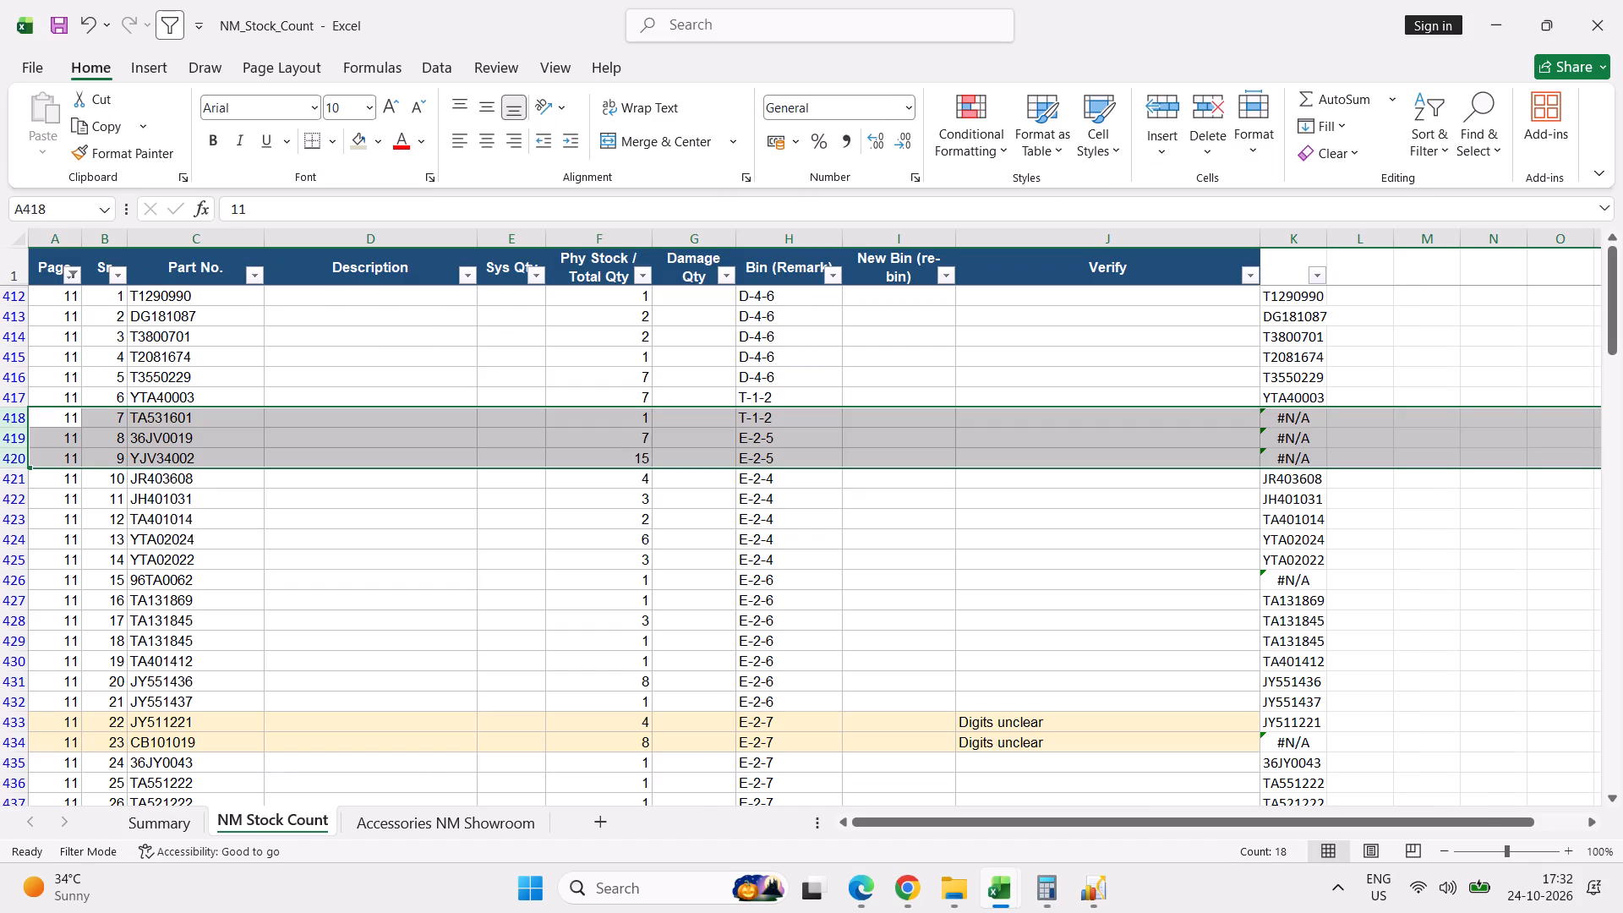
scroll(656, 558, "down", 2)
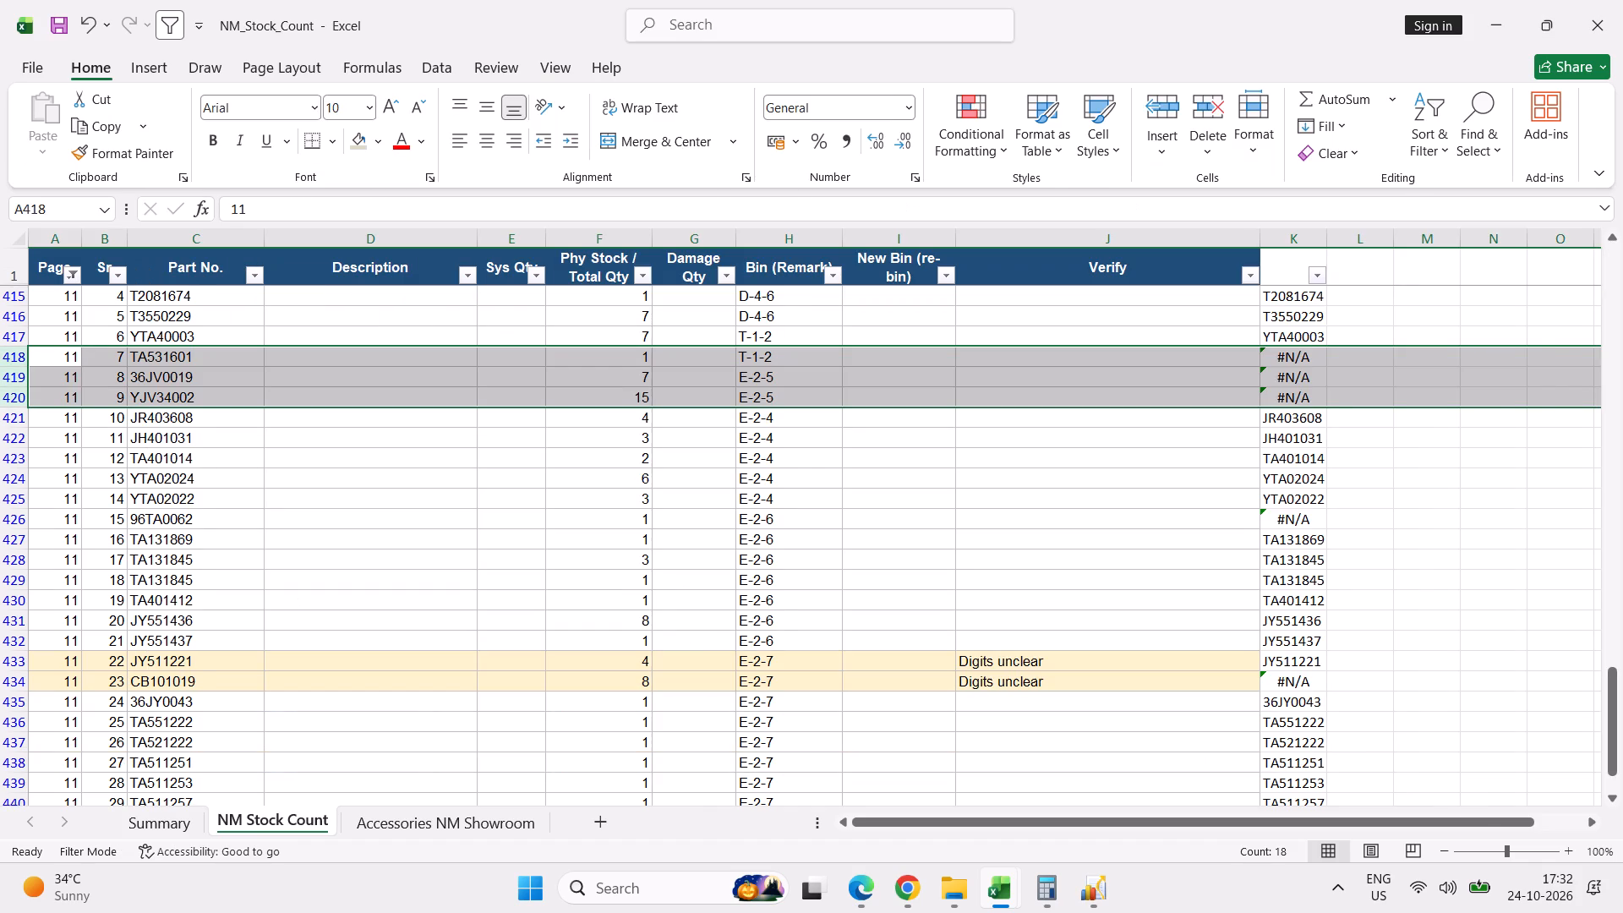
scroll(656, 558, "down", 5)
scroll(656, 558, "up", 5)
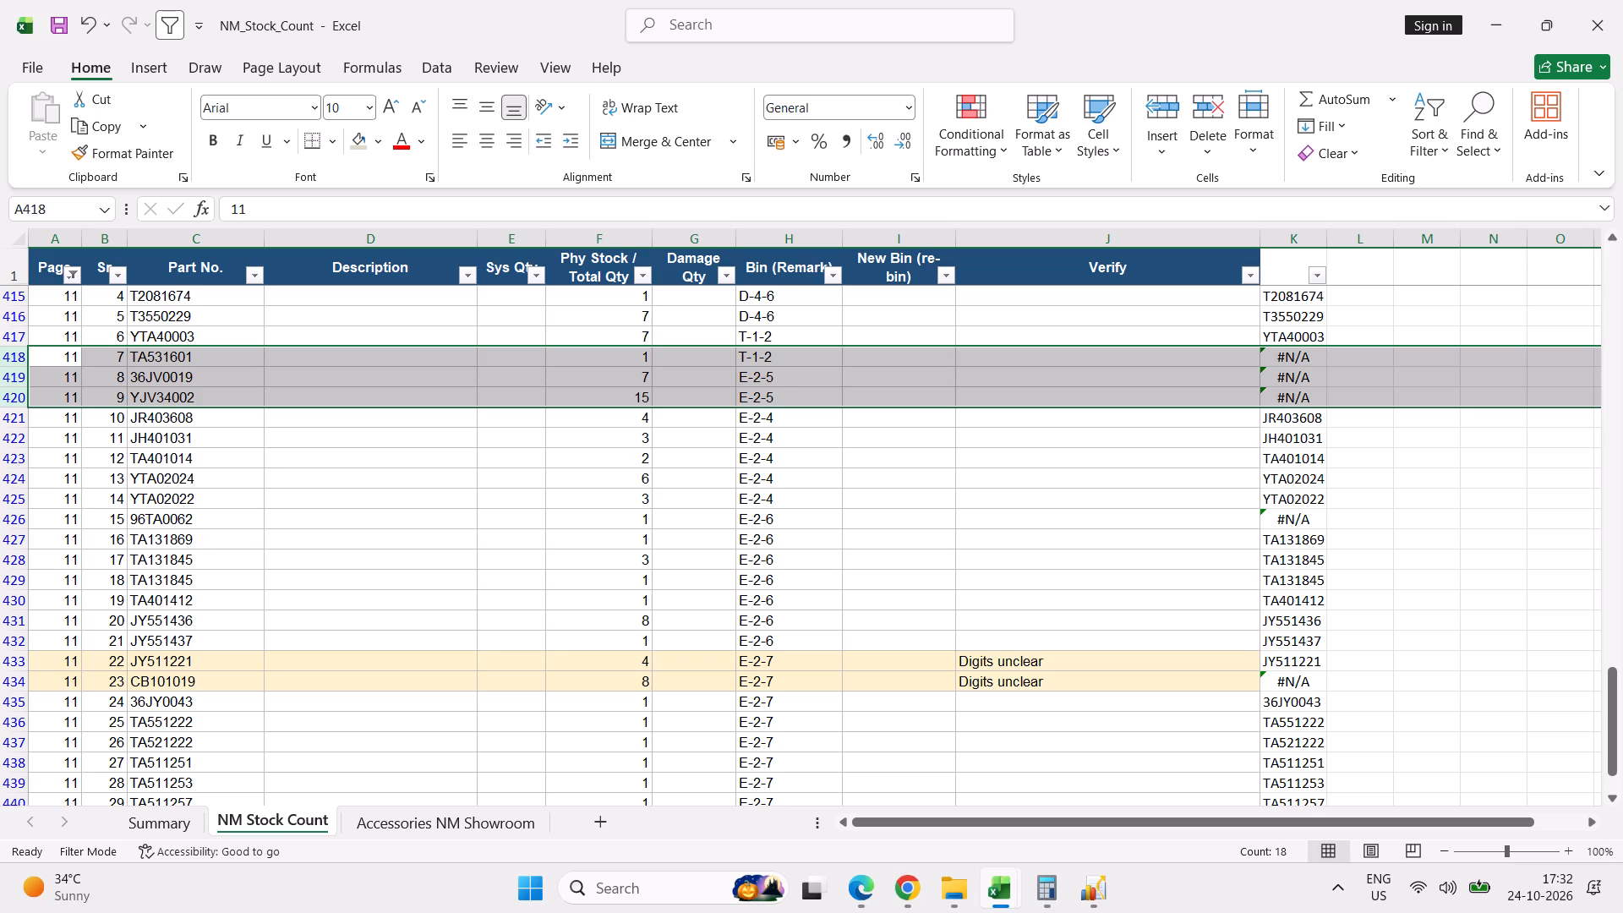
scroll(656, 558, "down", 8)
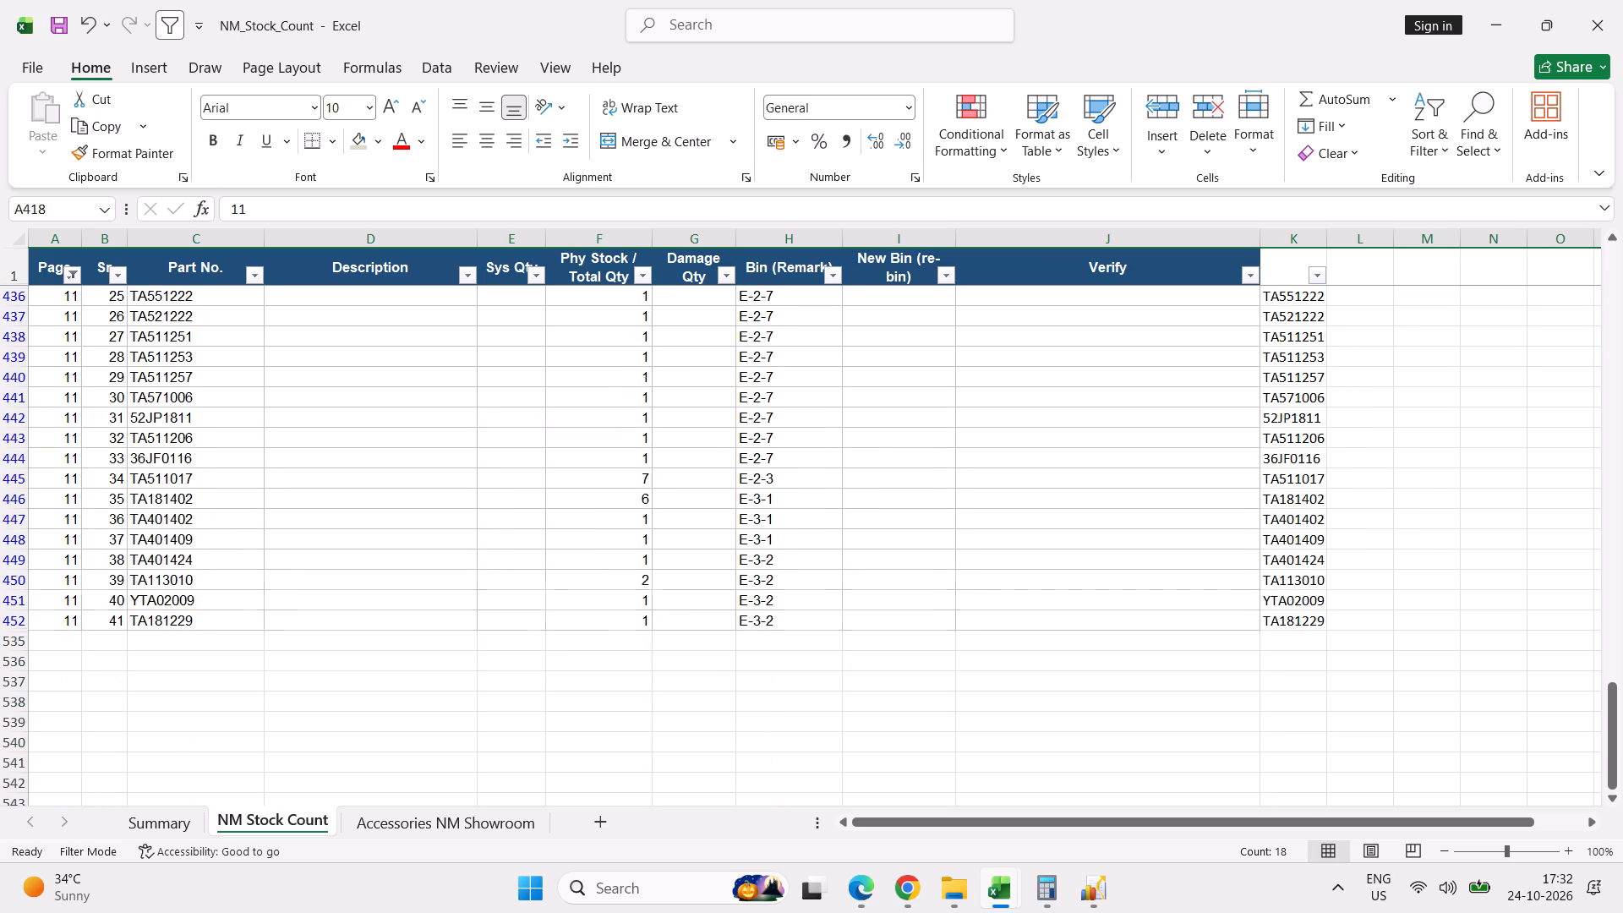
scroll(656, 558, "down", 1)
scroll(656, 558, "up", 4)
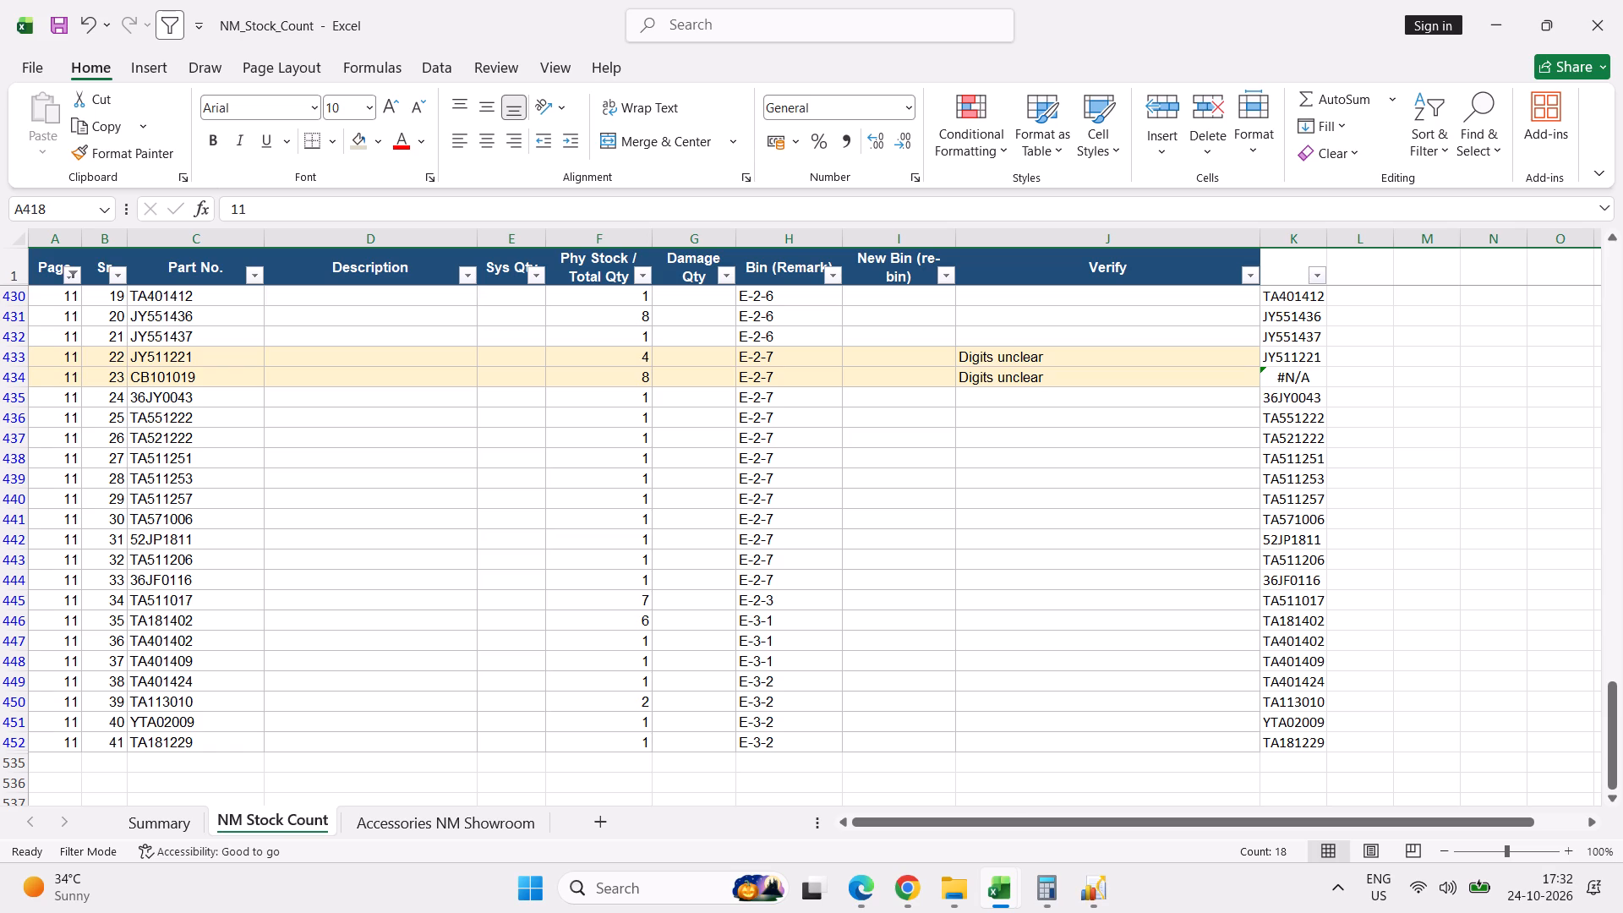
Filter the Part Stock Valuation part codes by 51122 and paste JY511221 as a value into page 11 serial 22's part number.
key("alt+Tab")
left_click(267, 353)
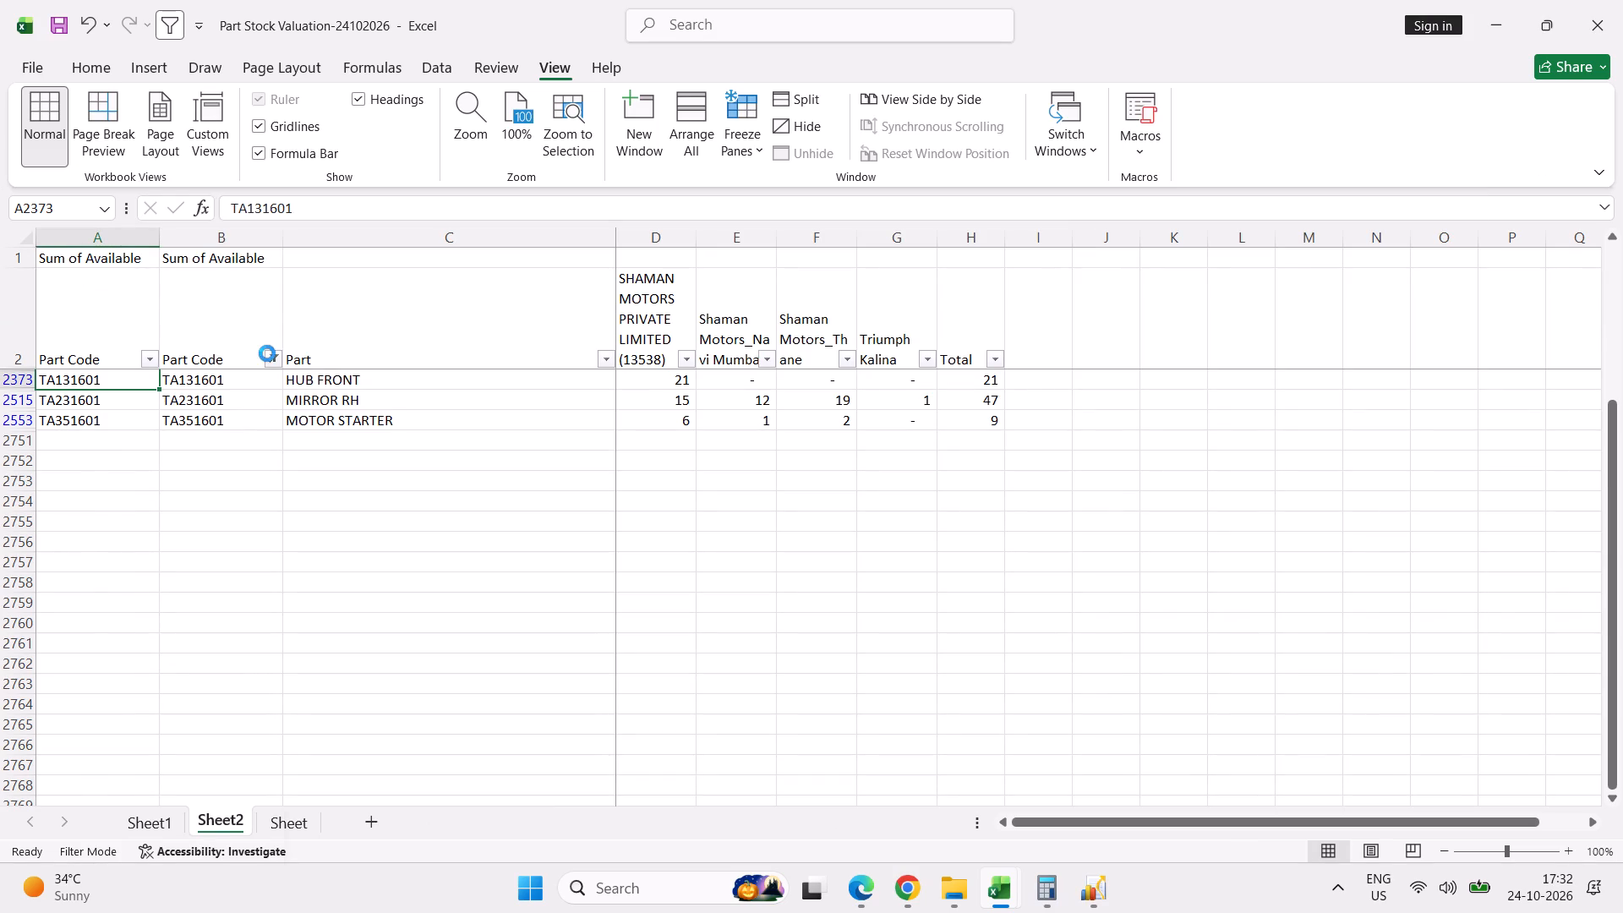
left_click(227, 610)
type("511")
key("2")
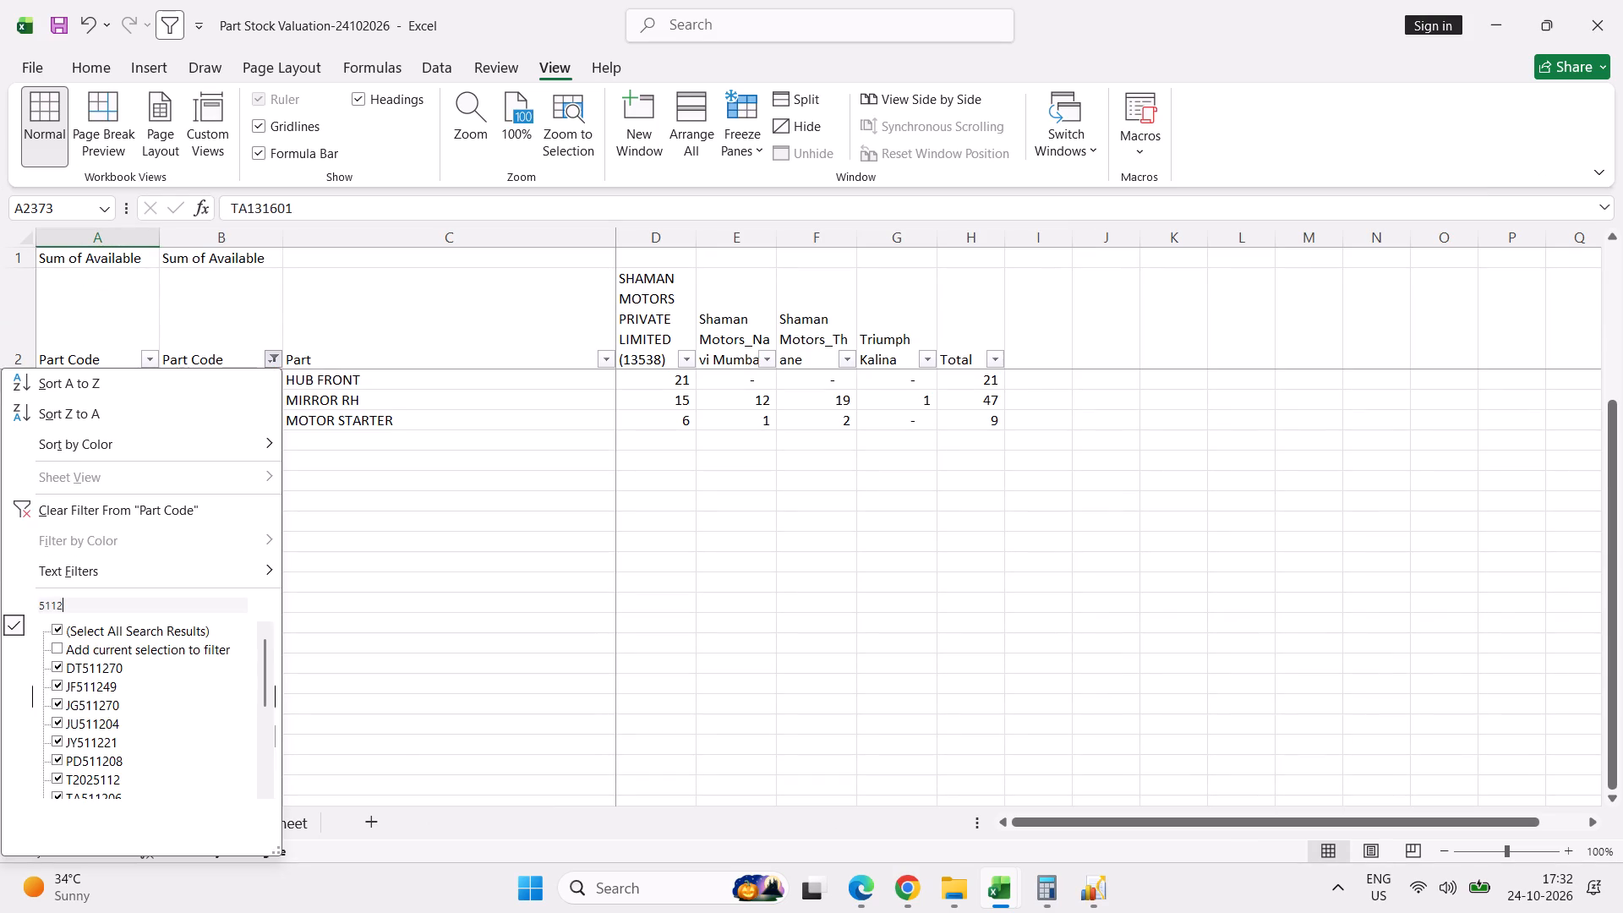
key("2")
key("Return")
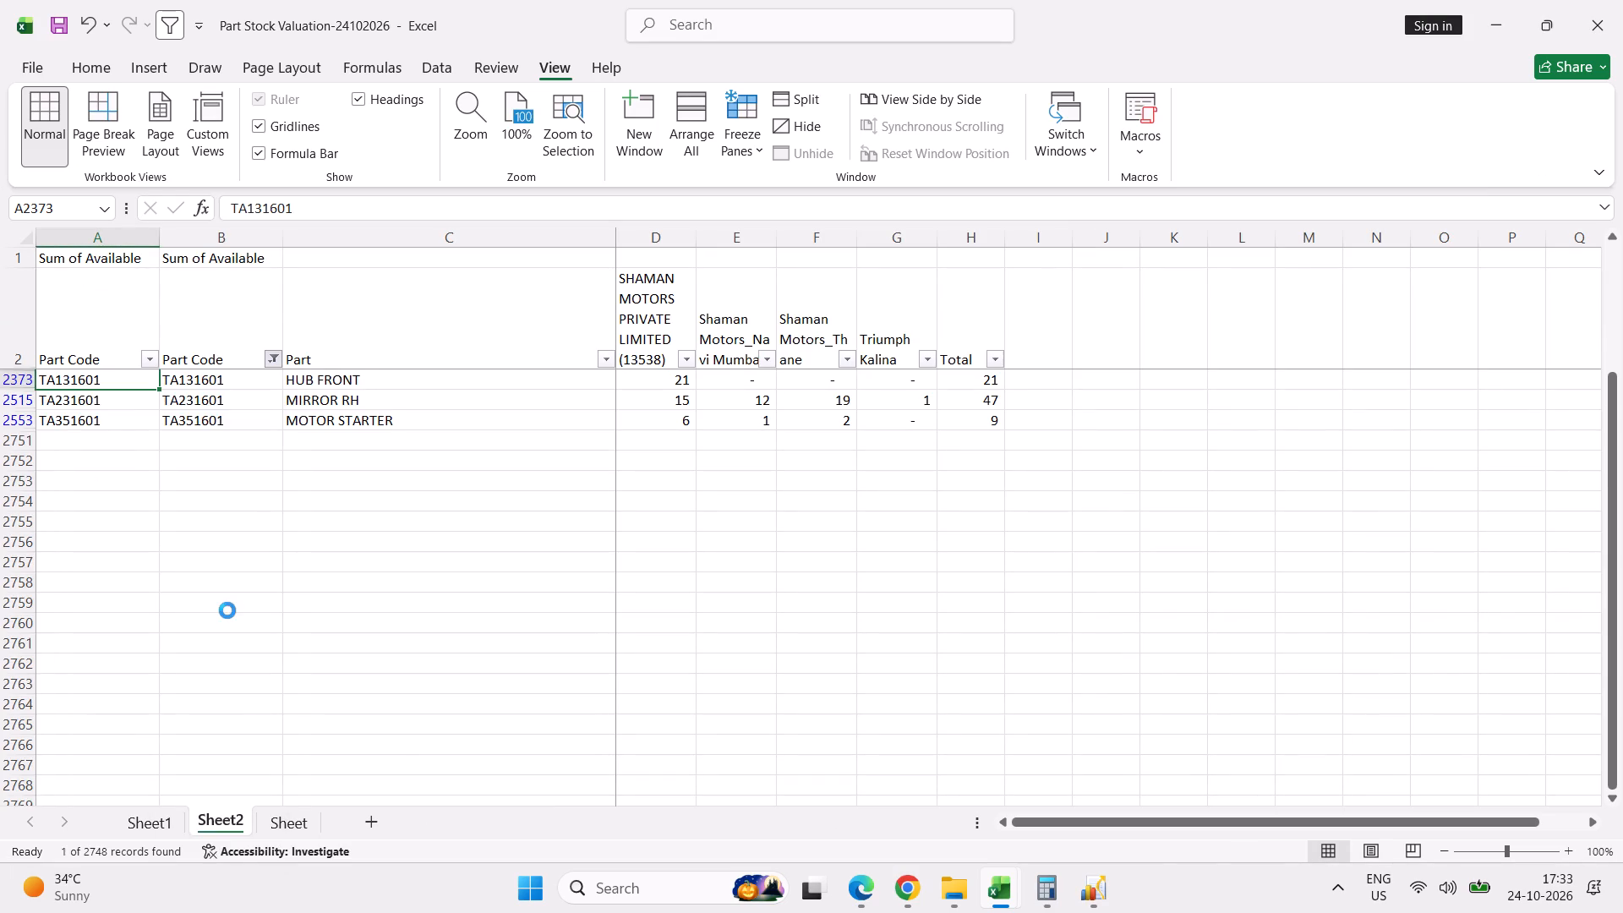
key("Up")
key("Down")
key("Up")
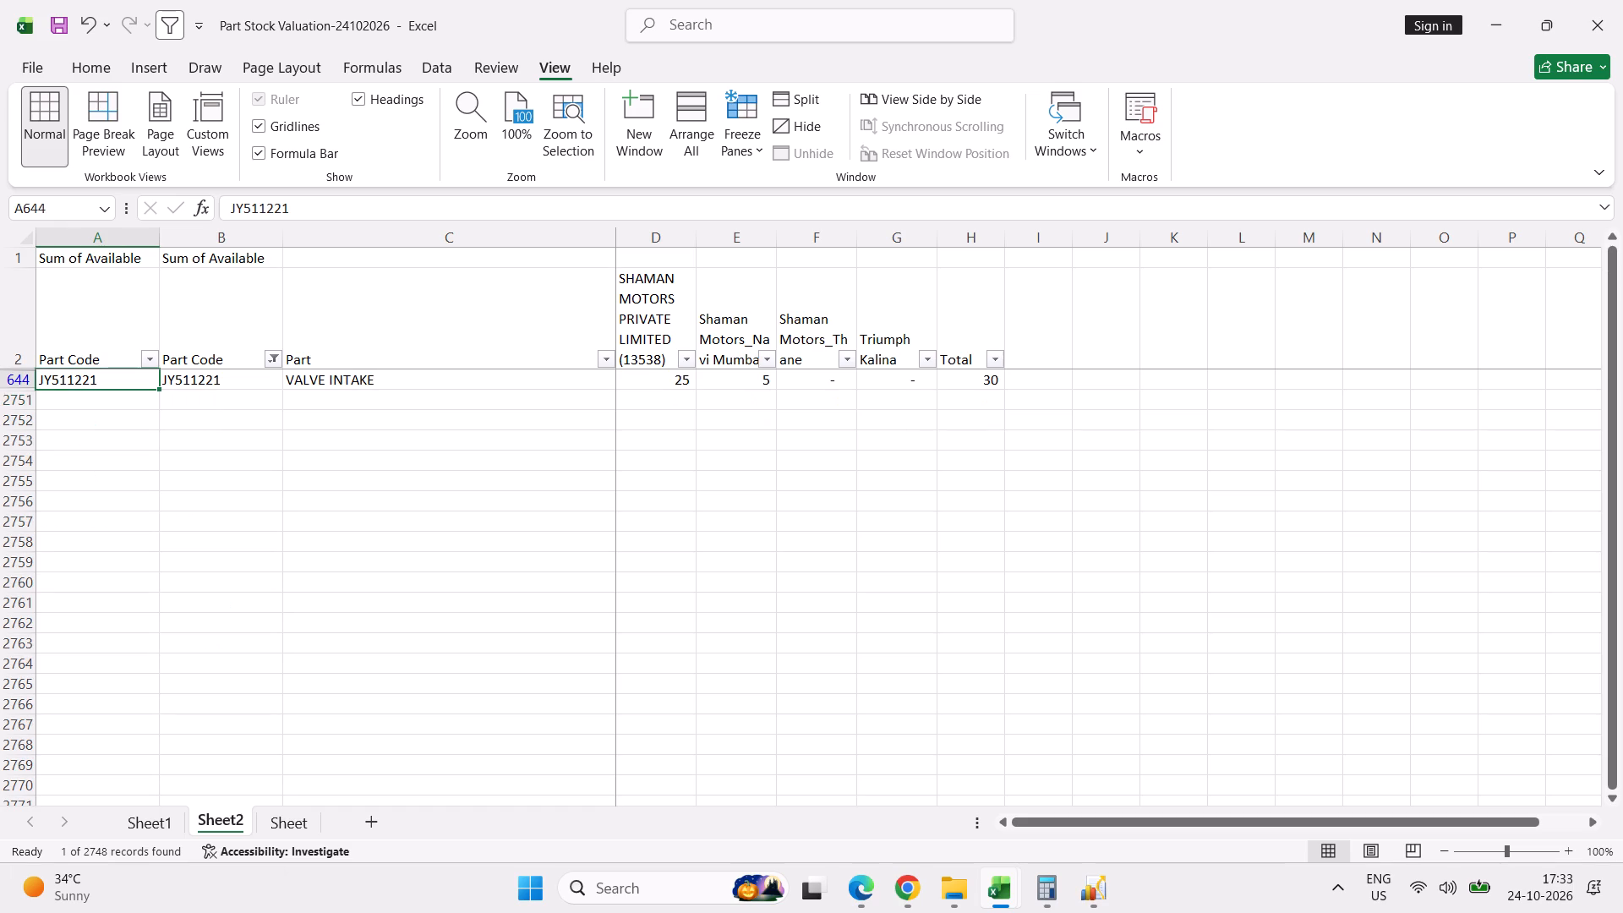
key("ctrl+c")
key("alt+Tab")
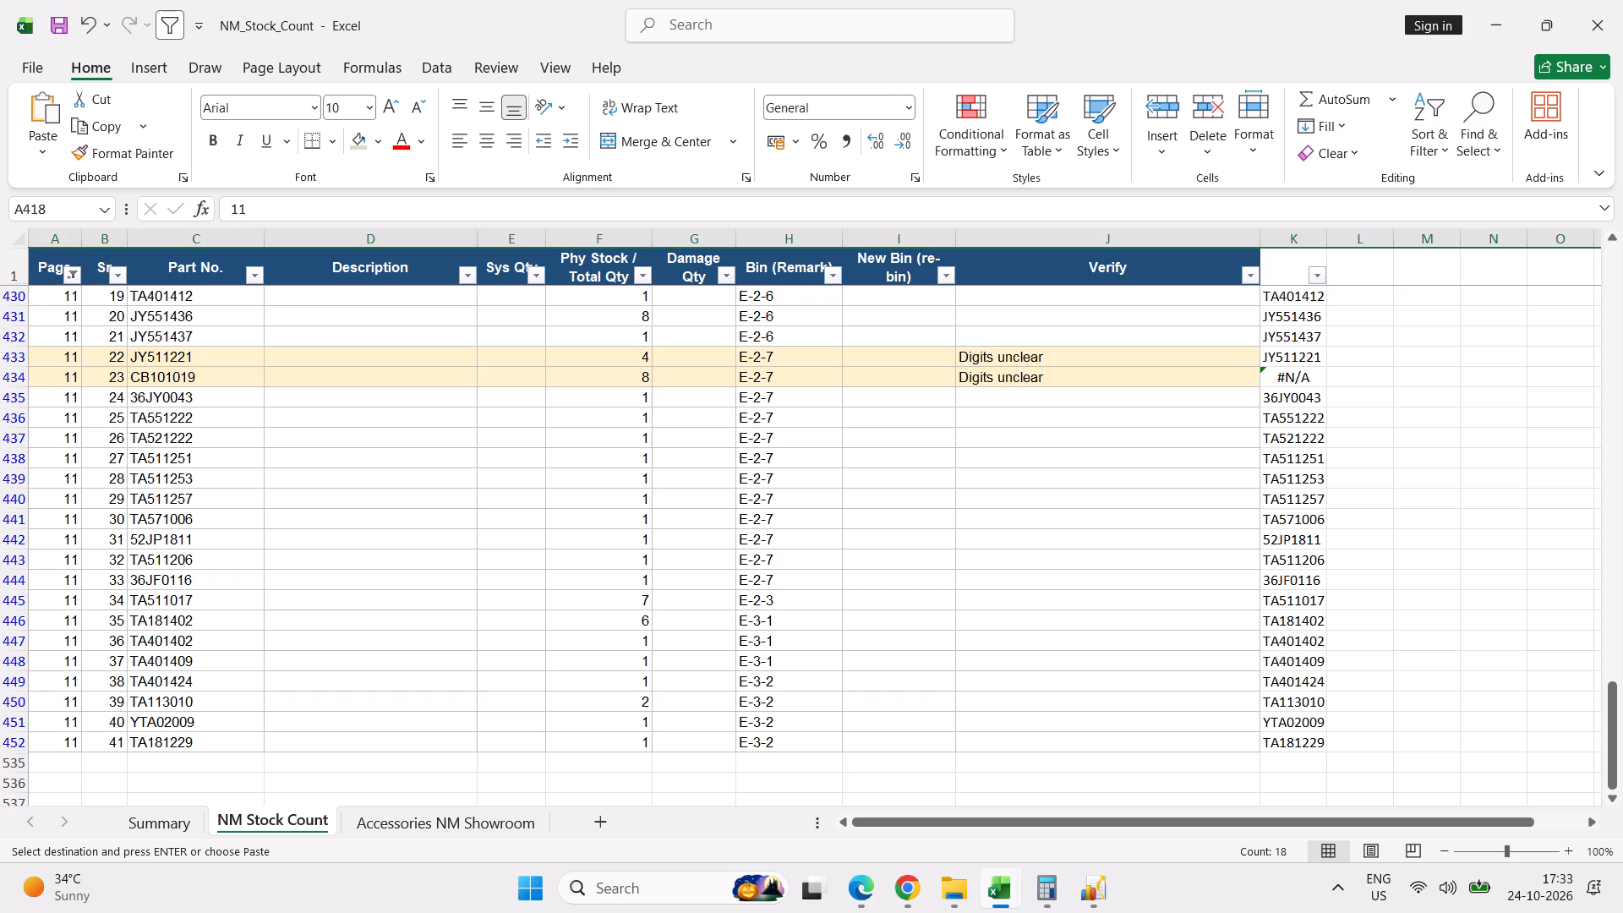
left_click(204, 355)
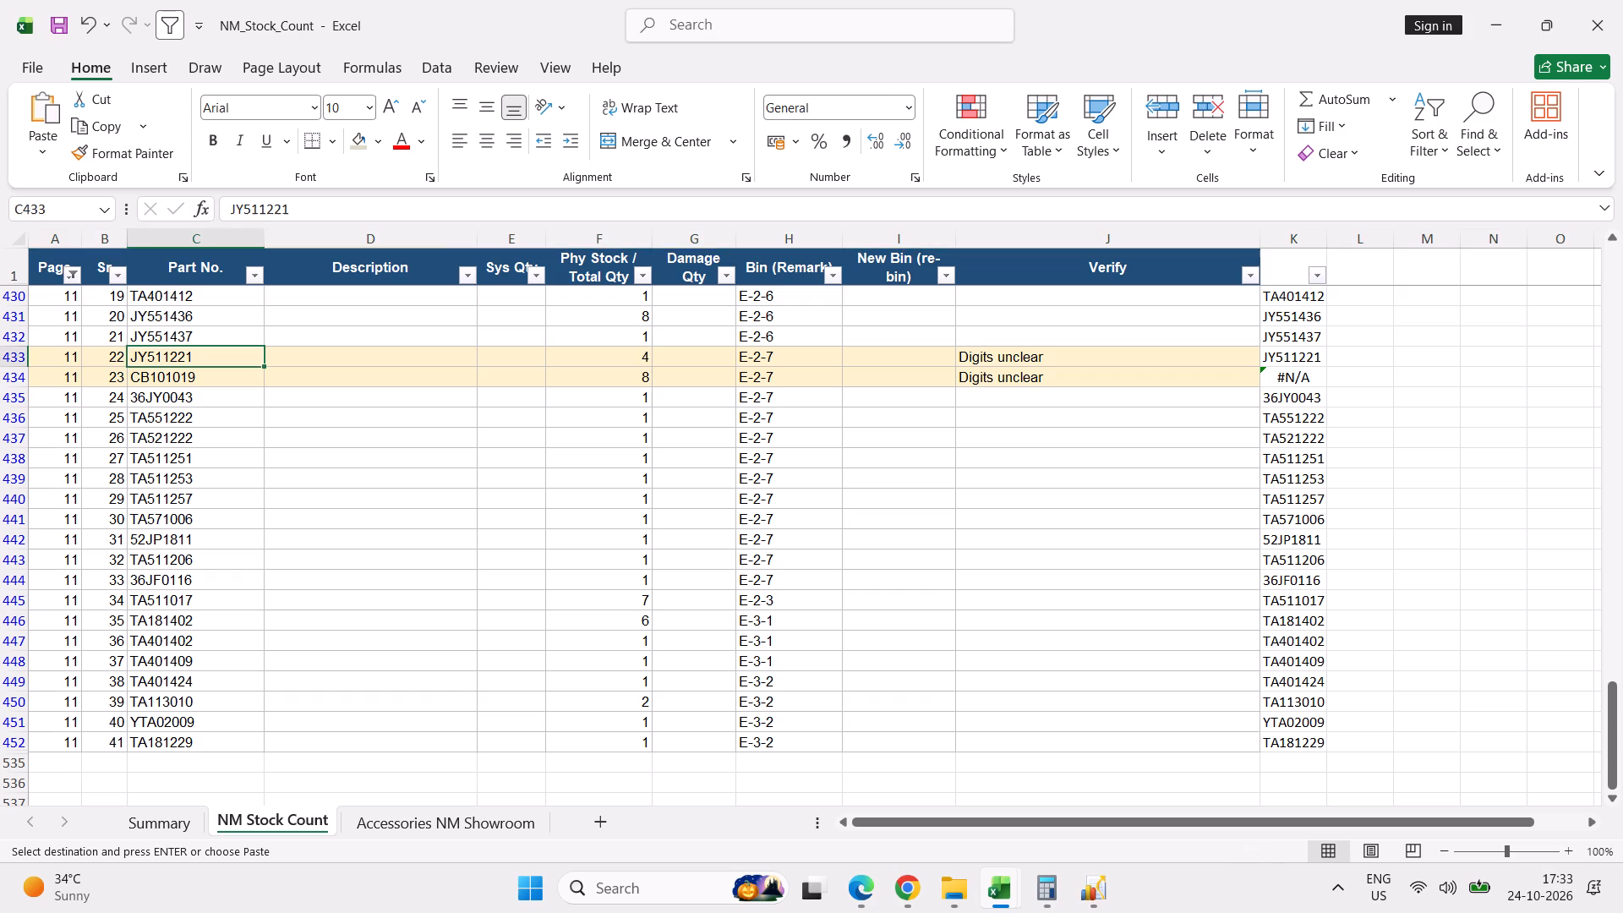
right_click(204, 355)
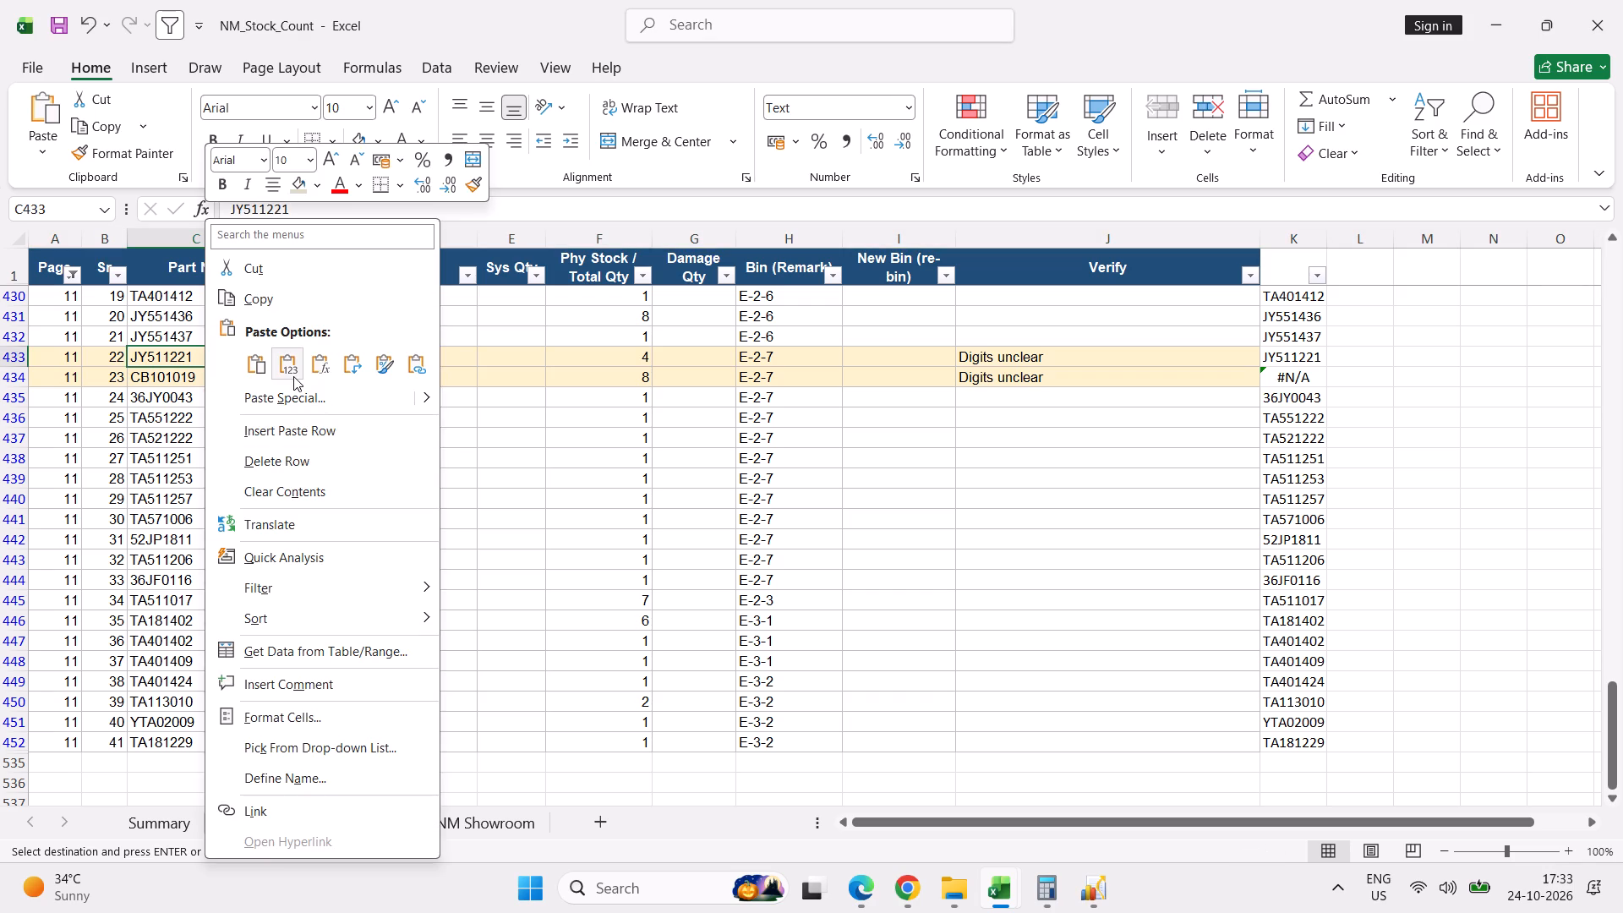
left_click(293, 376)
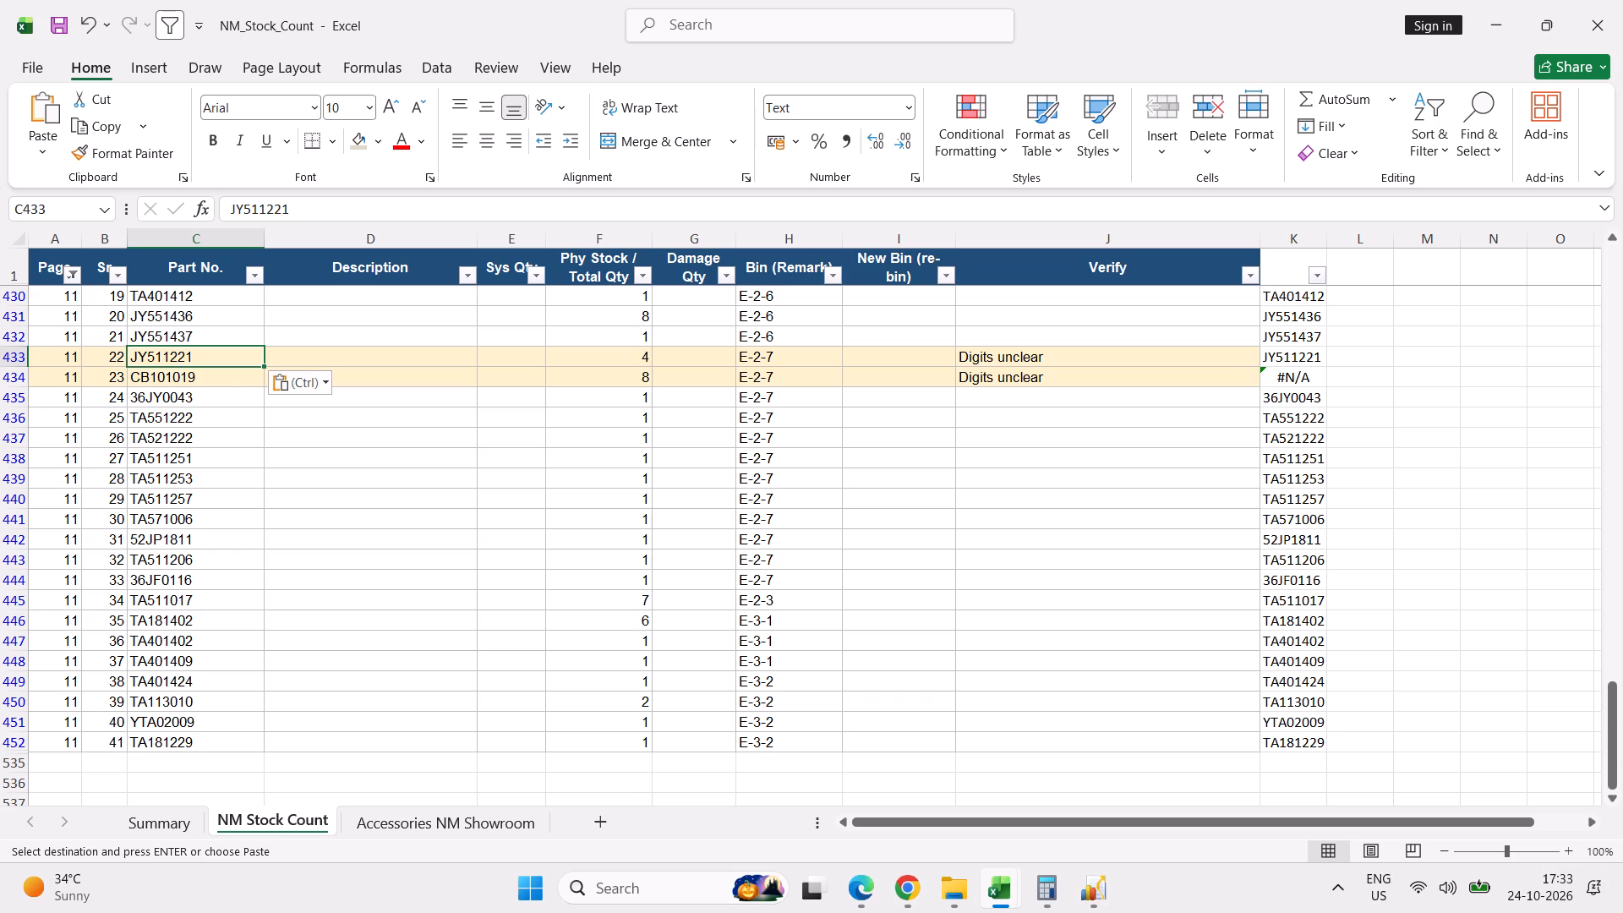
Filter the Part Stock Valuation part codes by 10101 to look for page 11 serial 23's part number.
key("alt+Tab")
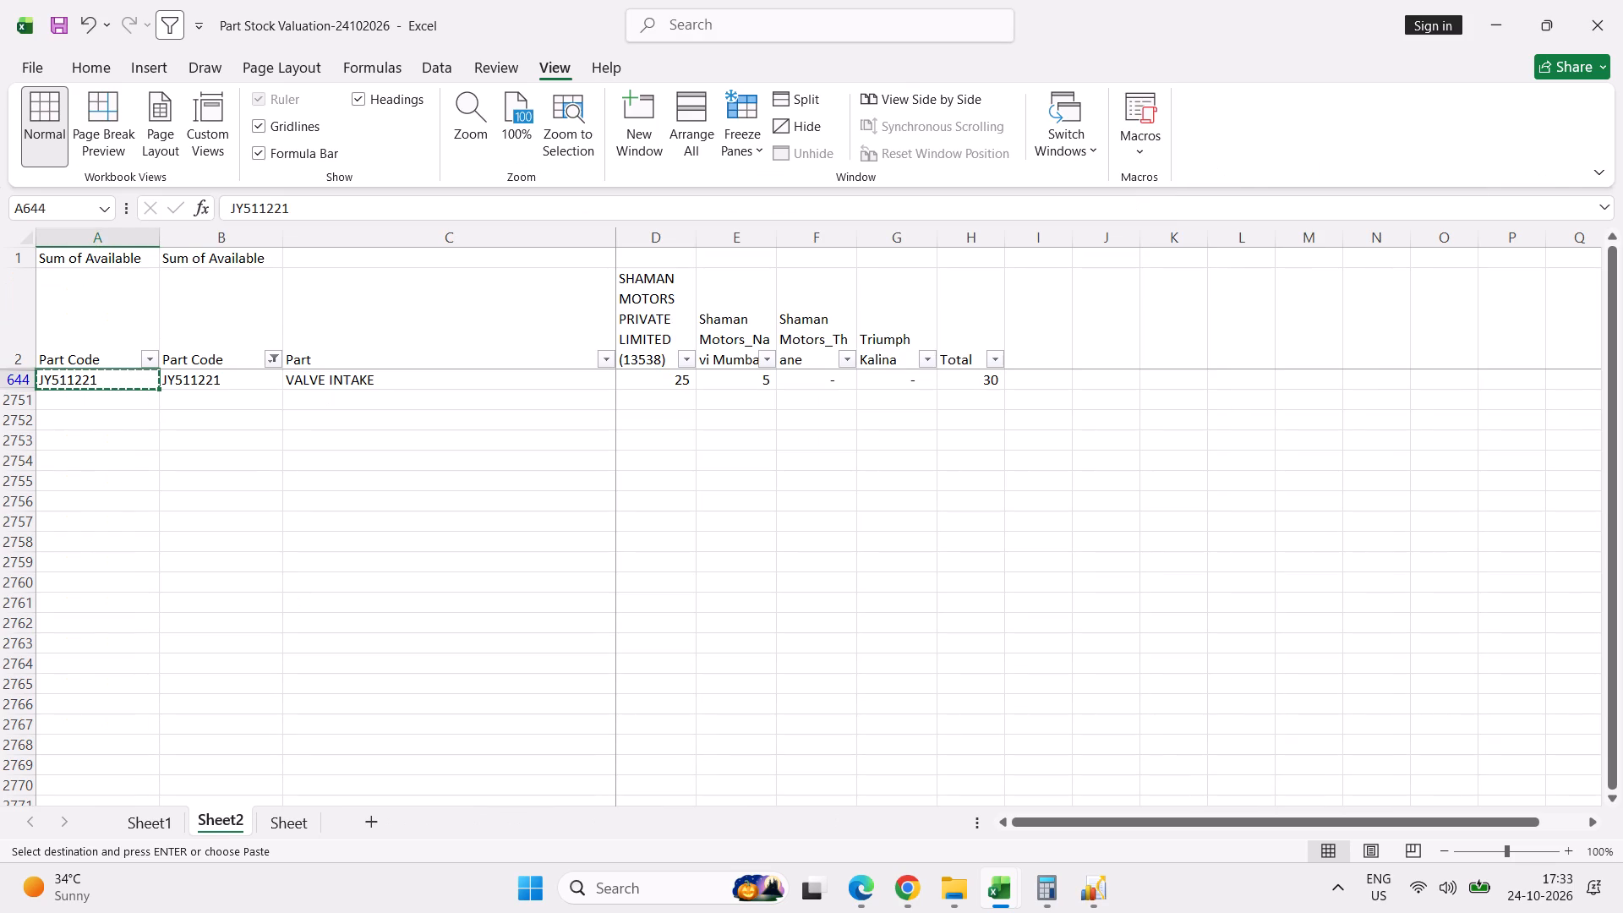
left_click(270, 366)
left_click(240, 607)
type("1010")
key("1")
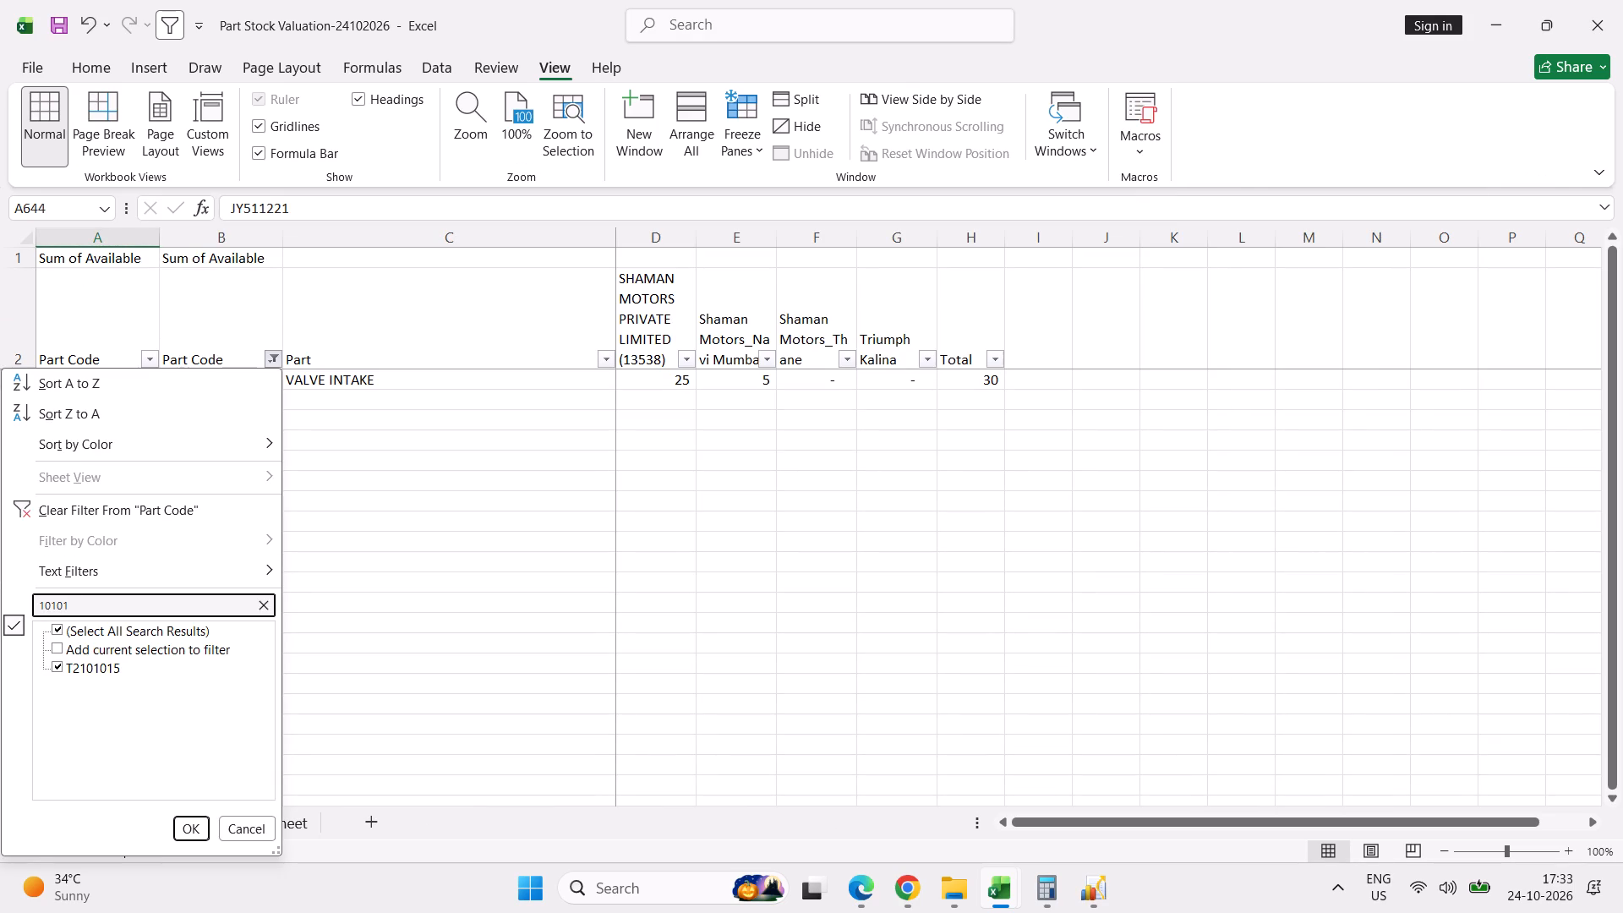
key("Return")
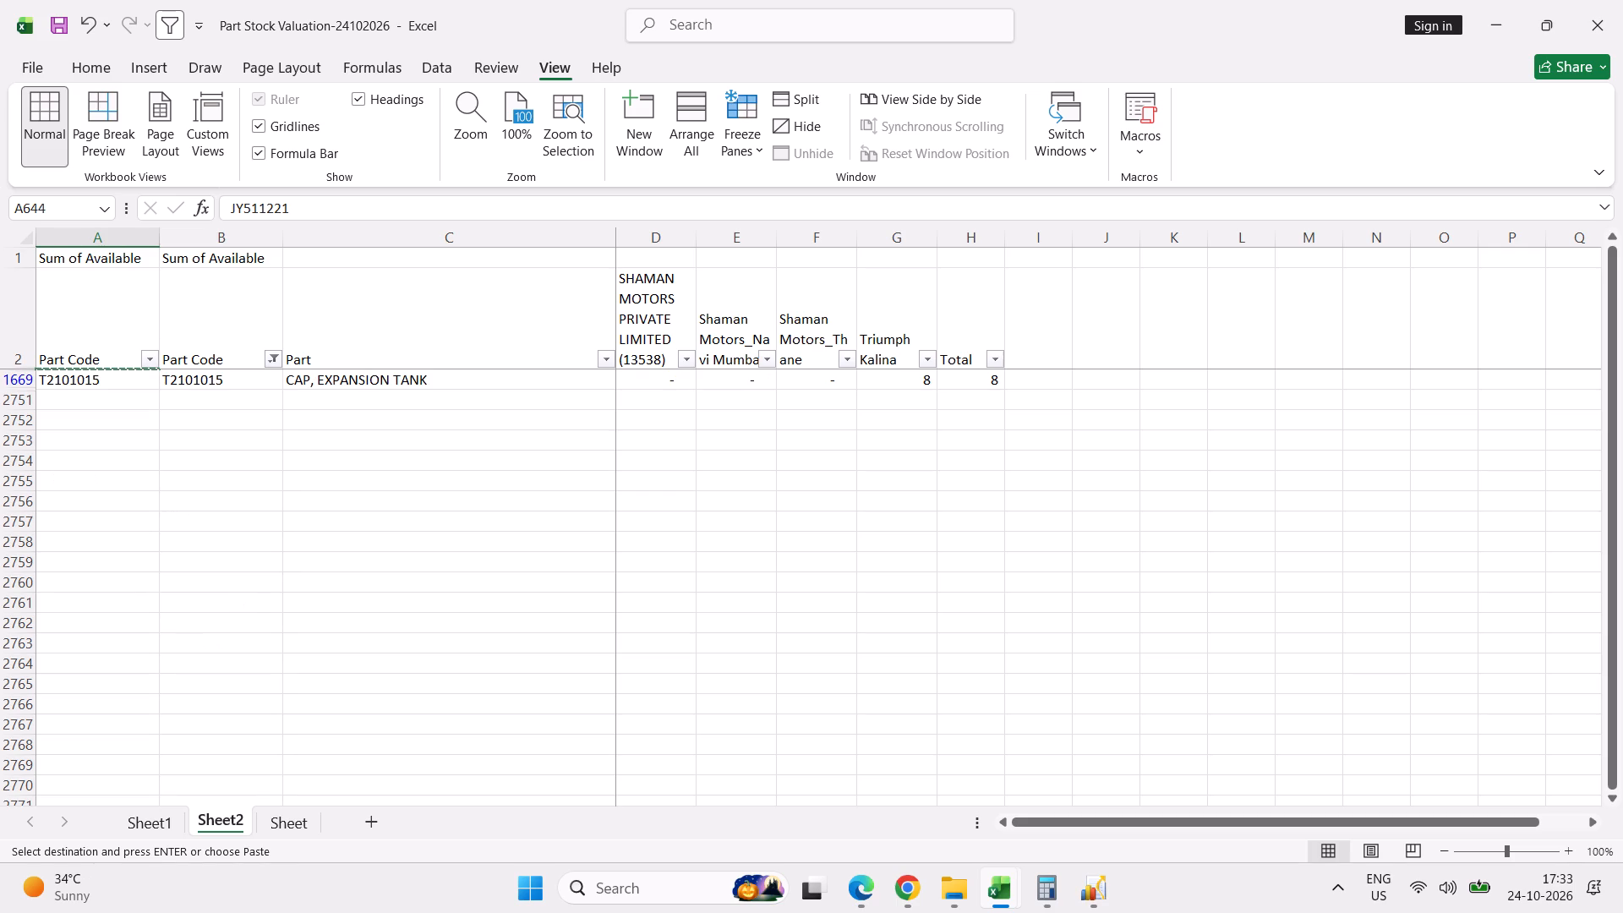
Filter the part codes by CB and examine the candidates for page 11 serial 23, selecting CB101009.
left_click(278, 360)
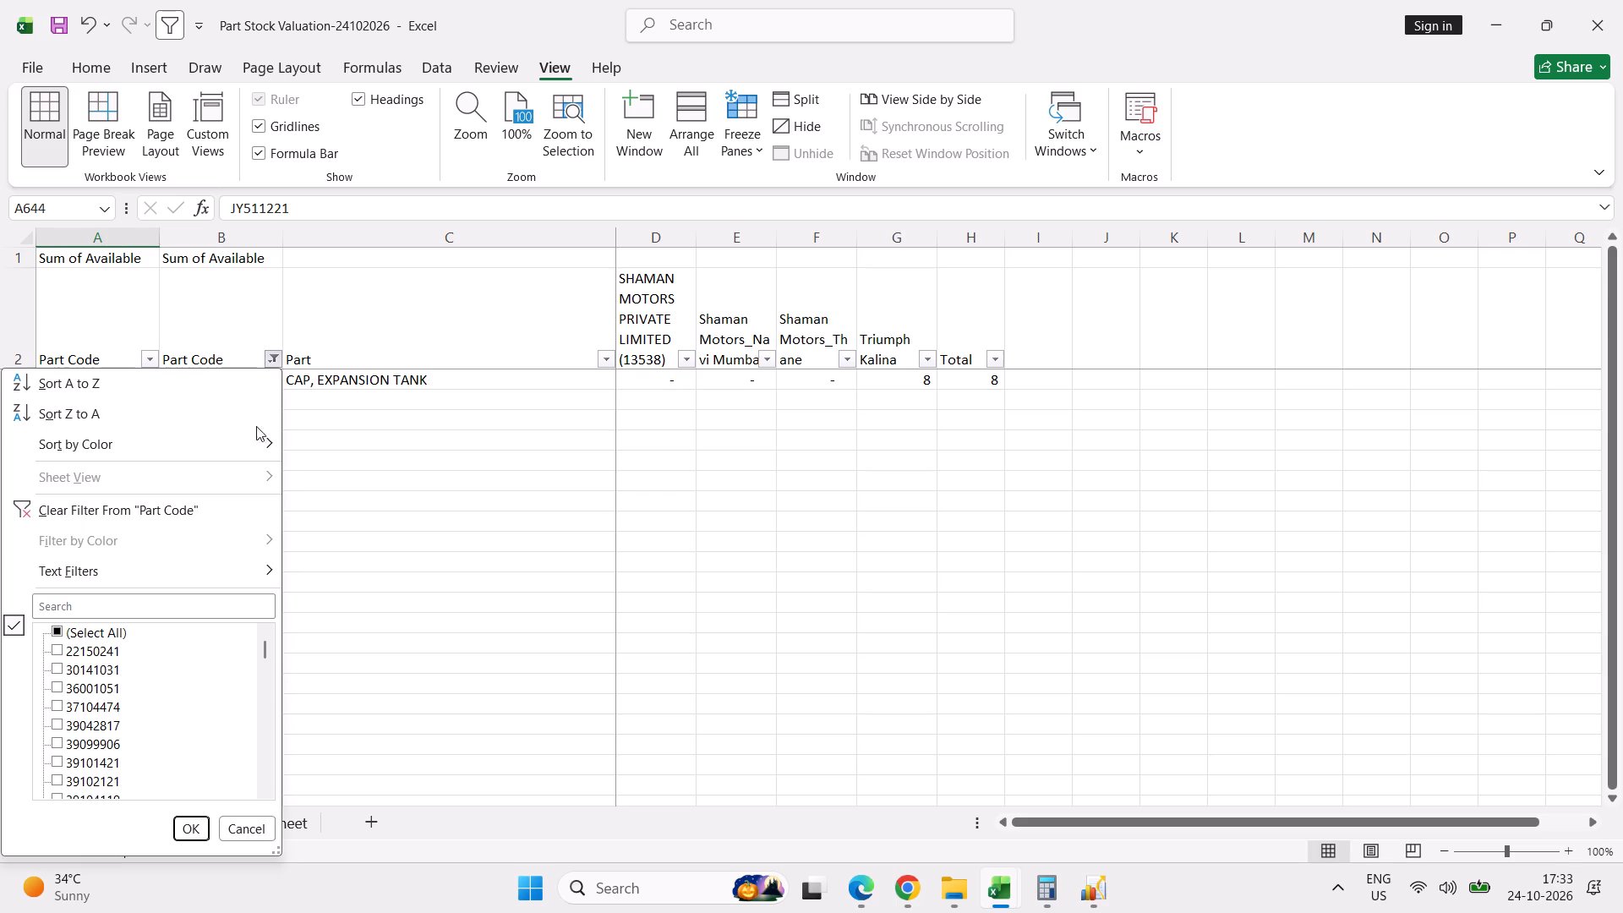
left_click(221, 606)
type("CB")
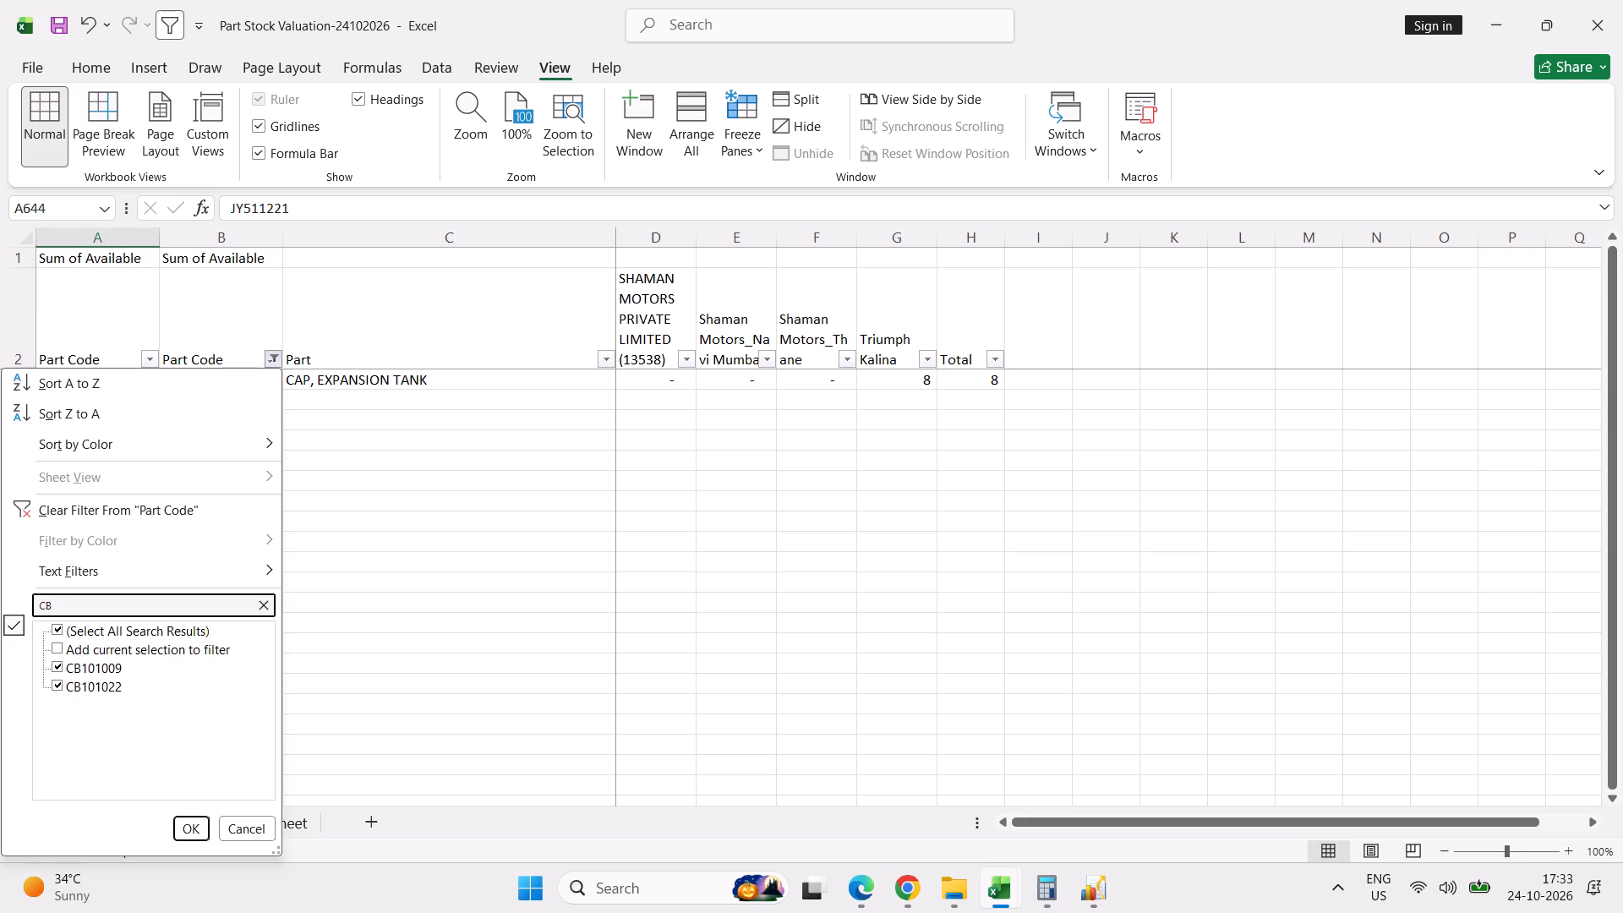
key("Return")
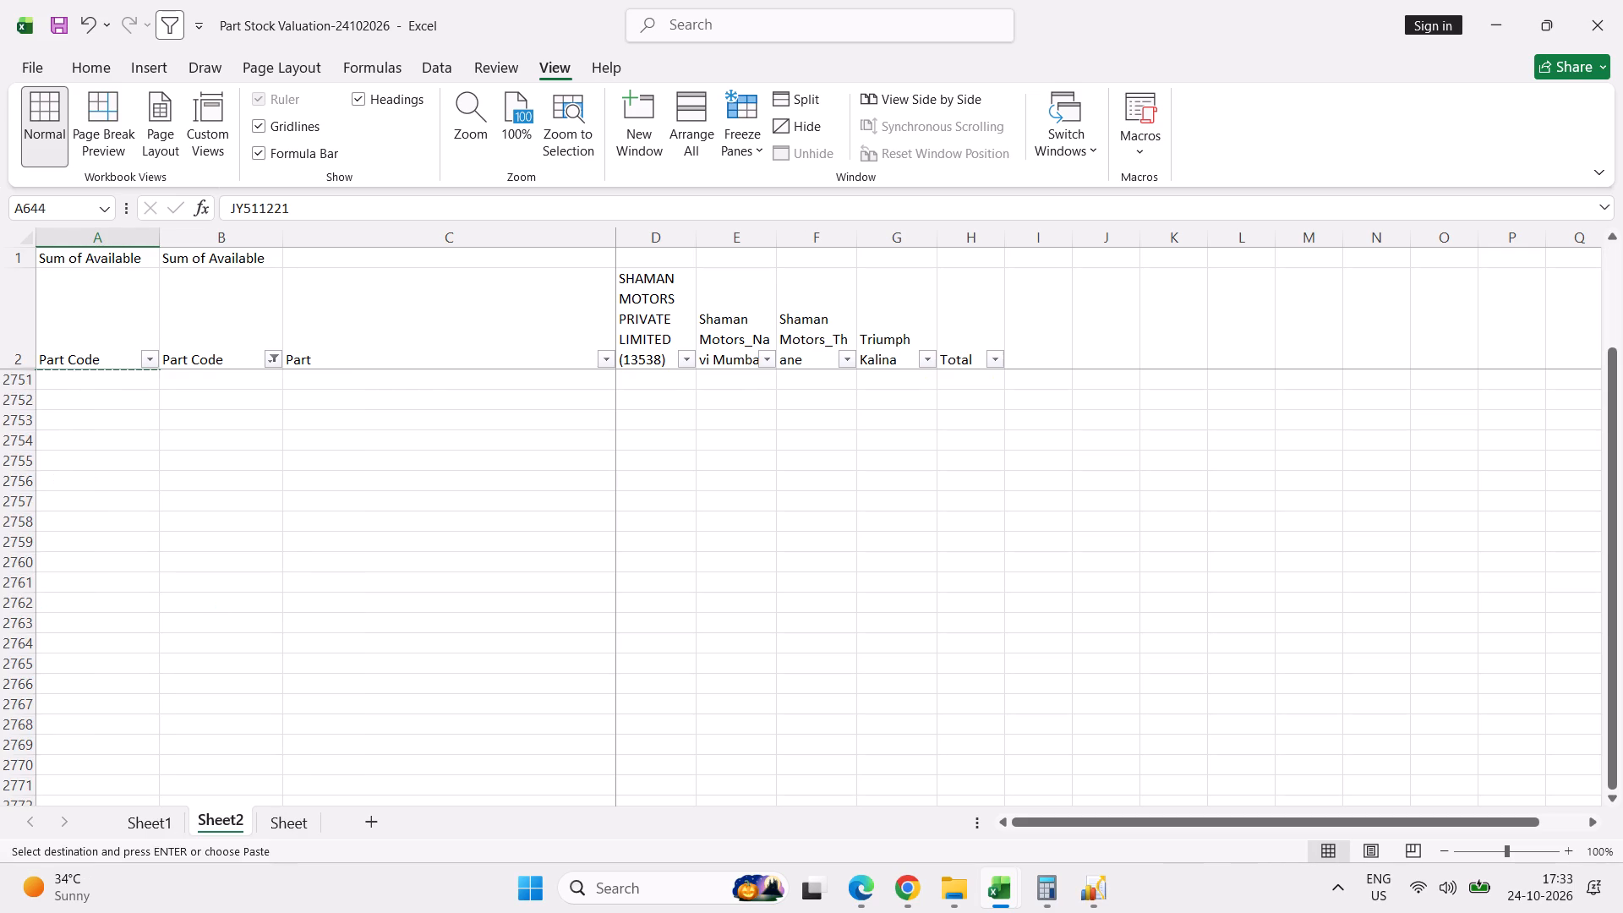
key("Down")
key("Up")
key("Up")
key("Up")
key("Down")
key("Down")
key("Up")
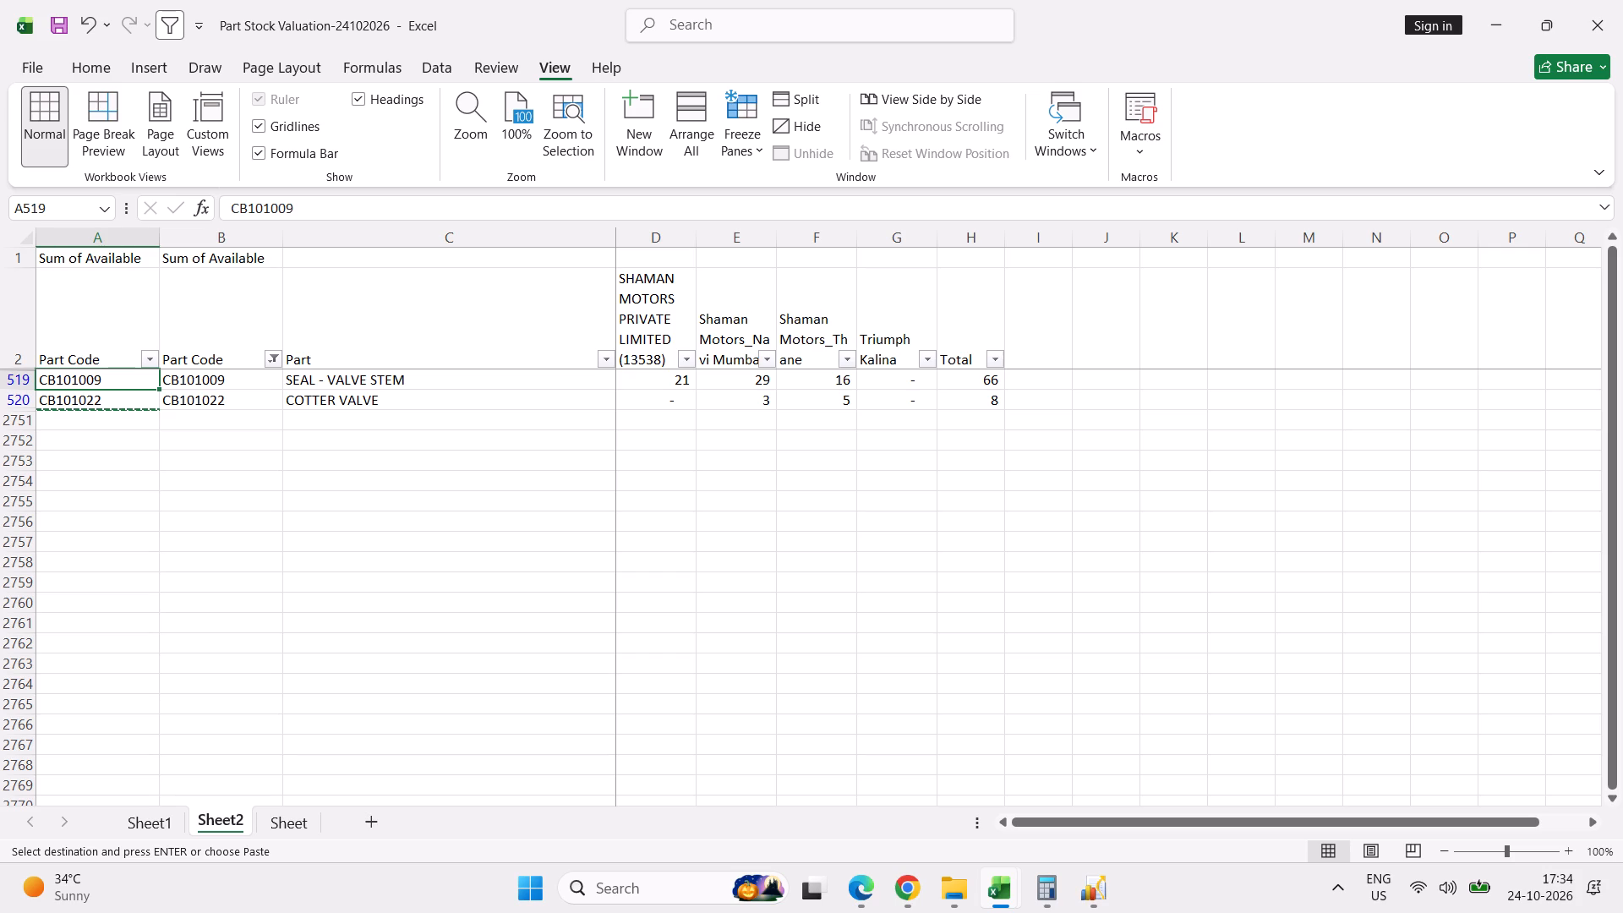
left_click(117, 382)
Switch to the NM_Stock_Count workbook and check the physical stock quantities of page 11 row by row, from serial 1 to serial 41.
key("alt+Tab")
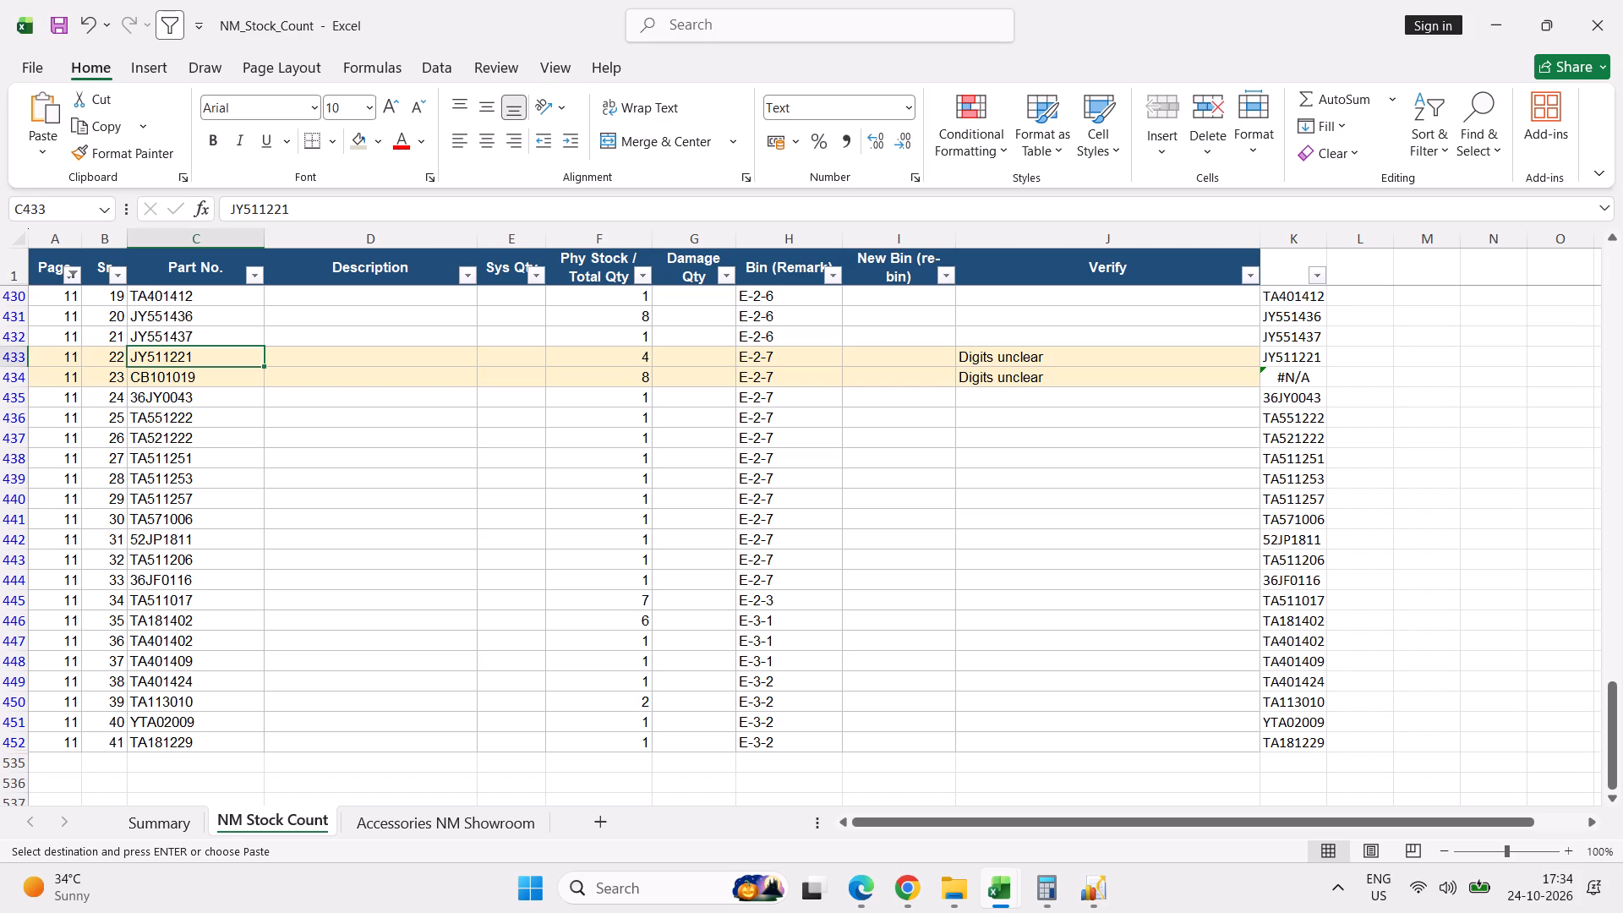
scroll(162, 378, "up", 20)
scroll(162, 378, "up", 6)
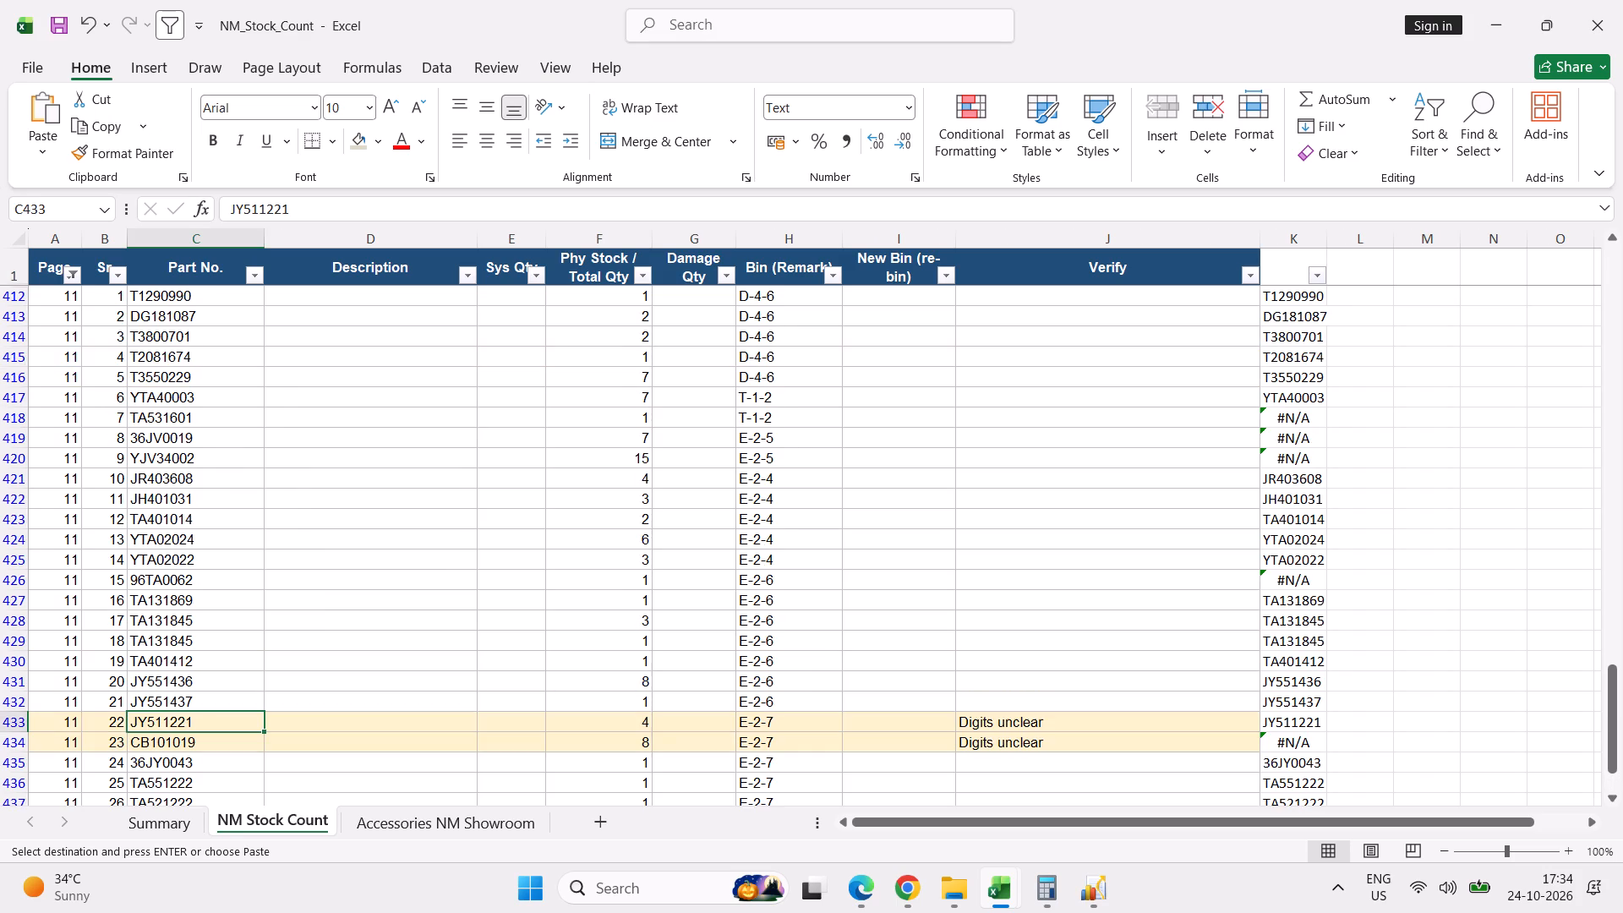
left_click(629, 303)
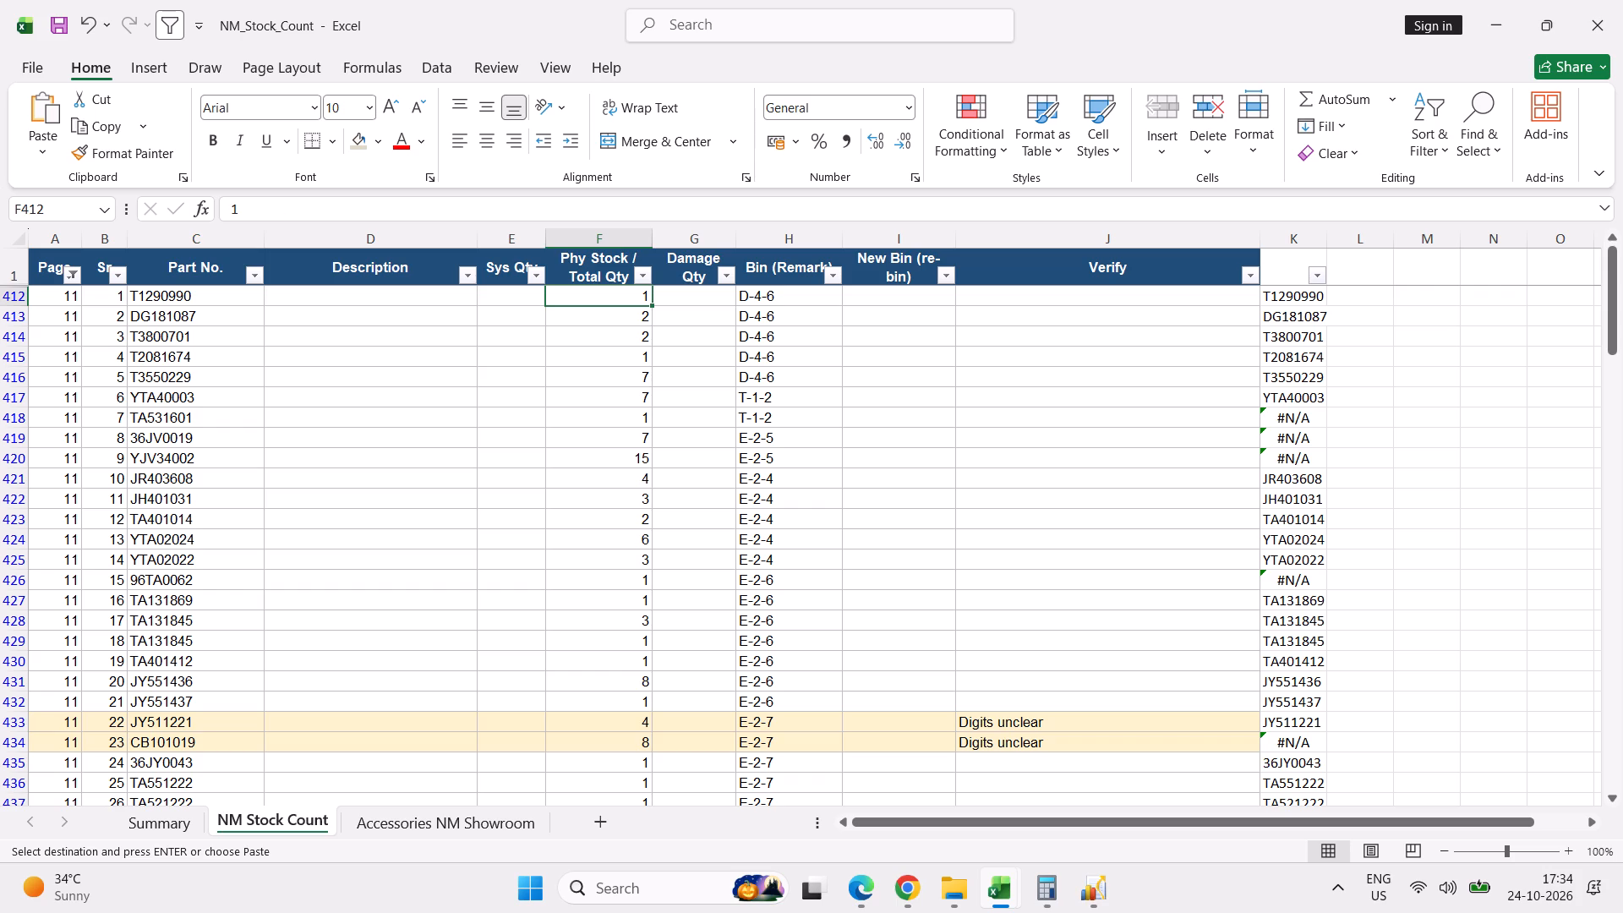
key("Down")
key("Down")
key("Down")
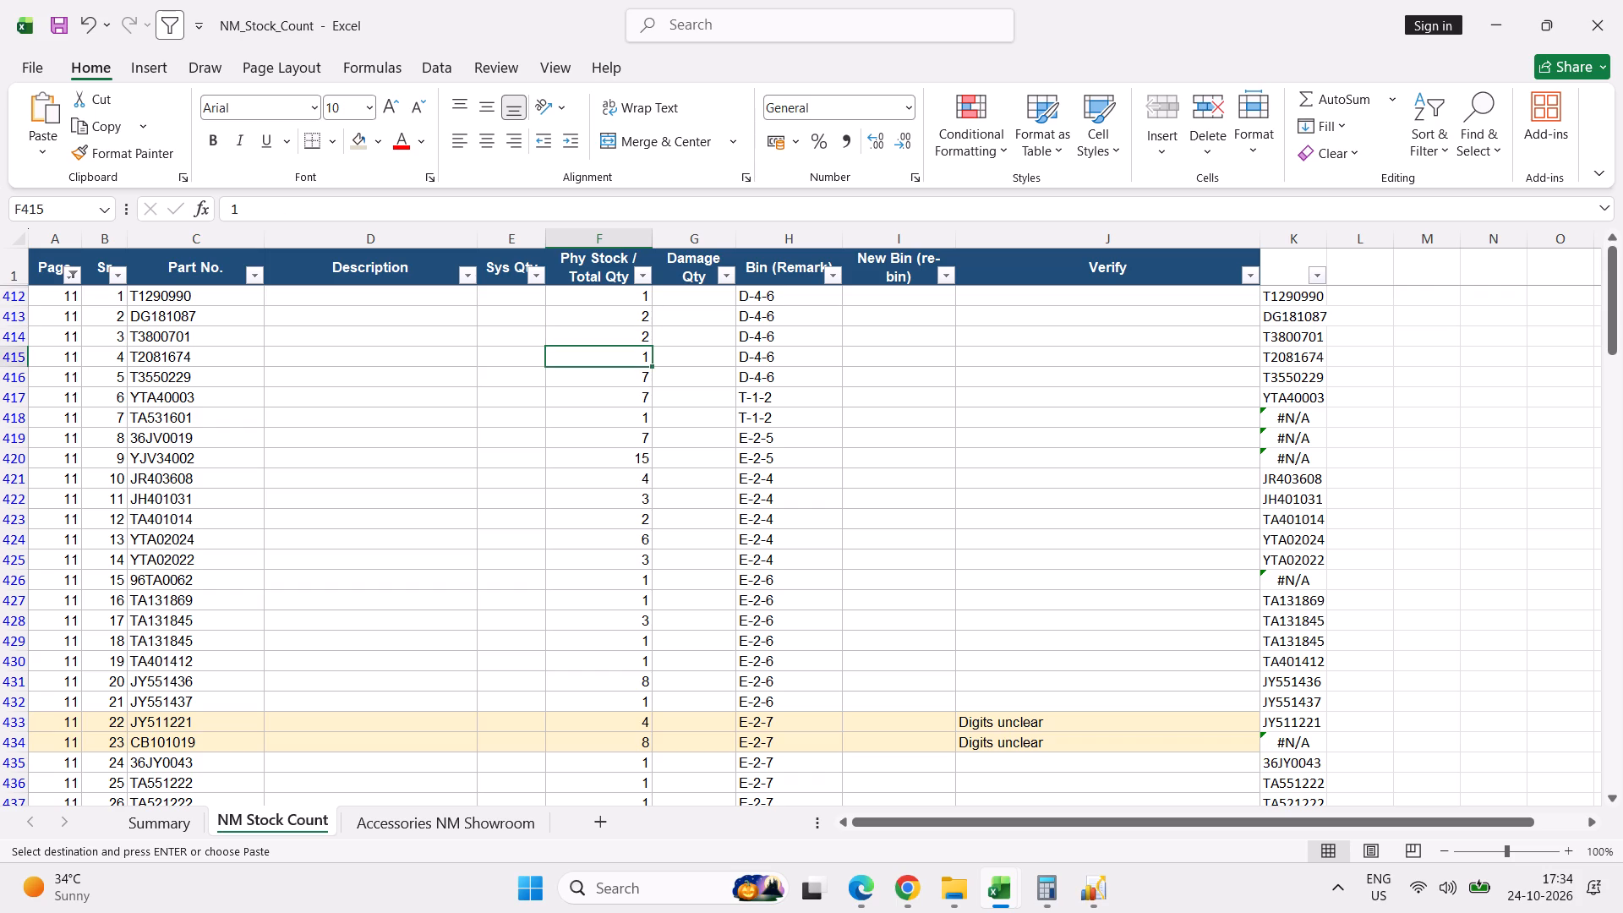
key("Down")
key("Down")
key("Down")
key("Down")
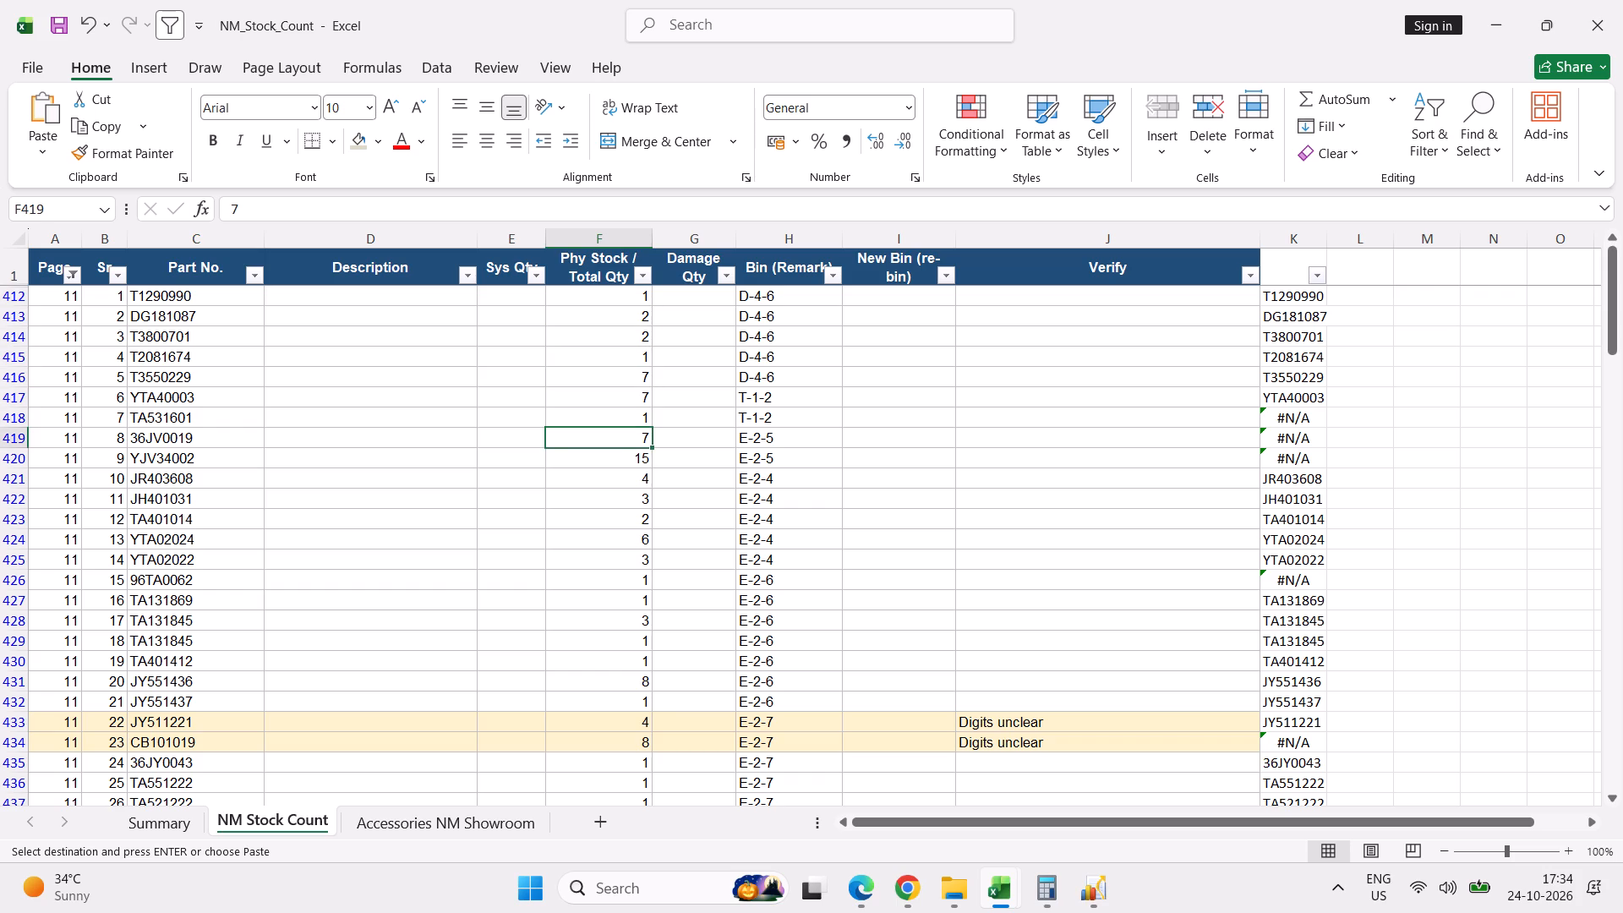
key("Down")
key("Down")
key("Down")
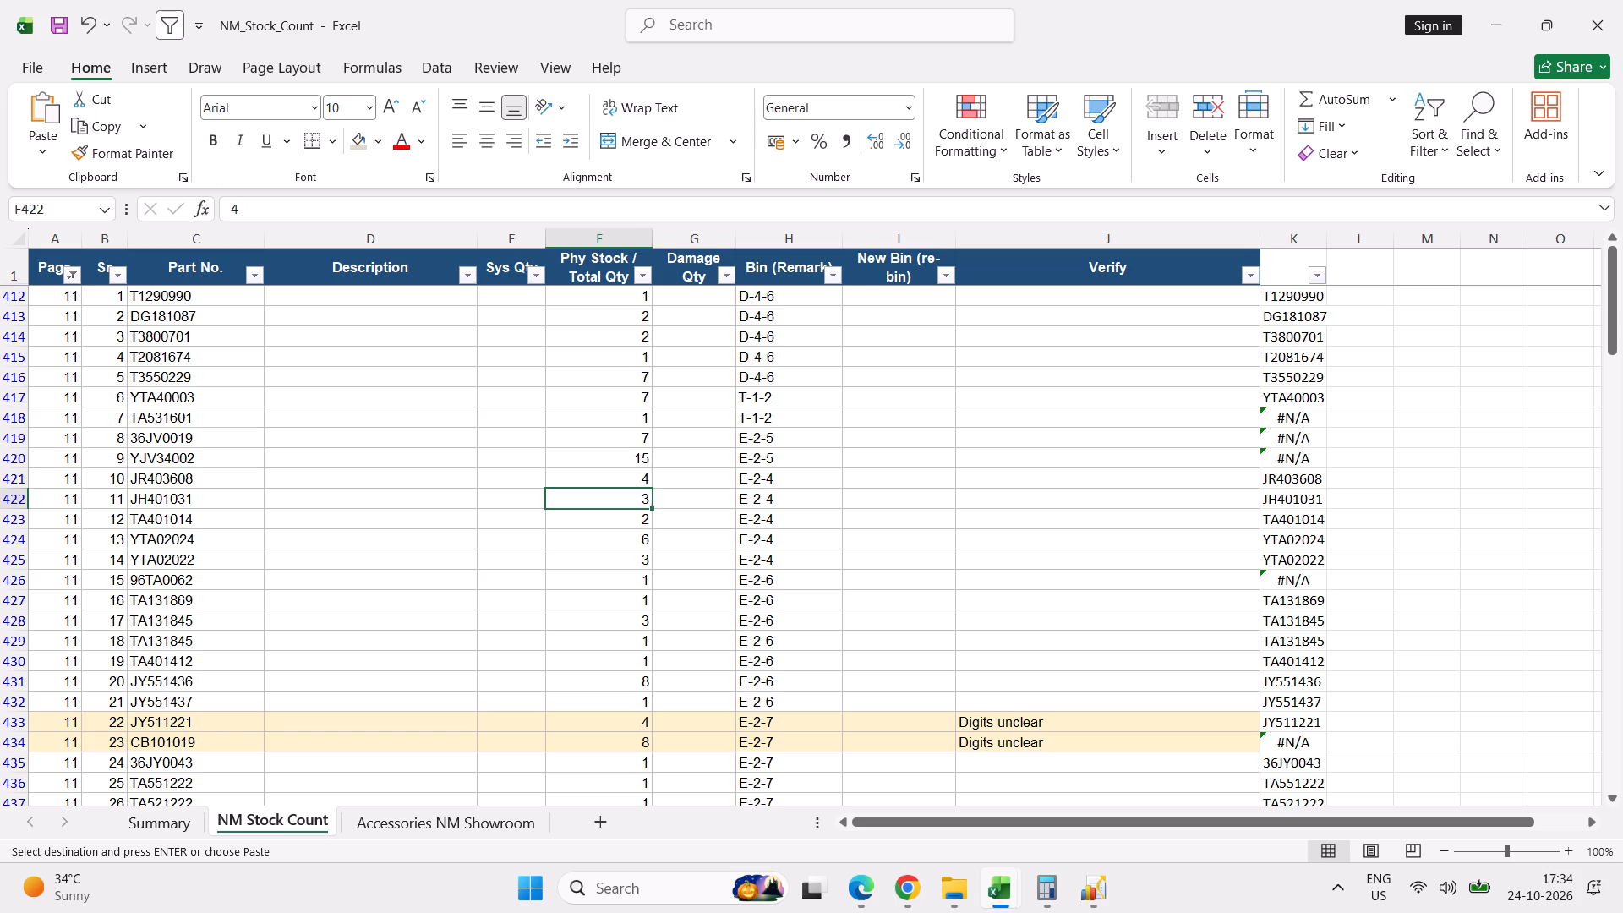
key("Down")
key("Down")
key("Down")
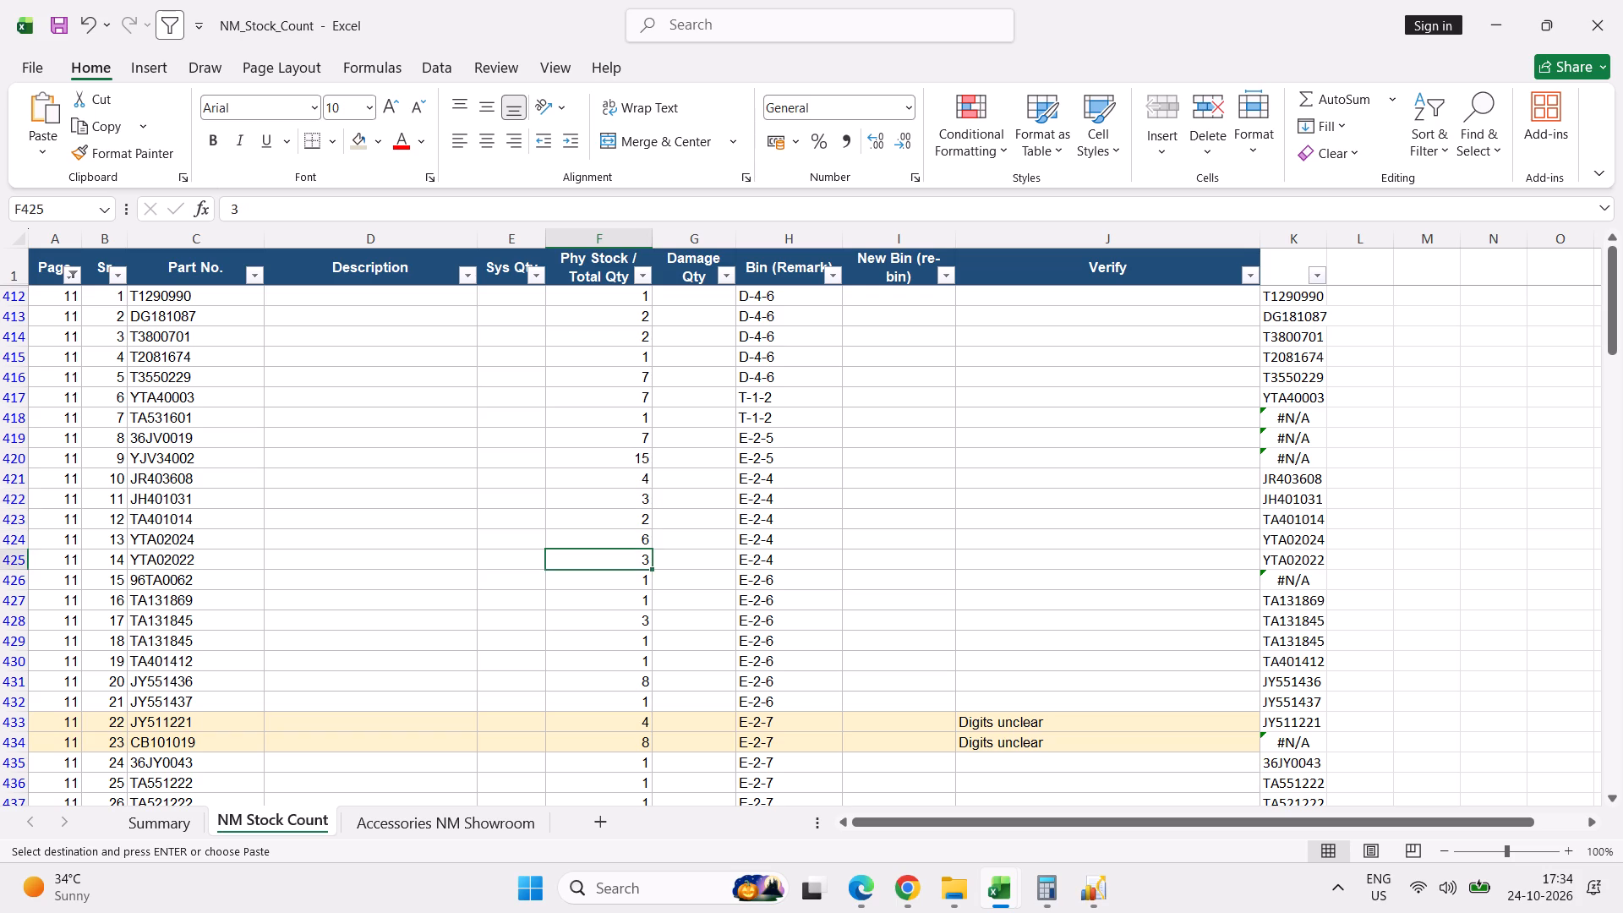
key("Down")
key("Down")
key("Down")
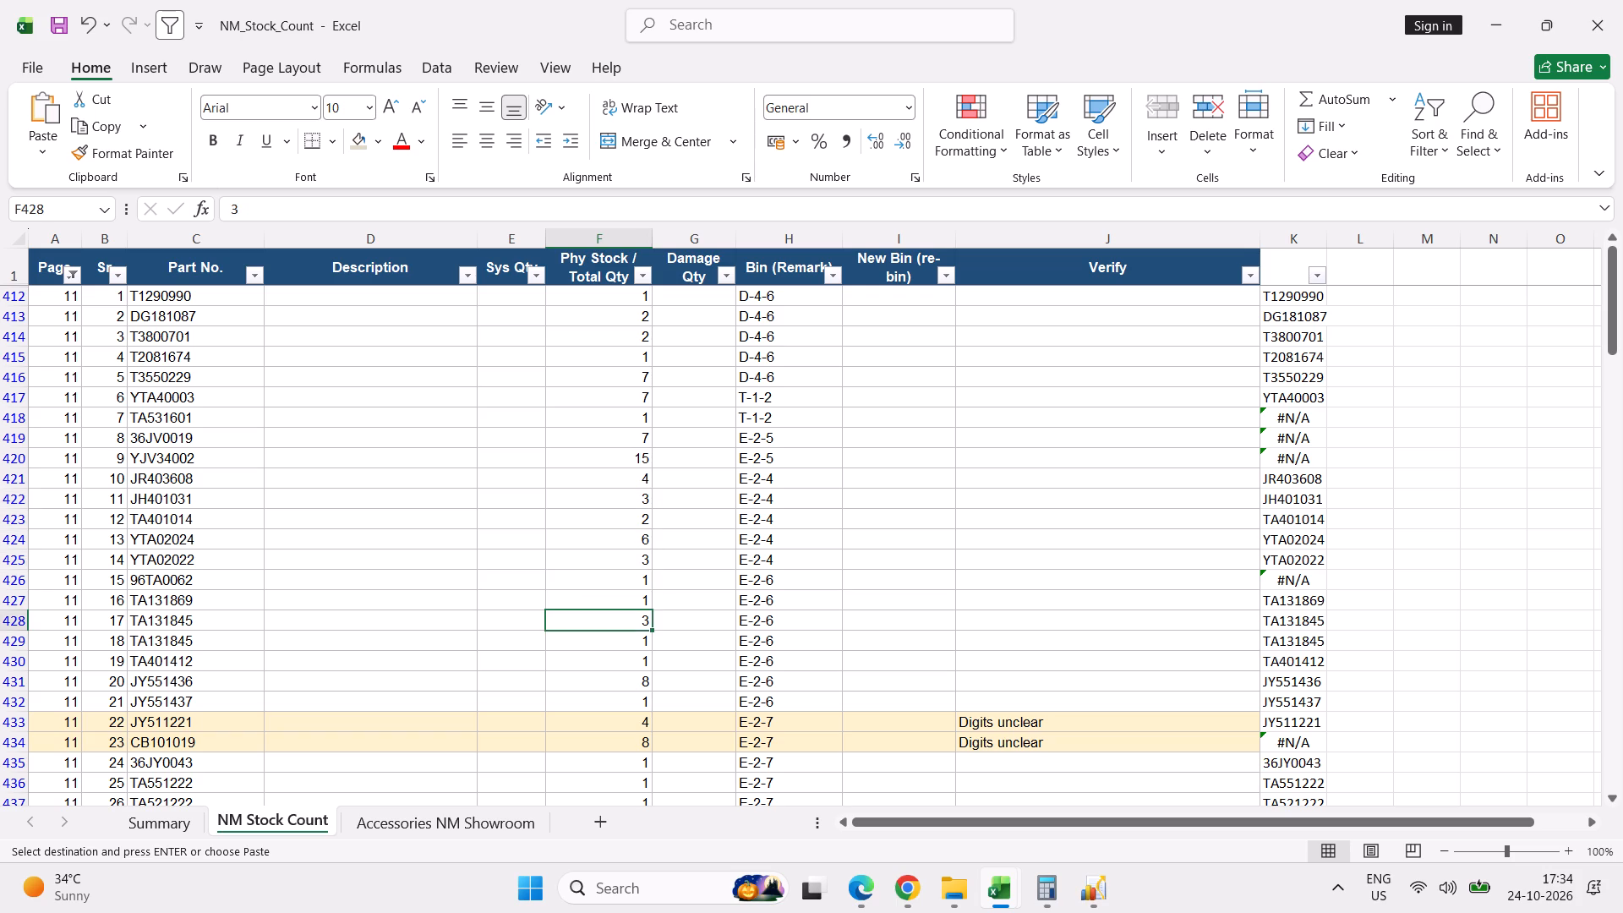
key("Down")
key("Down")
key("Down")
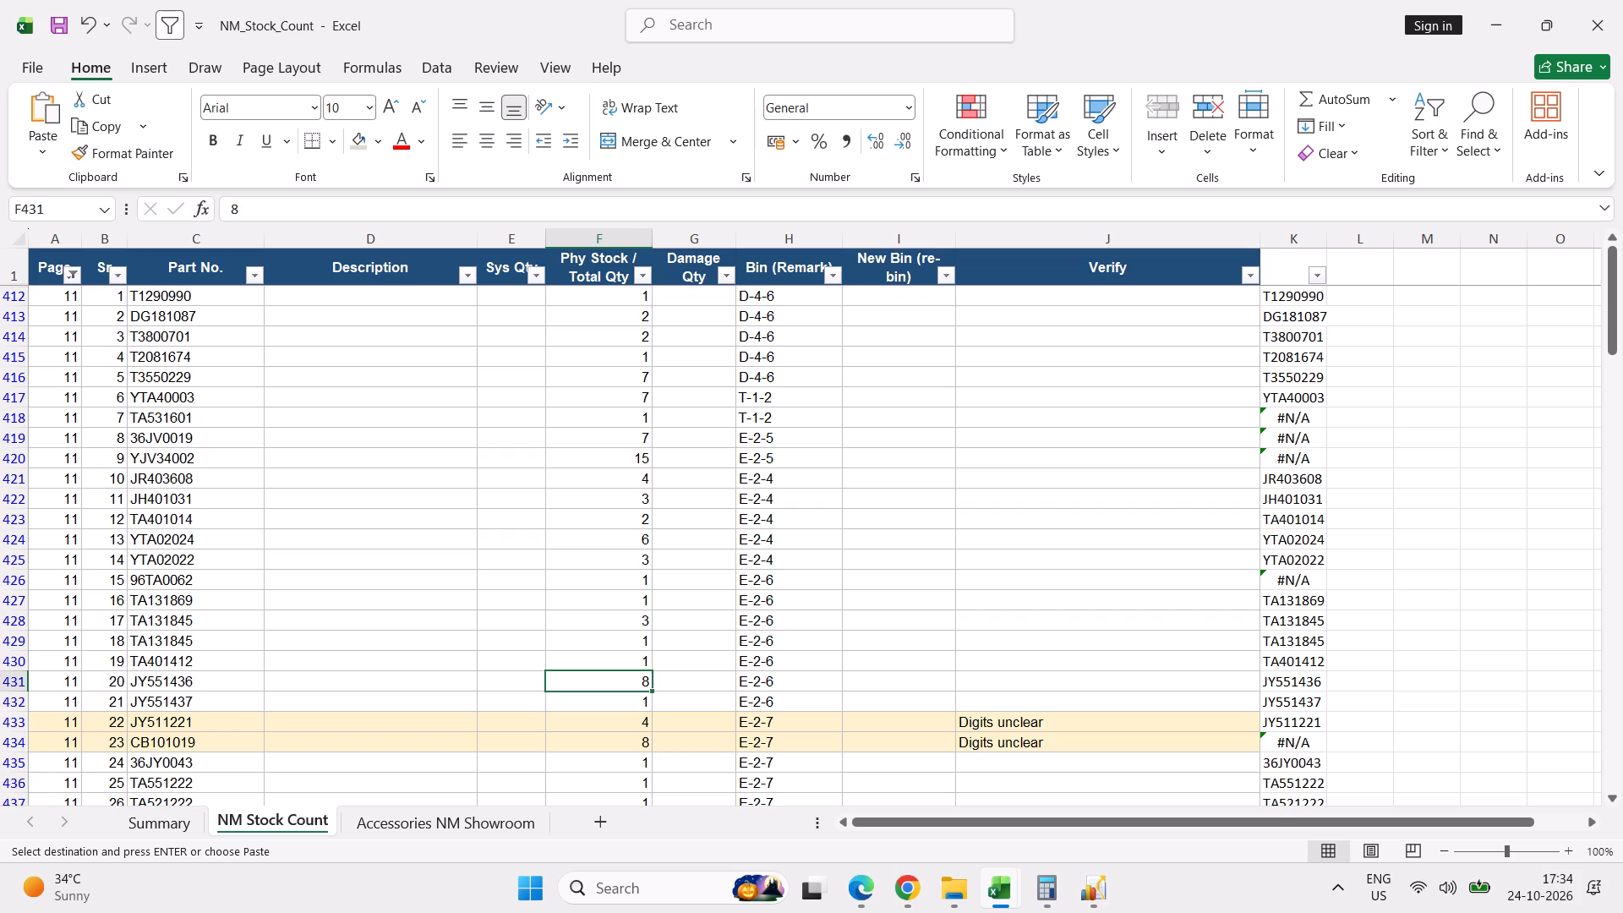
key("Down")
key("Down")
key("Down")
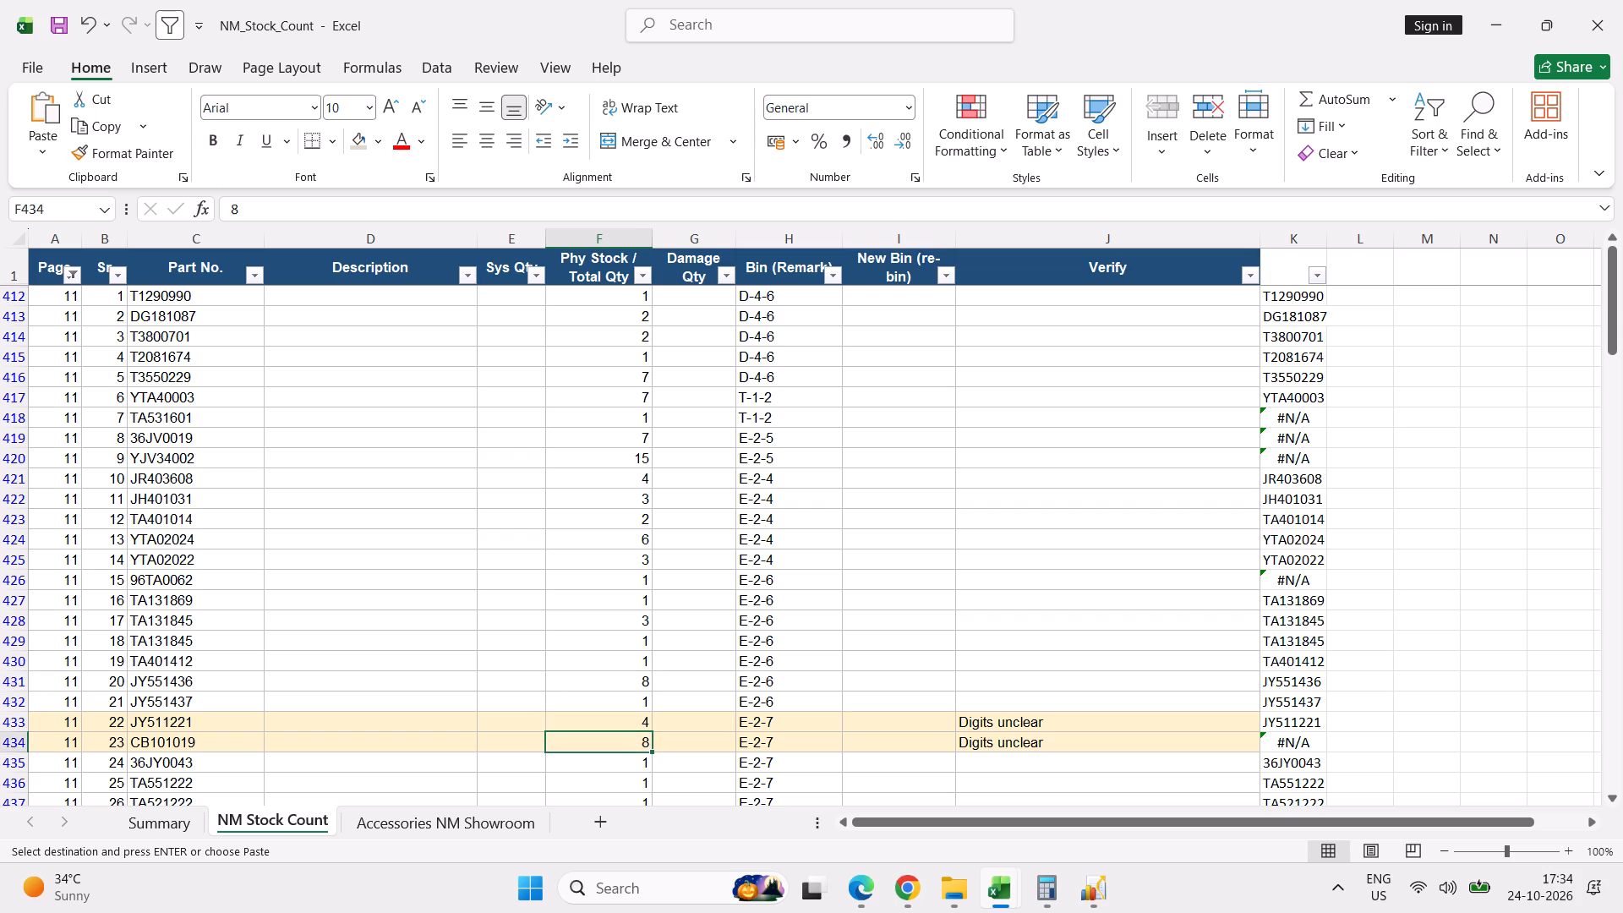
key("Down")
key("Down")
key("Down")
key("Down")
key("Down")
key("Down")
key("Down")
key("Down")
key("Down")
key("Down")
key("Down")
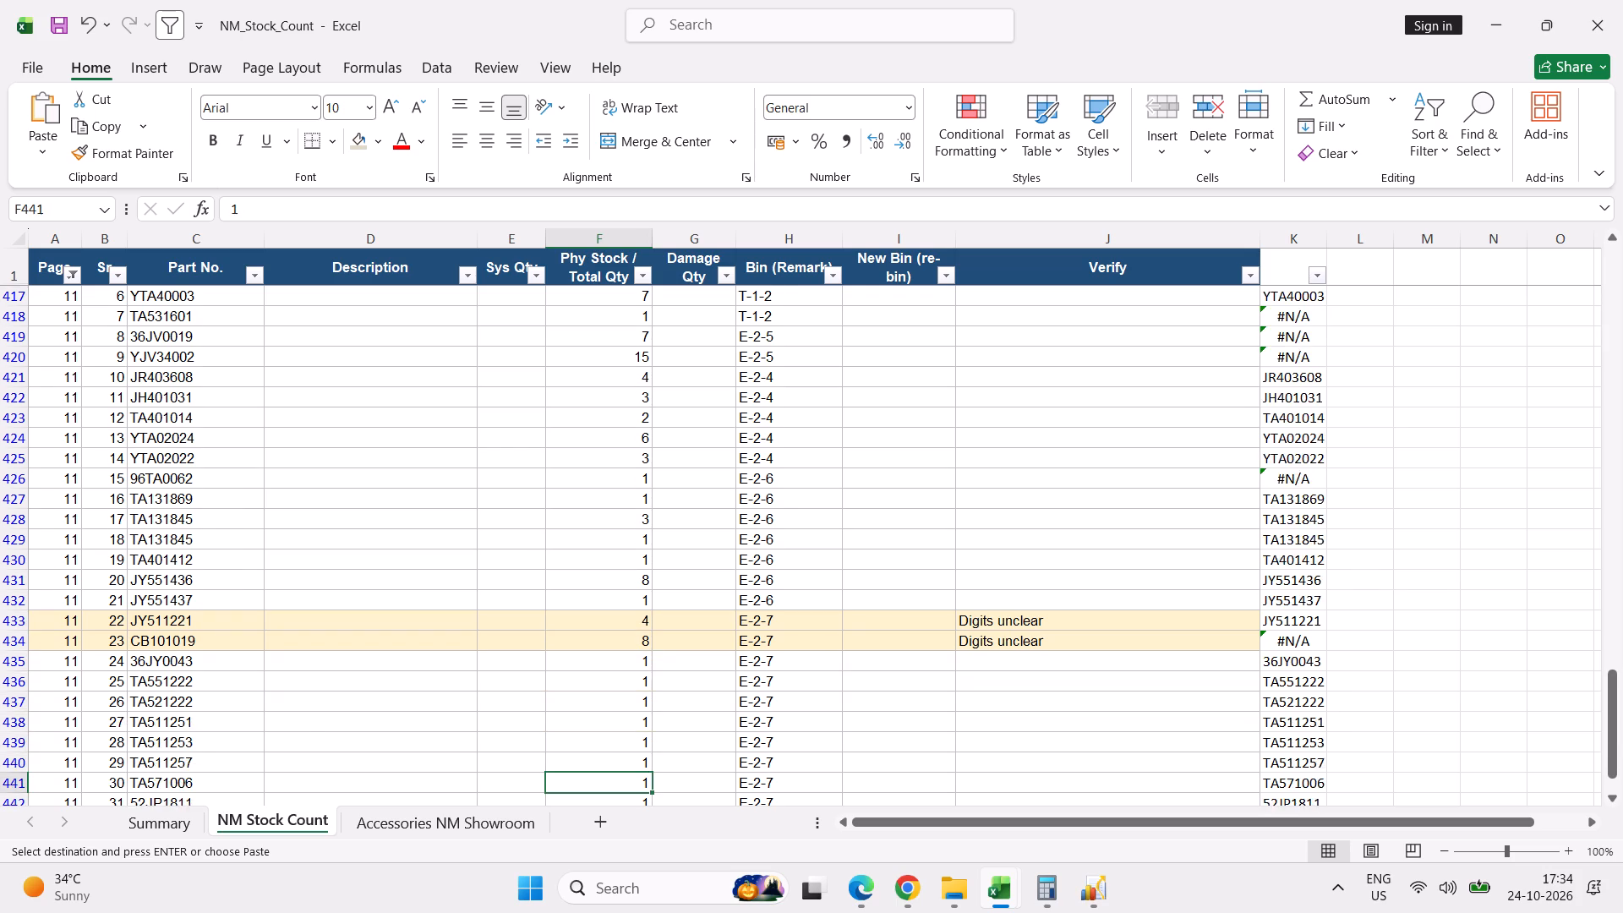
key("shift+space")
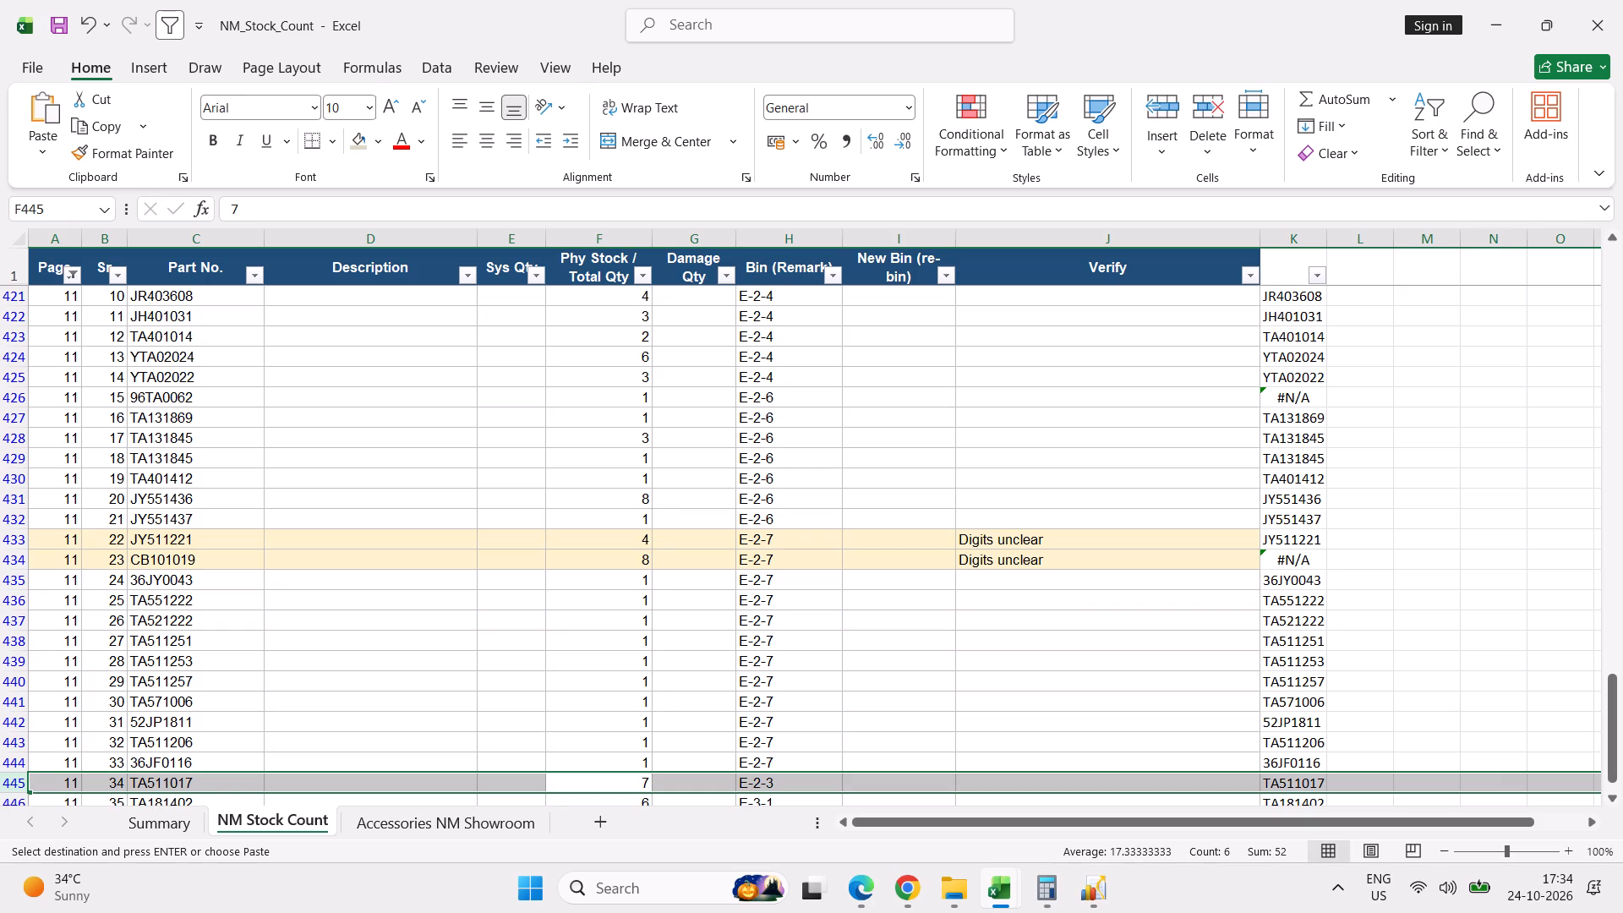
key("Down")
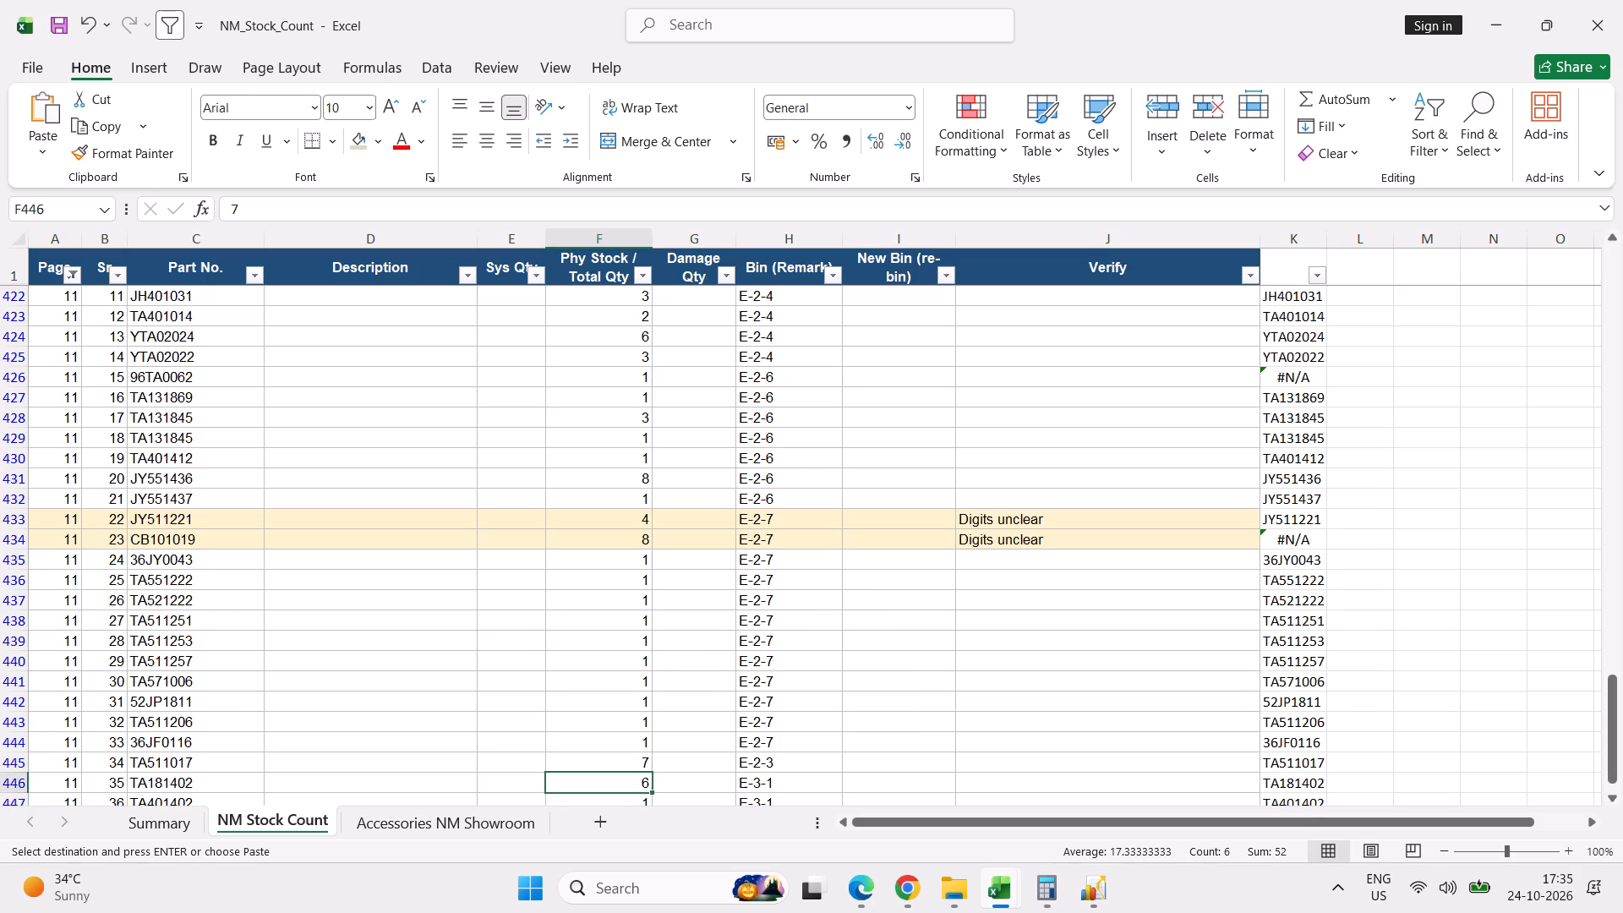
key("Down")
key("Down")
key("Down")
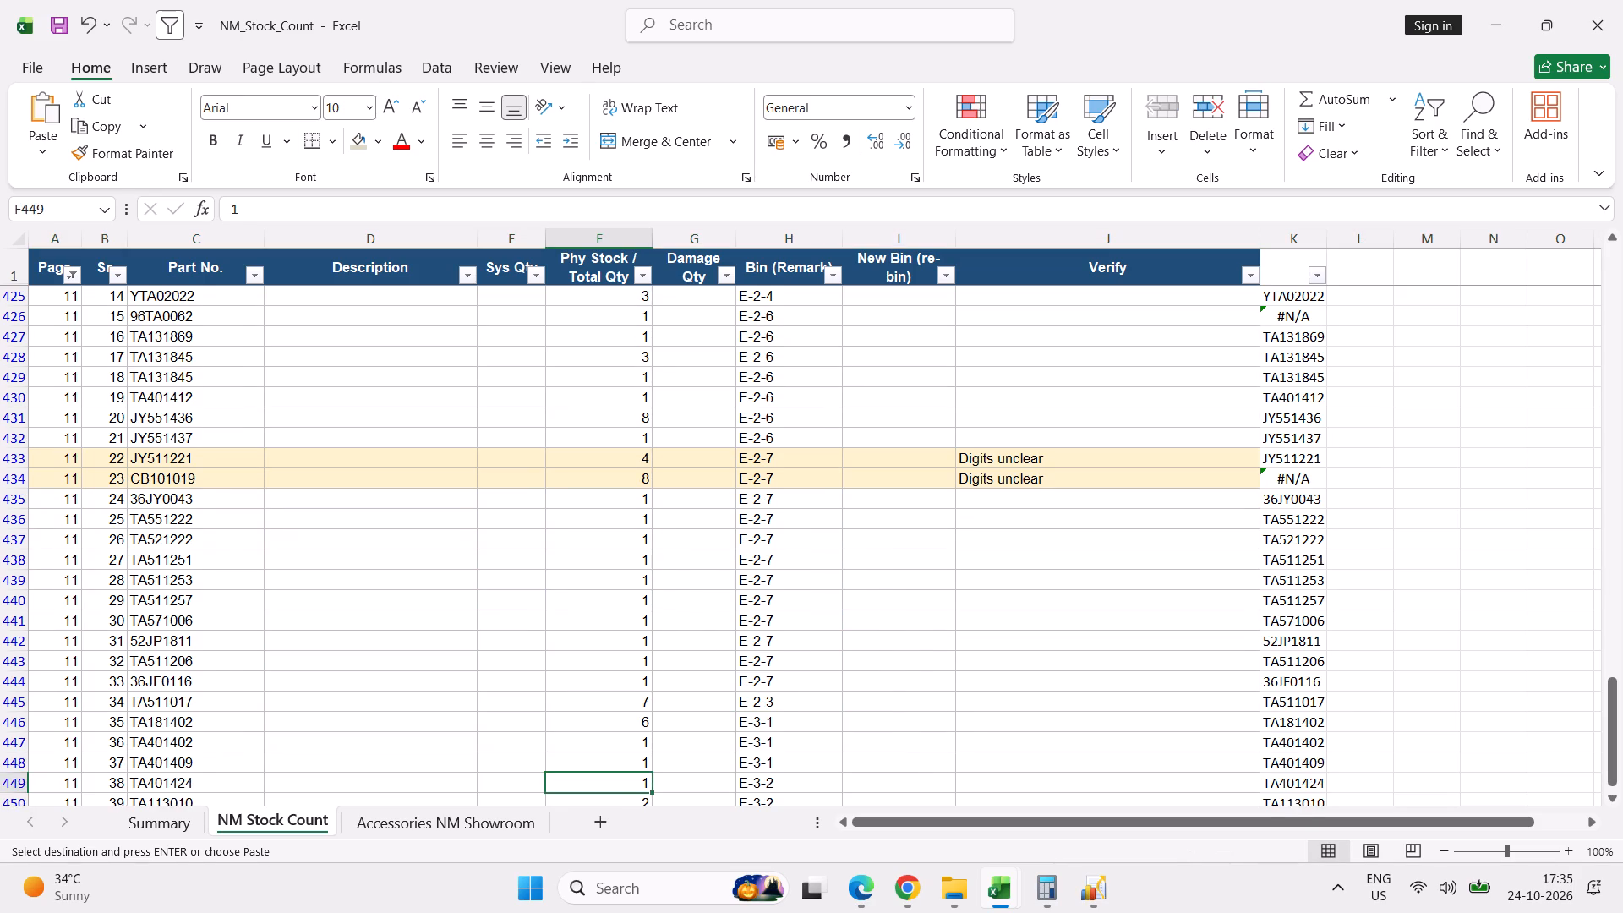
key("Down")
key("Down")
key("Down")
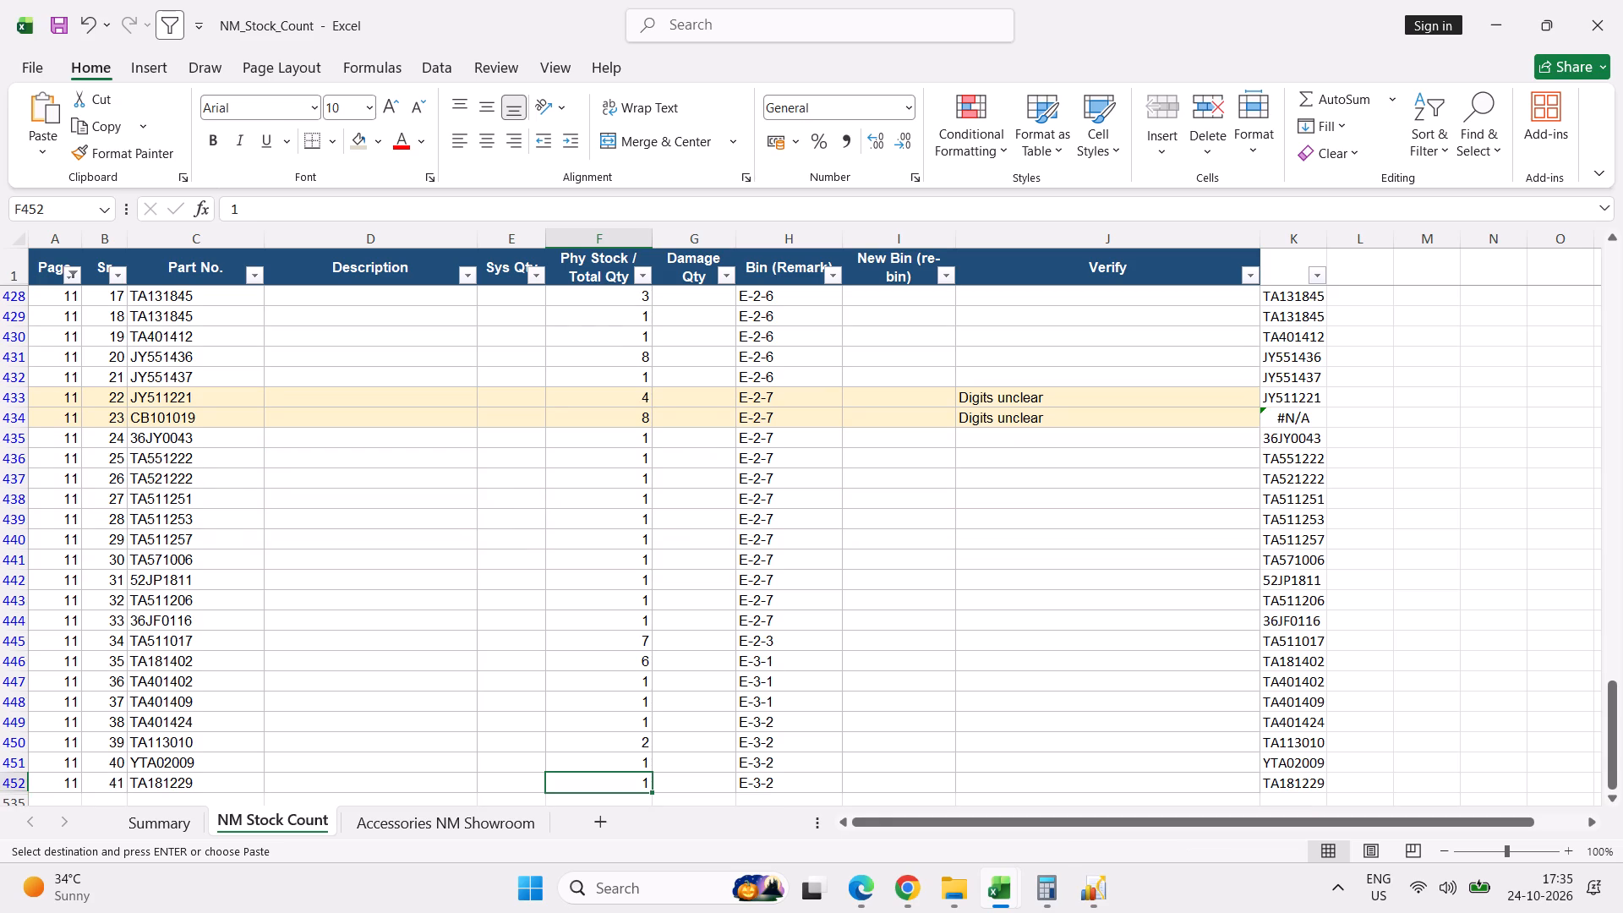
Save the NM_Stock_Count workbook.
key("ctrl+s")
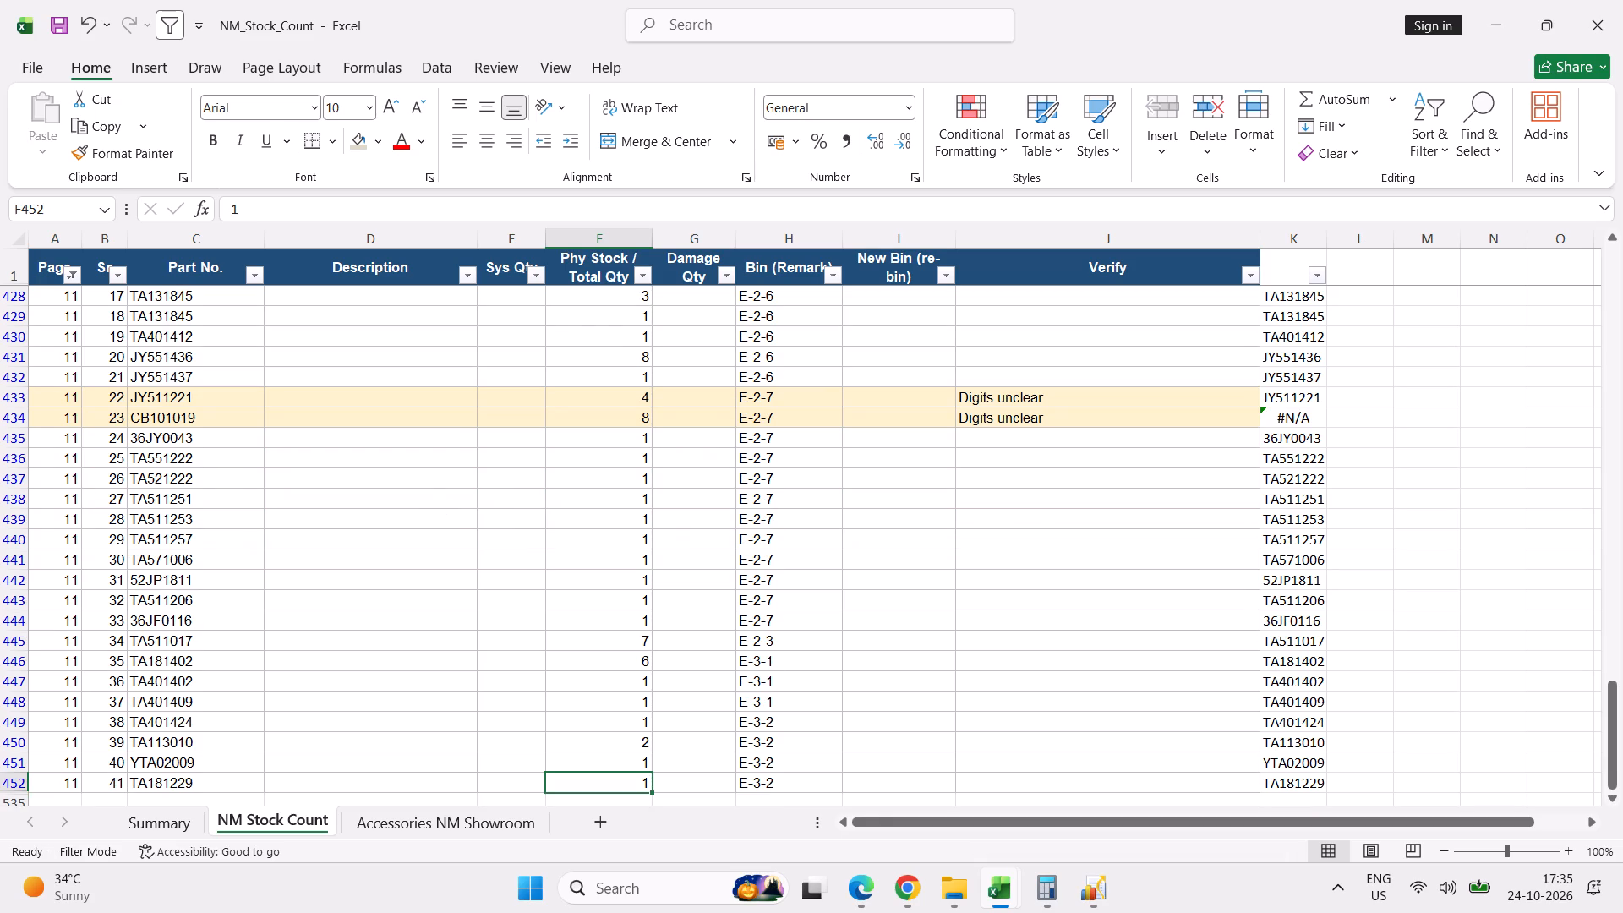
Change the Page filter on the NM Stock Count sheet from page 11 to page 12 only.
left_click(74, 280)
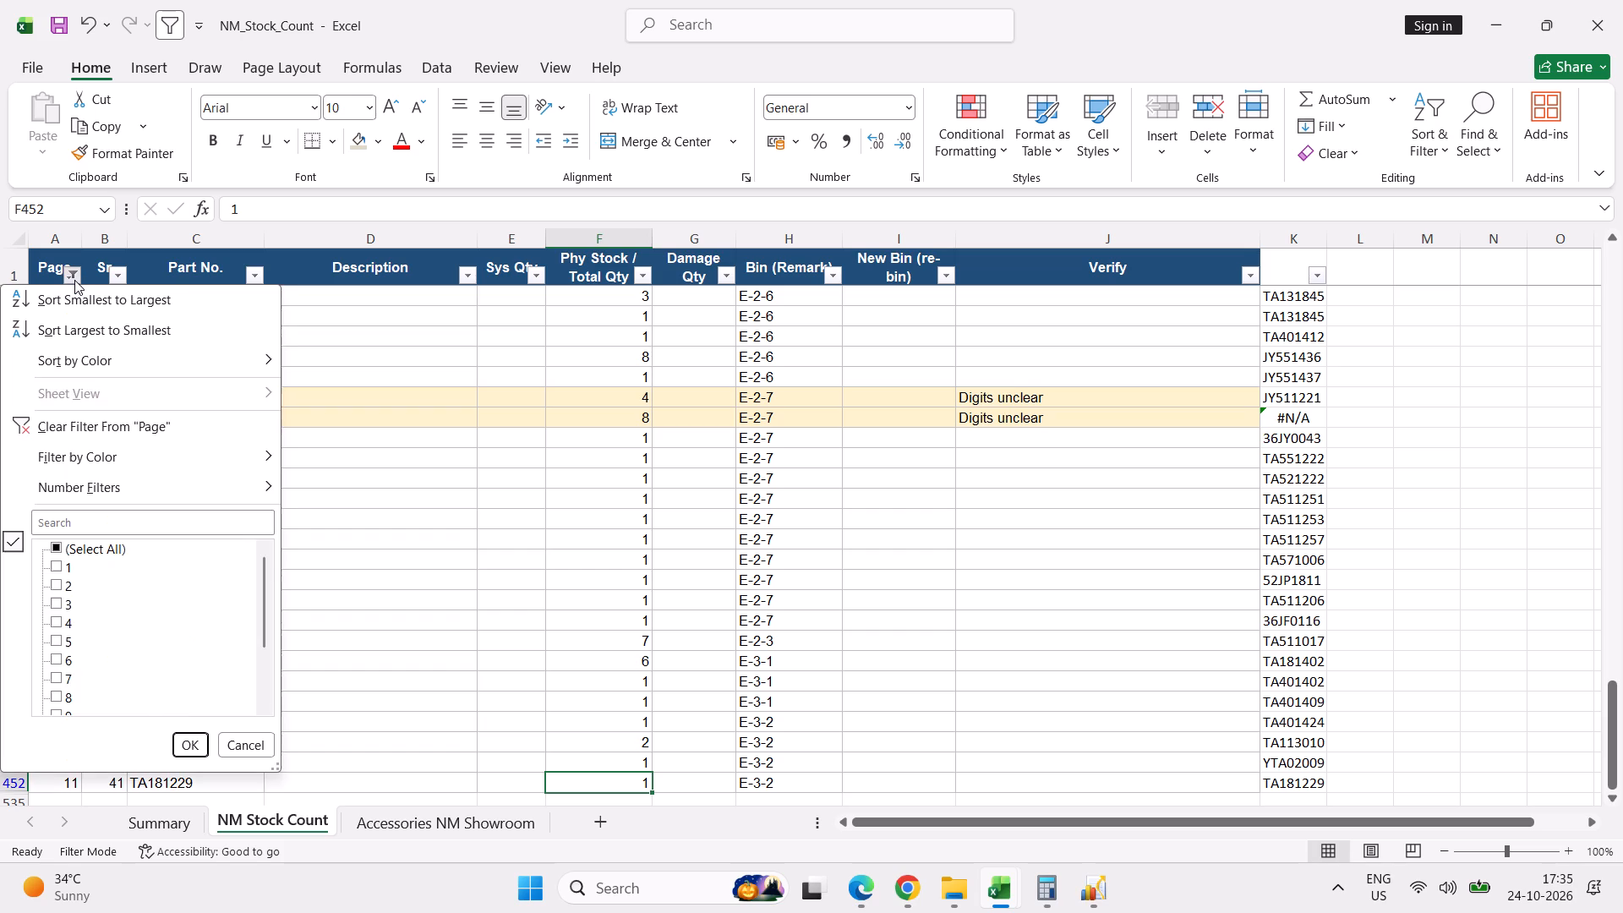
left_click(267, 678)
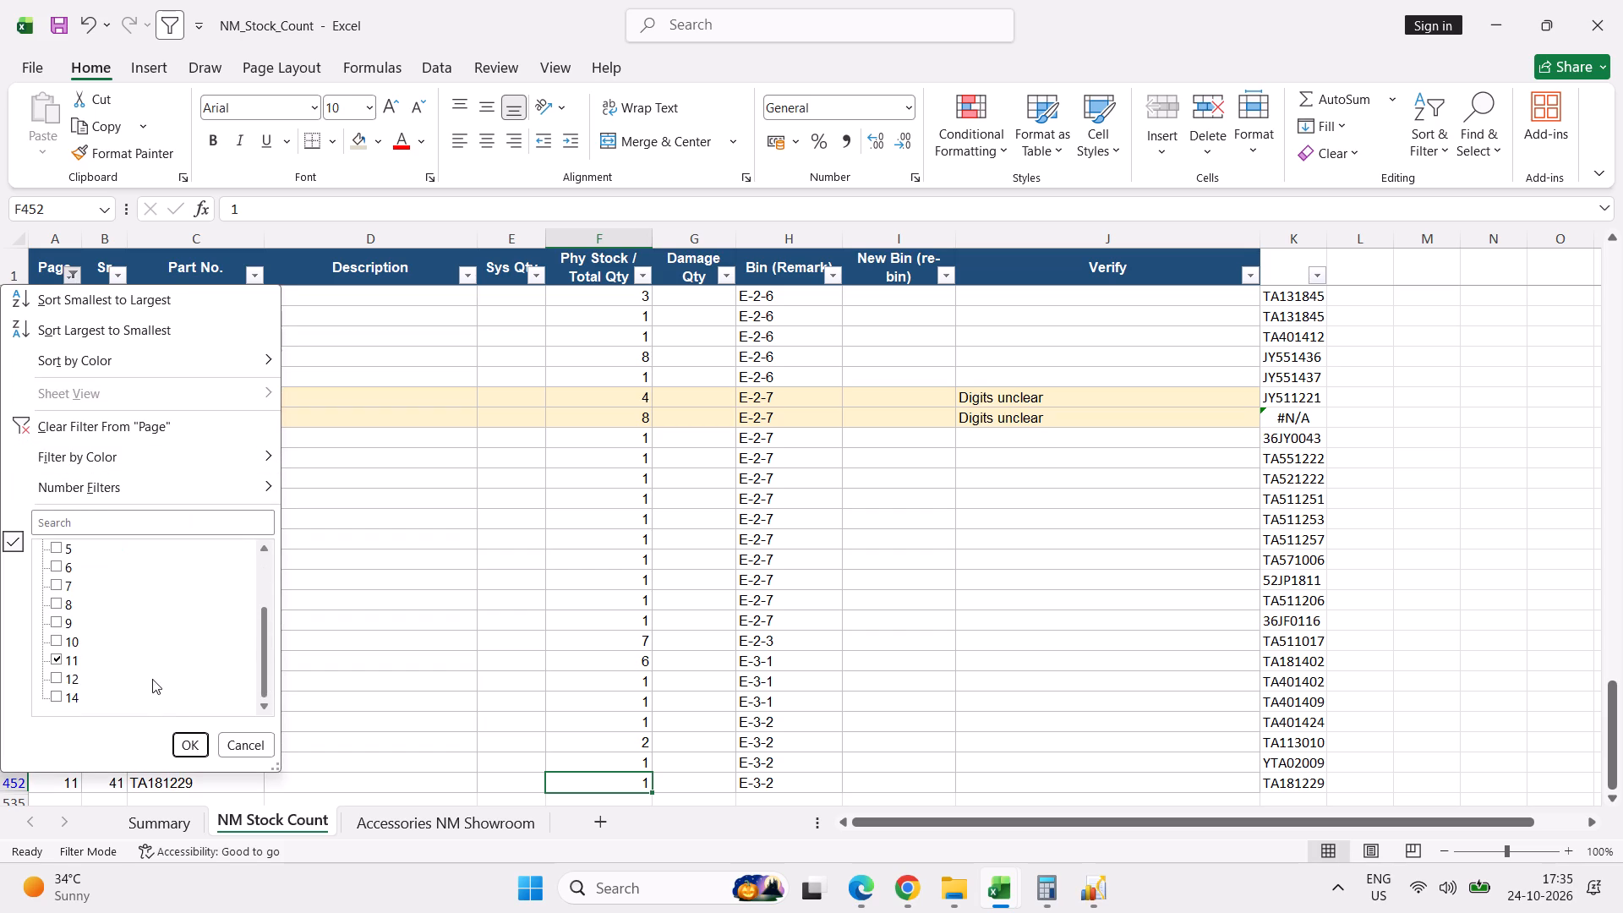
left_click(57, 661)
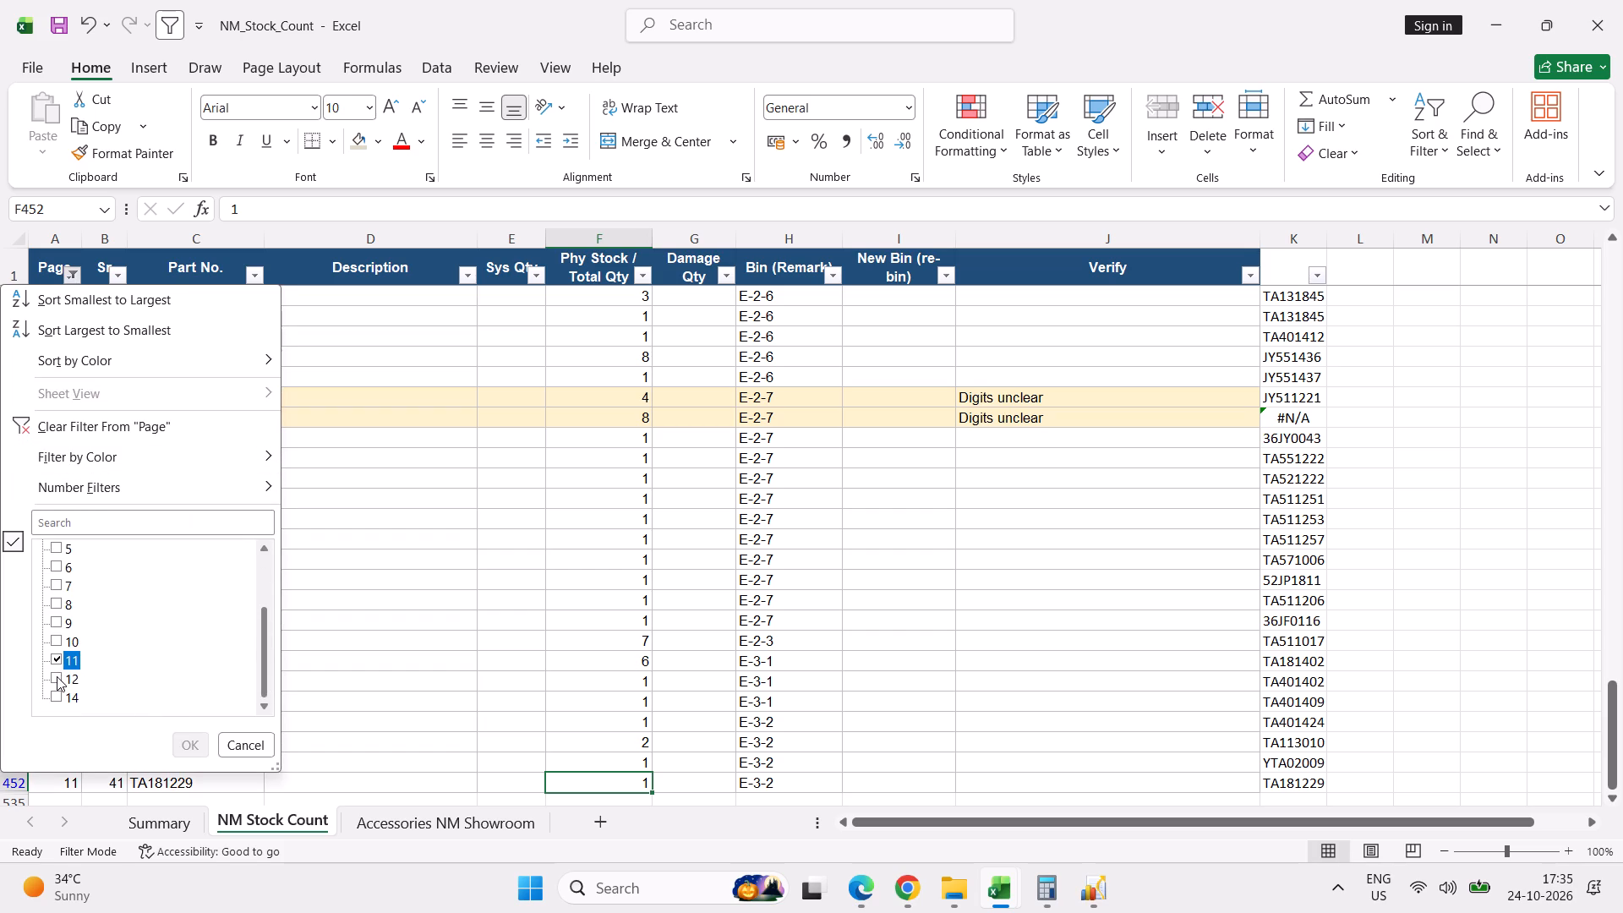
left_click(57, 676)
left_click(185, 743)
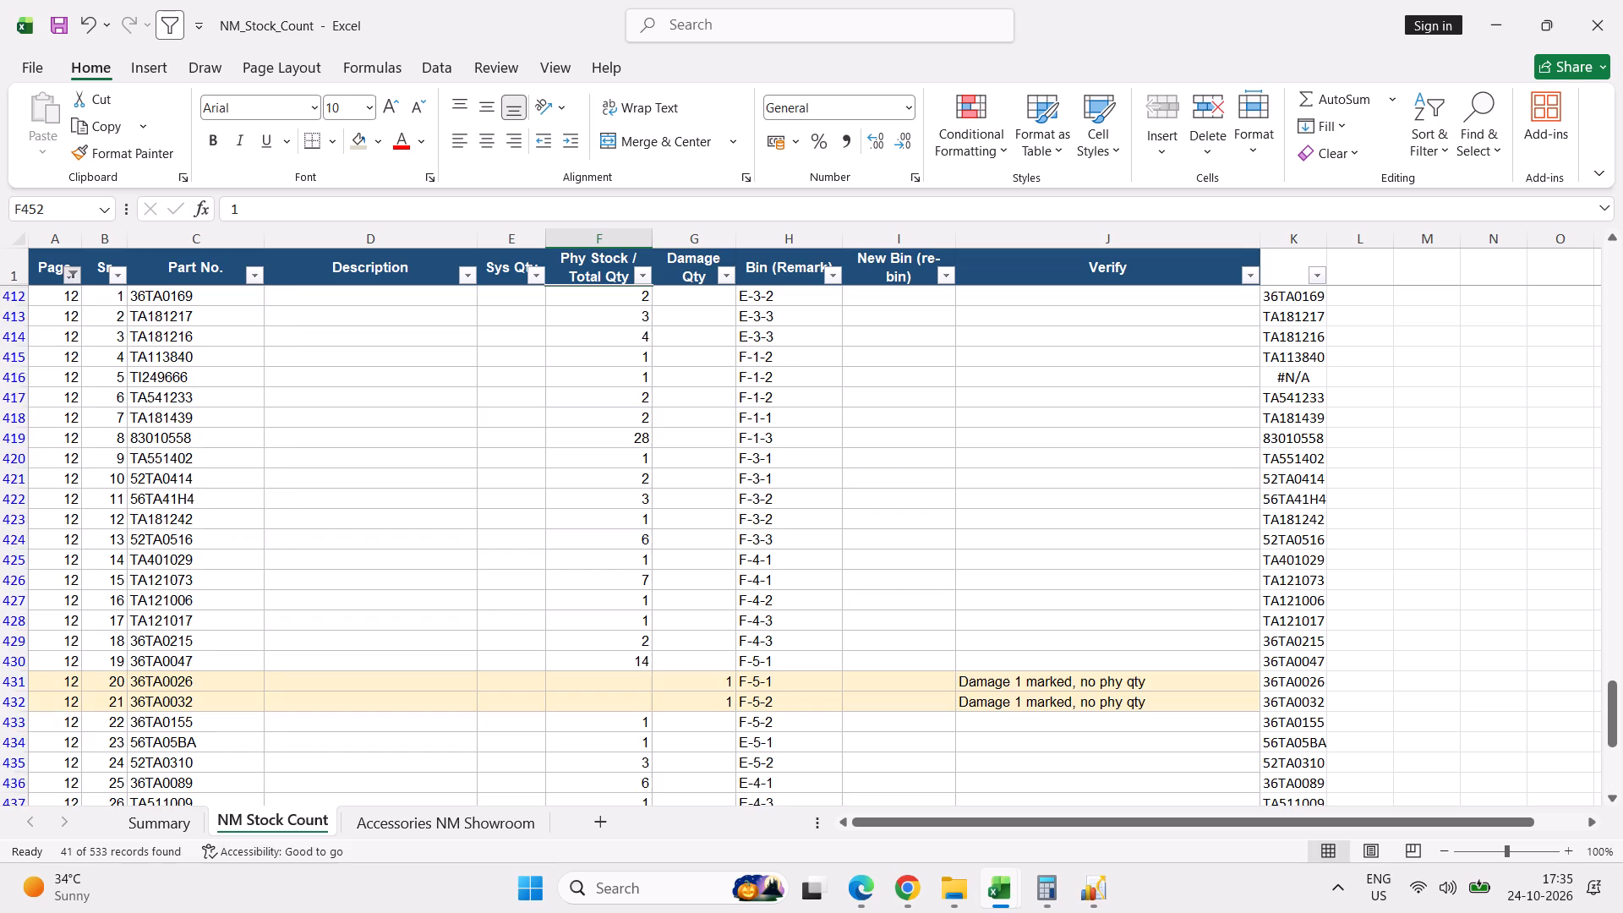
Mark page 12 serial 5's unmatched row and filter the Part Stock Valuation part codes by 9666 to find its part number.
scroll(276, 601, "up", 9)
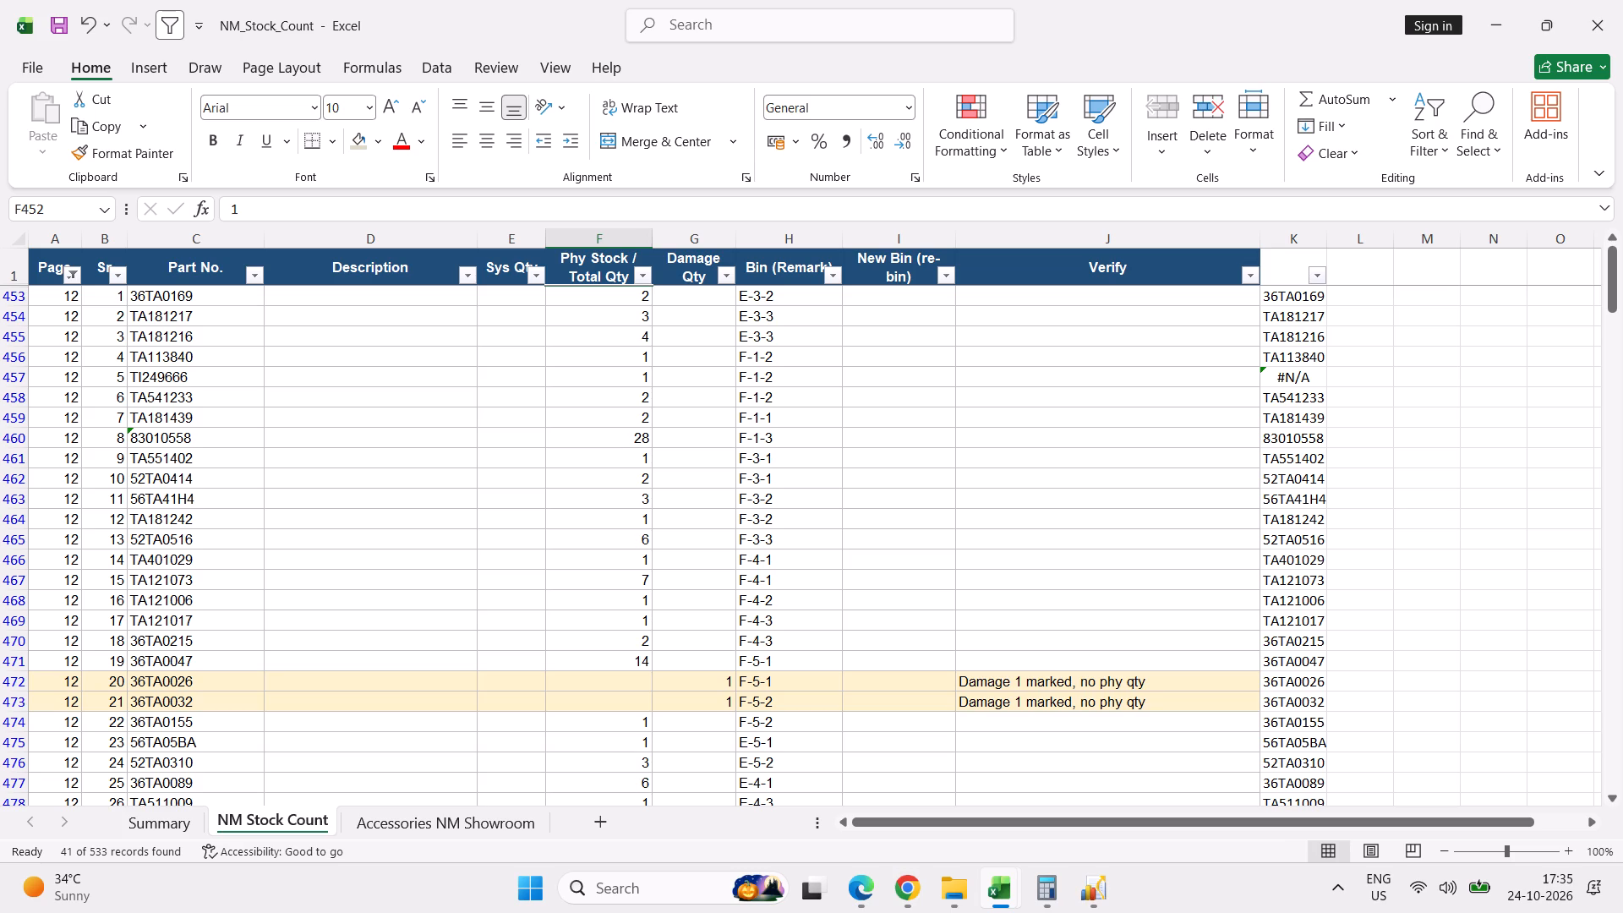
scroll(276, 601, "up", 16)
left_click(19, 380)
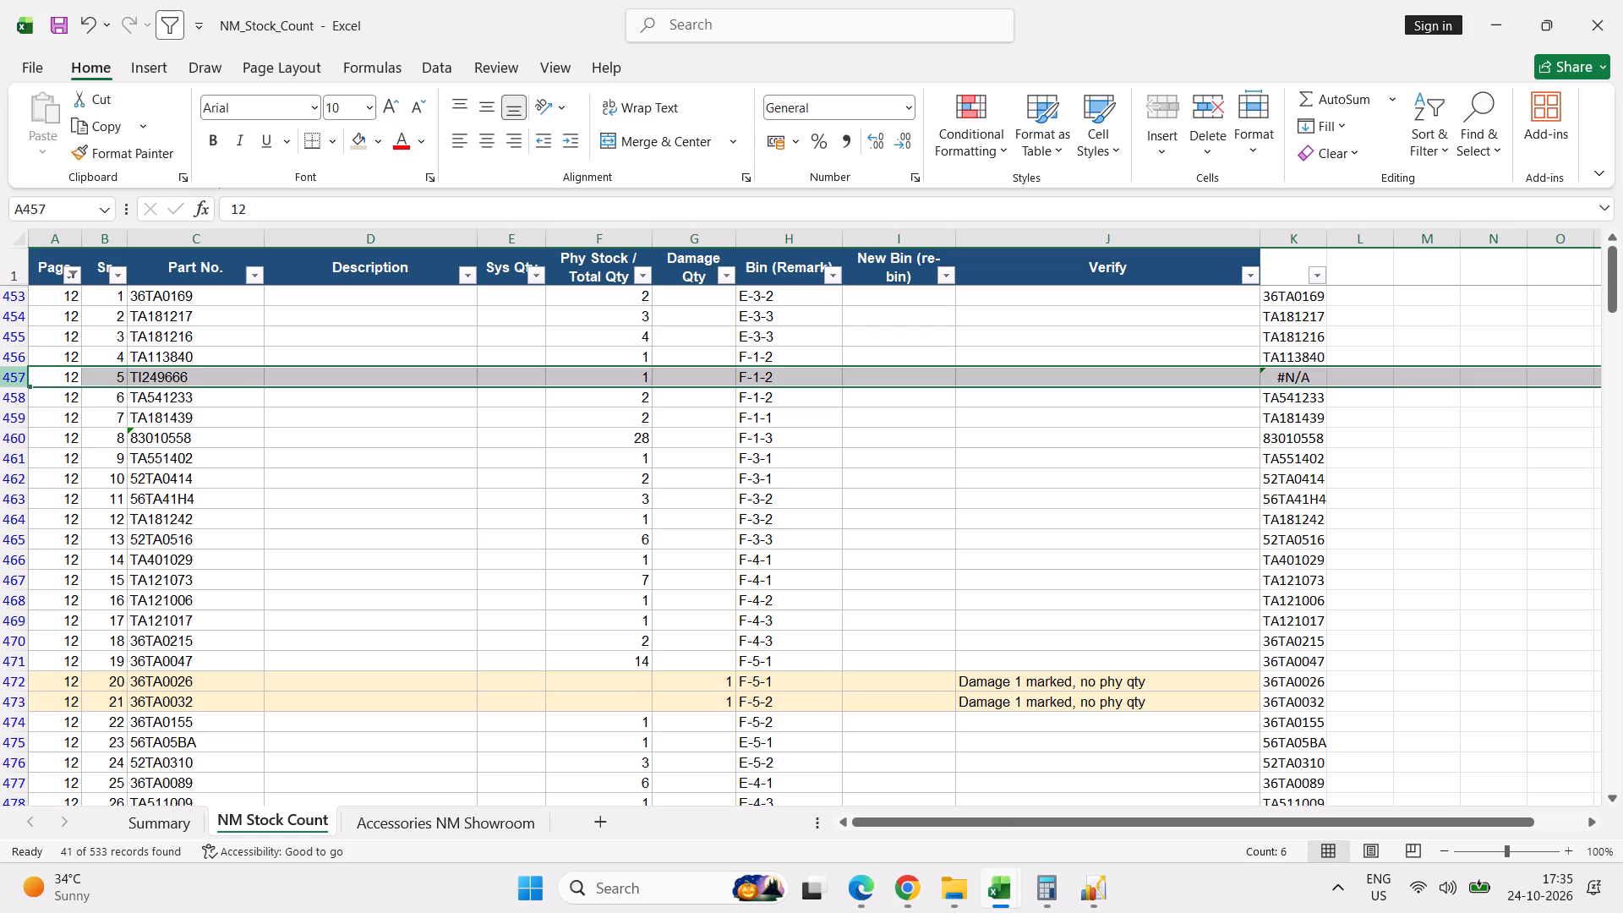
key("alt+Tab")
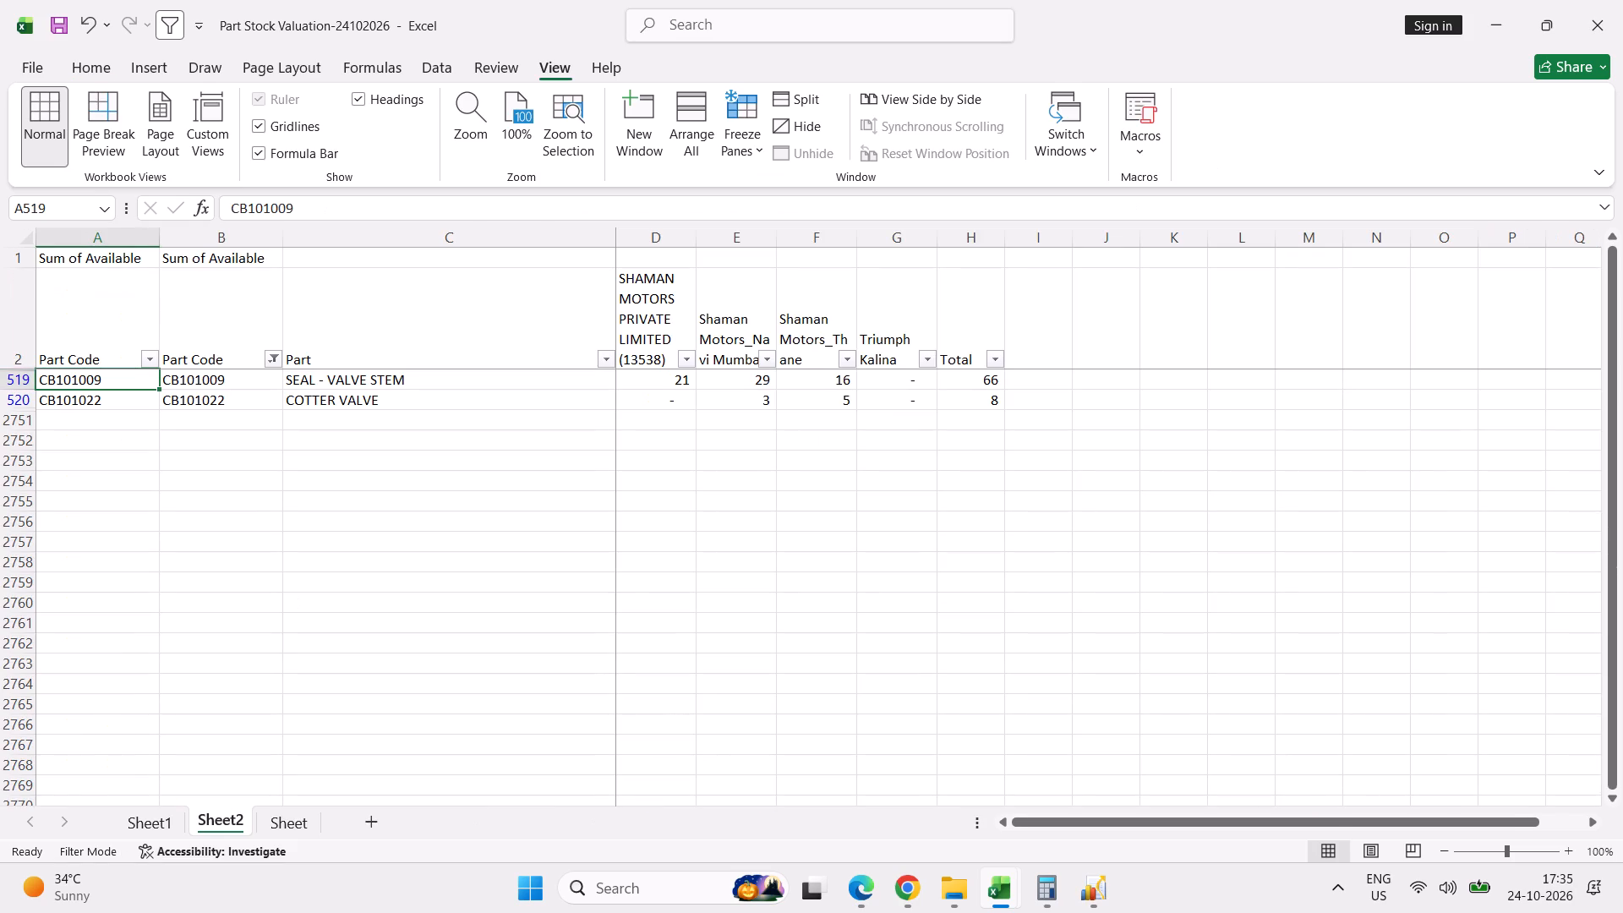
left_click(272, 360)
left_click(195, 614)
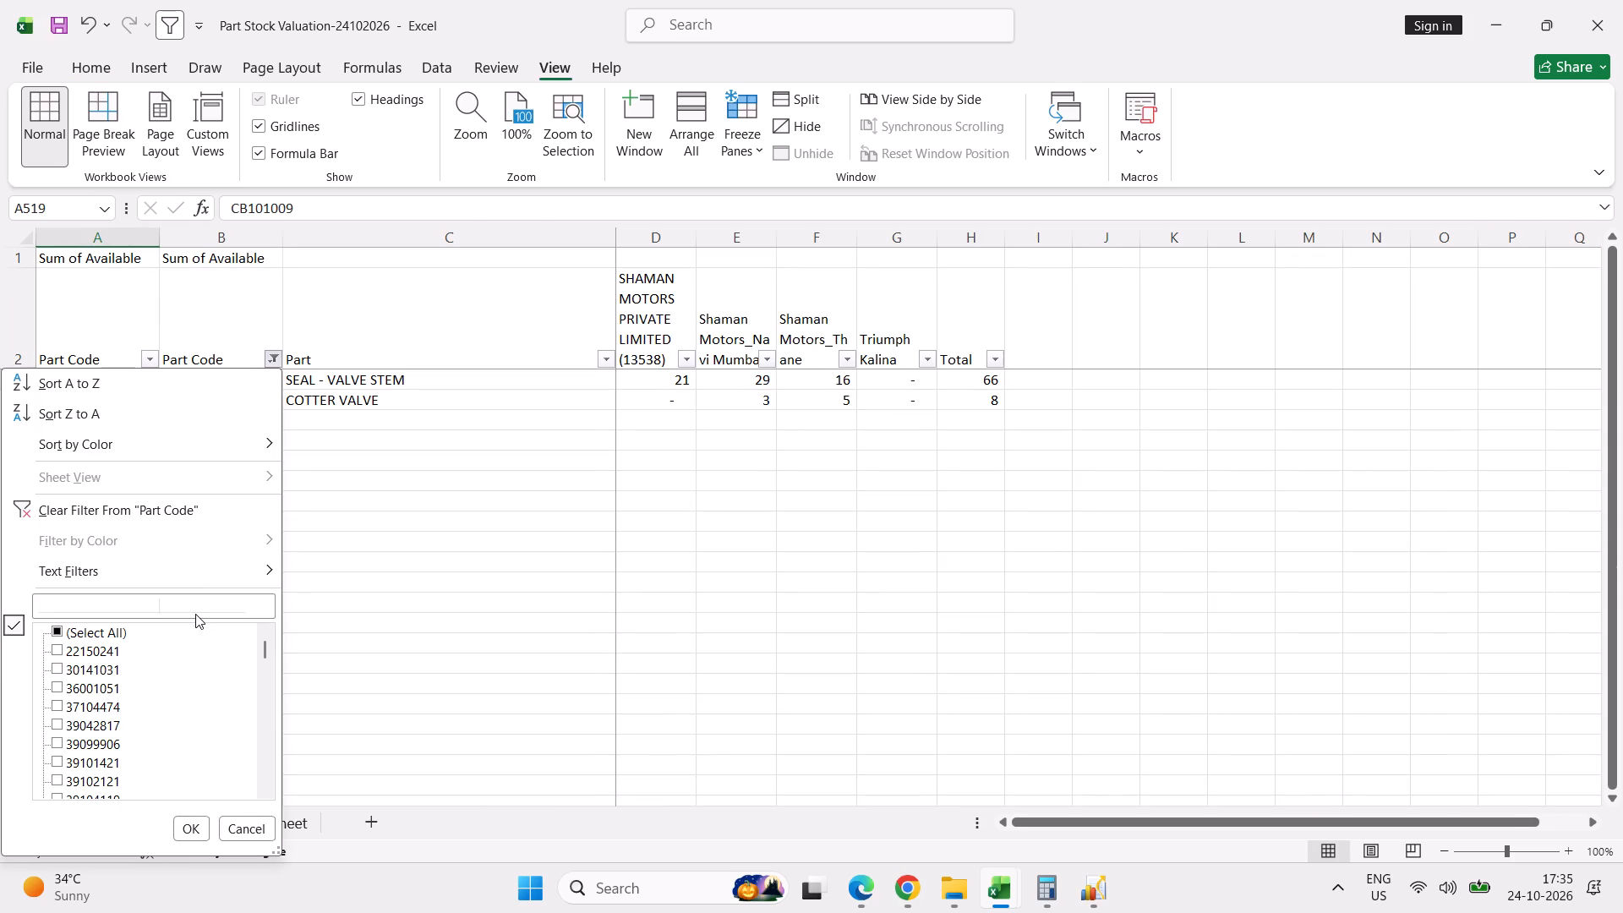
left_click(195, 611)
type("96")
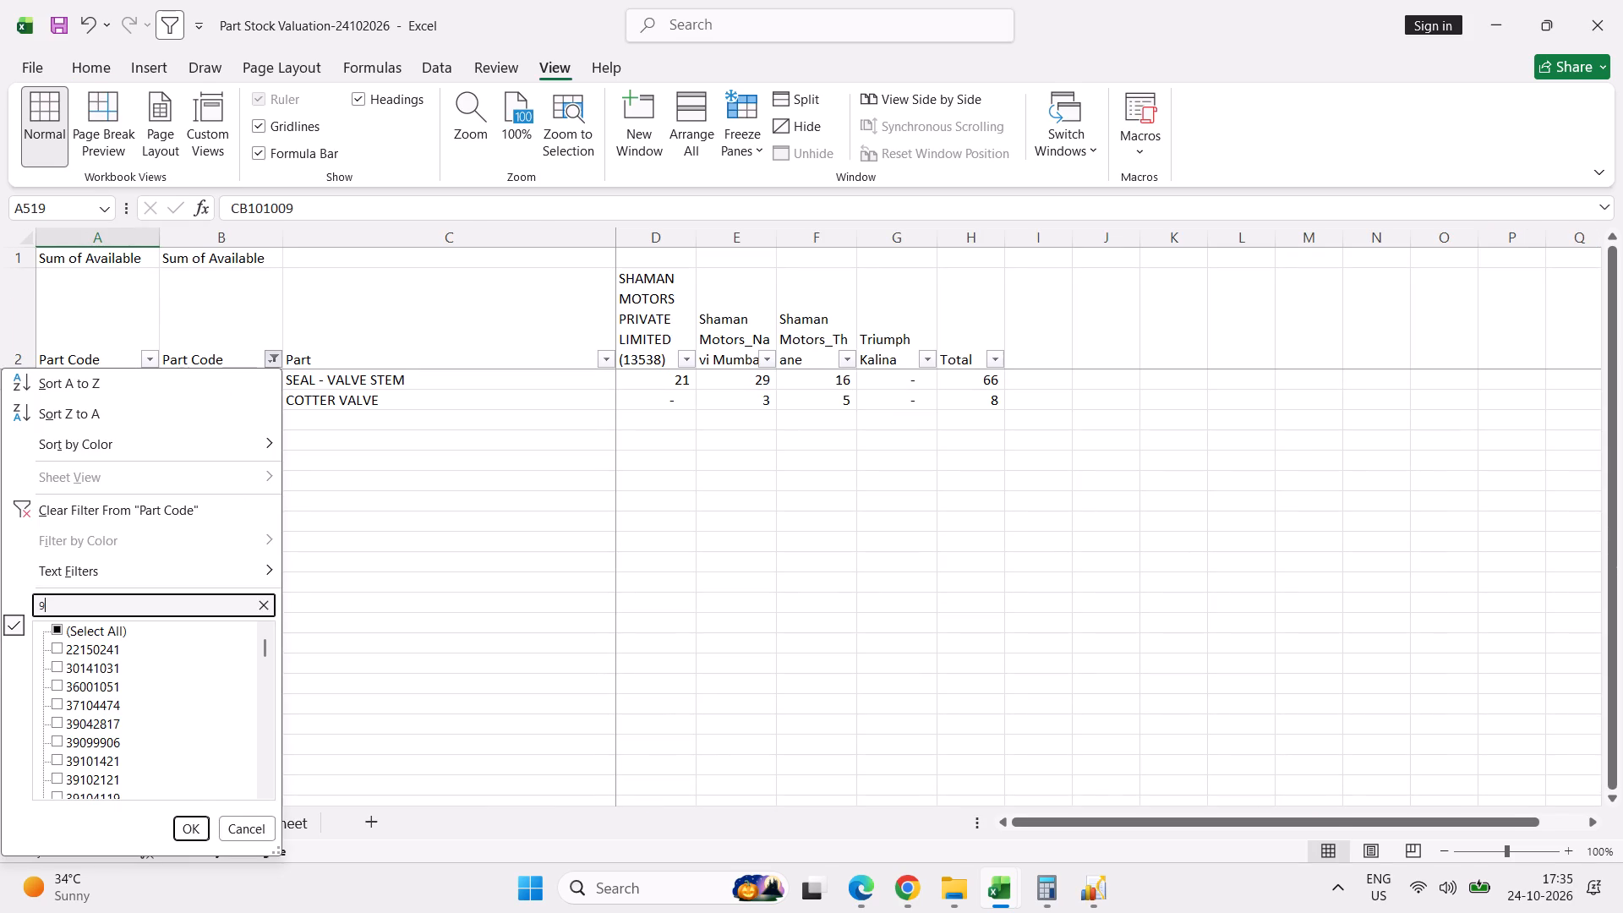
key("6")
key("6")
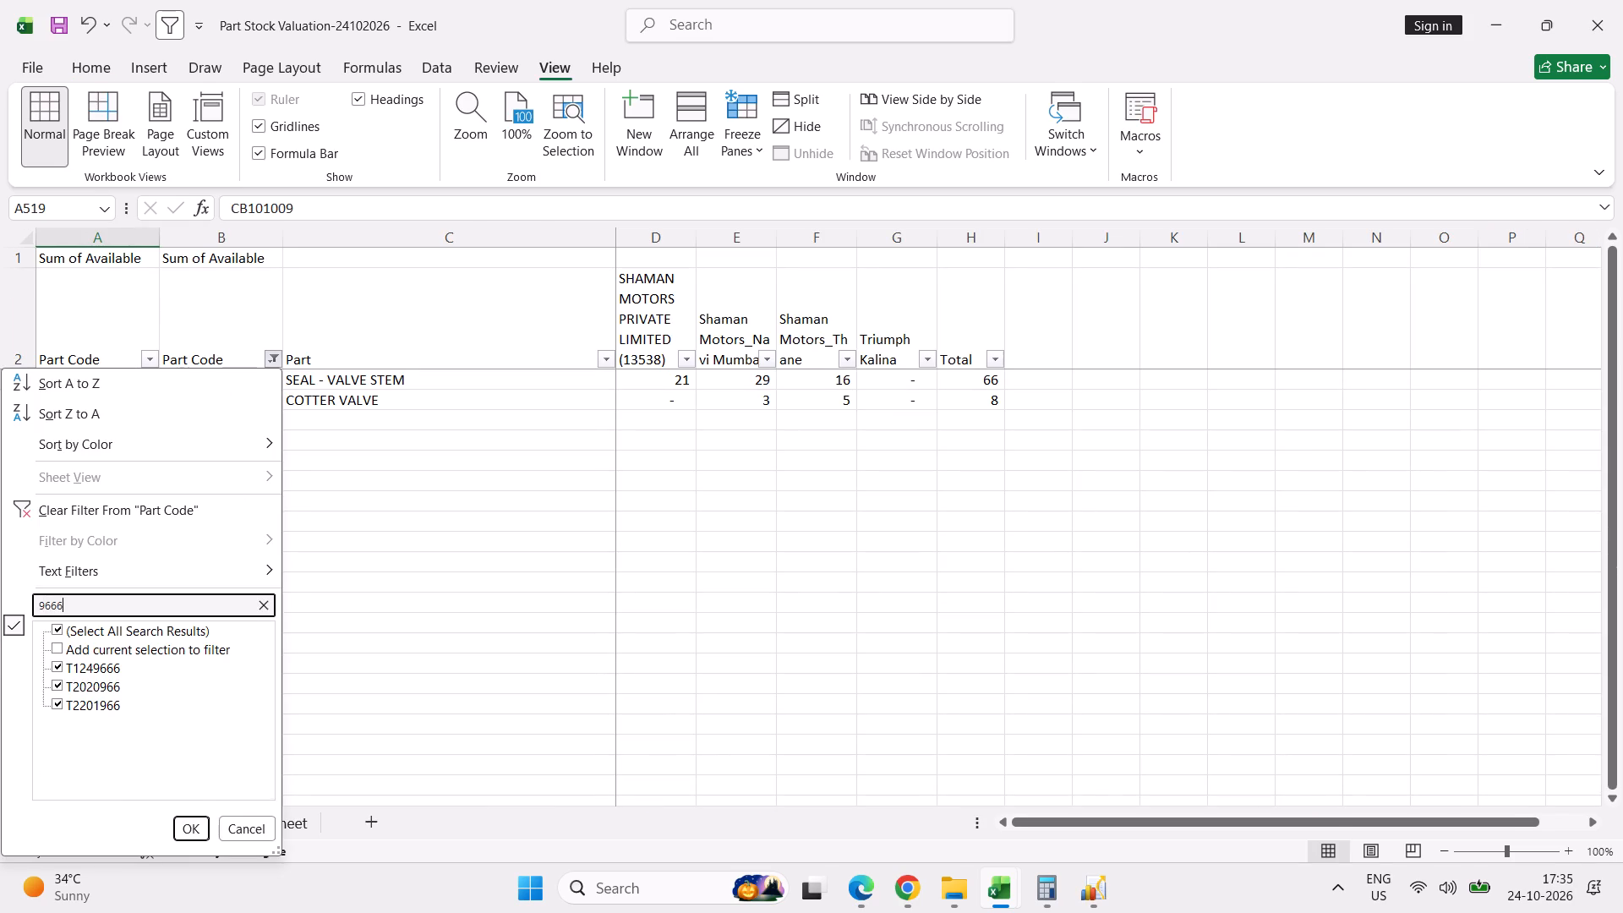
key("Return")
key("Down")
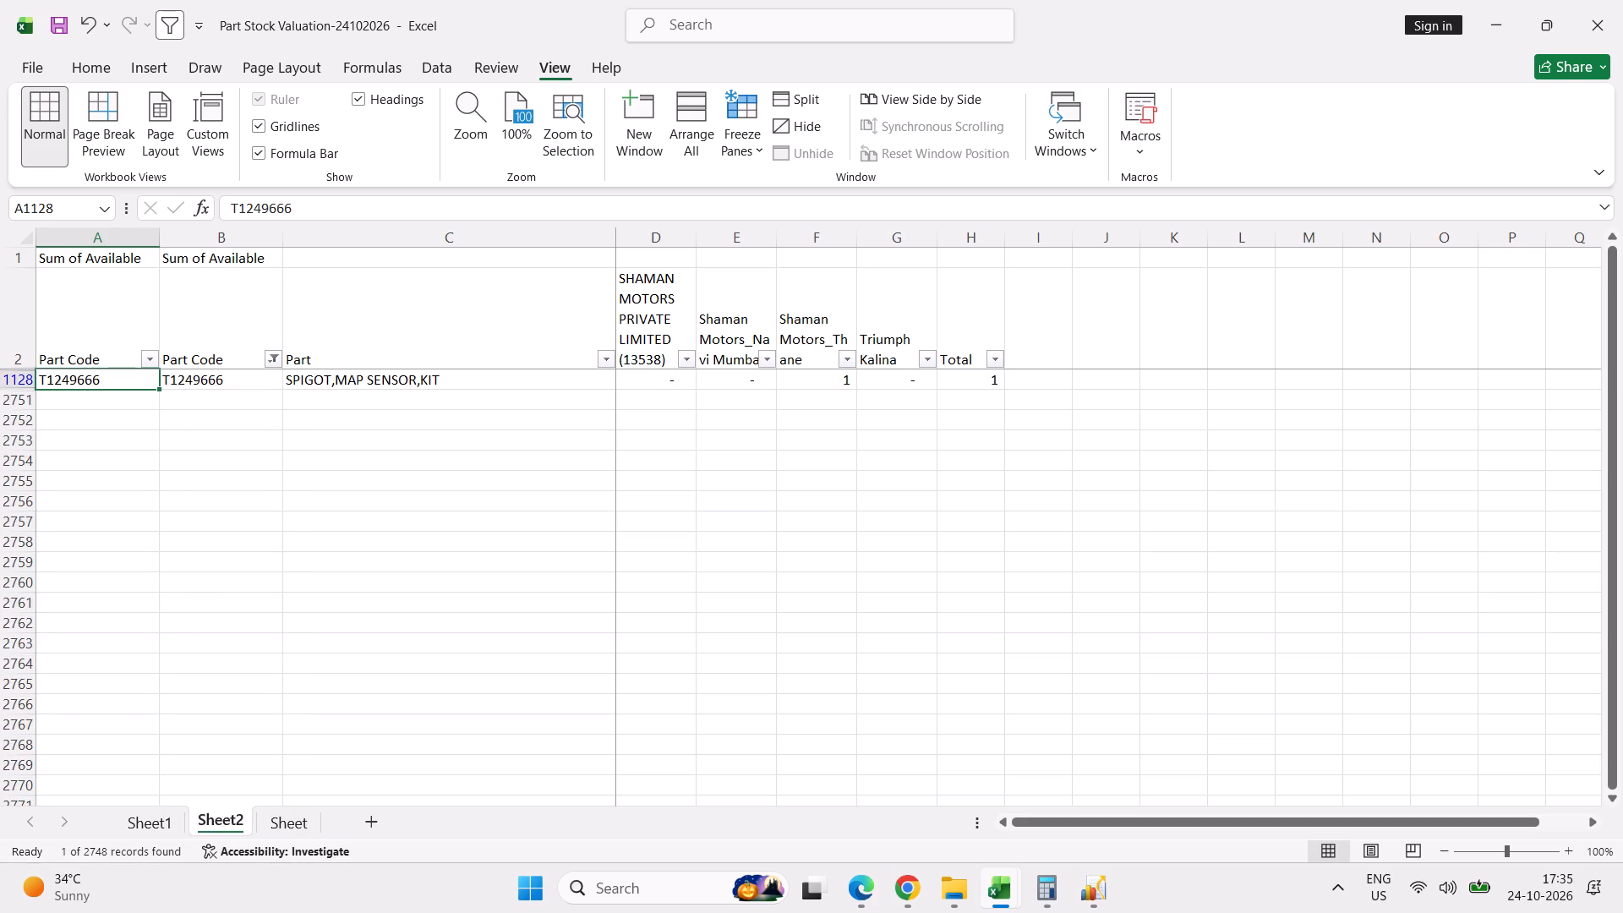
Copy part code T1249666 and paste it as a value into page 12 serial 5's part number in NM_Stock_Count.
key("ctrl+c")
key("alt+Tab")
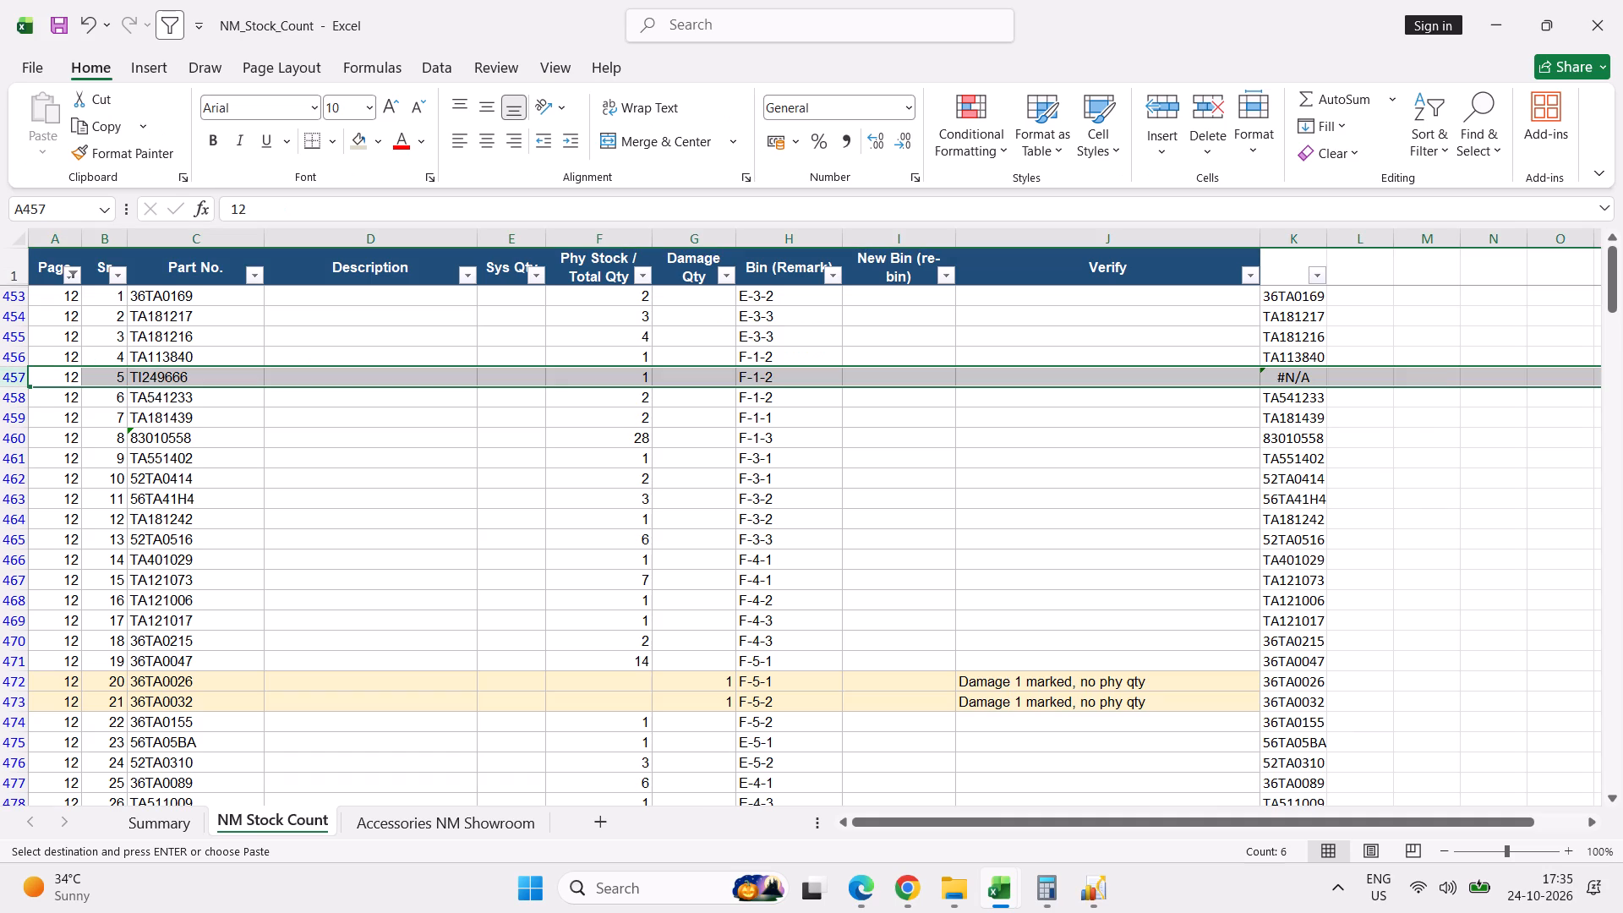
left_click(189, 379)
right_click(189, 379)
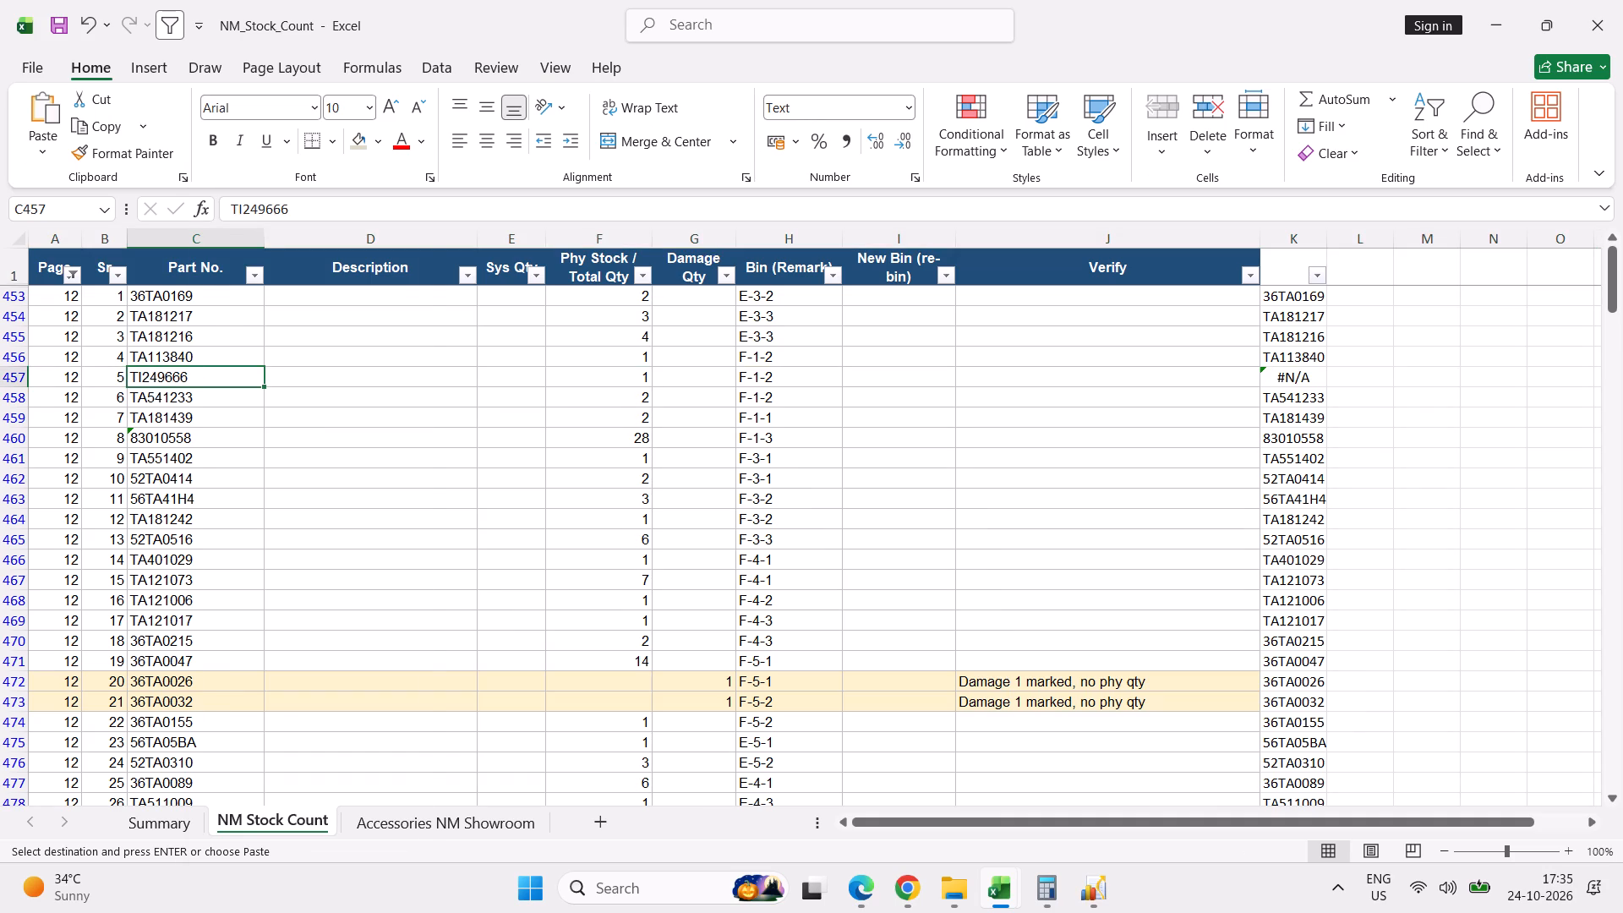
left_click(276, 374)
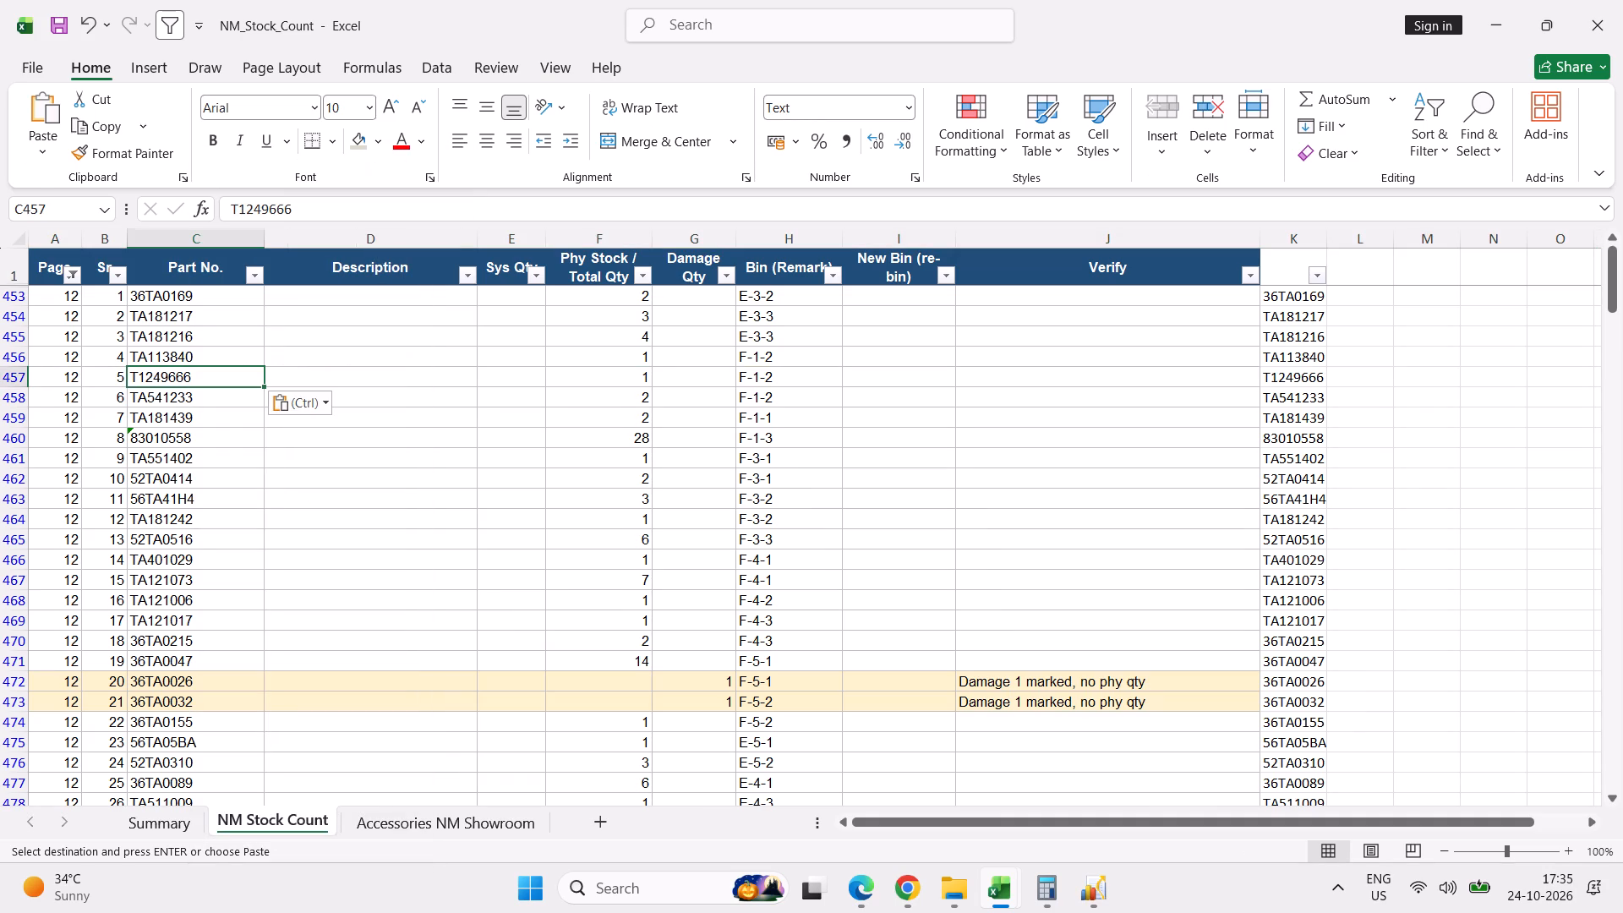
Mark page 12 serial 34's unmatched row and search the Part Stock Valuation part codes for 0492.
scroll(265, 572, "down", 6)
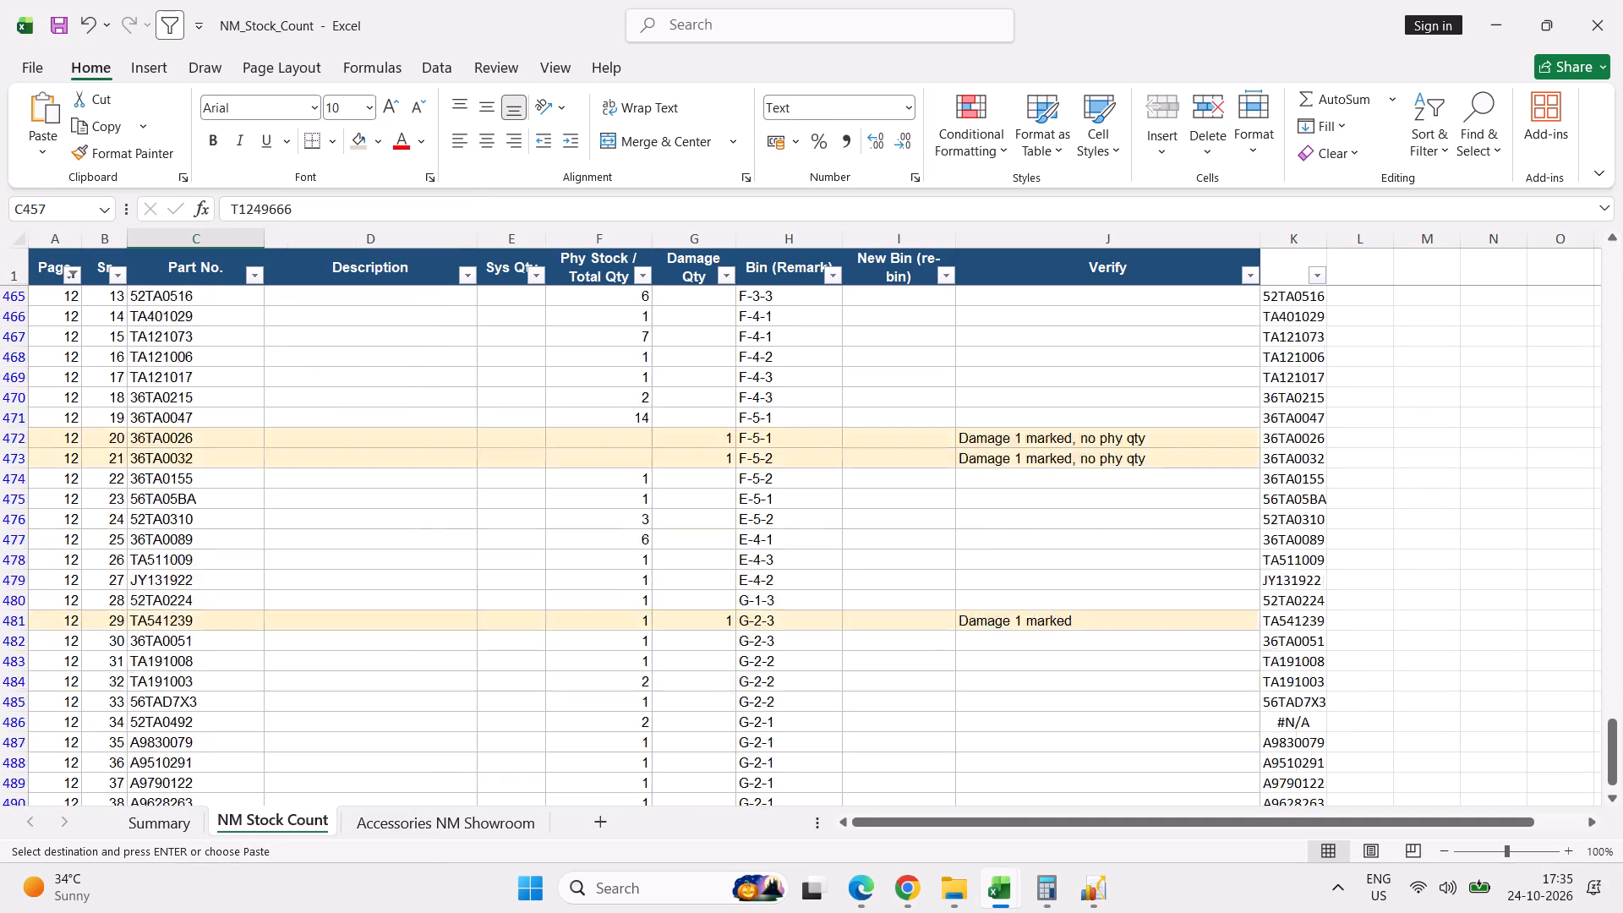
scroll(265, 572, "down", 2)
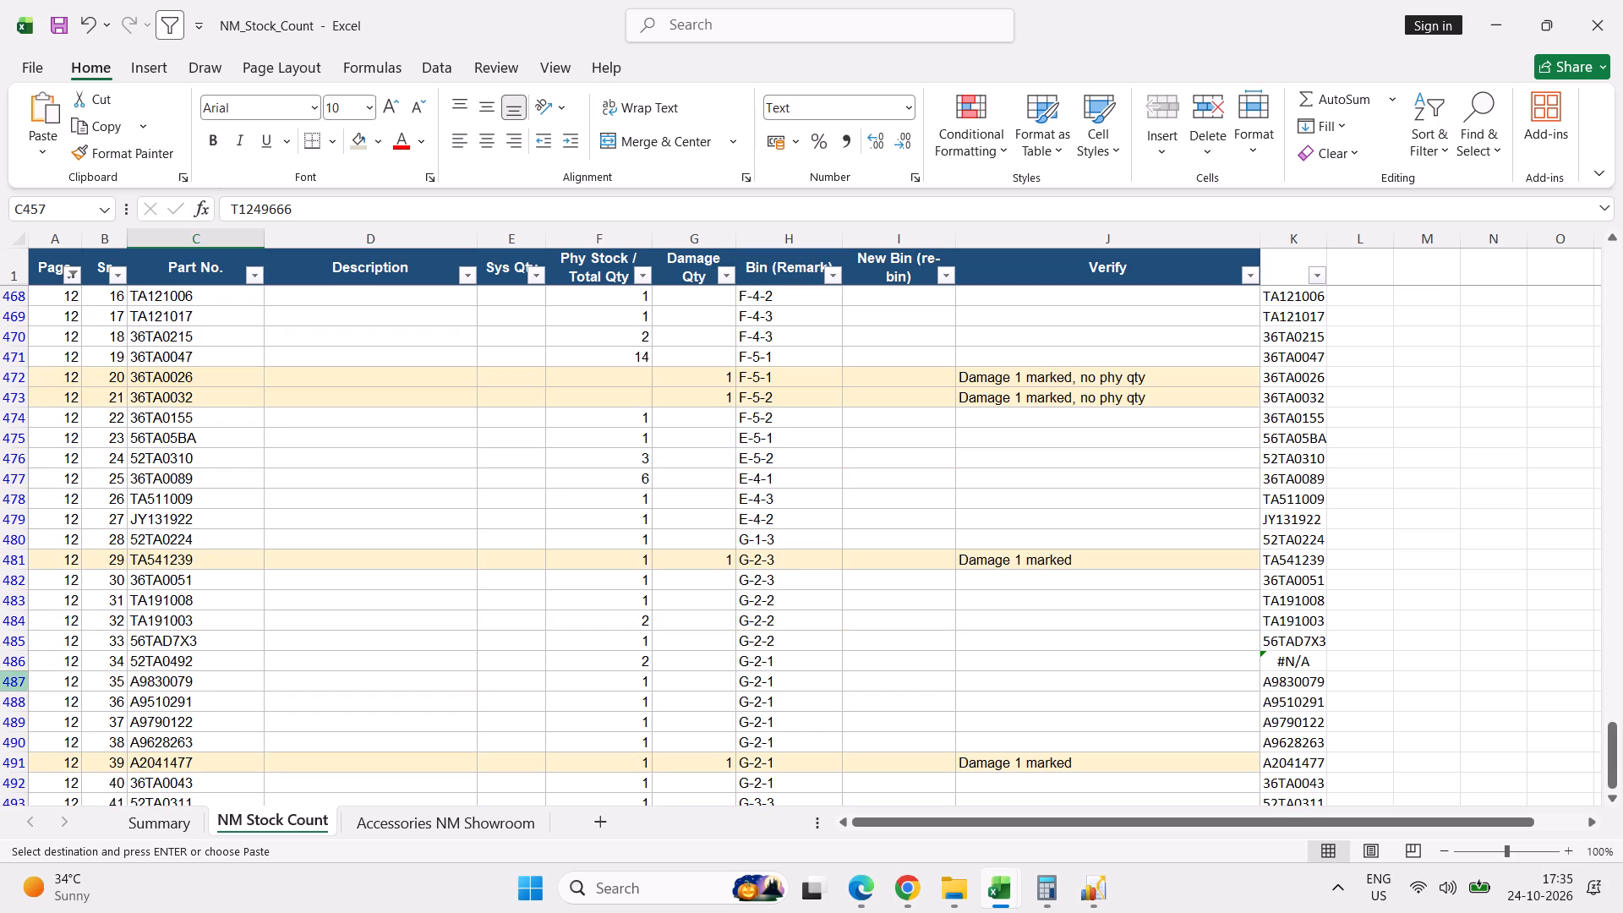
left_click(14, 663)
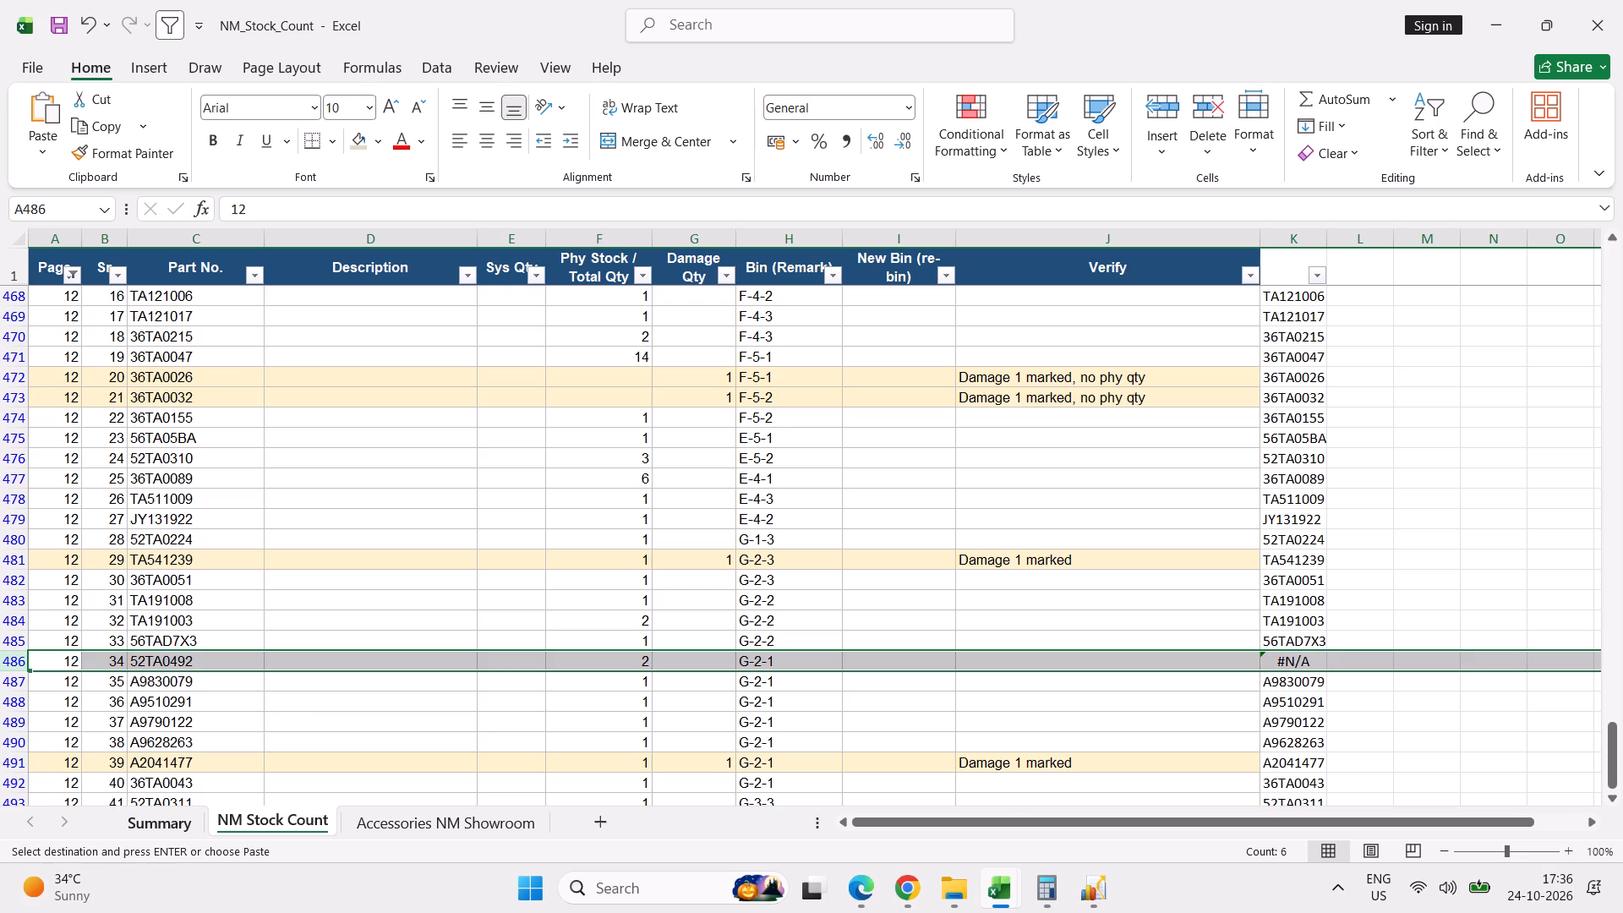
key("alt+Tab")
left_click(275, 361)
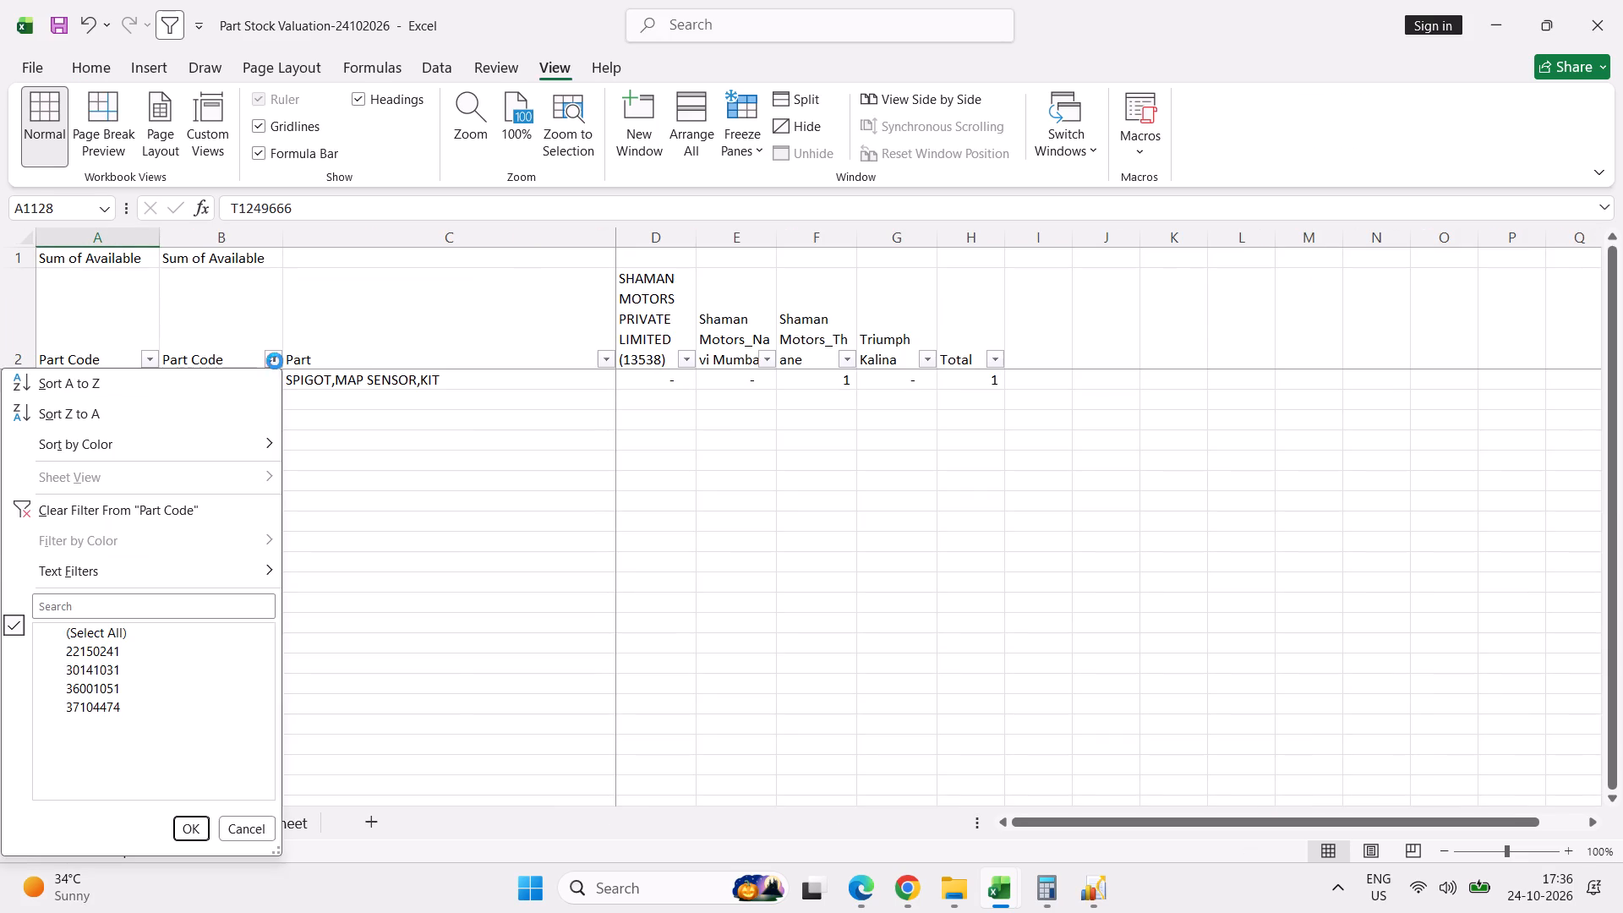
left_click(210, 605)
type("049")
key("2")
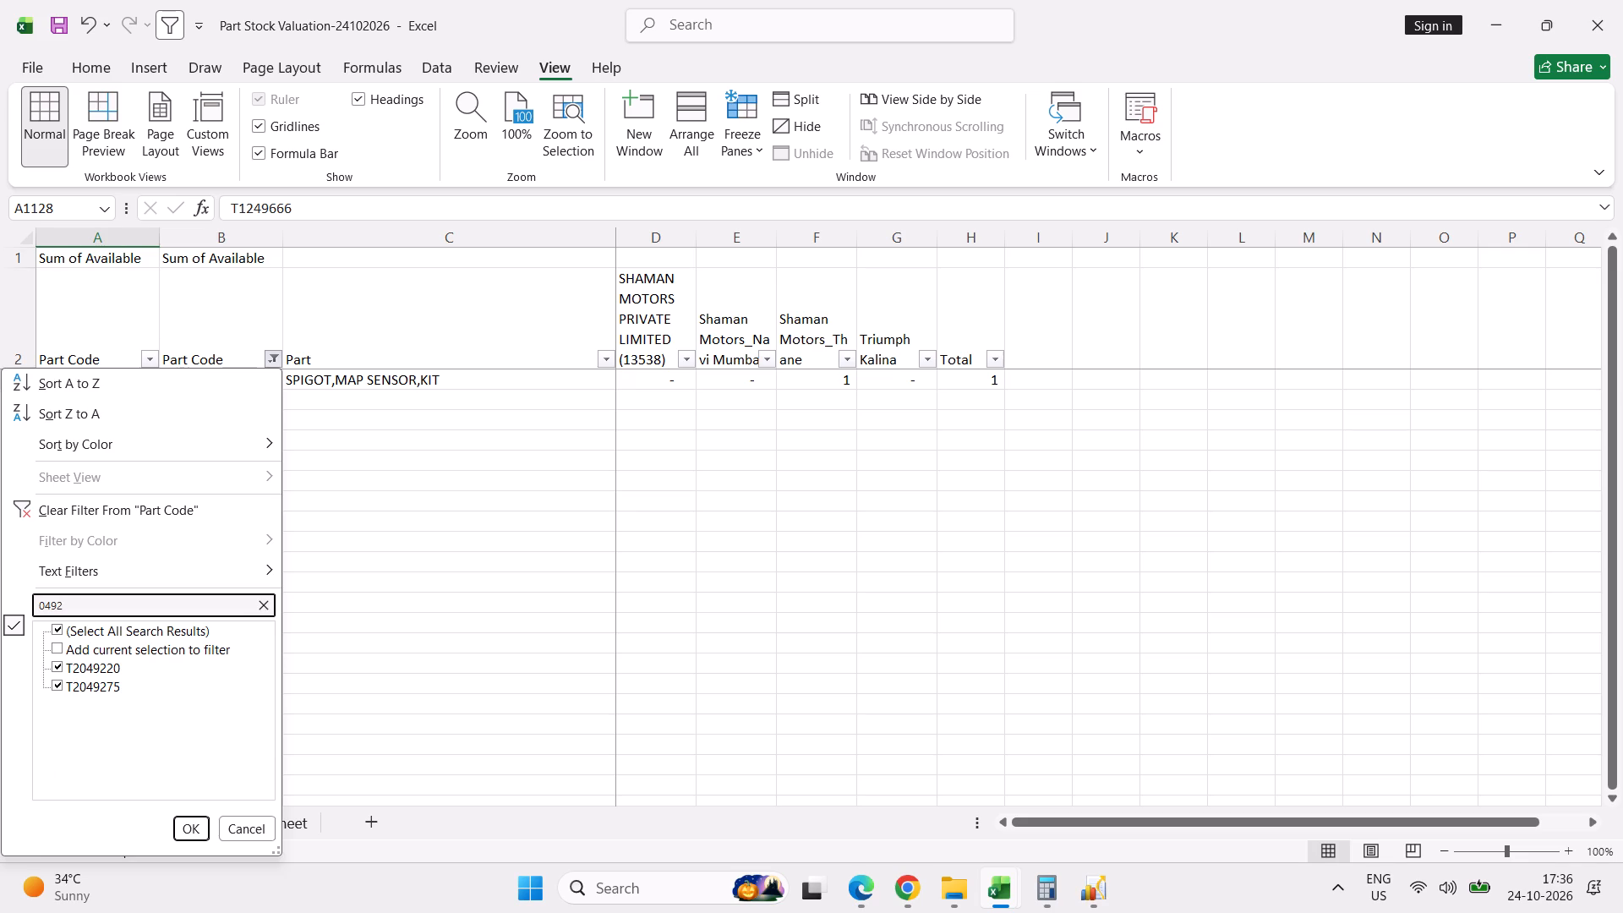
key("BackSpace")
key("BackSpace")
key("BackSpace")
key("BackSpace")
key("BackSpace")
key("BackSpace")
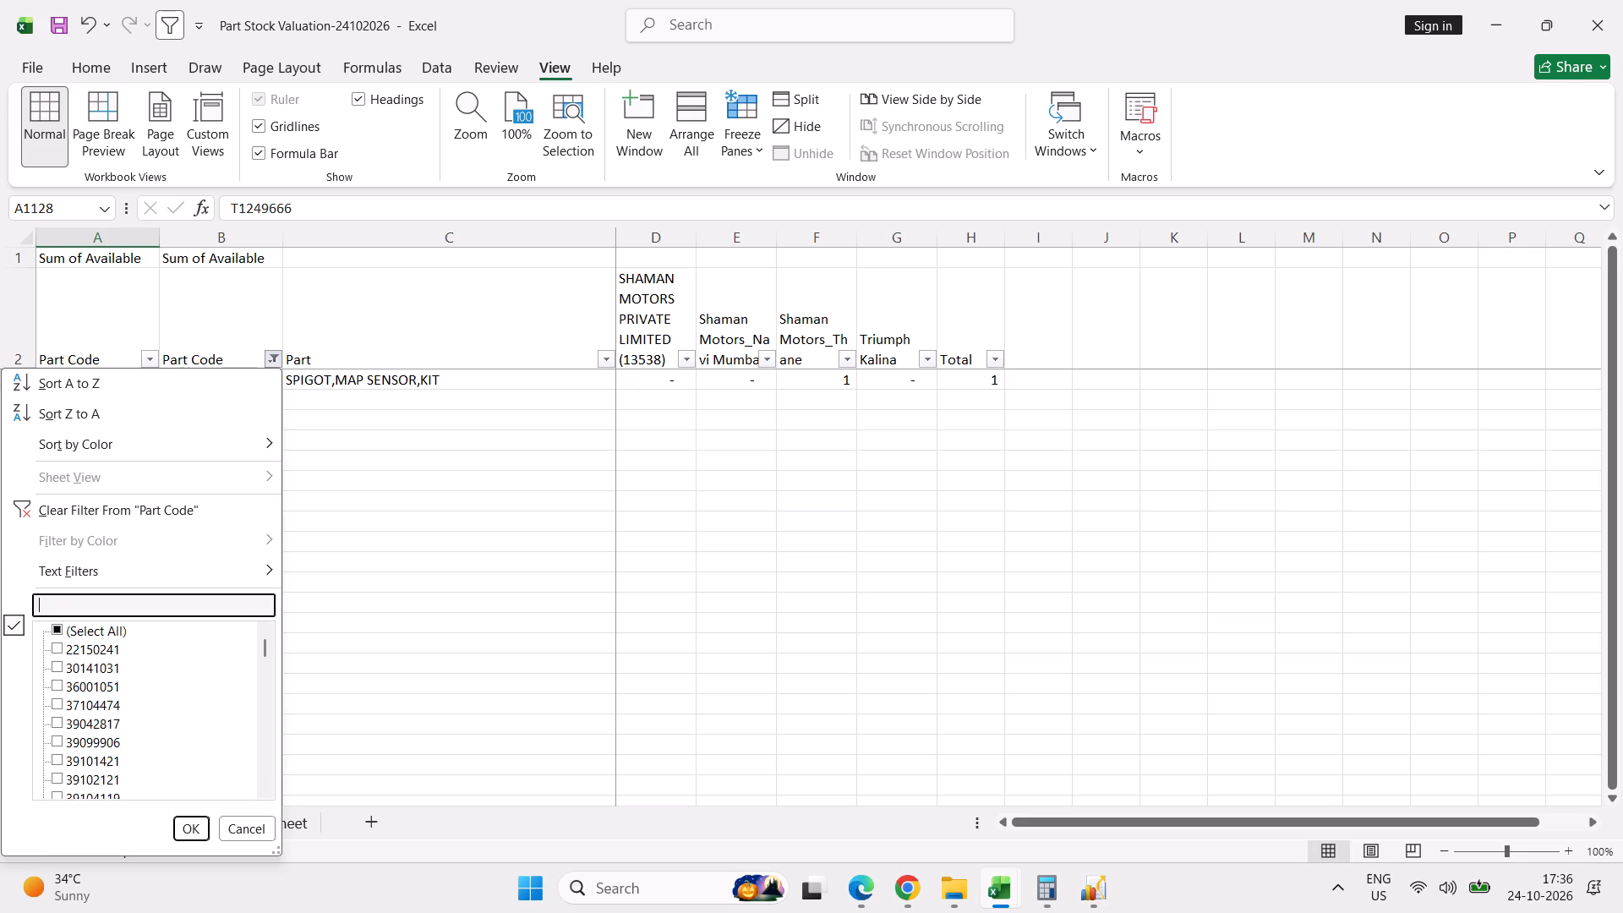
Filter the Part Stock Valuation part codes by 52TA04 and examine the listed codes for serial 34's part number.
type("52TA0")
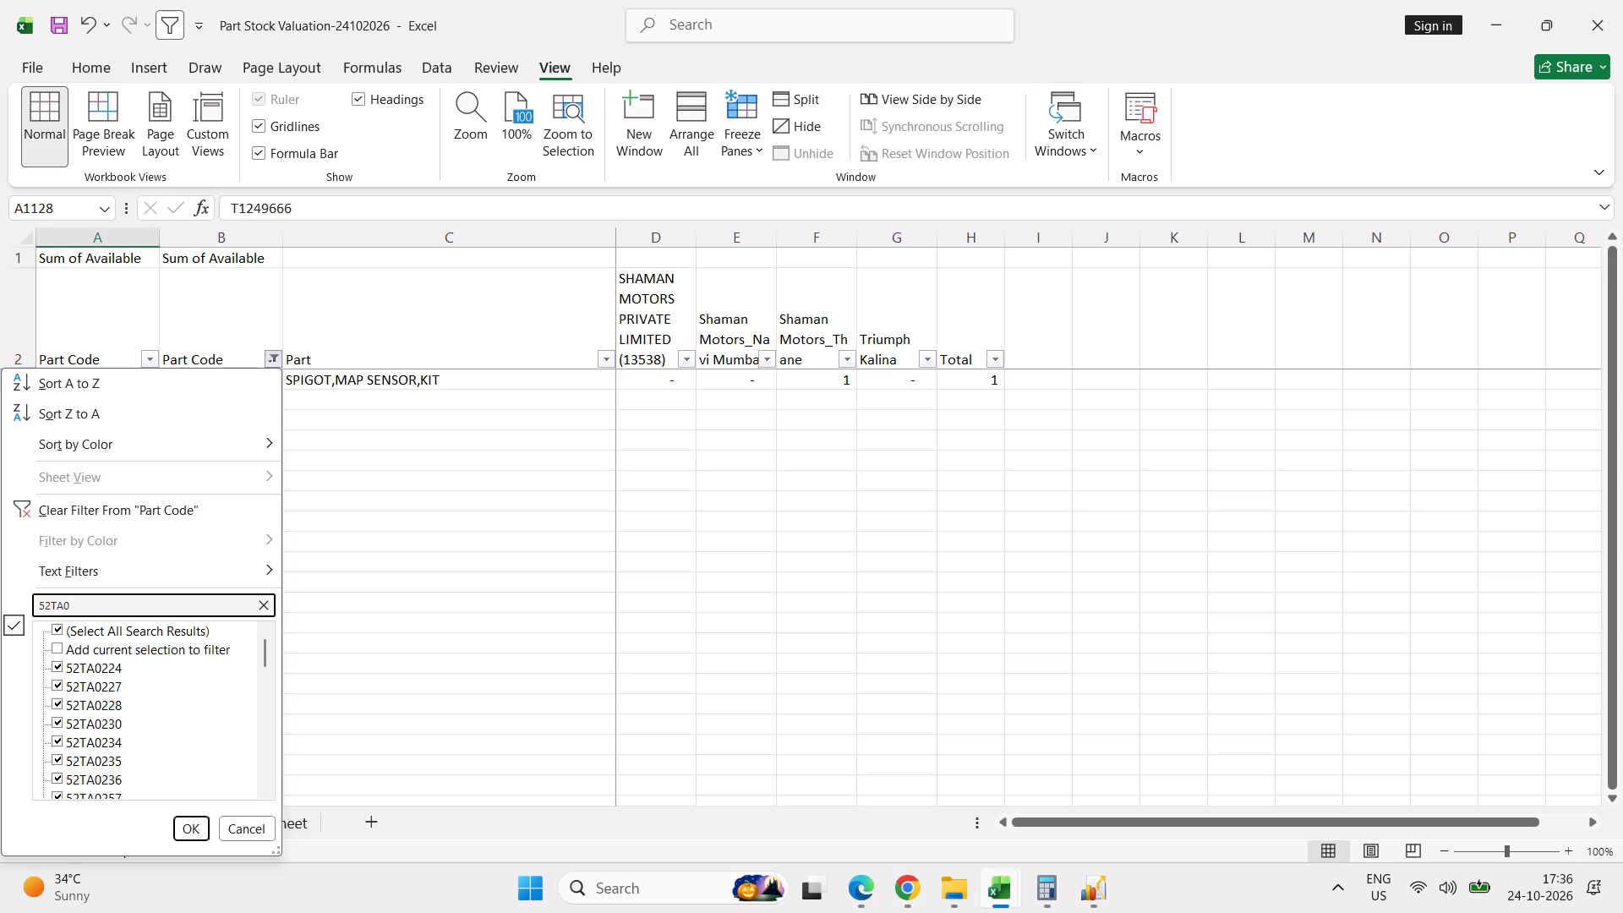
key("4")
key("9")
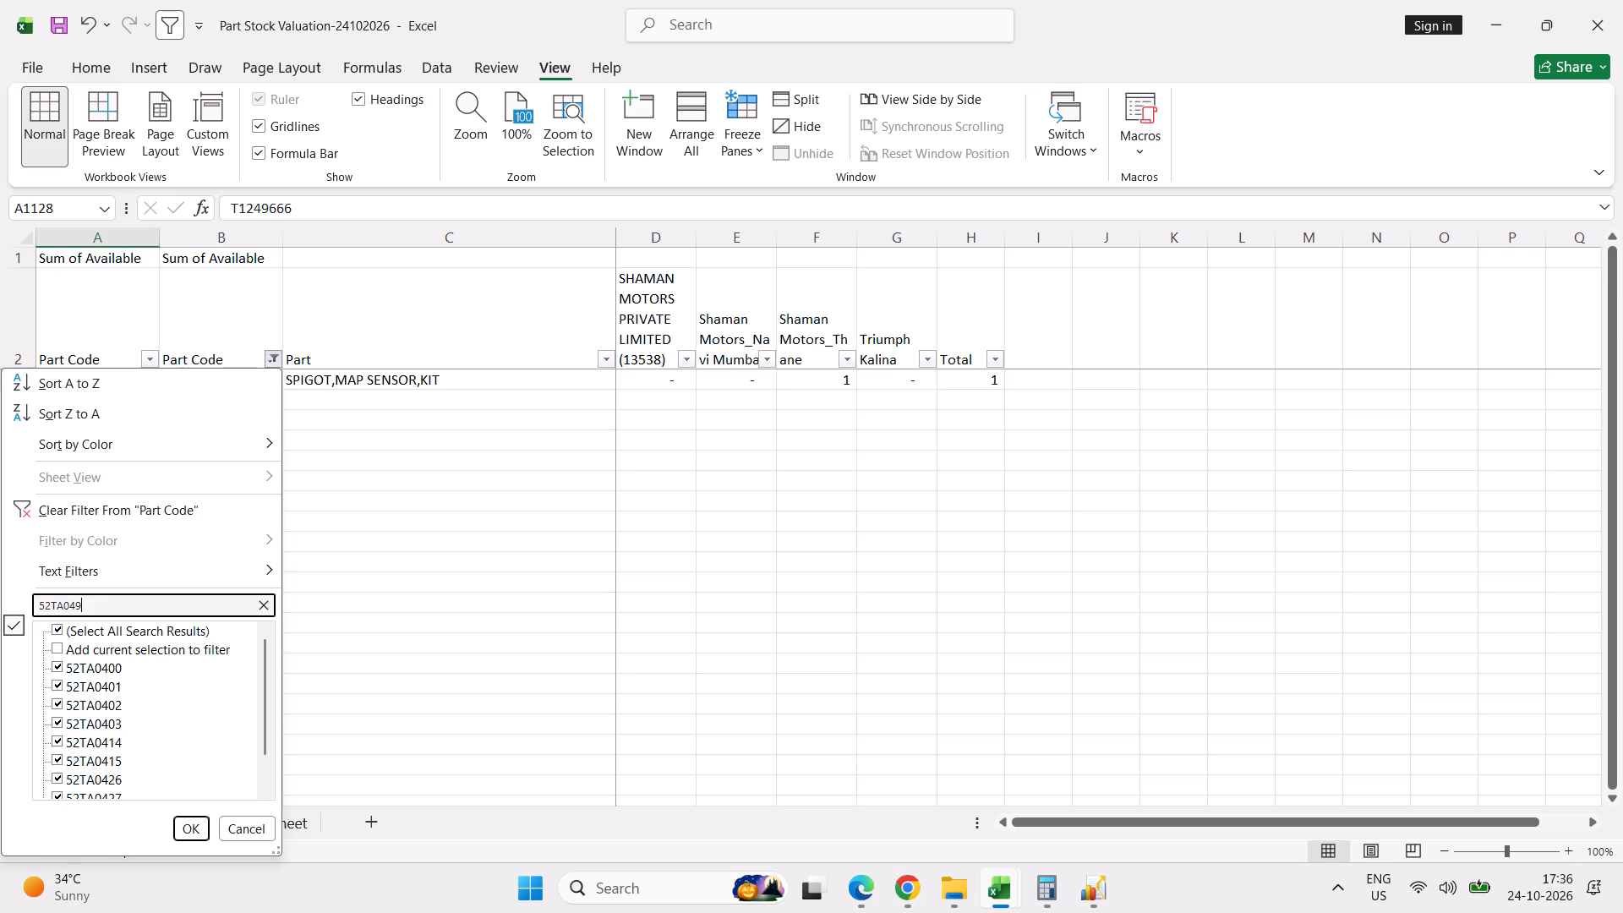
key("BackSpace")
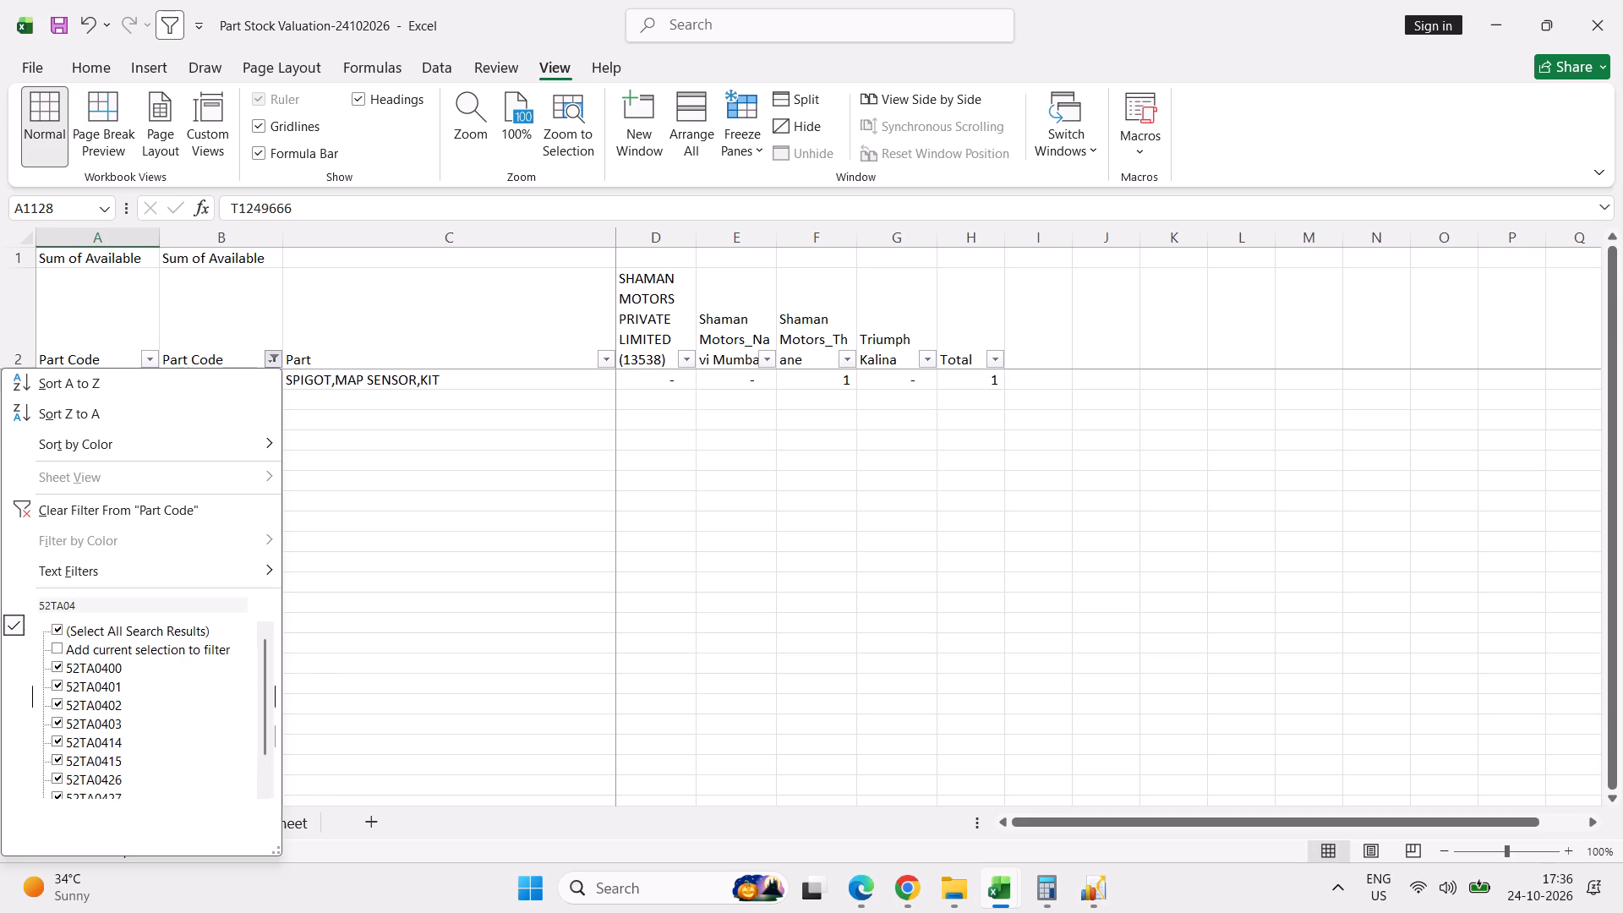
key("Return")
key("Down")
key("Up")
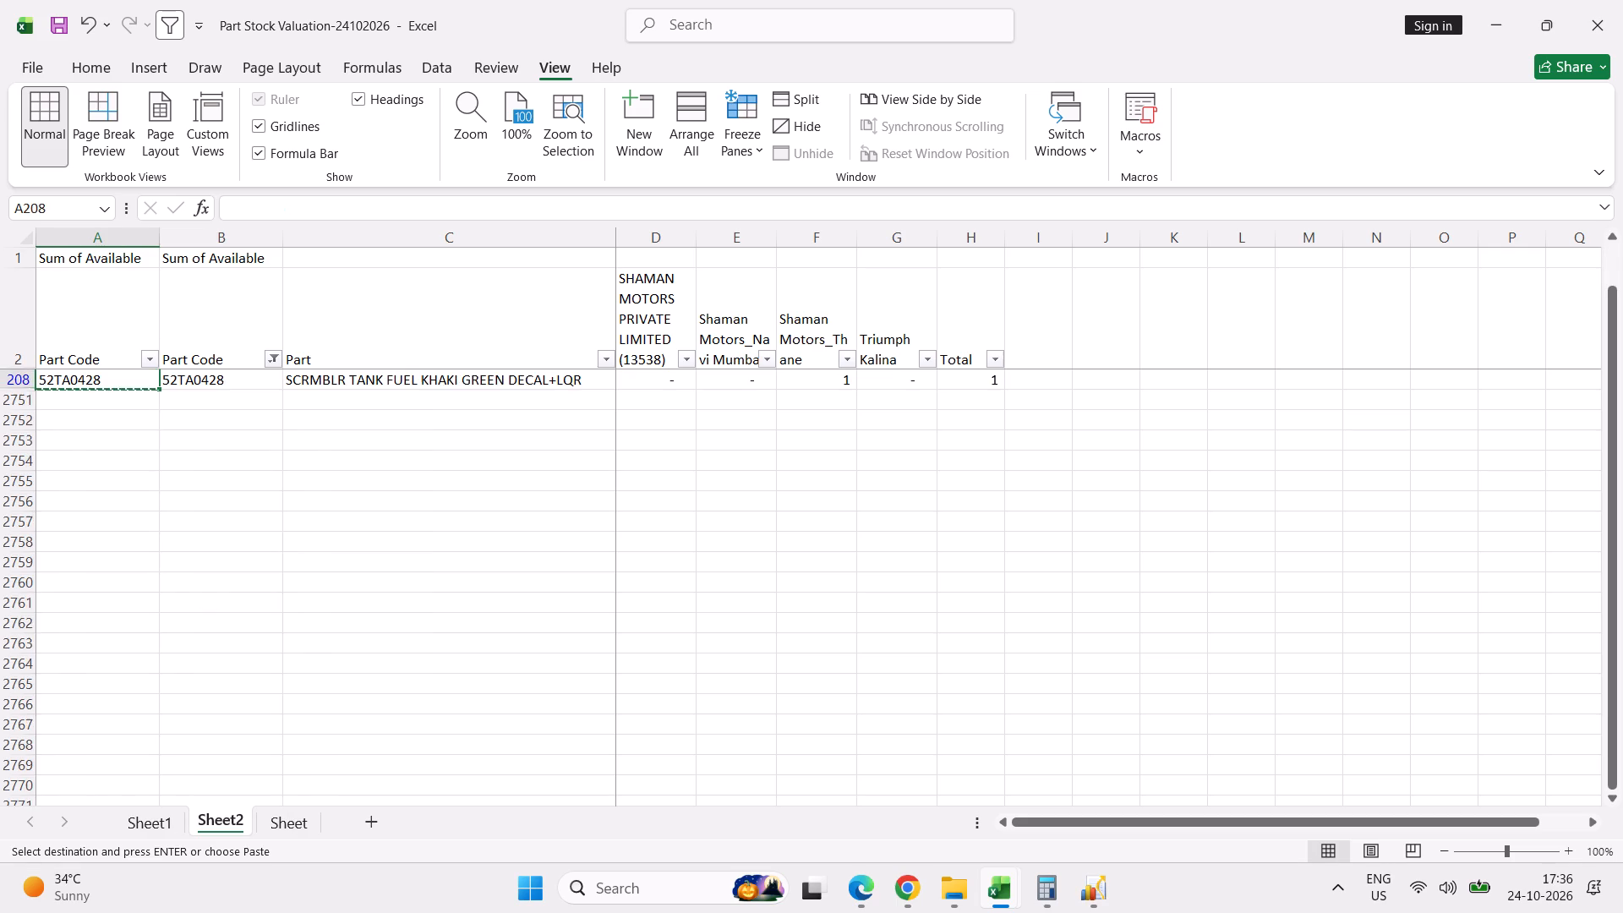
key("Up")
key("Up")
key("Up")
key("Up")
key("Up")
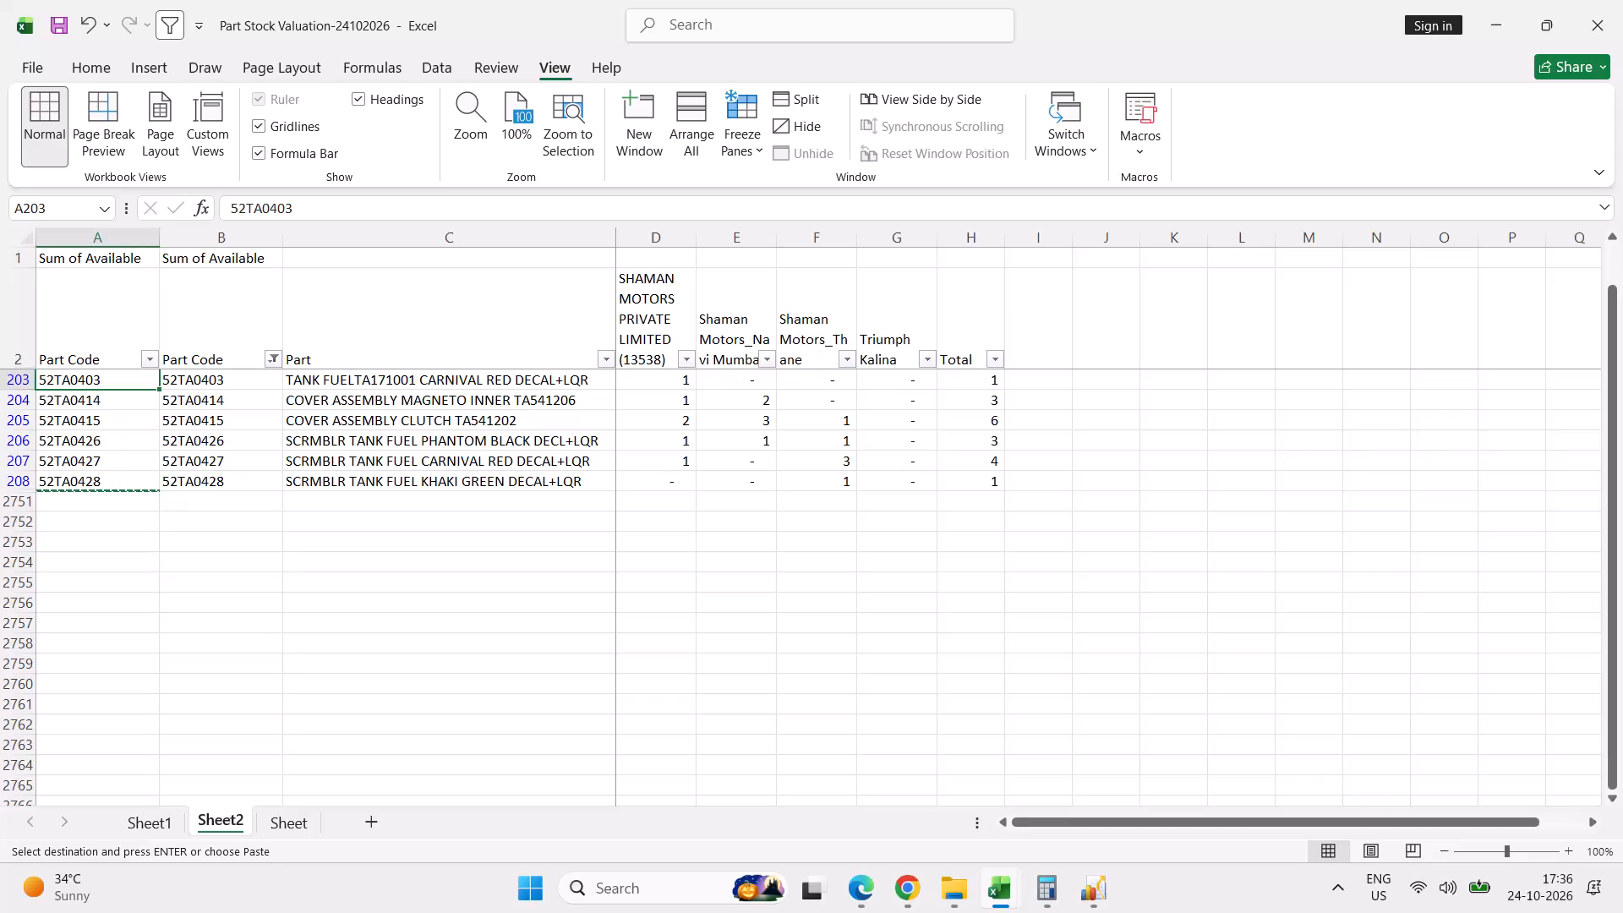
key("Up")
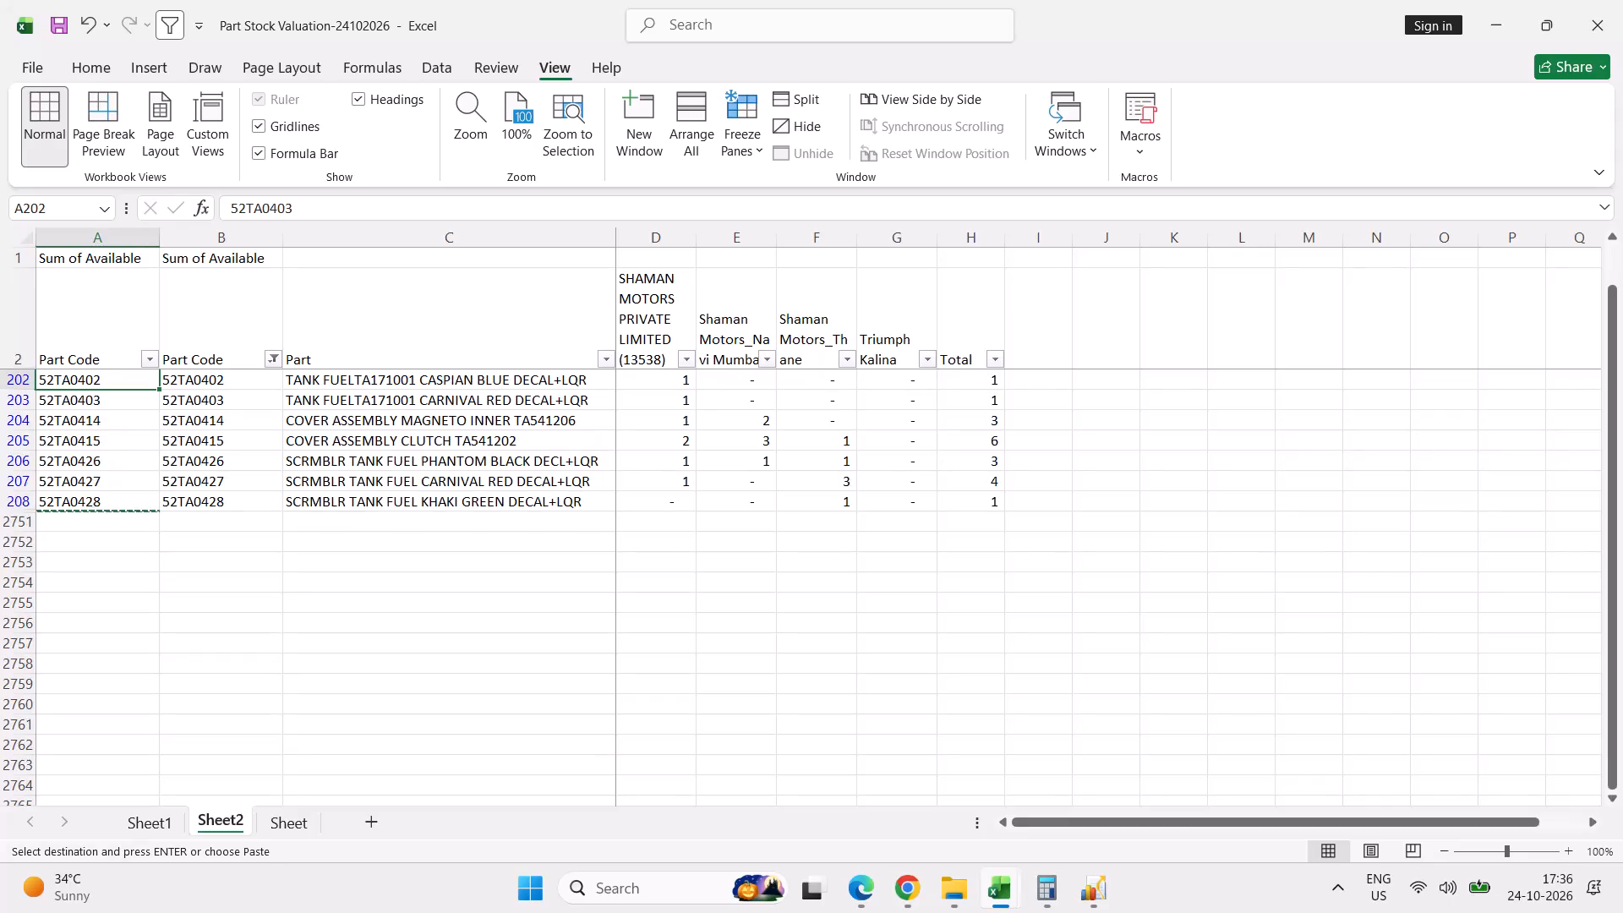
key("Up")
key("Up")
key("Up")
key("Up")
key("Down")
key("Down")
key("Down")
key("Down")
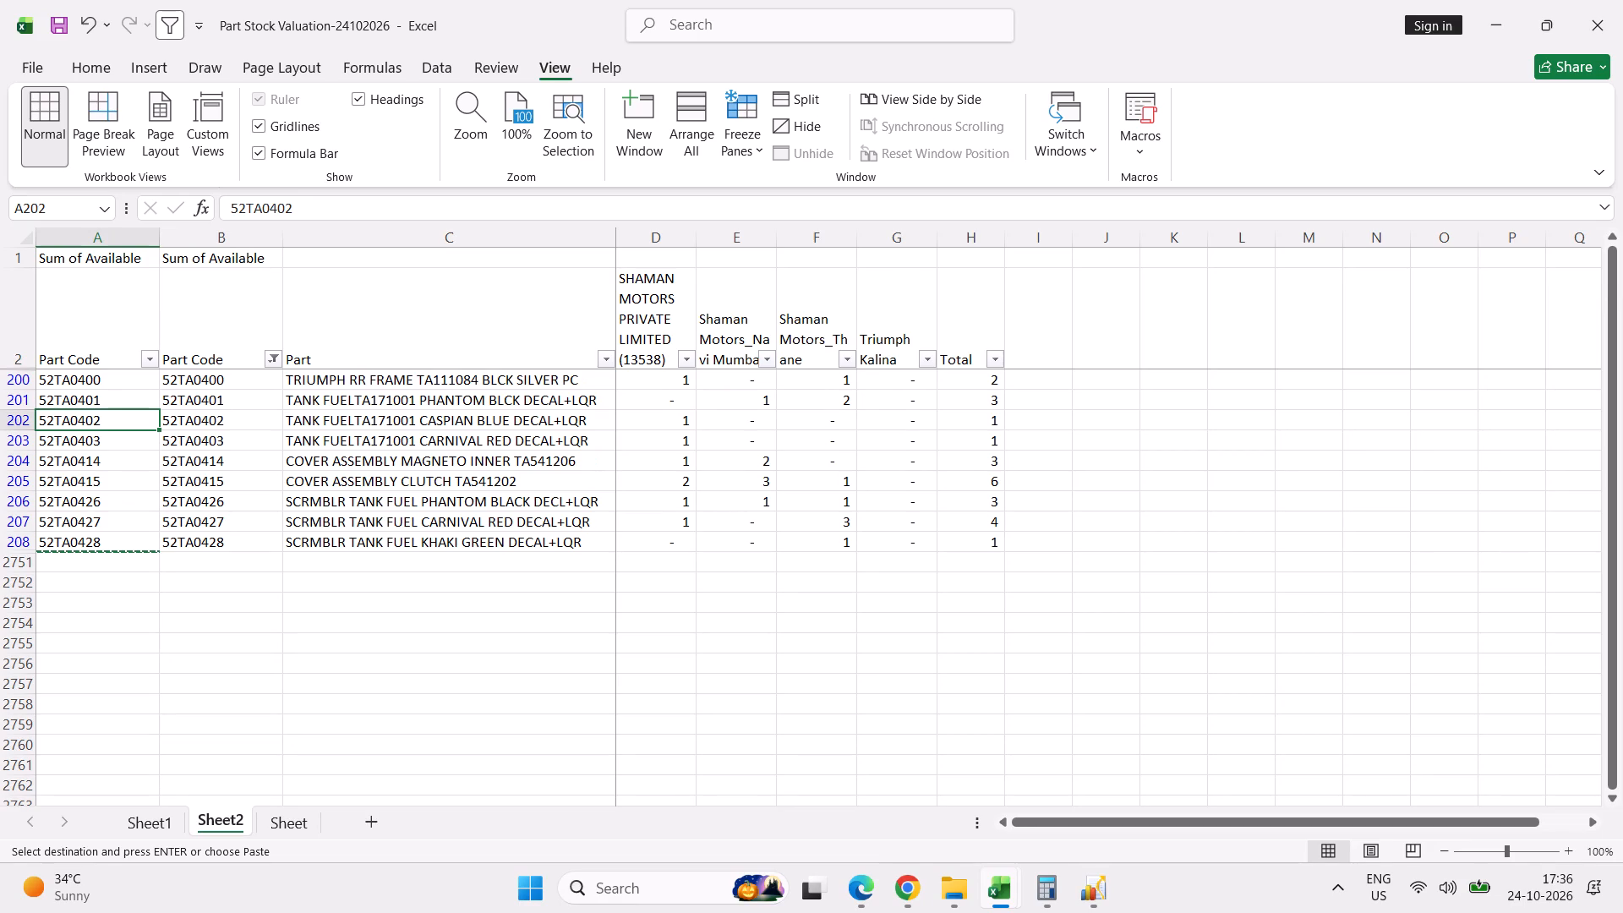
Search the Part Stock Valuation part codes for 492 without applying a new filter.
left_click(270, 359)
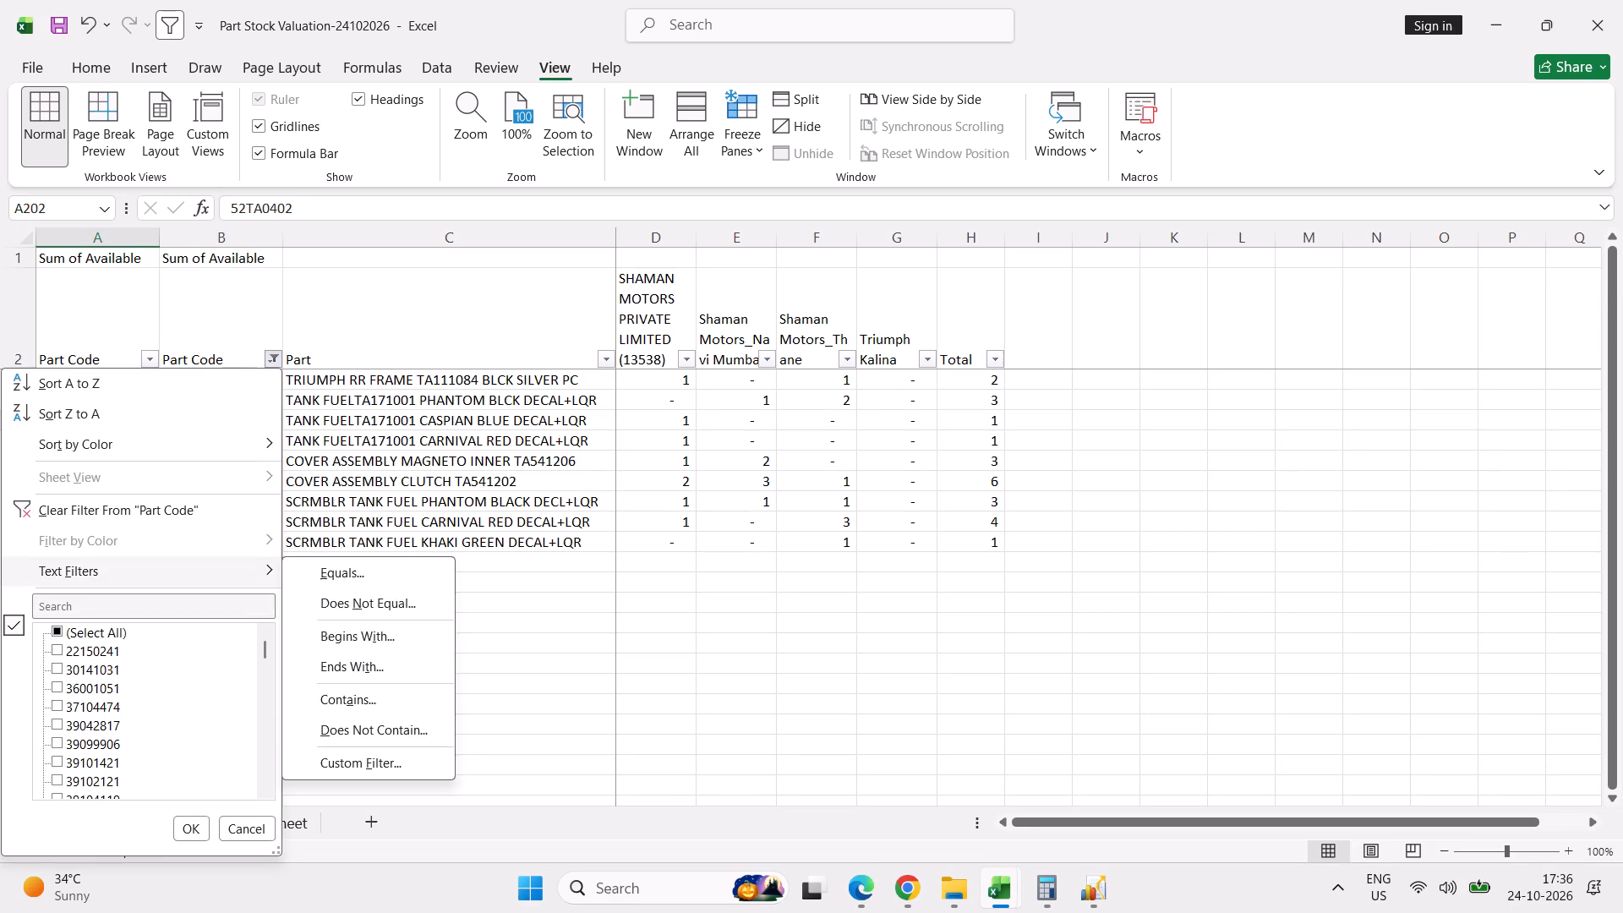
left_click(230, 602)
type("492")
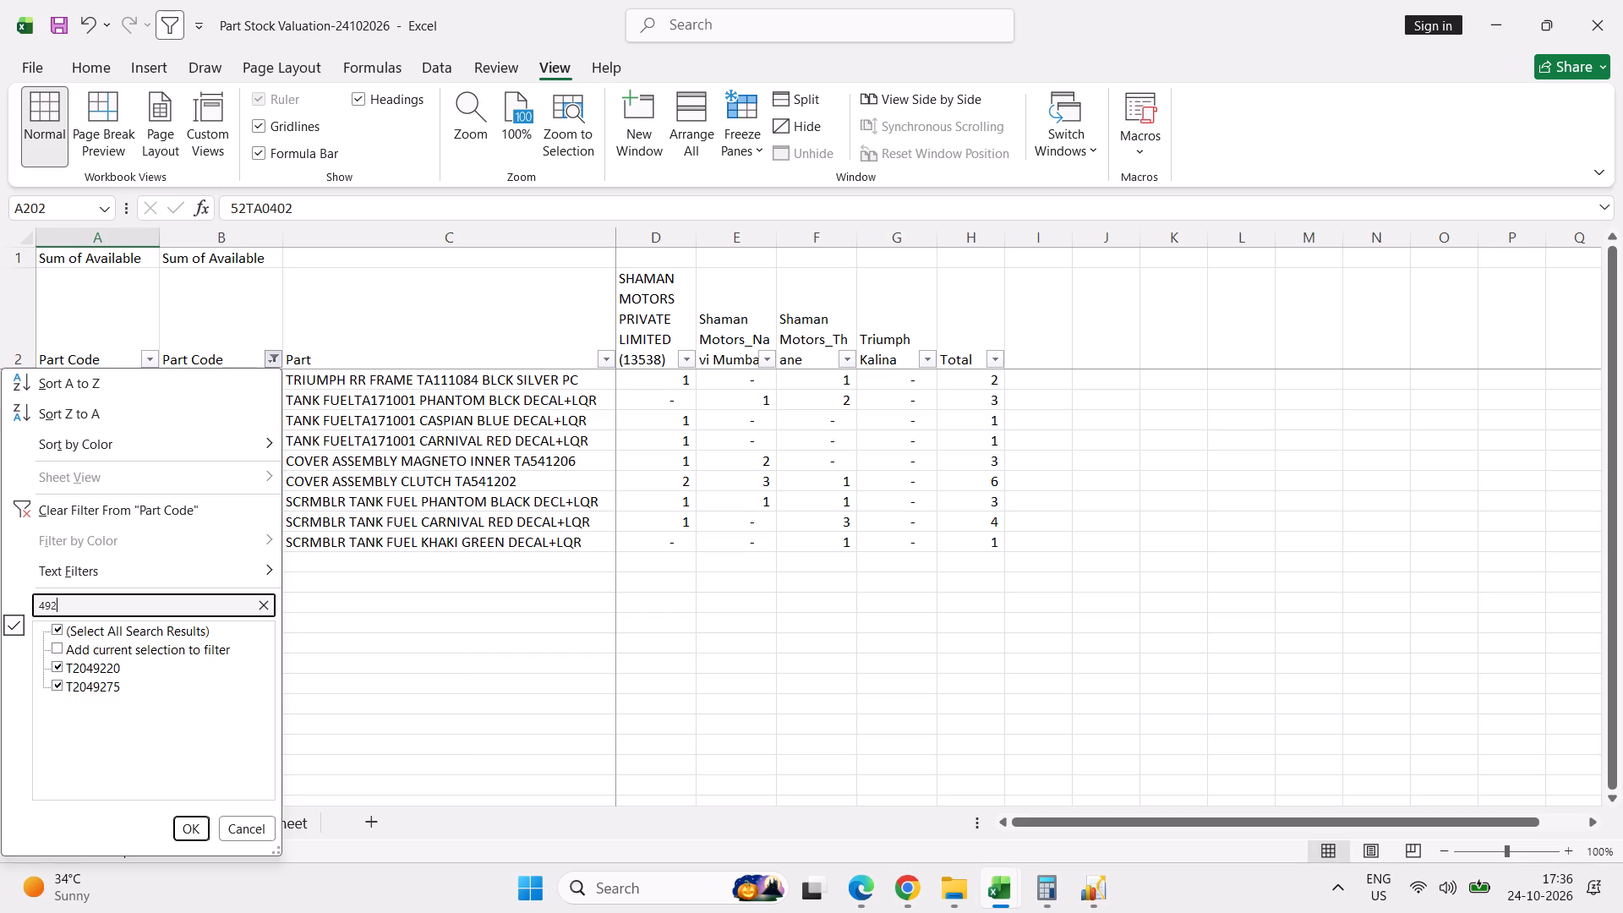
key("BackSpace")
key("BackSpace")
key("BackSpace")
key("BackSpace")
key("Escape")
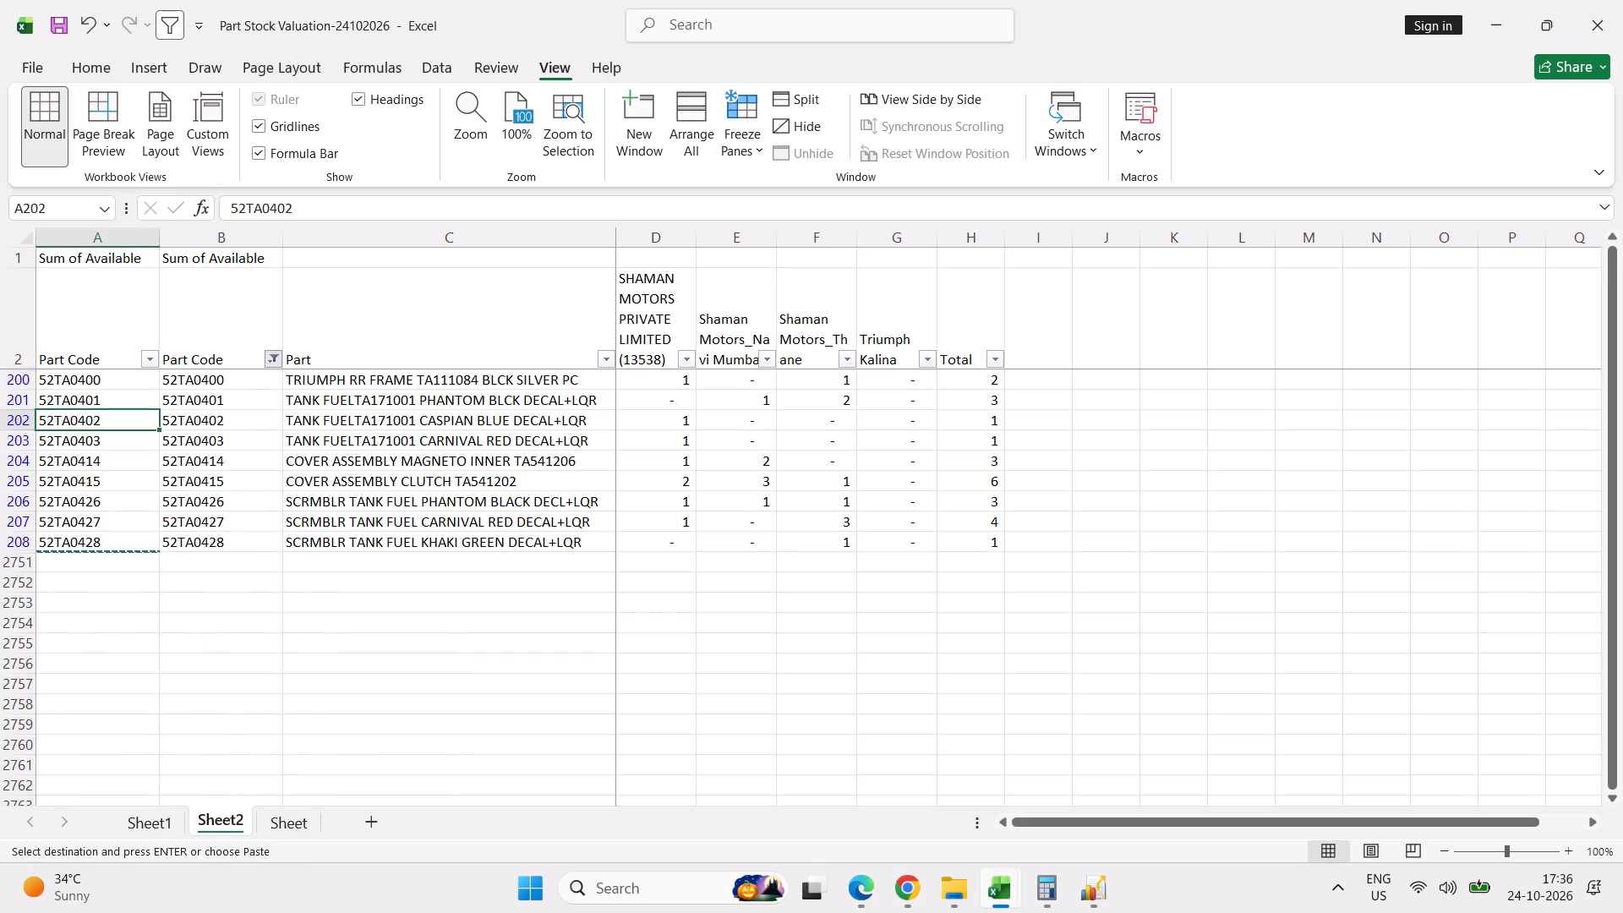
Back in NM_Stock_Count, check the rest of page 12 for unmatched parts and review the physical quantities of serials 1 to 19.
key("alt+Tab")
scroll(230, 602, "down", 1)
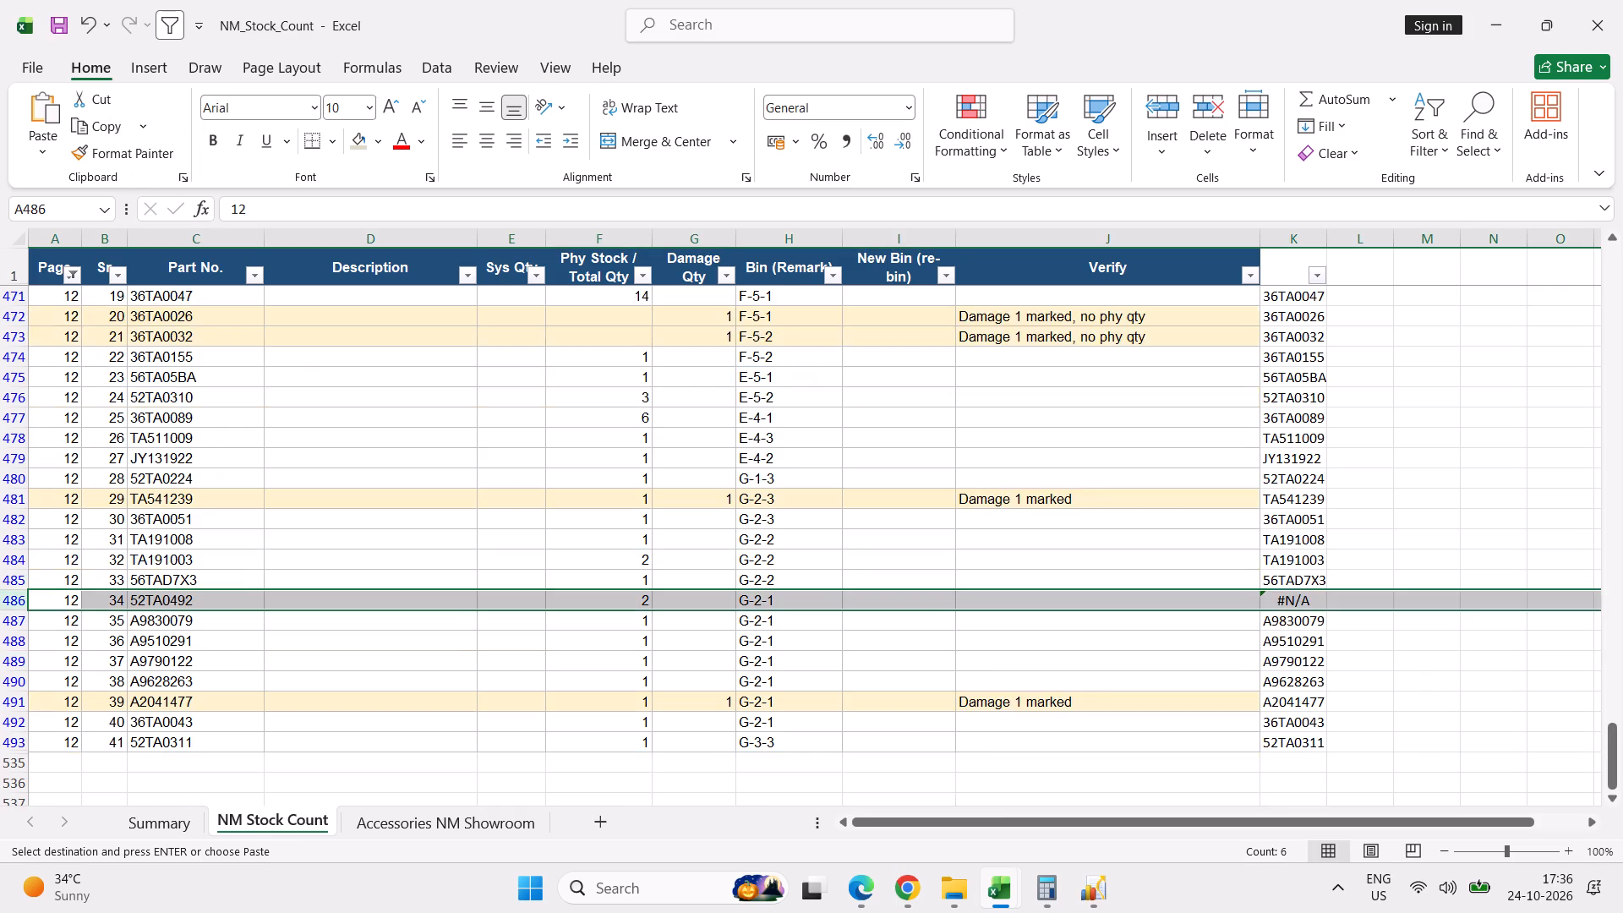
scroll(230, 602, "down", 1)
scroll(230, 602, "up", 20)
scroll(230, 602, "up", 3)
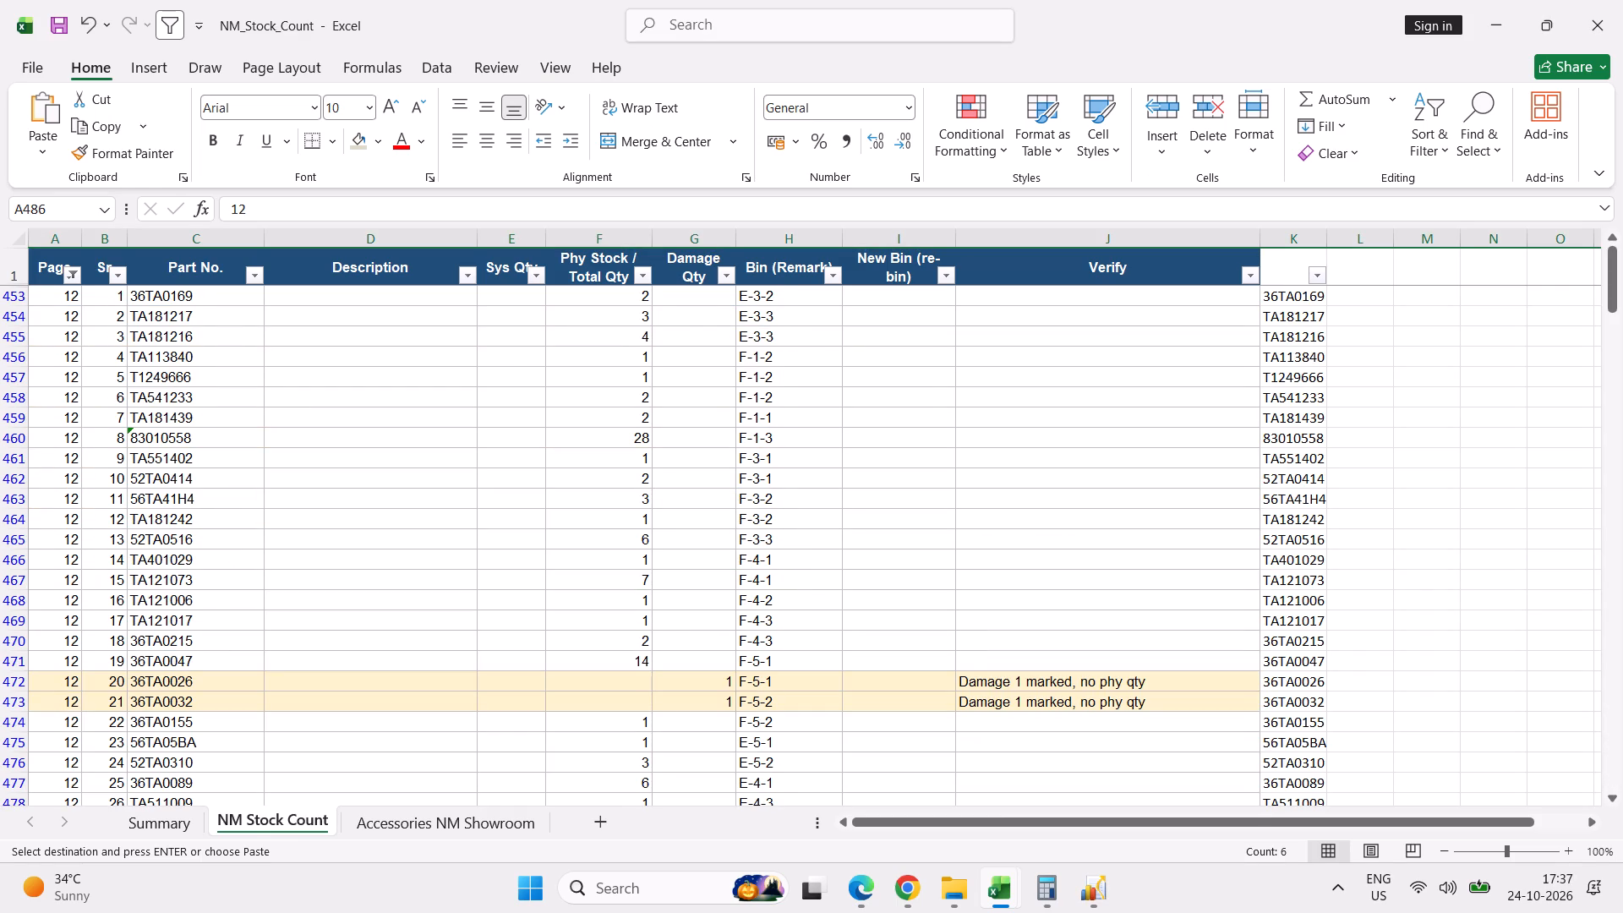
left_click(614, 298)
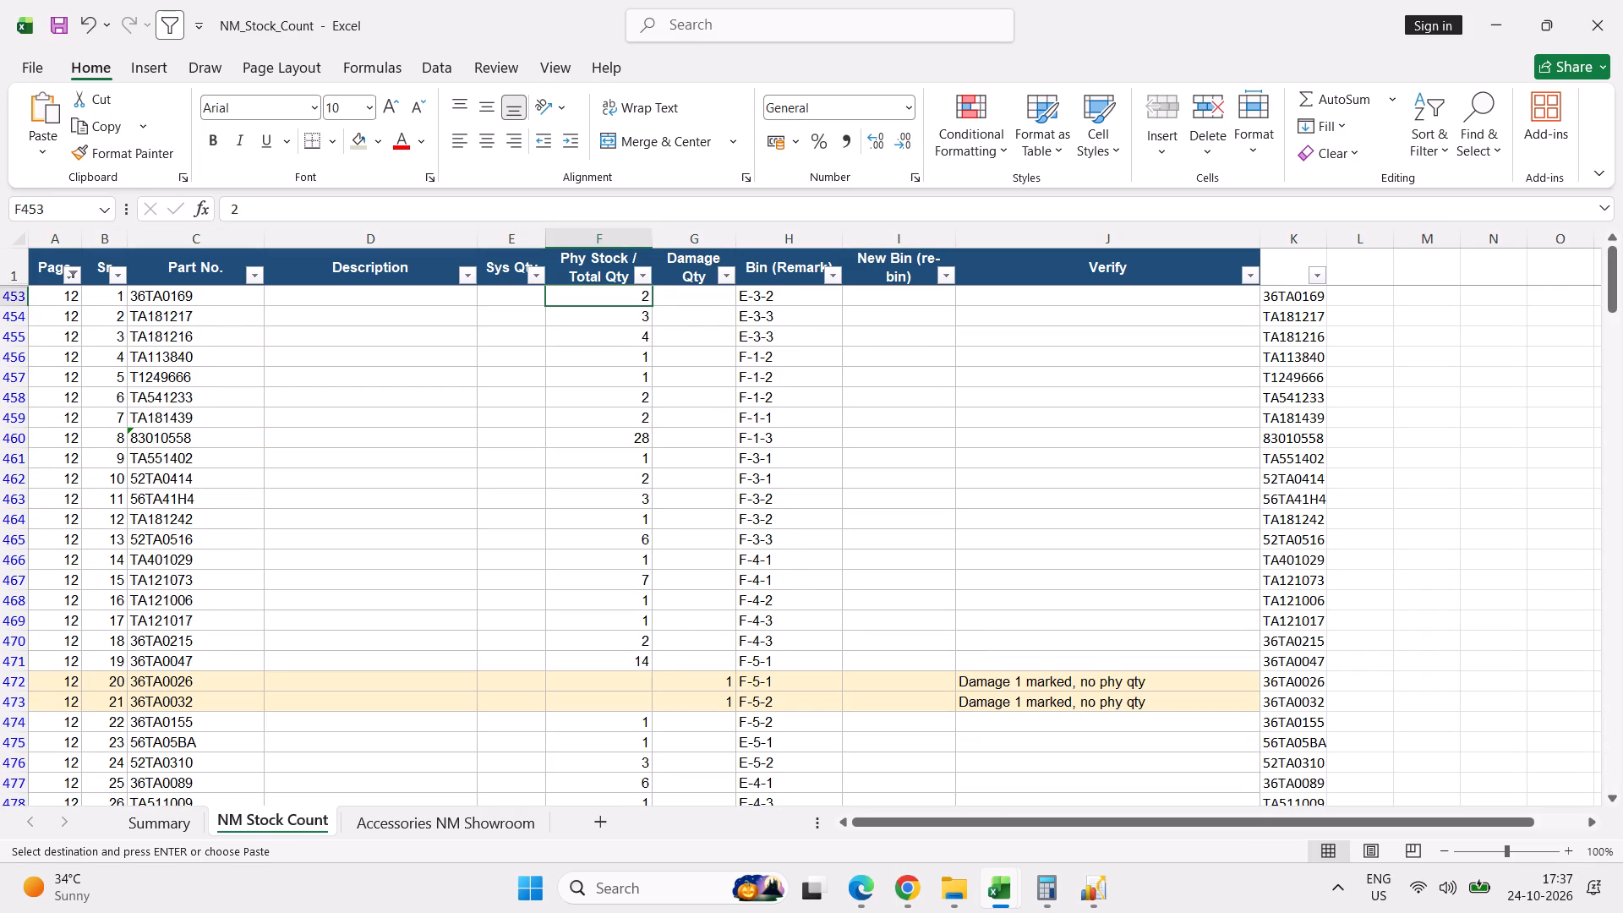
key("Down")
key("Down")
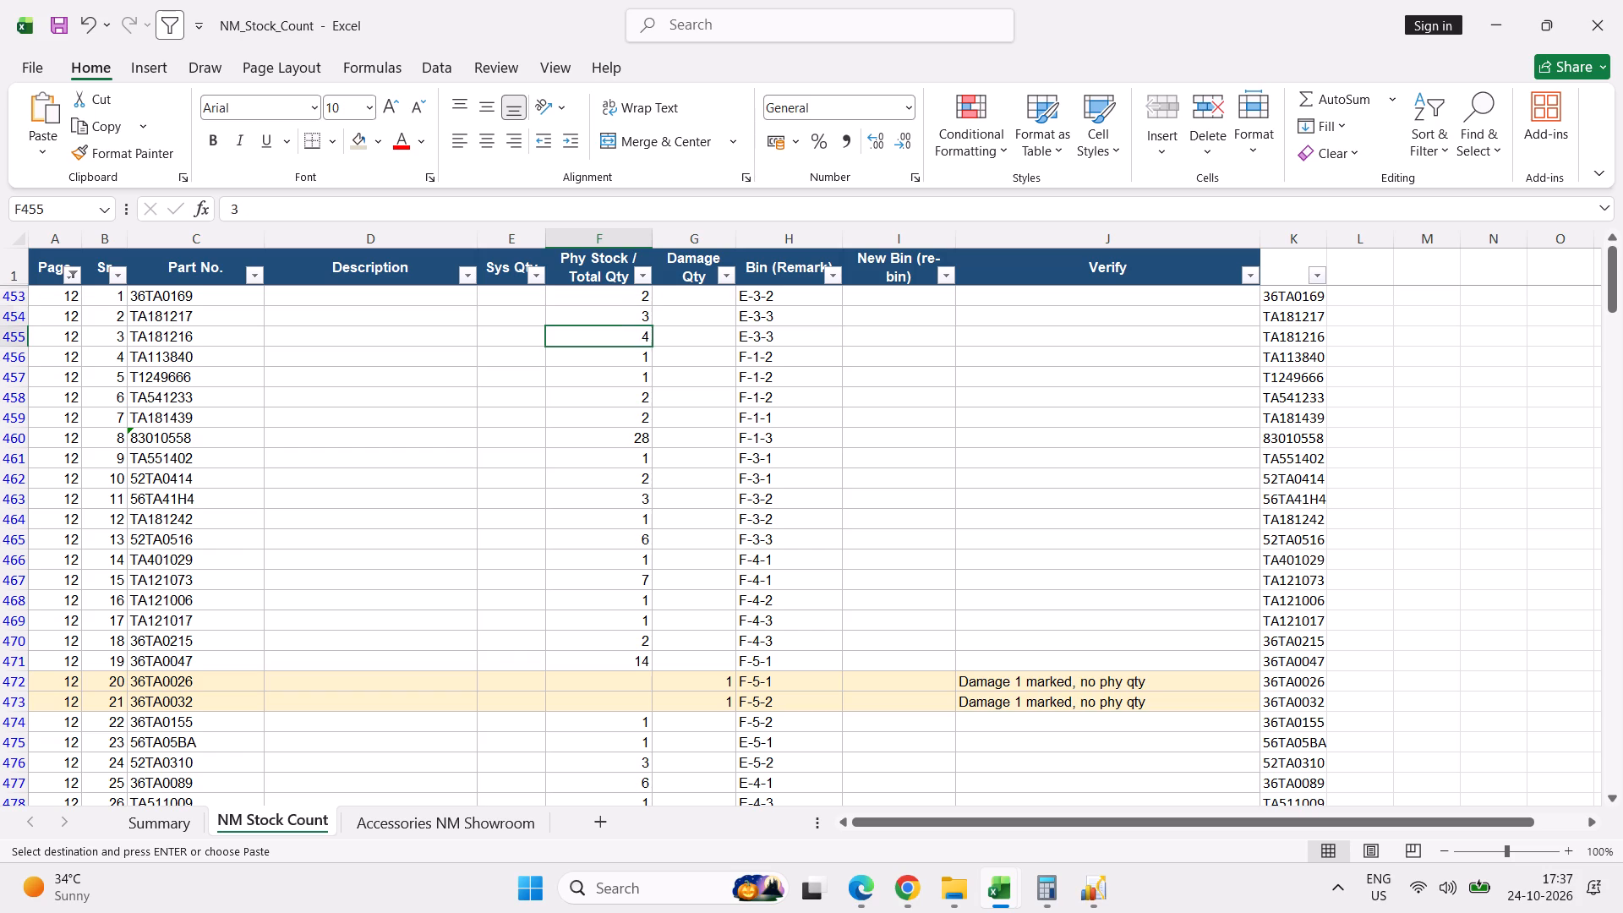
key("Down")
key("Down")
key("Down")
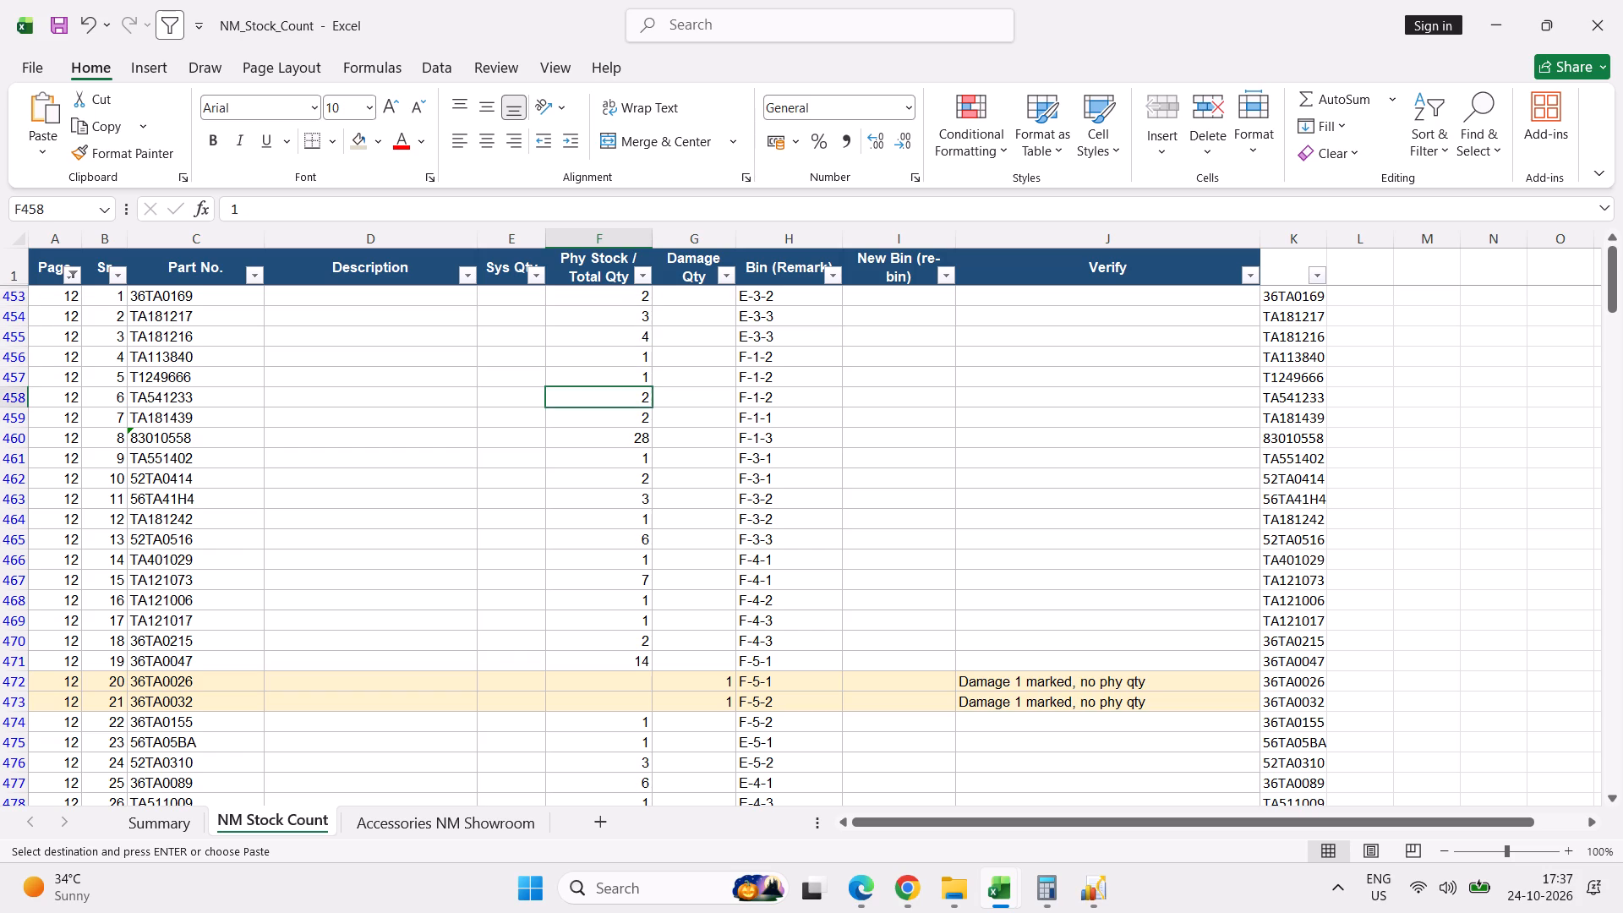
key("Down")
key("Down")
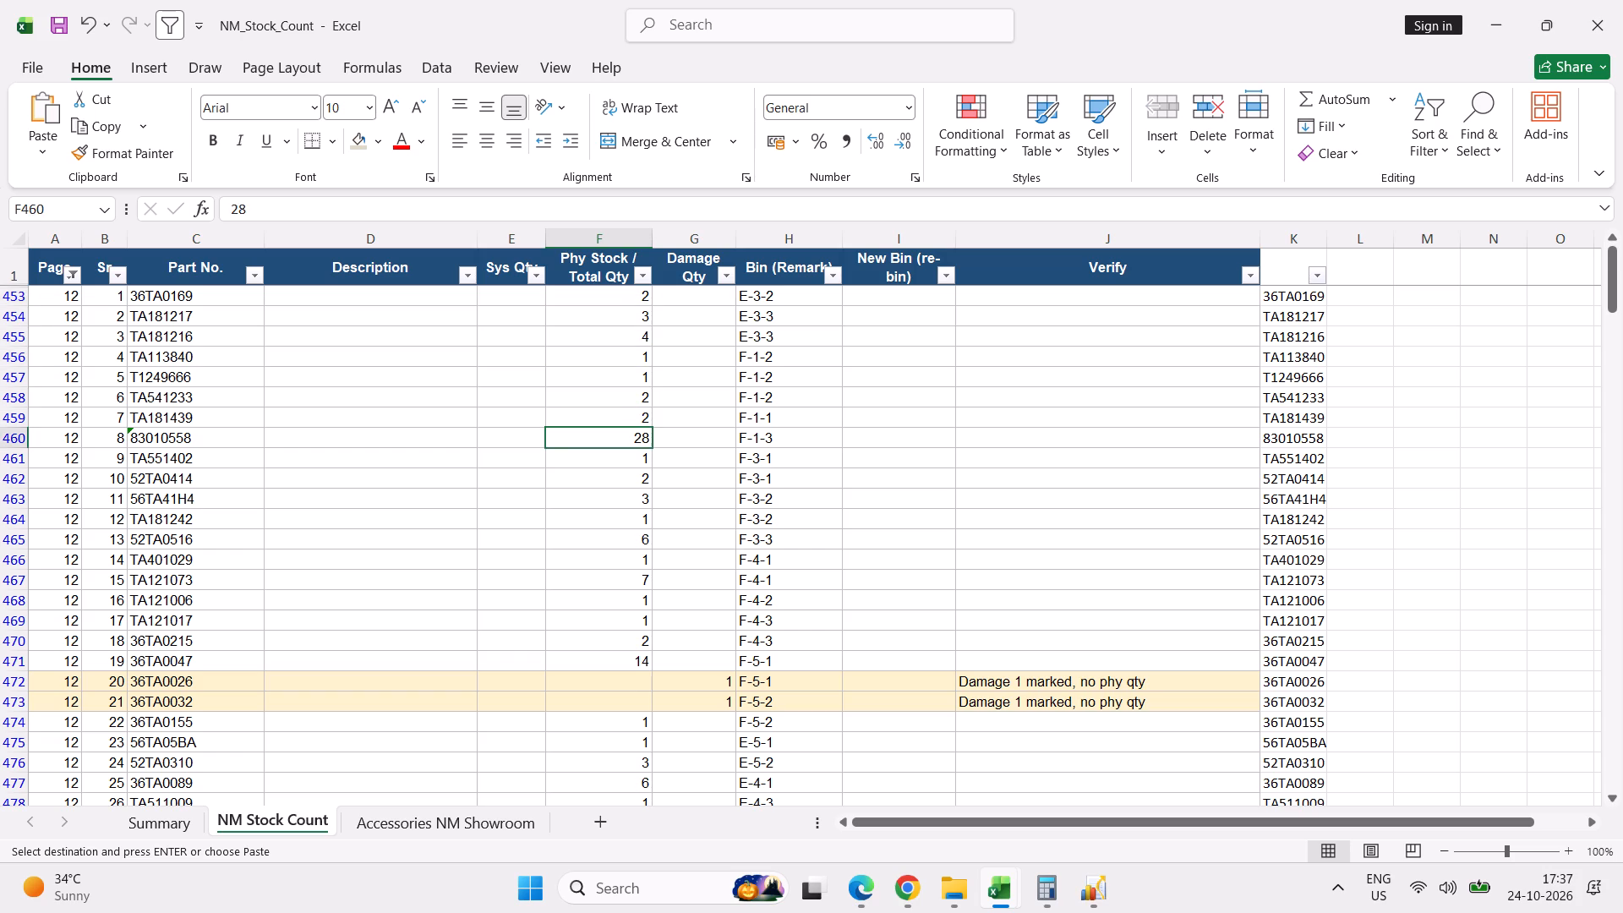
key("Down")
key("Down")
key("Down")
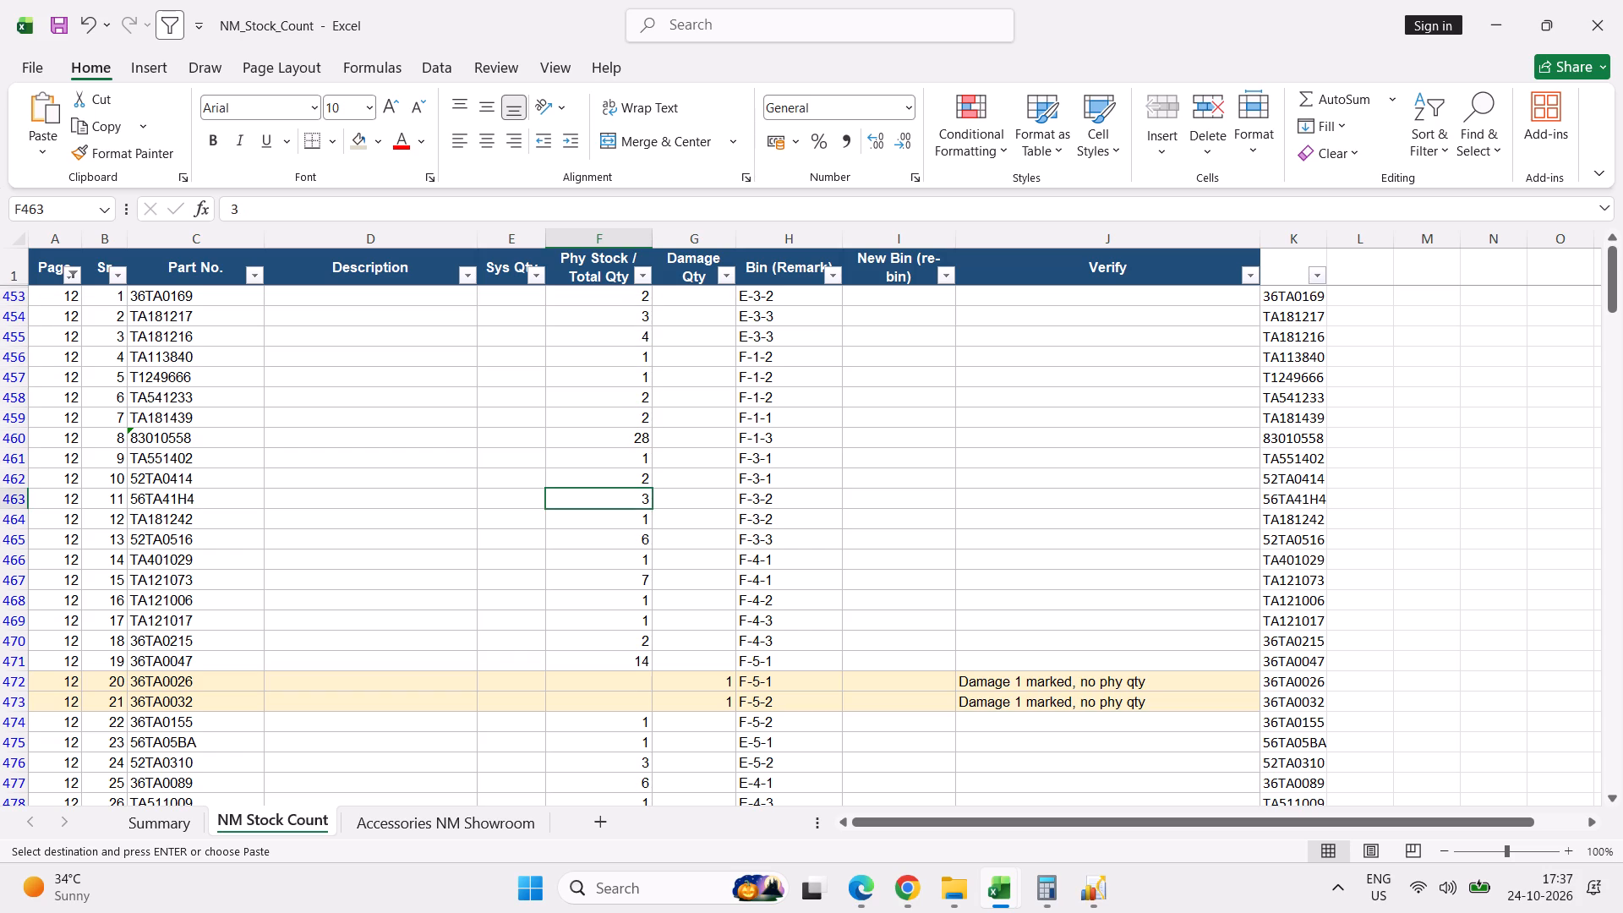
key("Down")
key("Down")
key("Down")
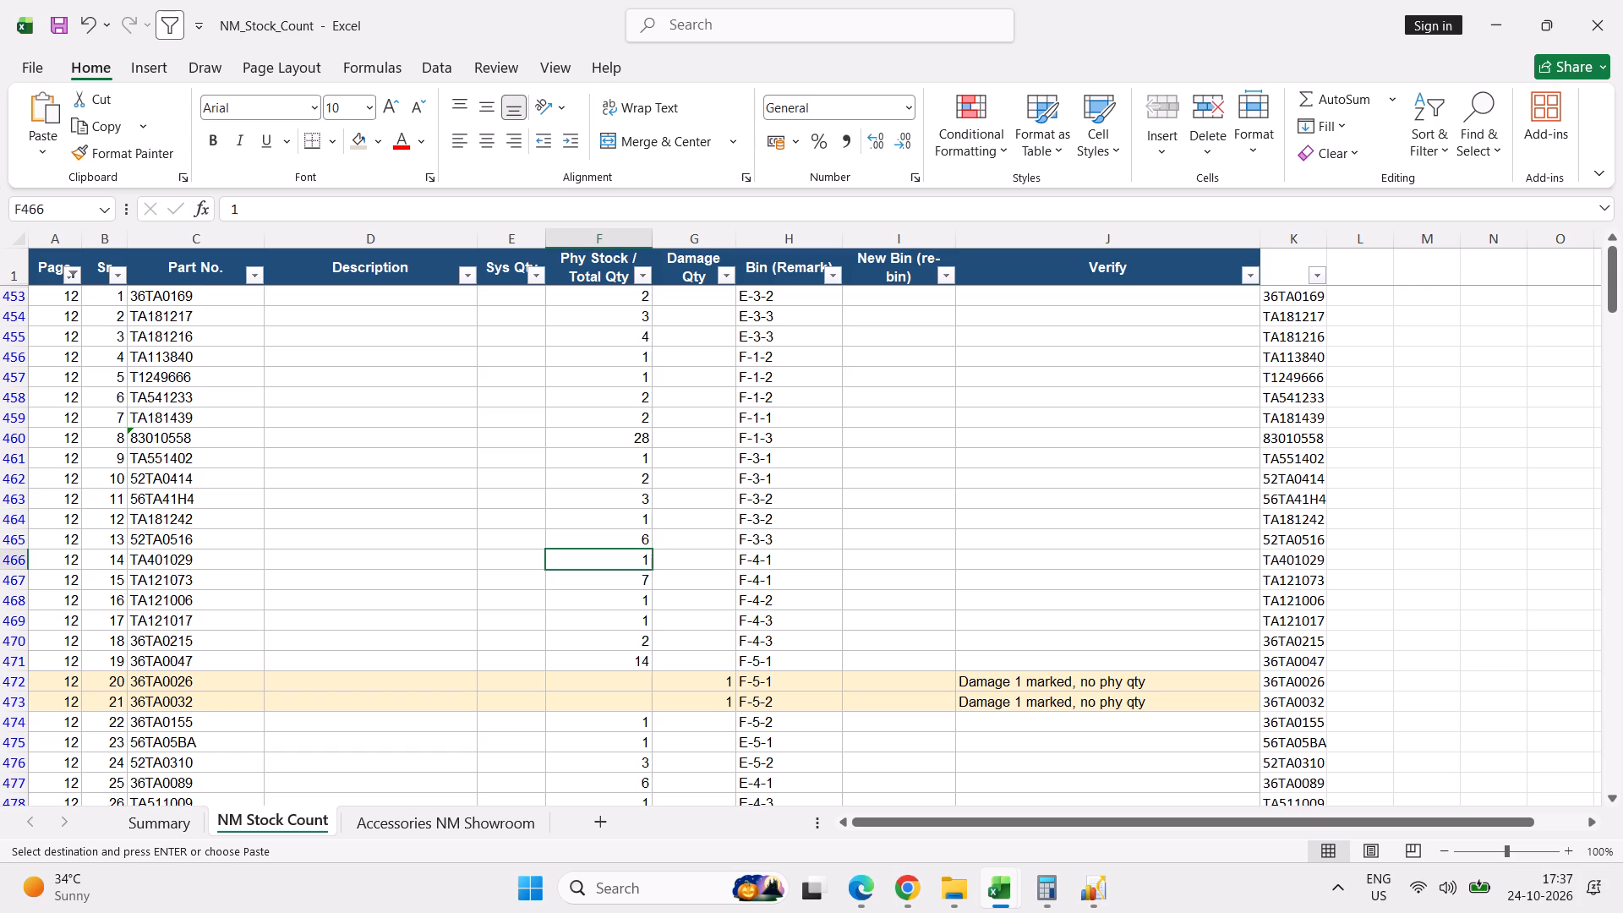
key("Down")
key("Down")
key("Down")
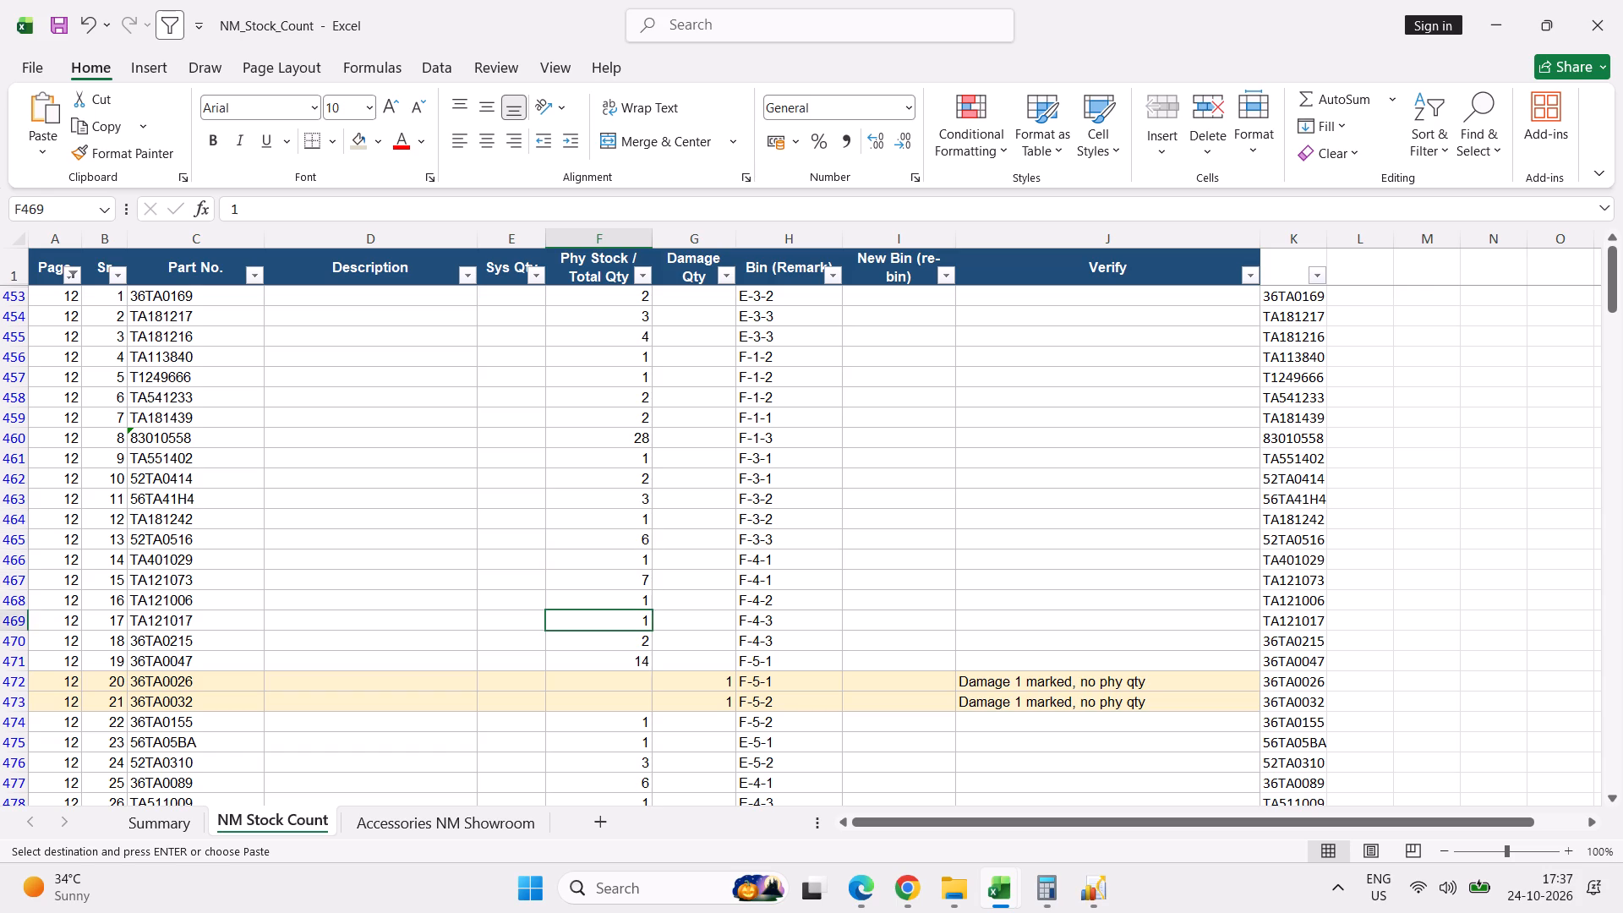
key("Down")
key("Down")
Correct page 12 serial 19's part number to 36TA0048.
key("shift+space")
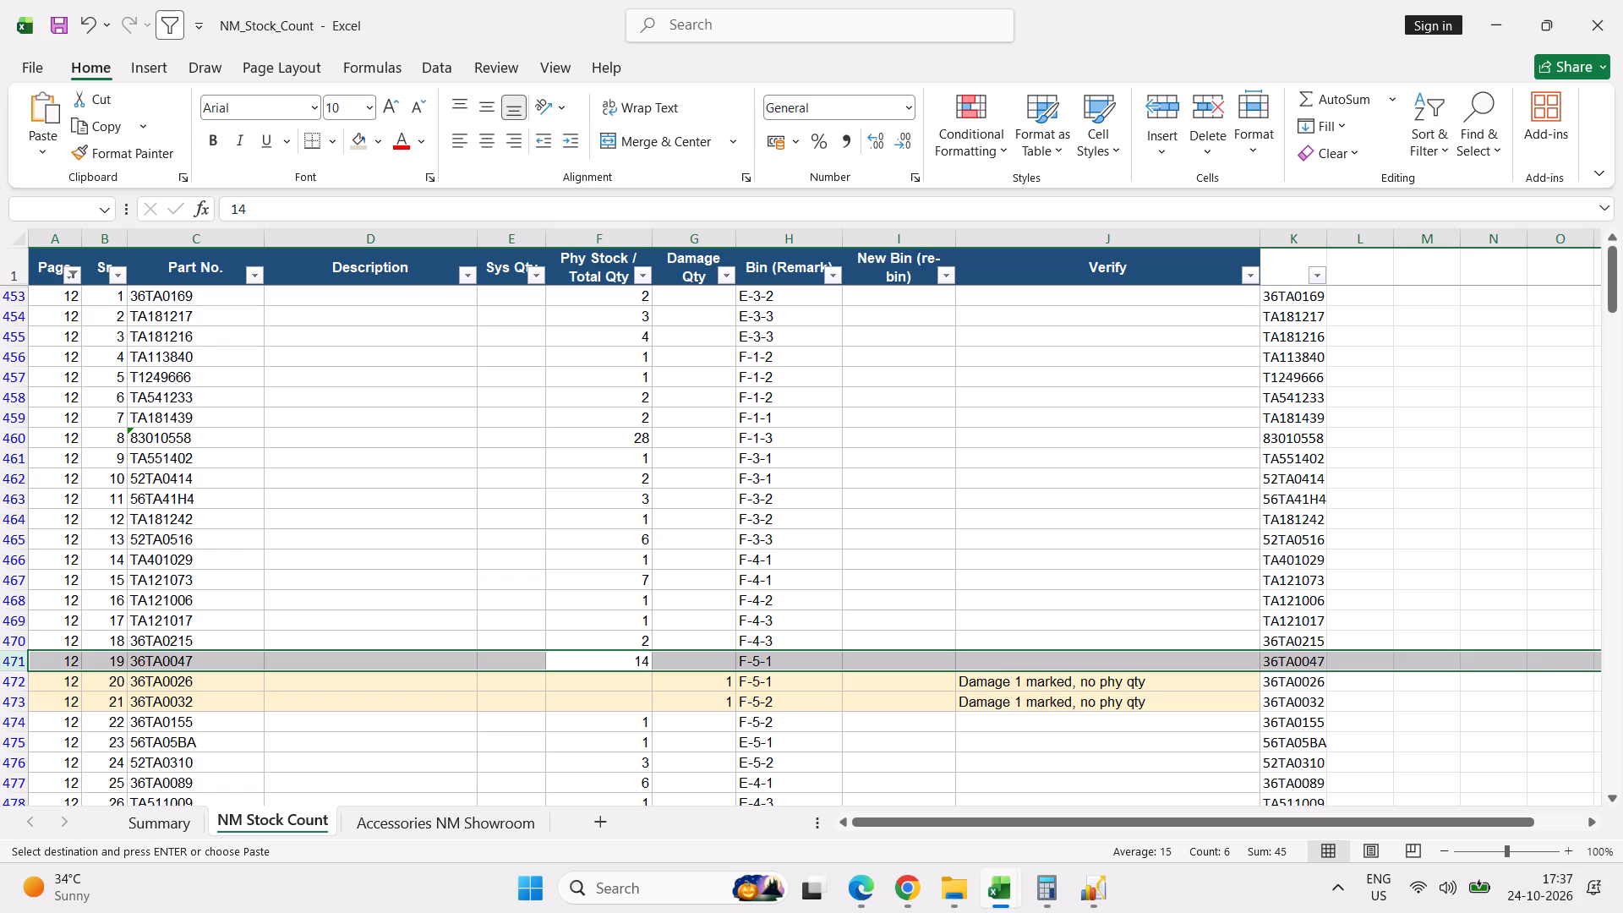
double_click(209, 661)
key("BackSpace")
key("8")
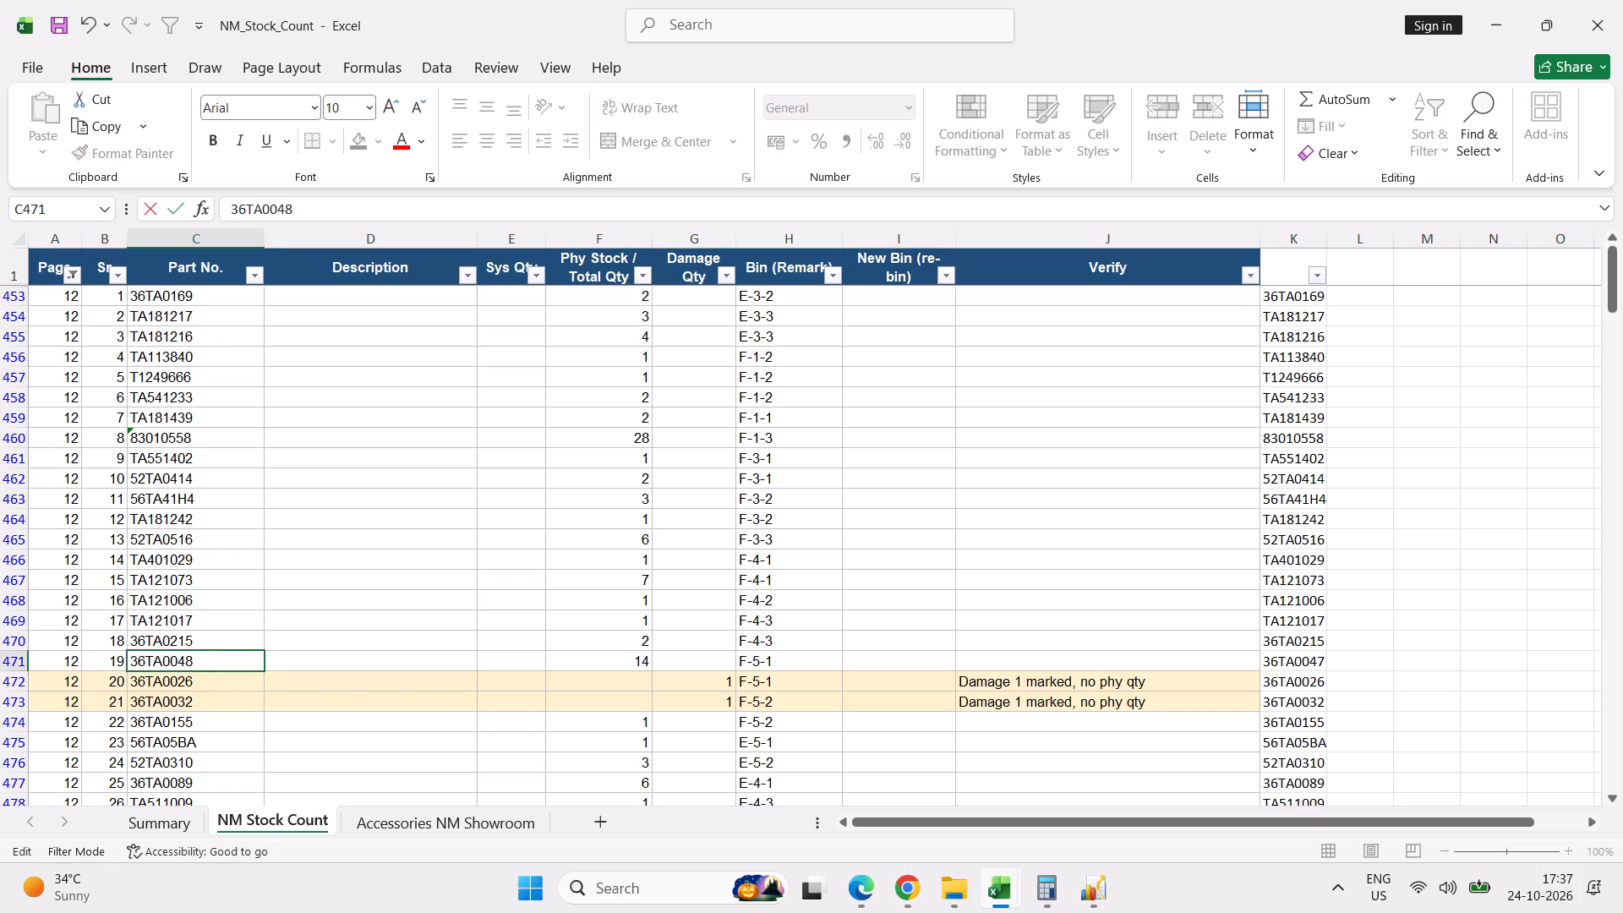
key("Return")
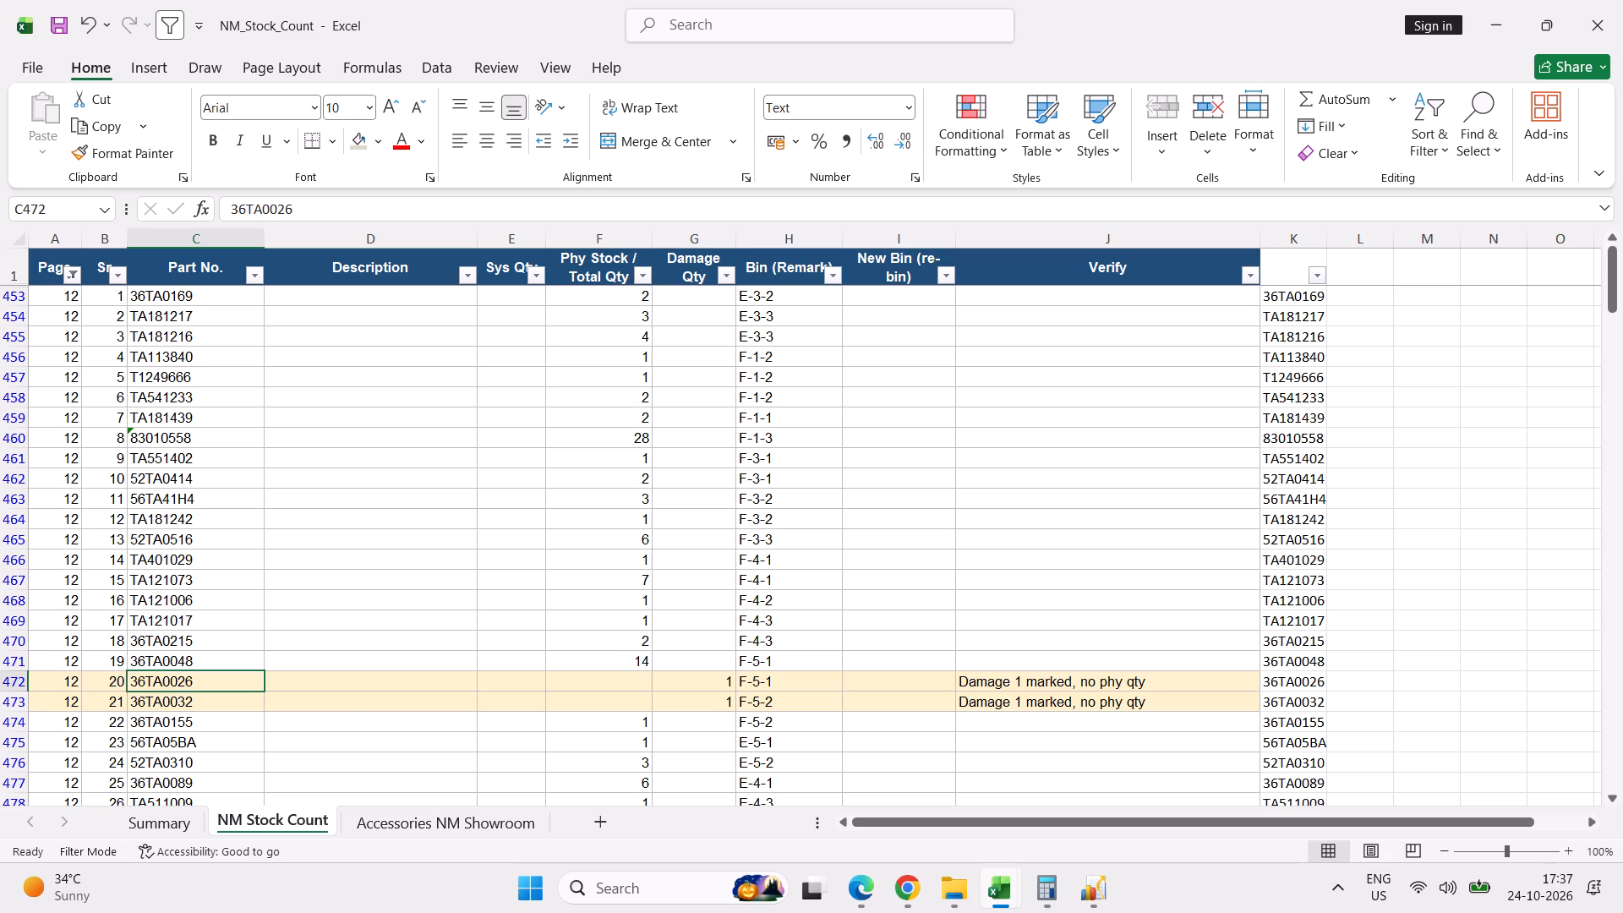
Set the physical stock quantity of page 12 serials 20 and 21 to 0.
key("Right")
key("Right")
key("Right")
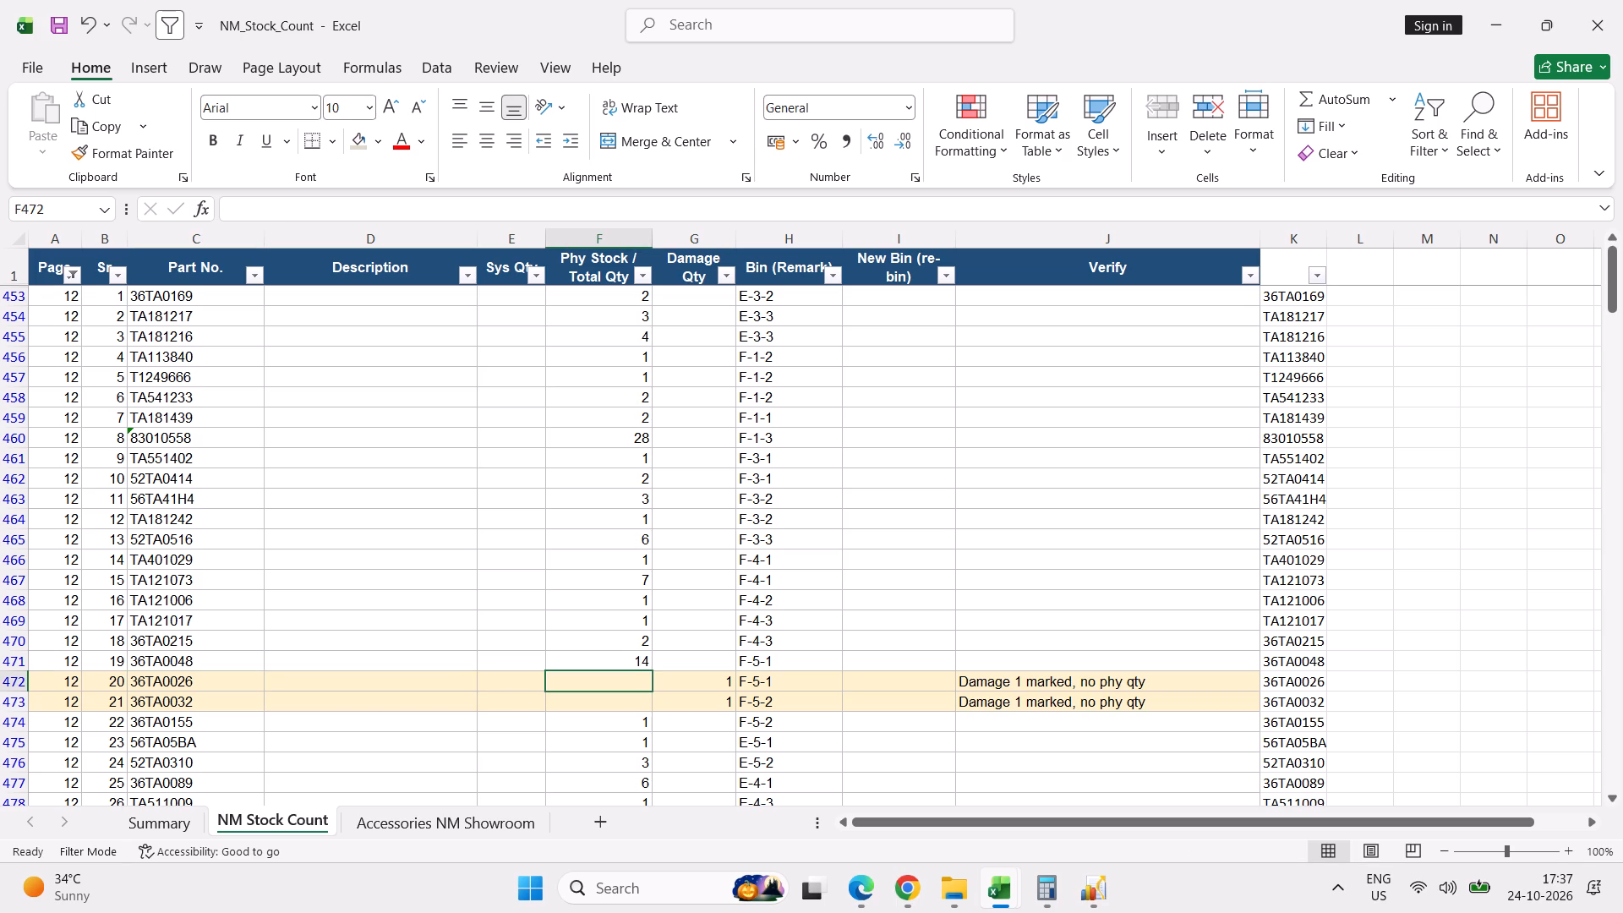
key("0")
key("Return")
key("0")
key("Return")
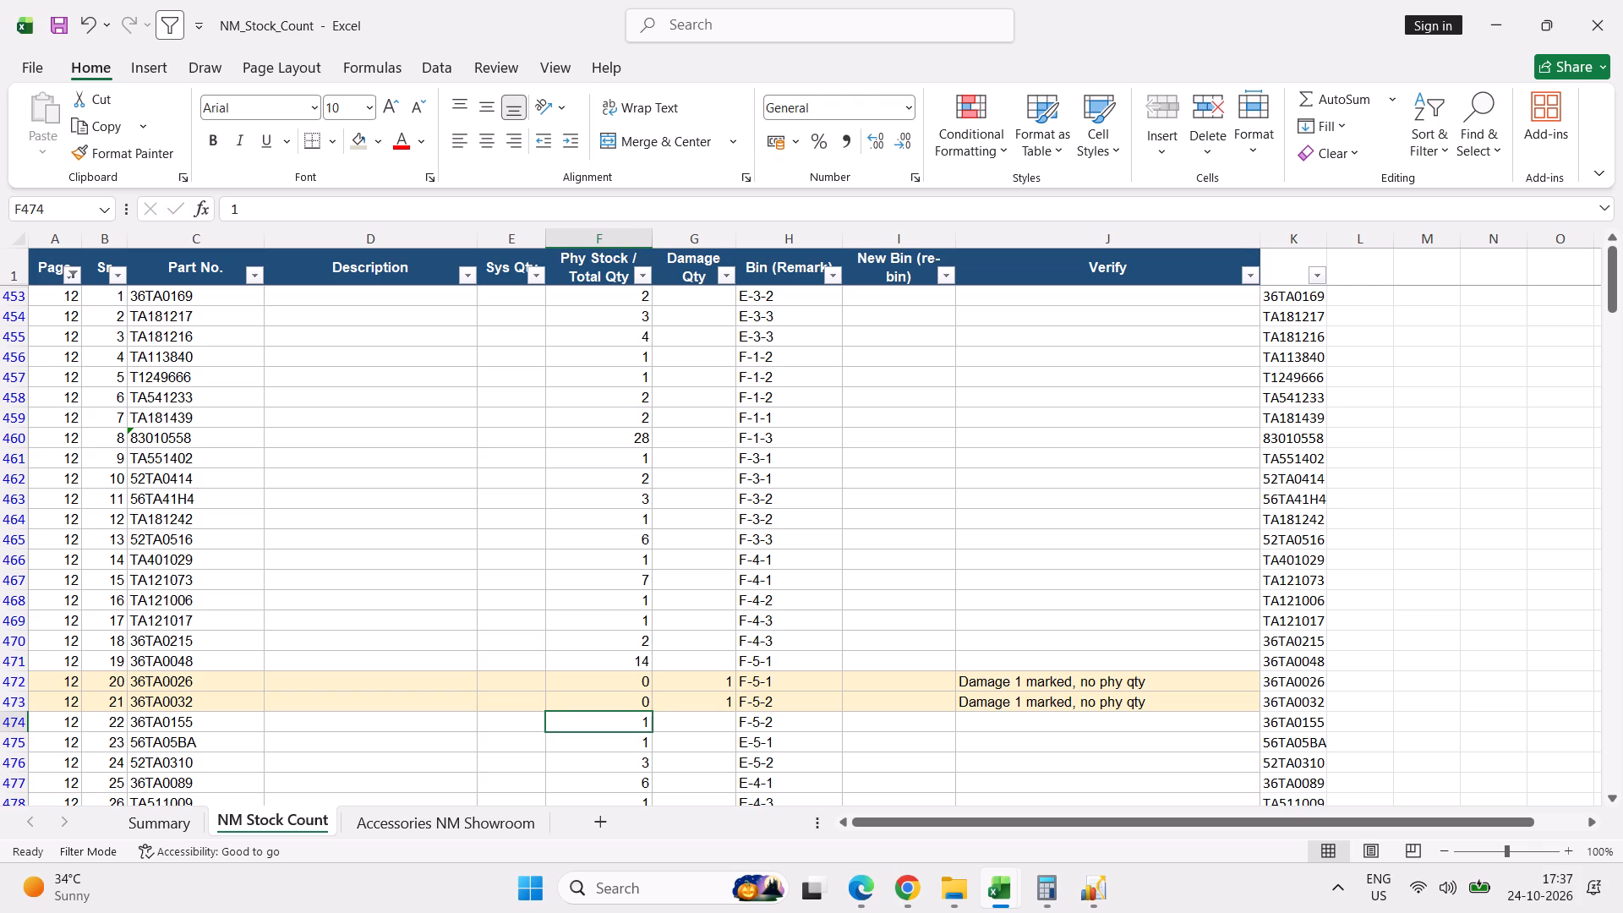
Continue checking page 12's physical quantities from serial 22 to 30, and enter a damage quantity of 1 for serial 30.
key("Down")
key("Down")
key("Down")
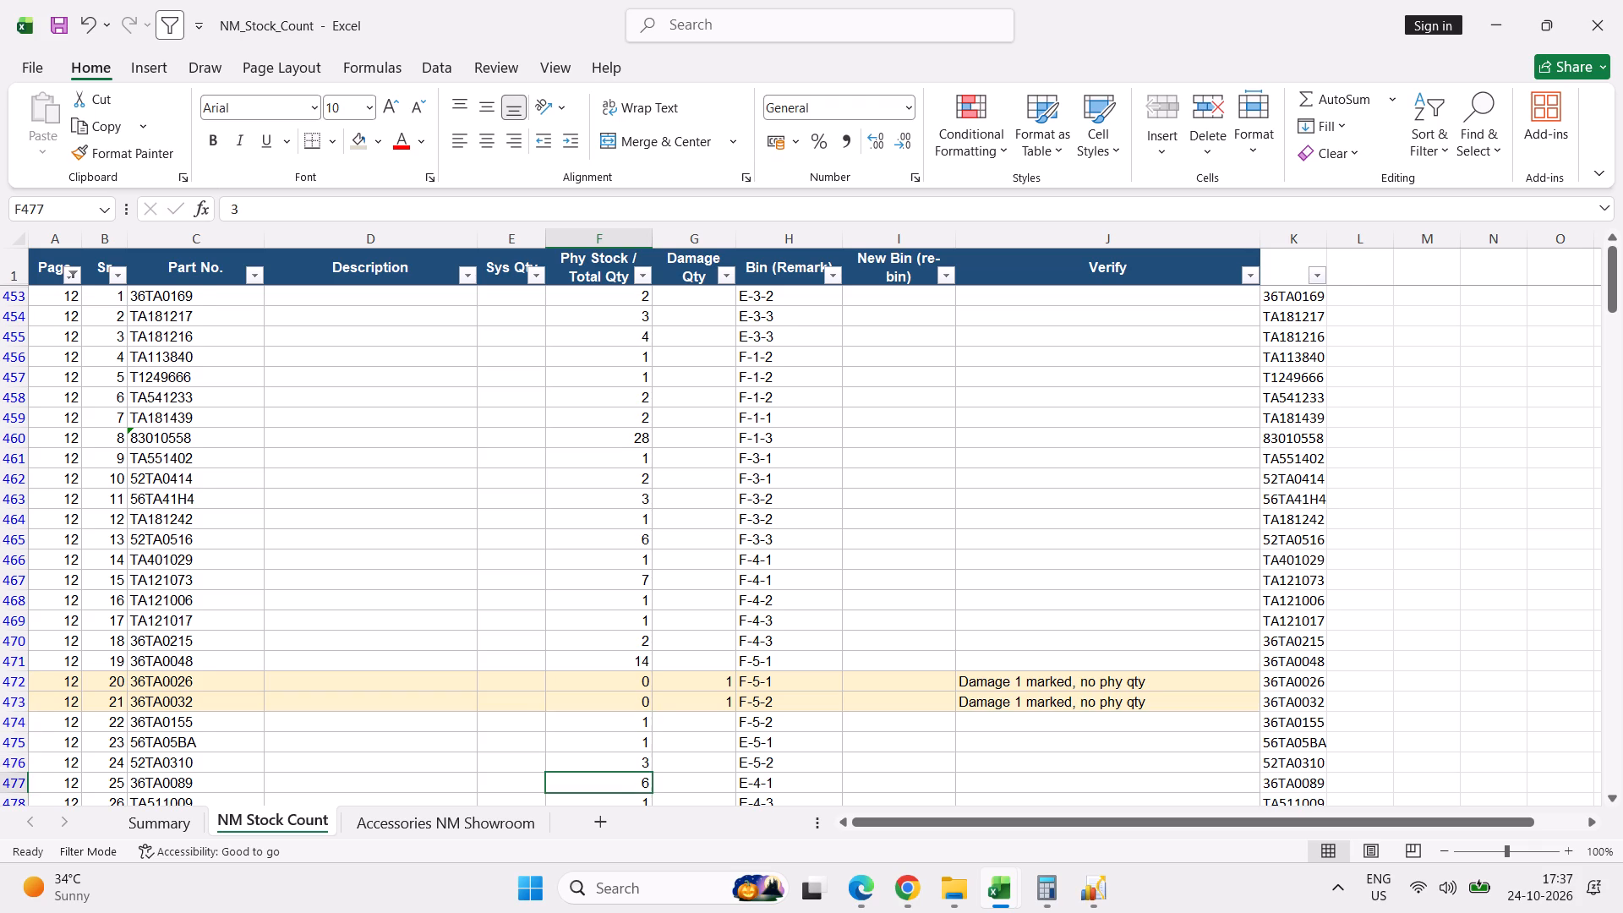
key("Down")
key("Down")
key("Down")
key("Down")
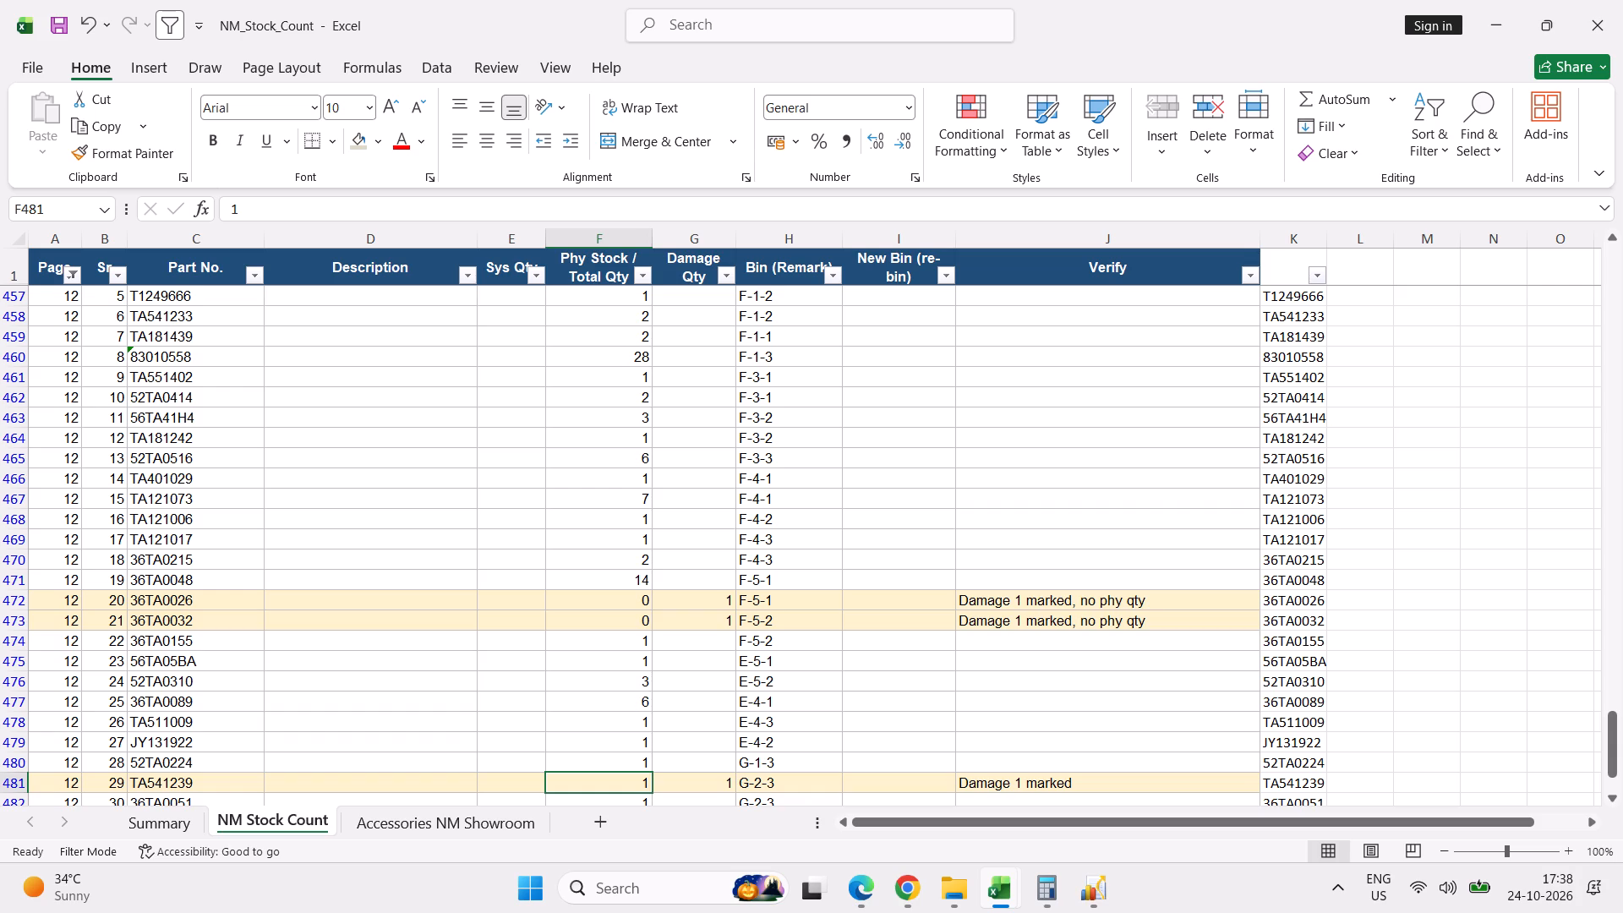
key("Down")
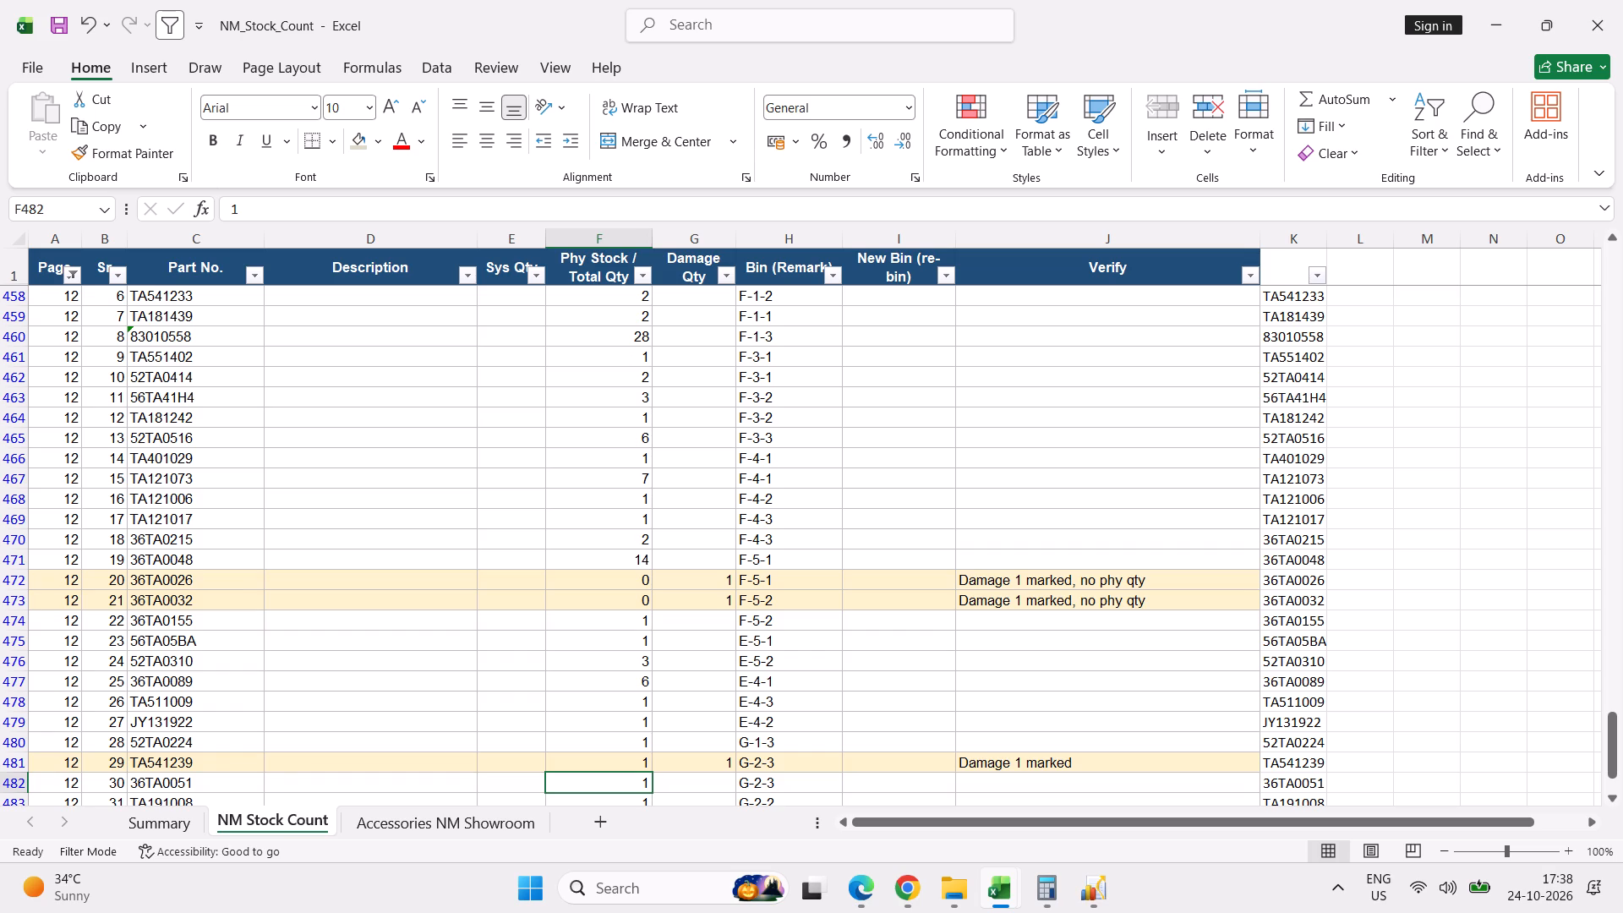
key("Right")
key("1")
key("Up")
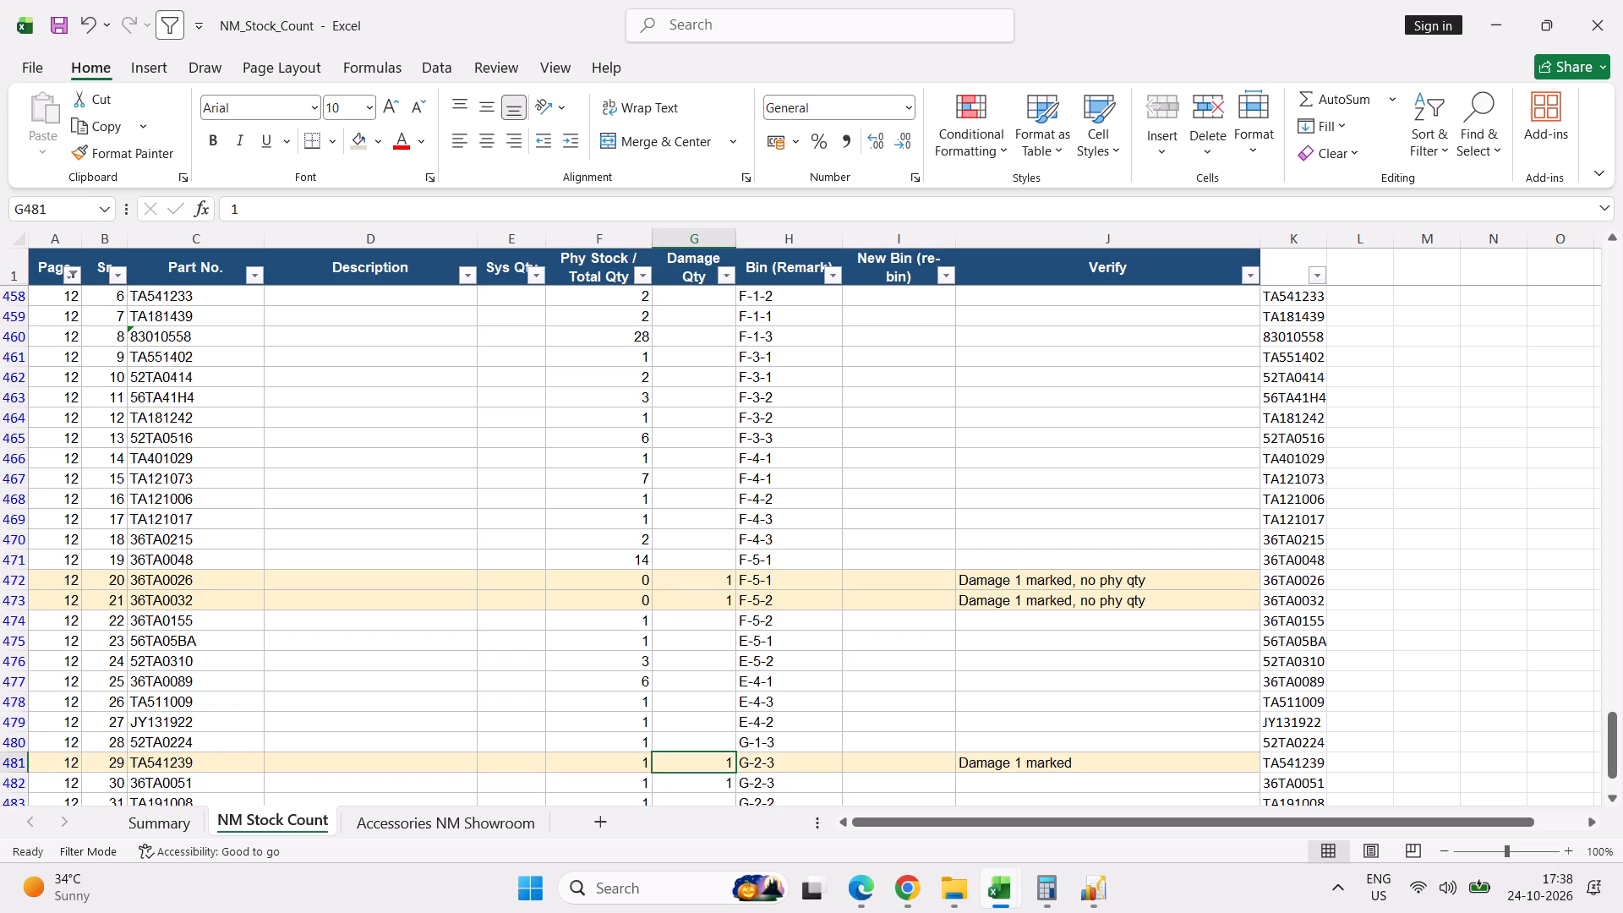
Clear the damage quantity and the Verify note of page 12 serial 29.
key("Delete")
key("Right")
key("Right")
key("Right")
key("Delete")
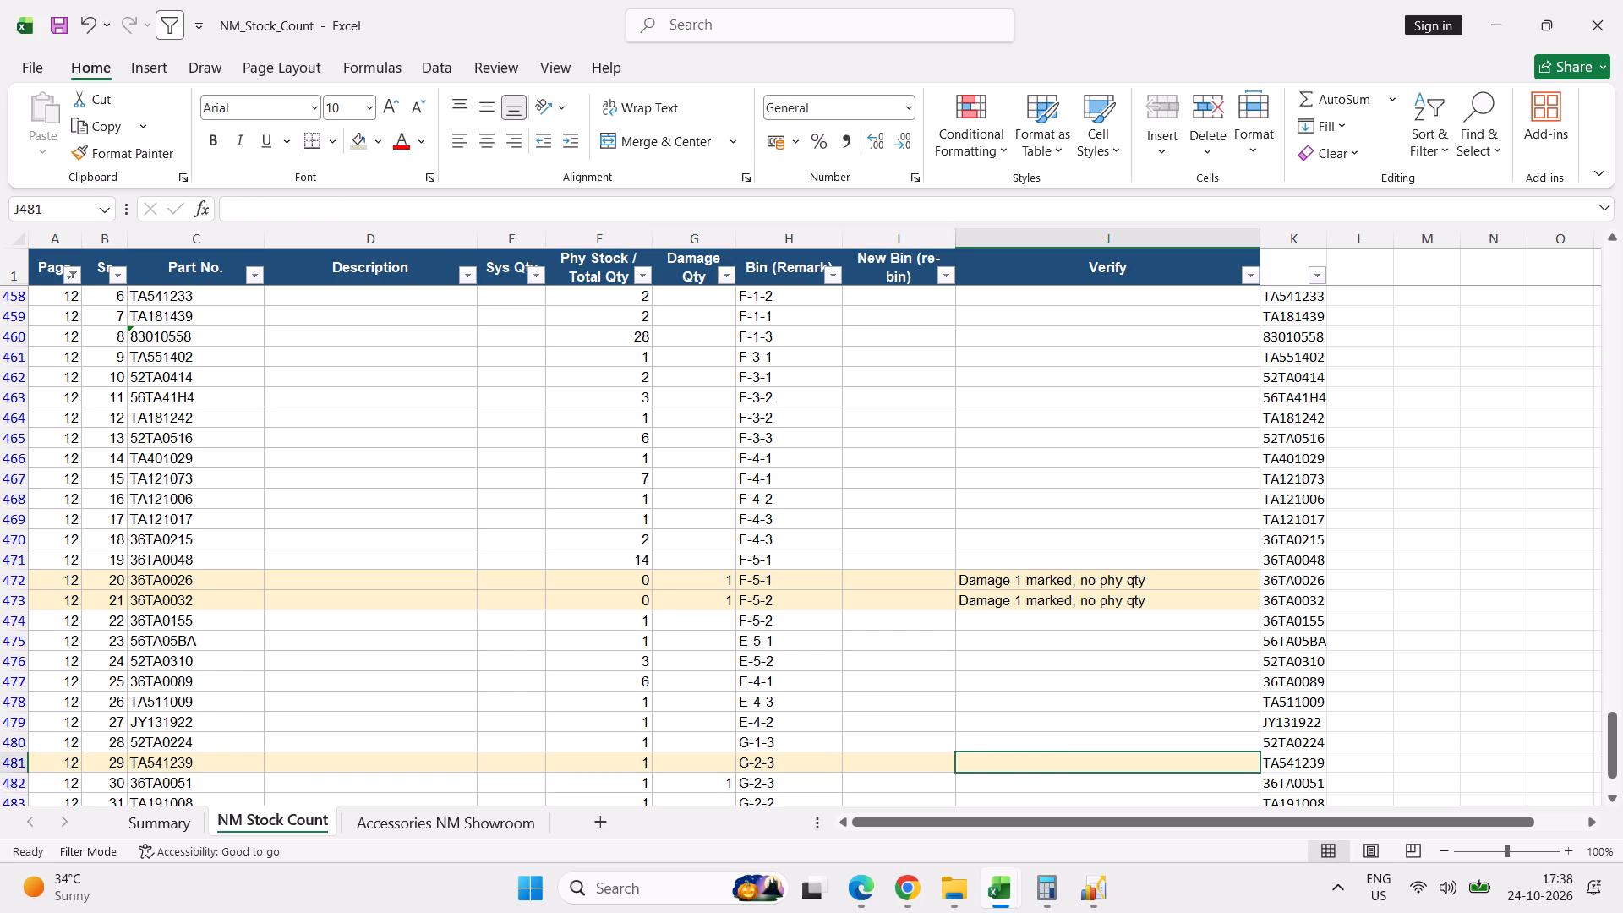
key("shift+space")
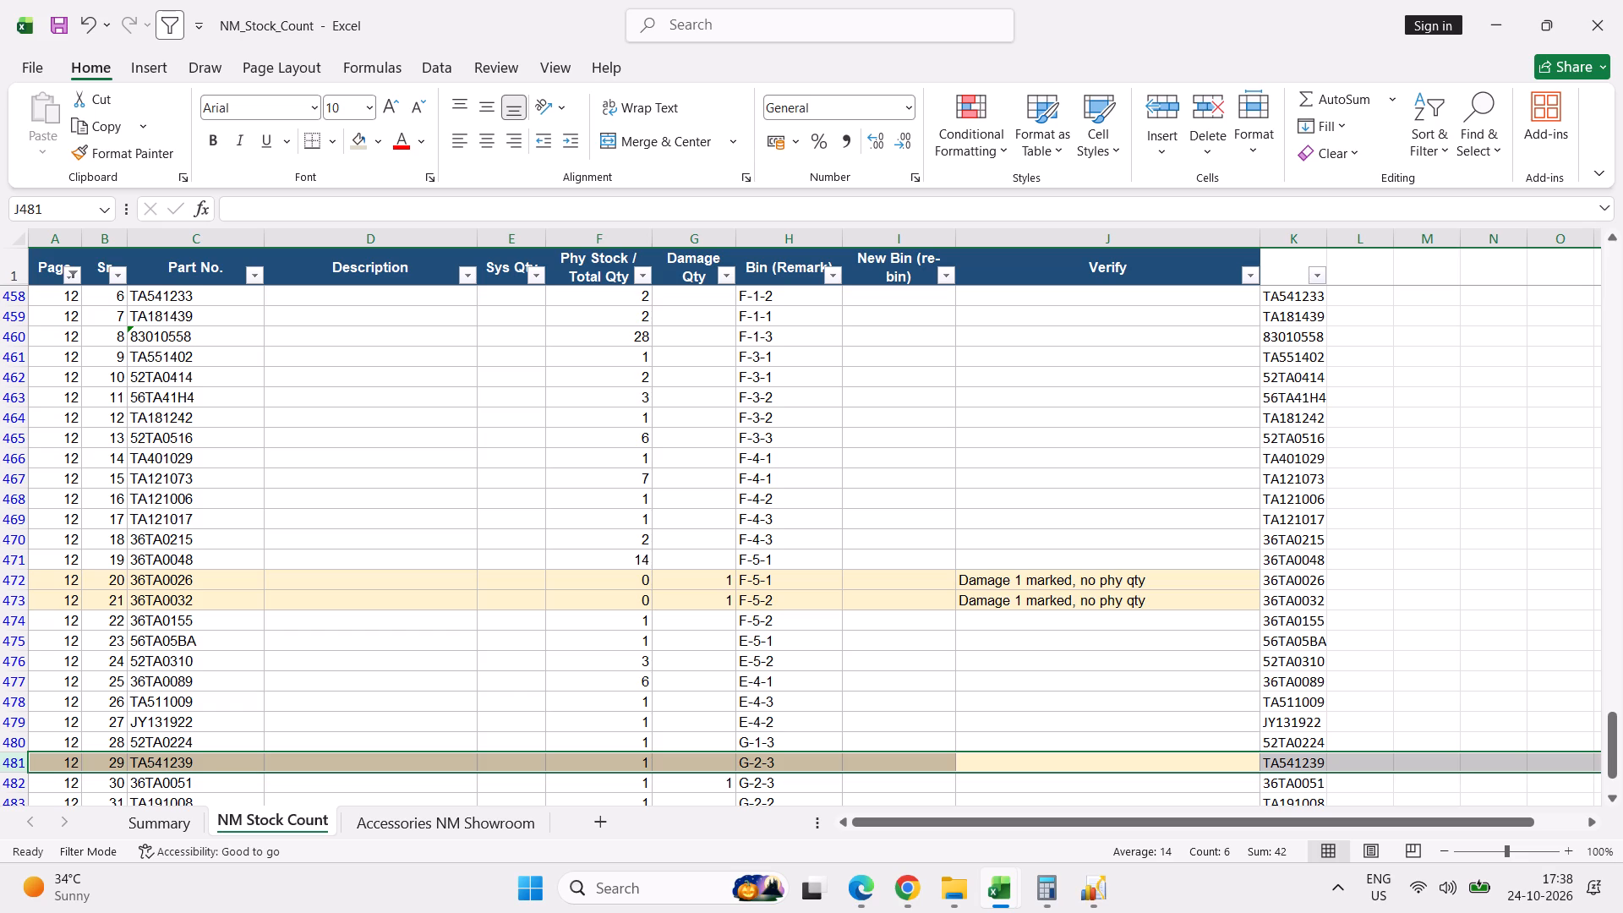
Set the physical stock quantity of page 12 serial 30 to 0.
scroll(678, 722, "down", 2)
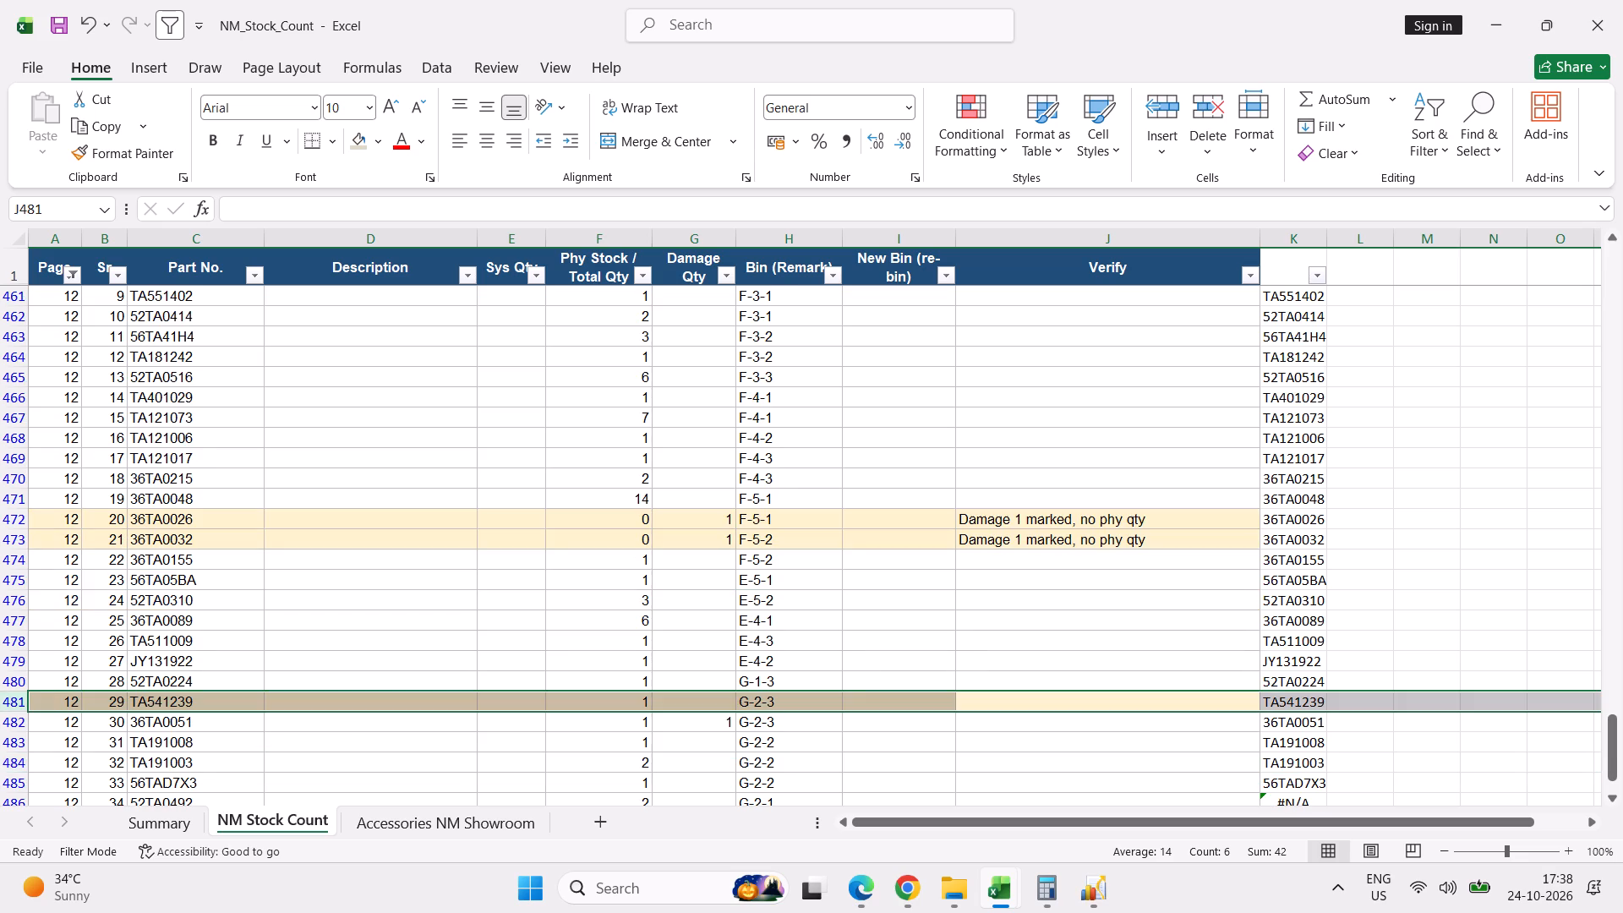
left_click(641, 721)
key("0")
key("Return")
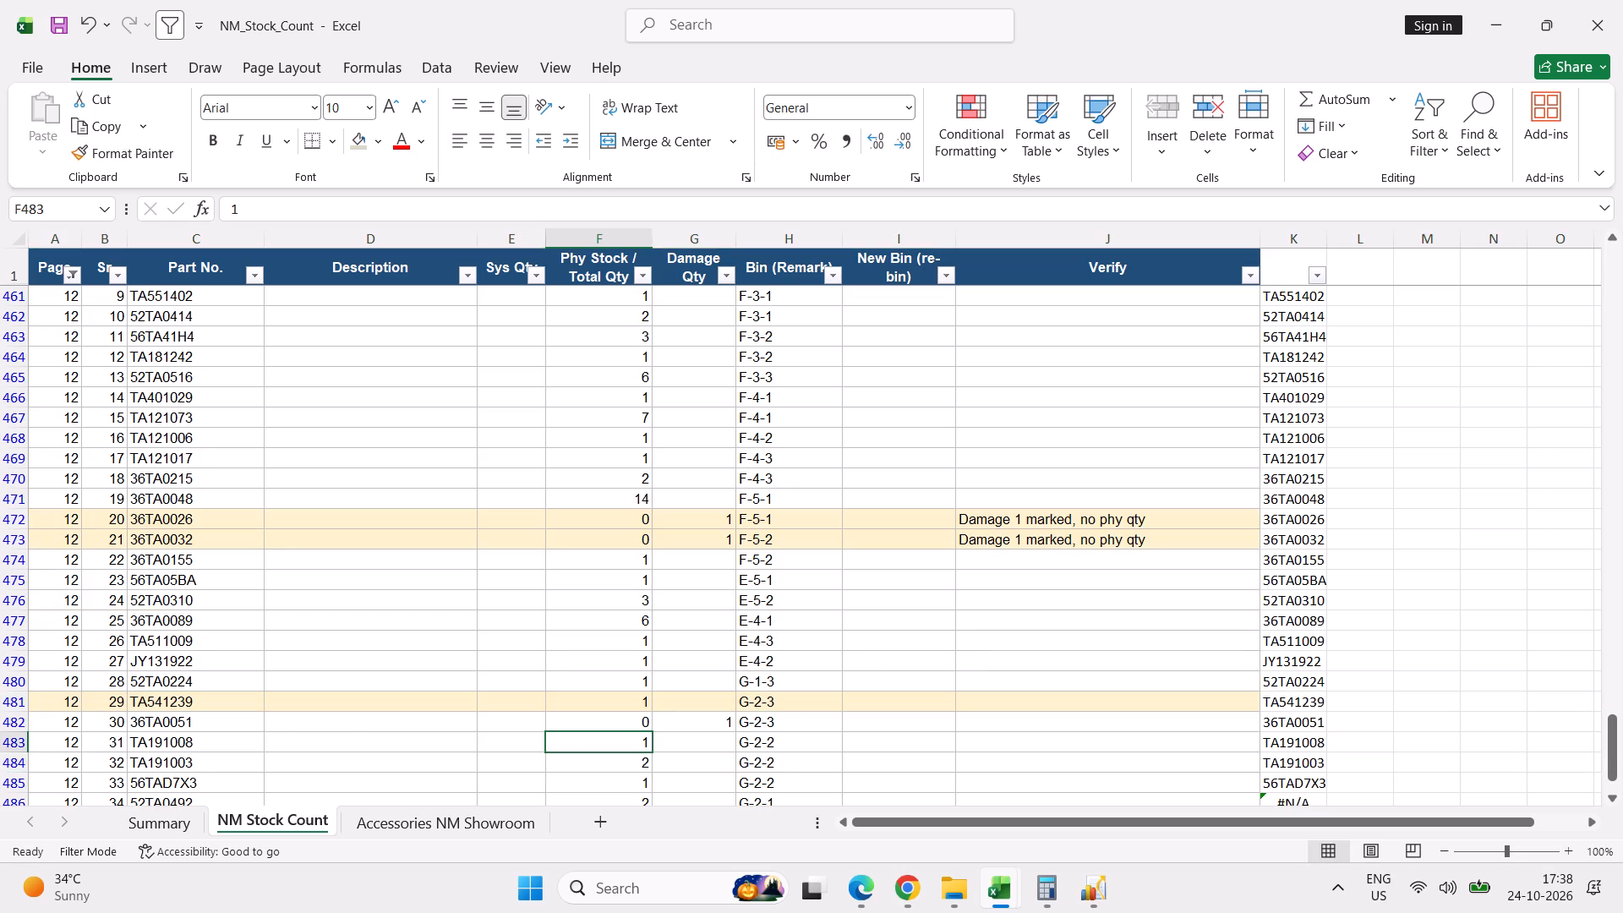
Check page 12's physical quantities from serial 31 to the last row, serial 41.
key("Down")
key("Down")
key("Down")
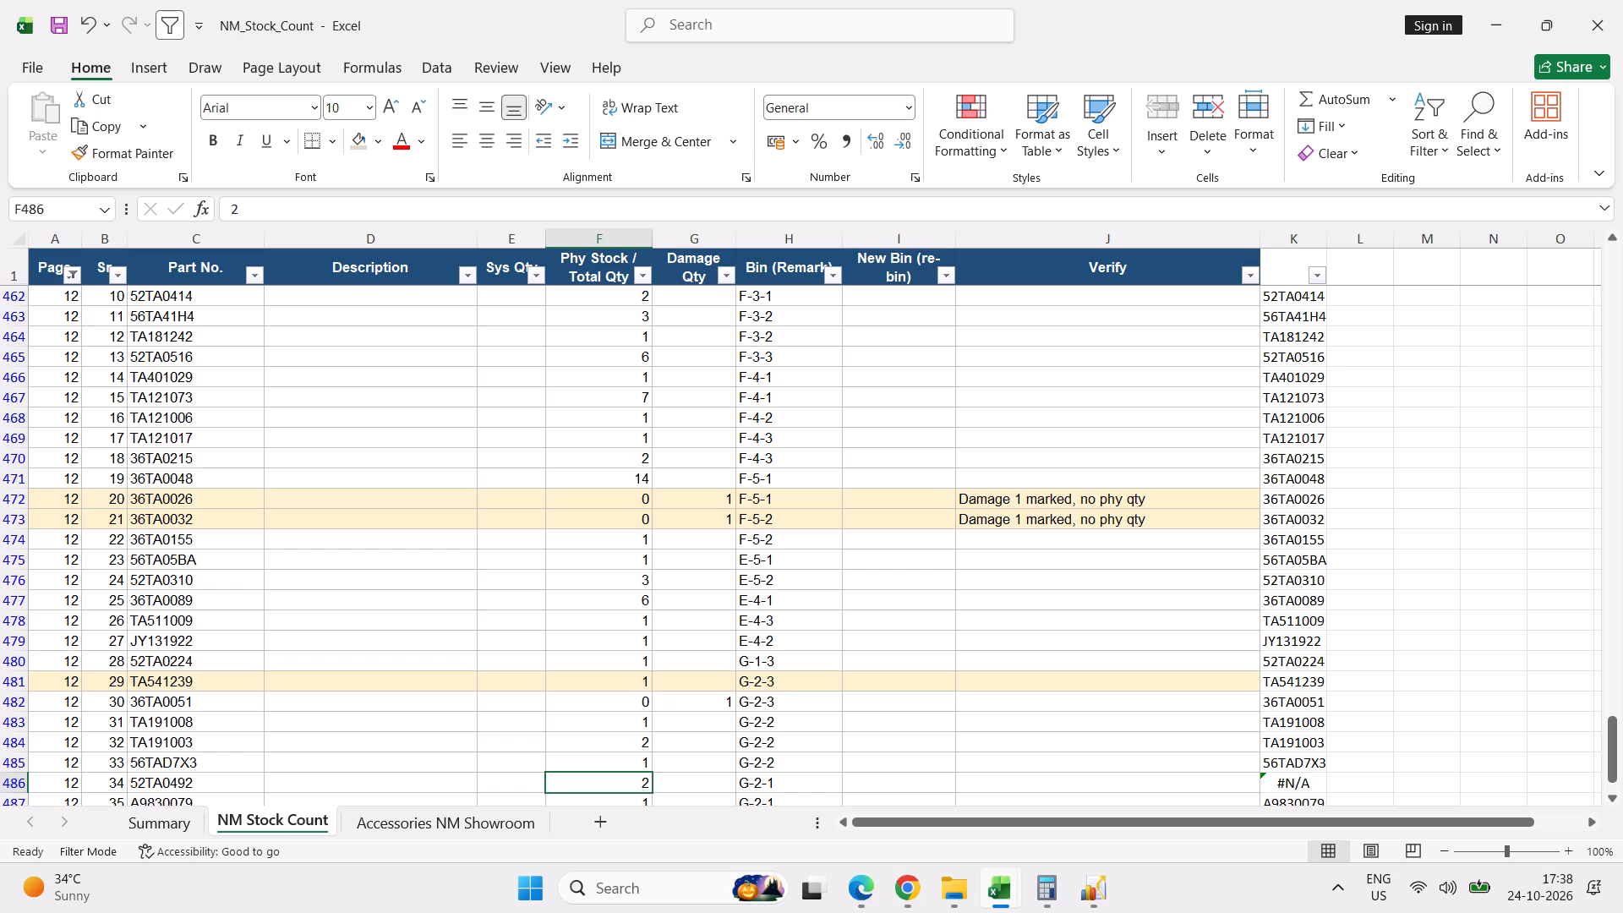
key("Down")
key("Down")
key("Down")
key("Down")
key("Down")
key("Down")
key("Down")
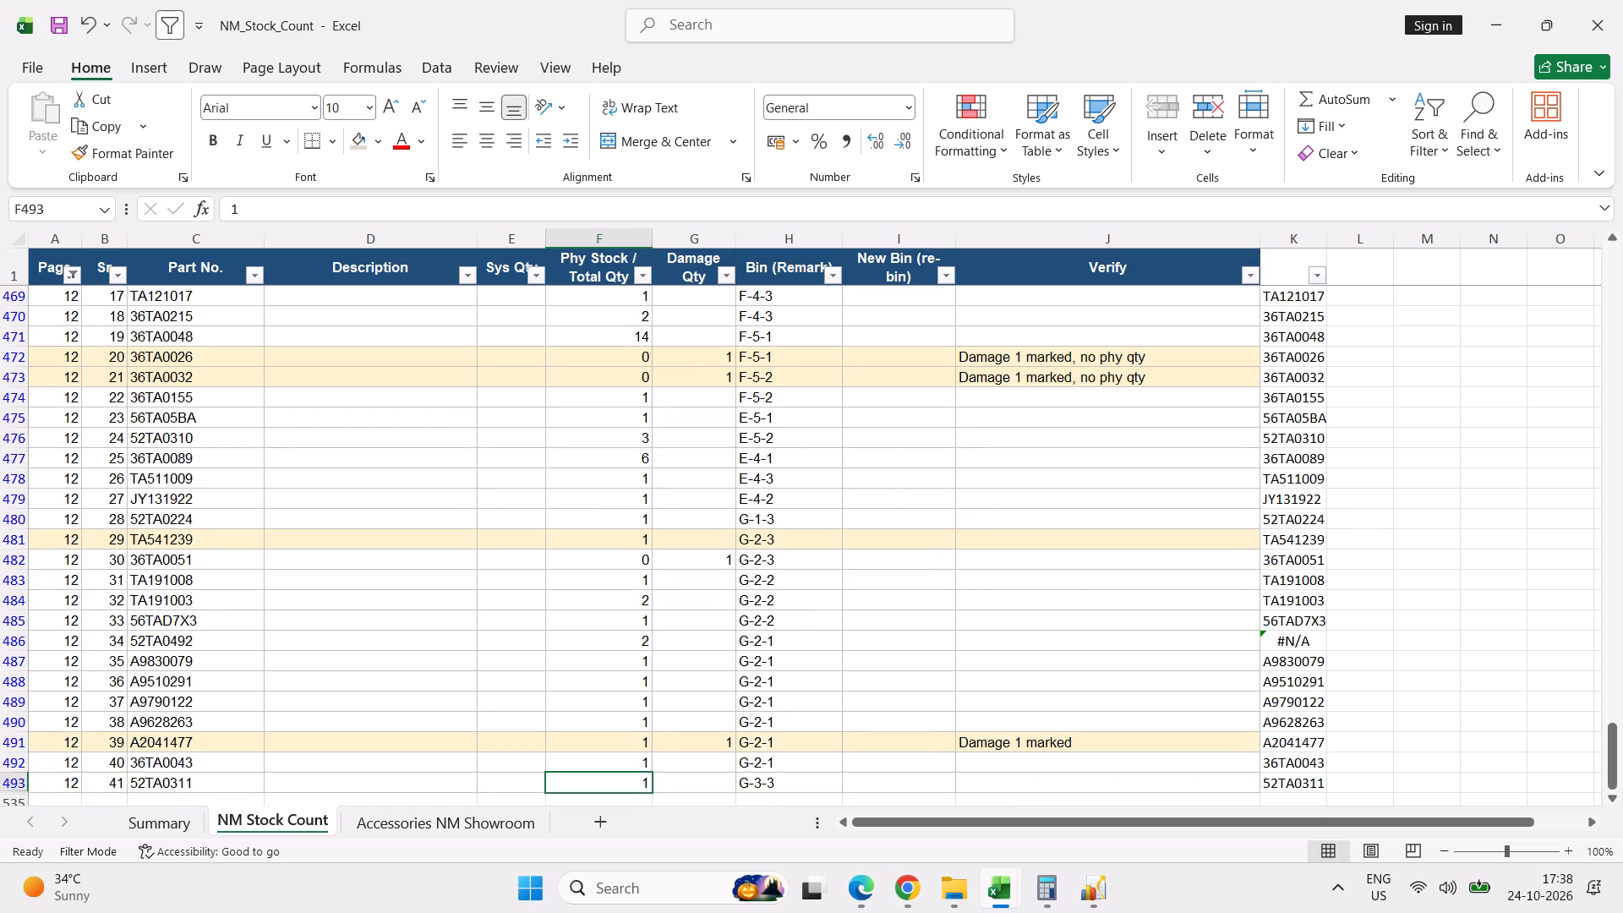
key("Down")
Move the damage quantity of 1 from page 12 serial 39 to serial 40, and clear serial 39's Verify note.
key("Up")
key("Up")
key("Up")
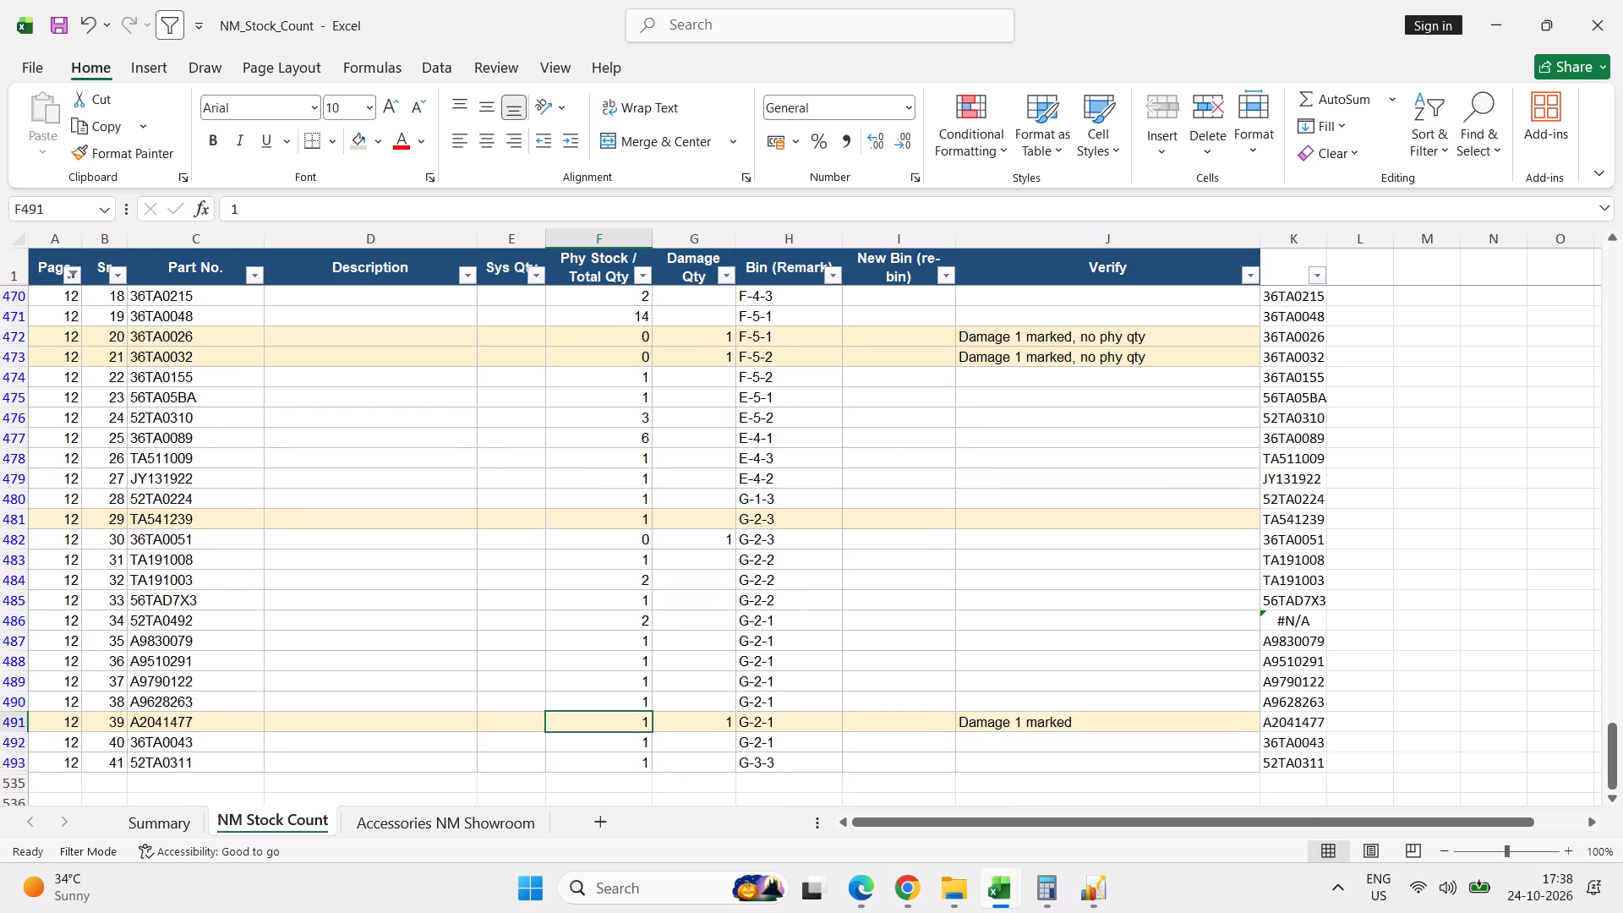
key("Right")
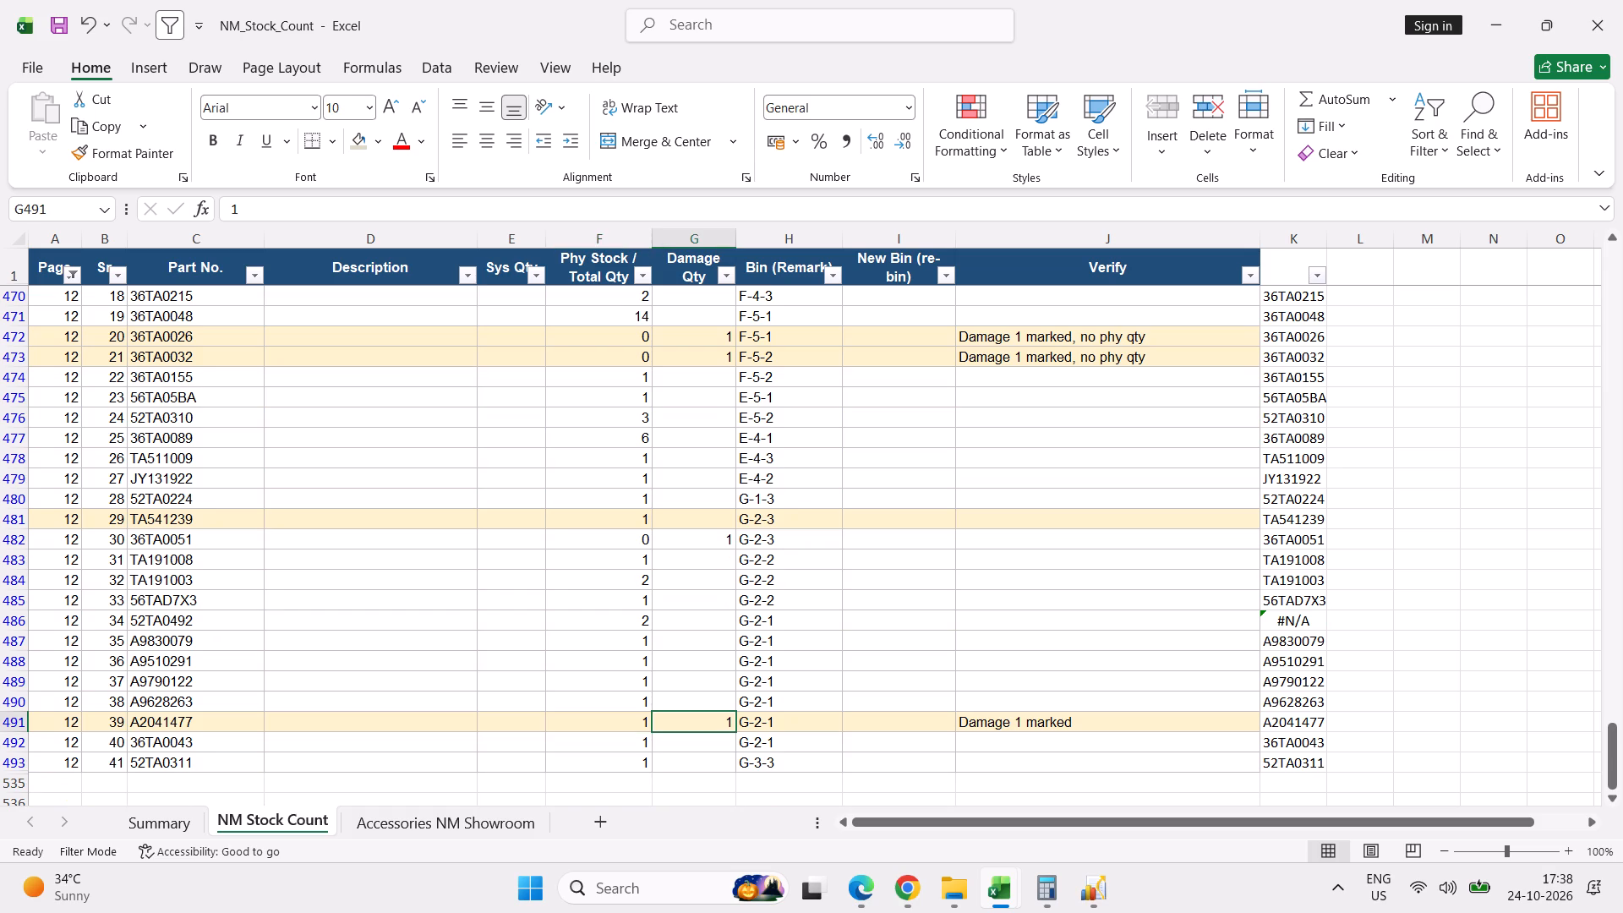
key("Down")
key("Up")
key("Delete")
key("Down")
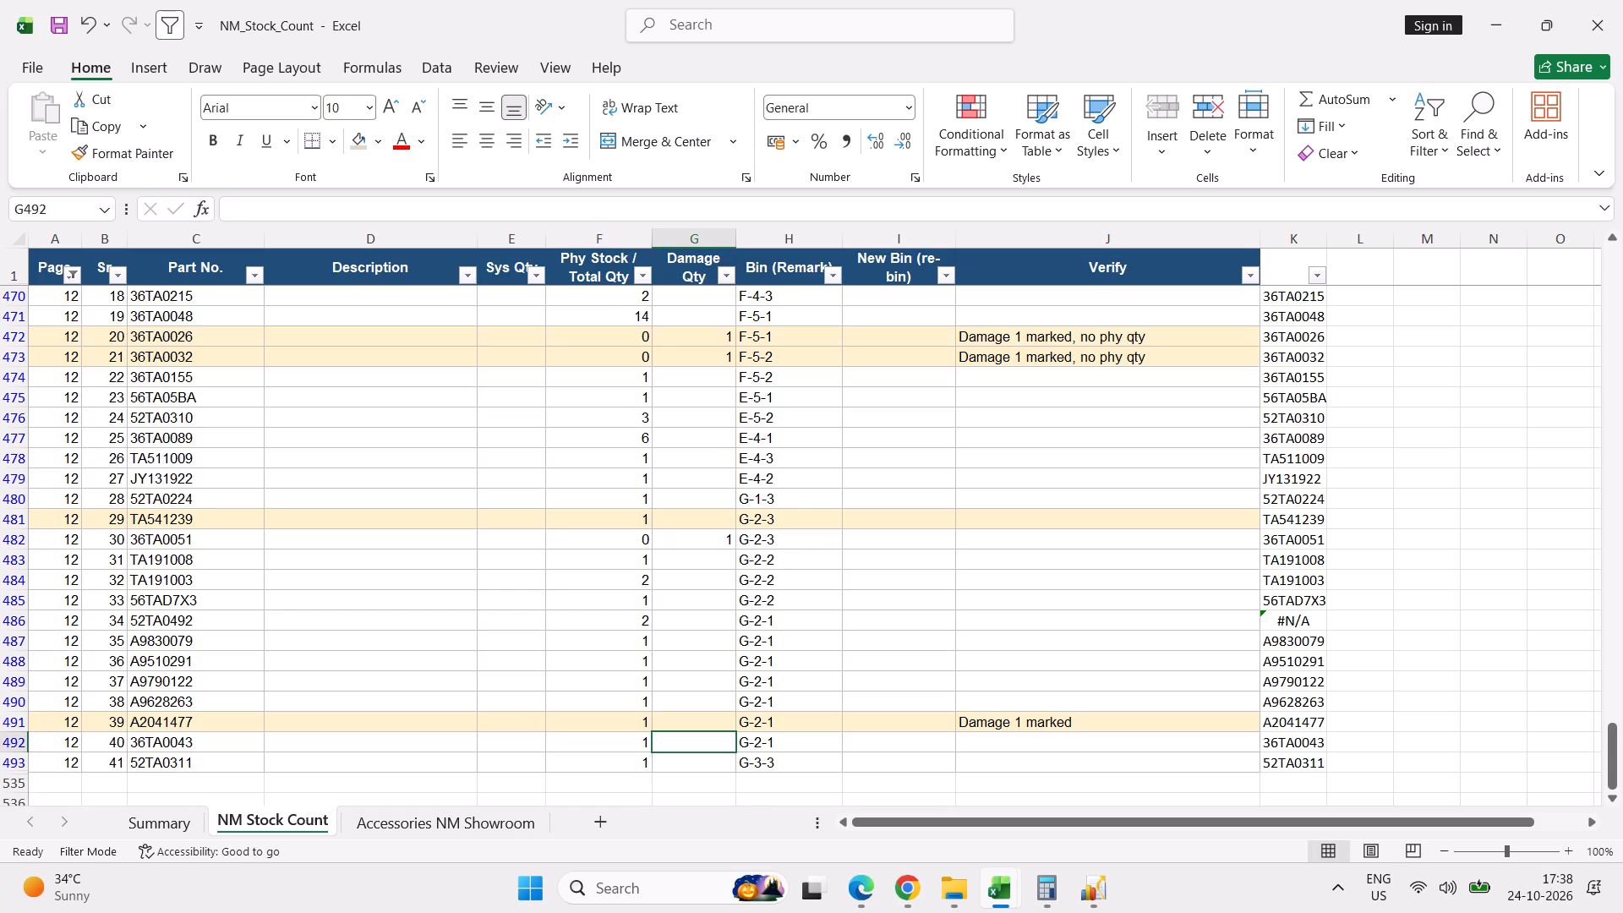
key("1")
key("Up")
key("Right")
key("Right")
key("Right")
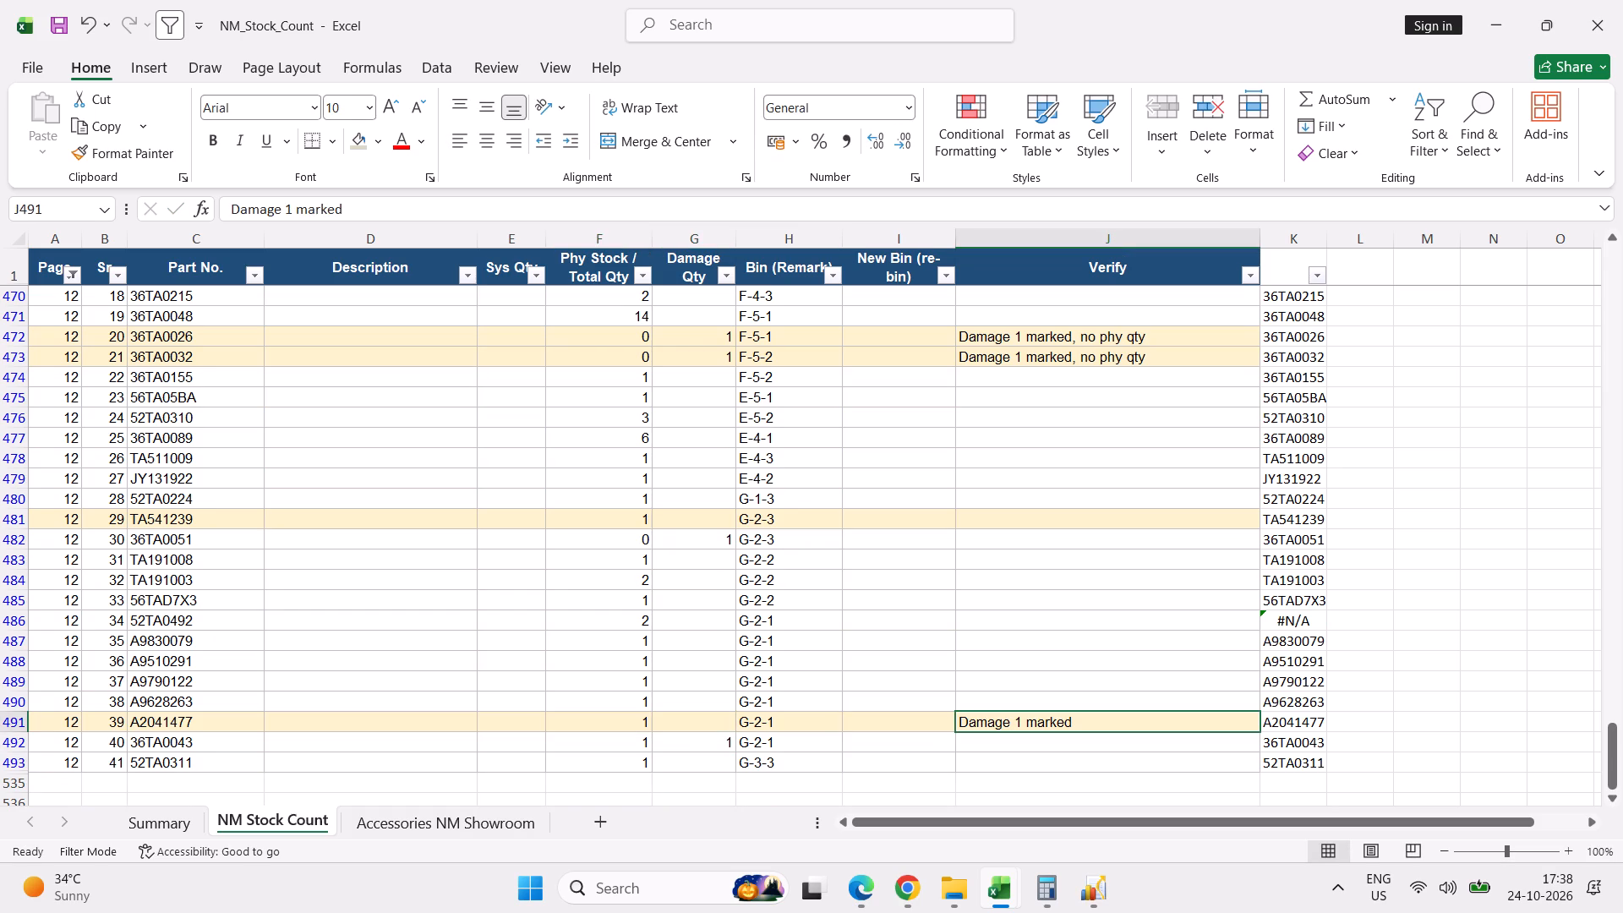
key("Delete")
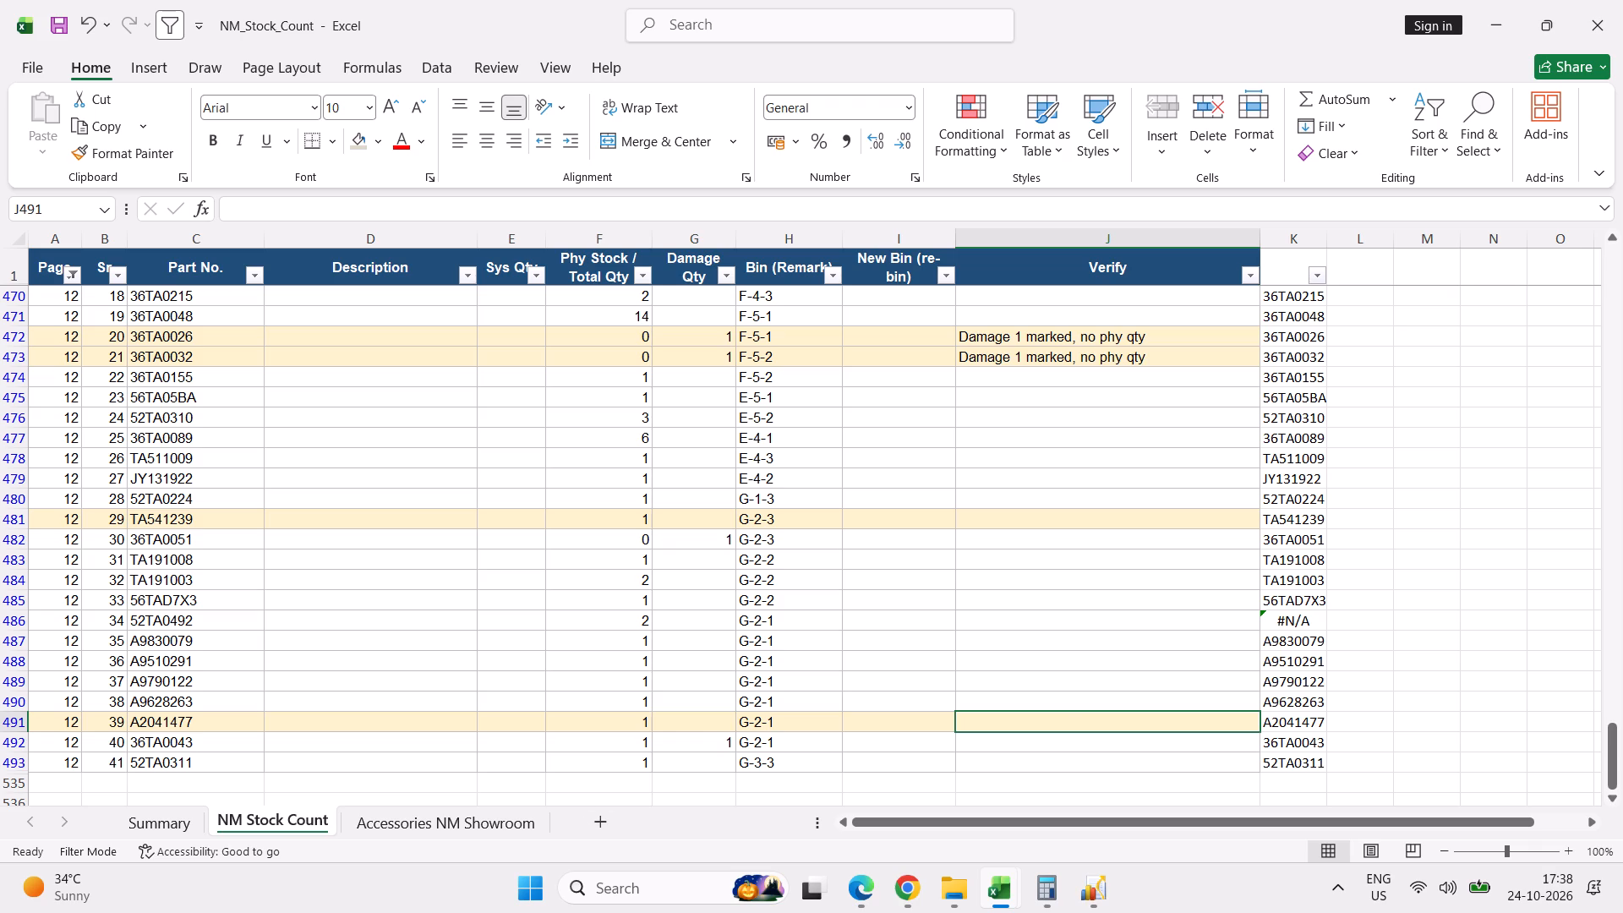
Set the physical stock quantity of page 12 serial 40 to 0 and save the workbook.
left_click(634, 746)
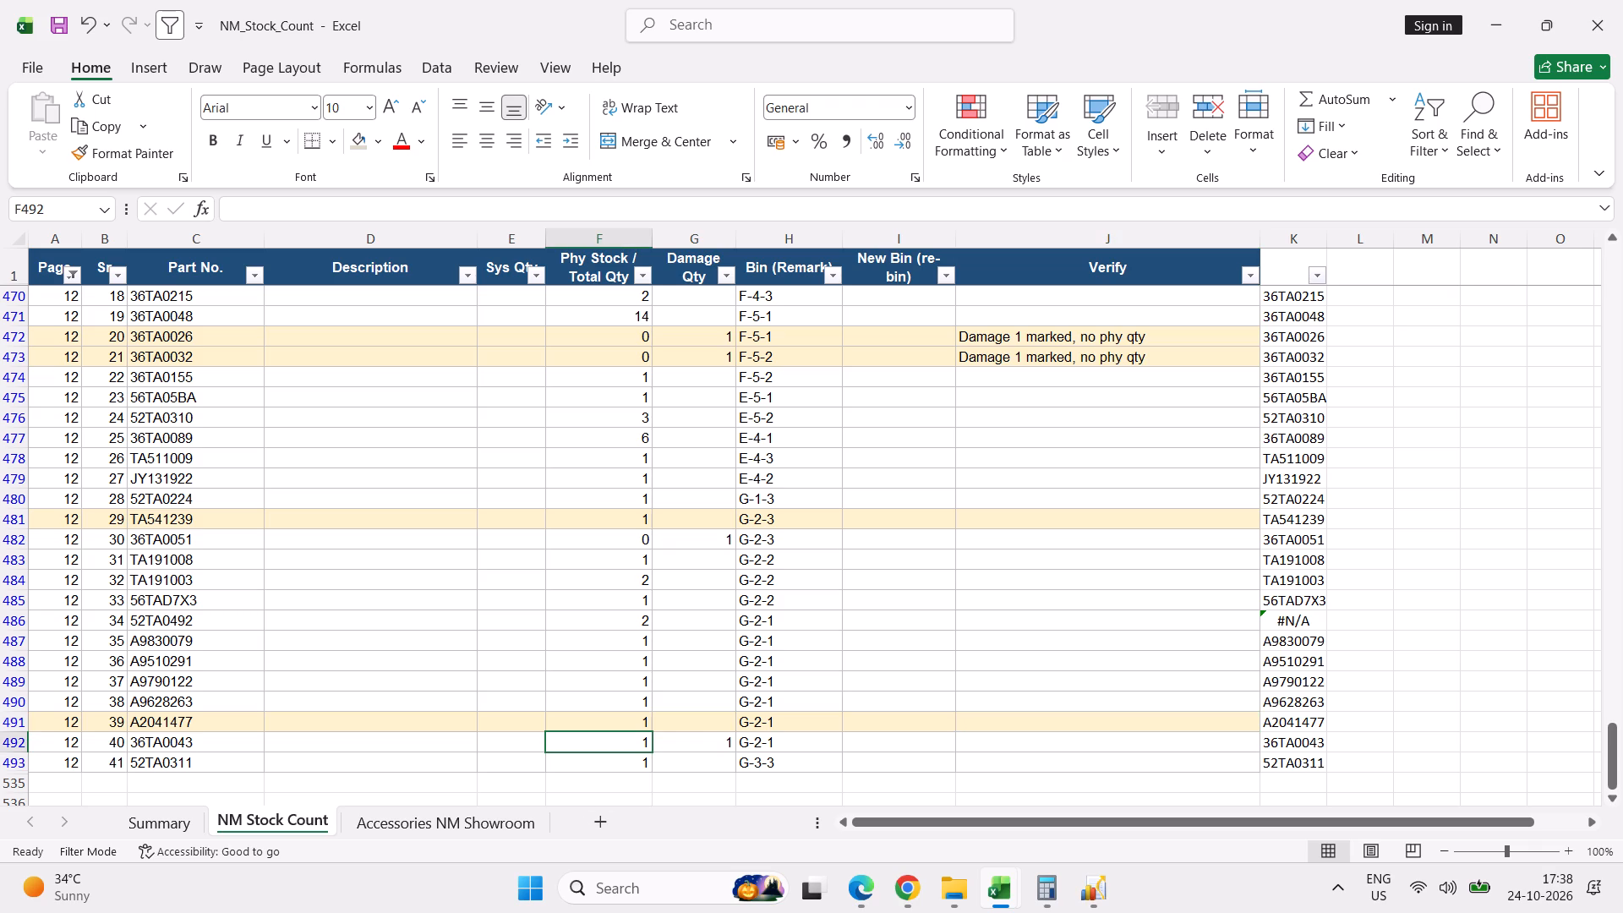
key("0")
key("Return")
key("Return")
key("ctrl+s")
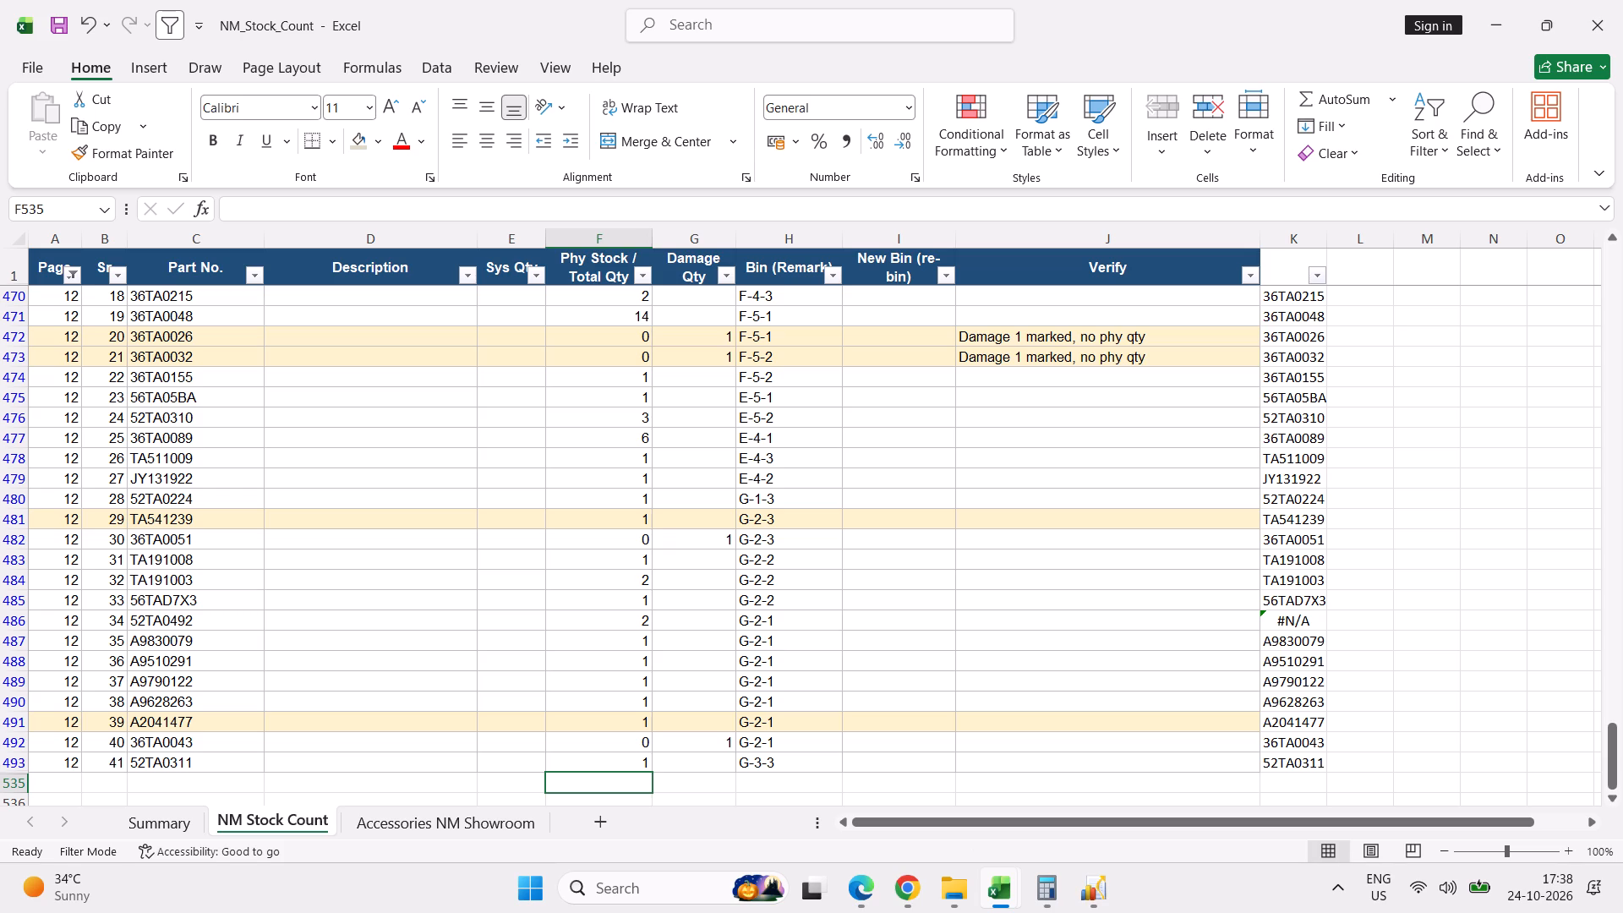
key("ctrl+s")
Filter the Page column to show only page 14.
left_click(73, 279)
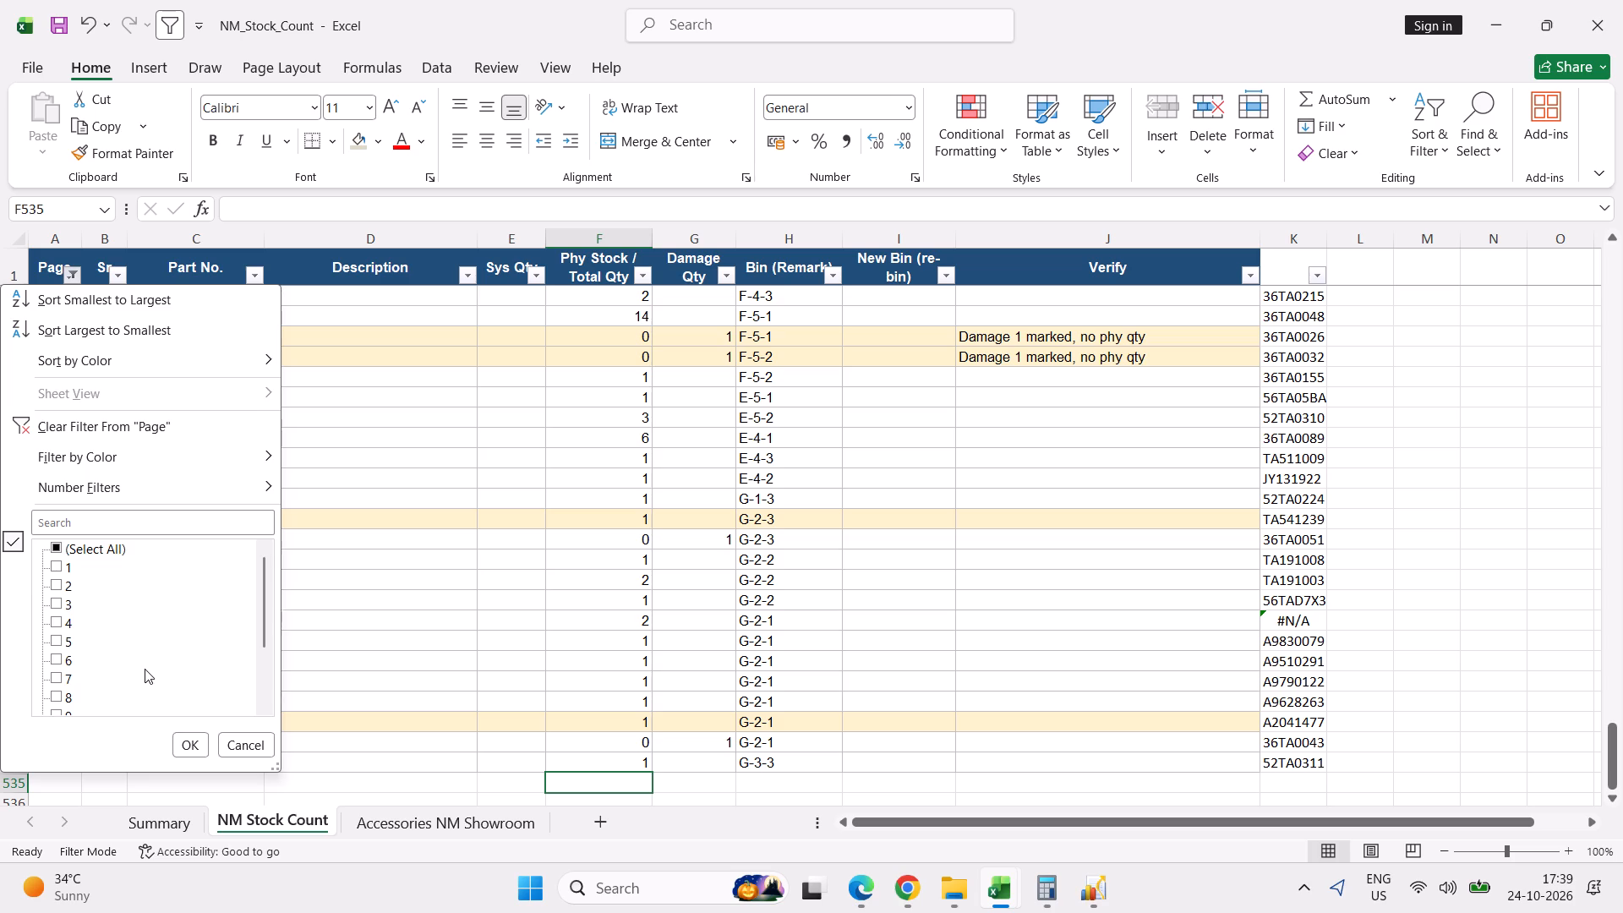
left_click(109, 551)
left_click(109, 551)
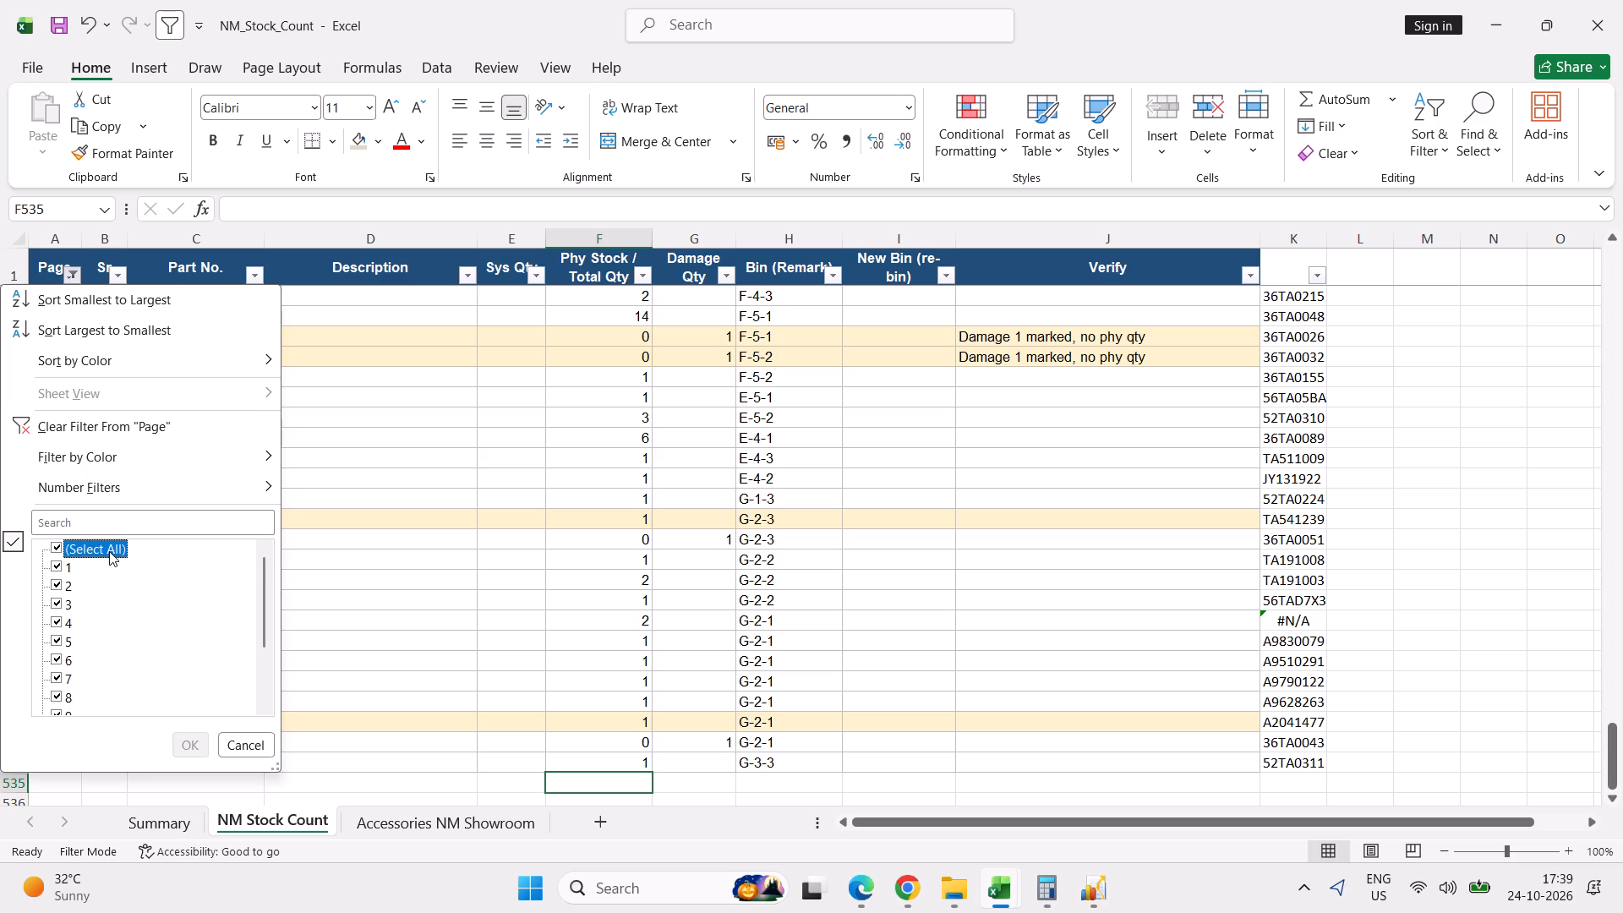
triple_click(265, 707)
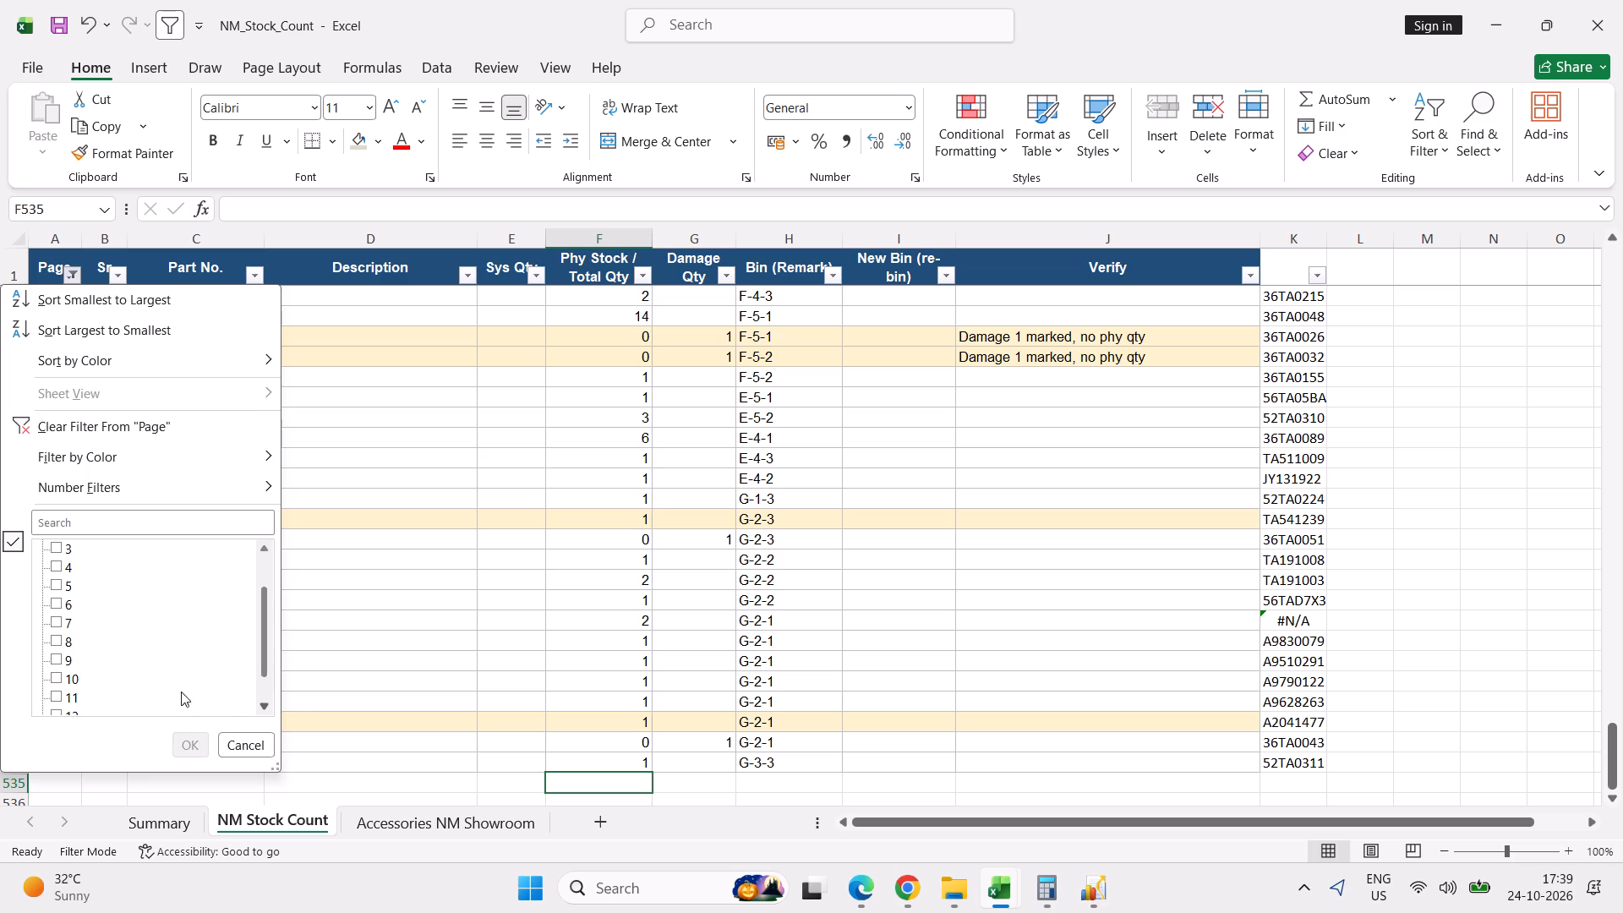
triple_click(269, 695)
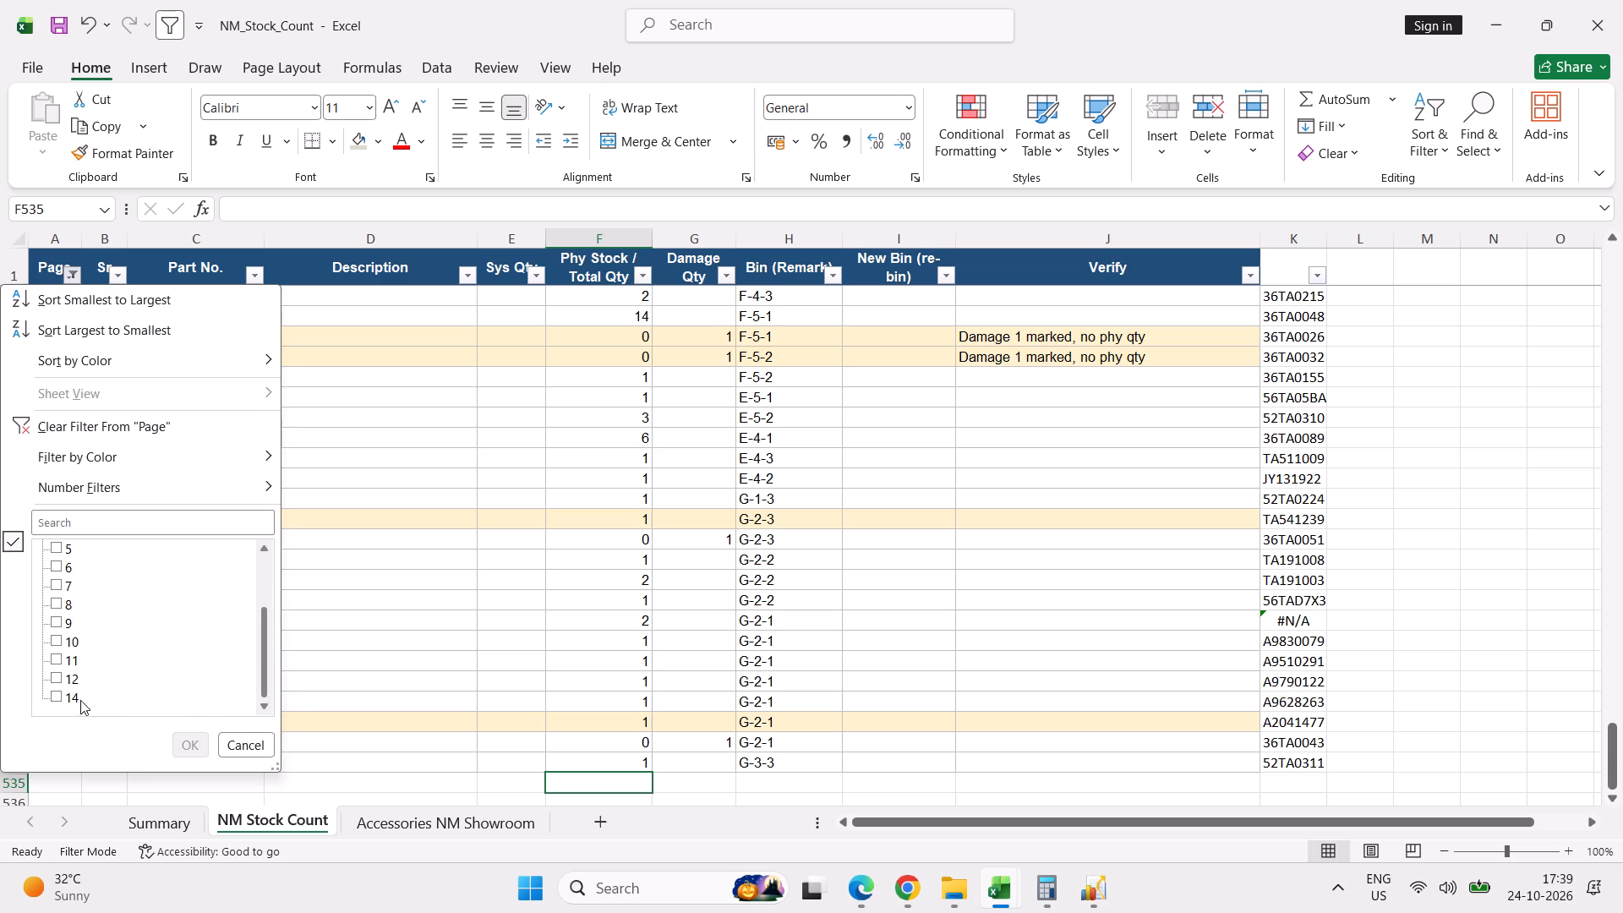
left_click(59, 697)
left_click(190, 744)
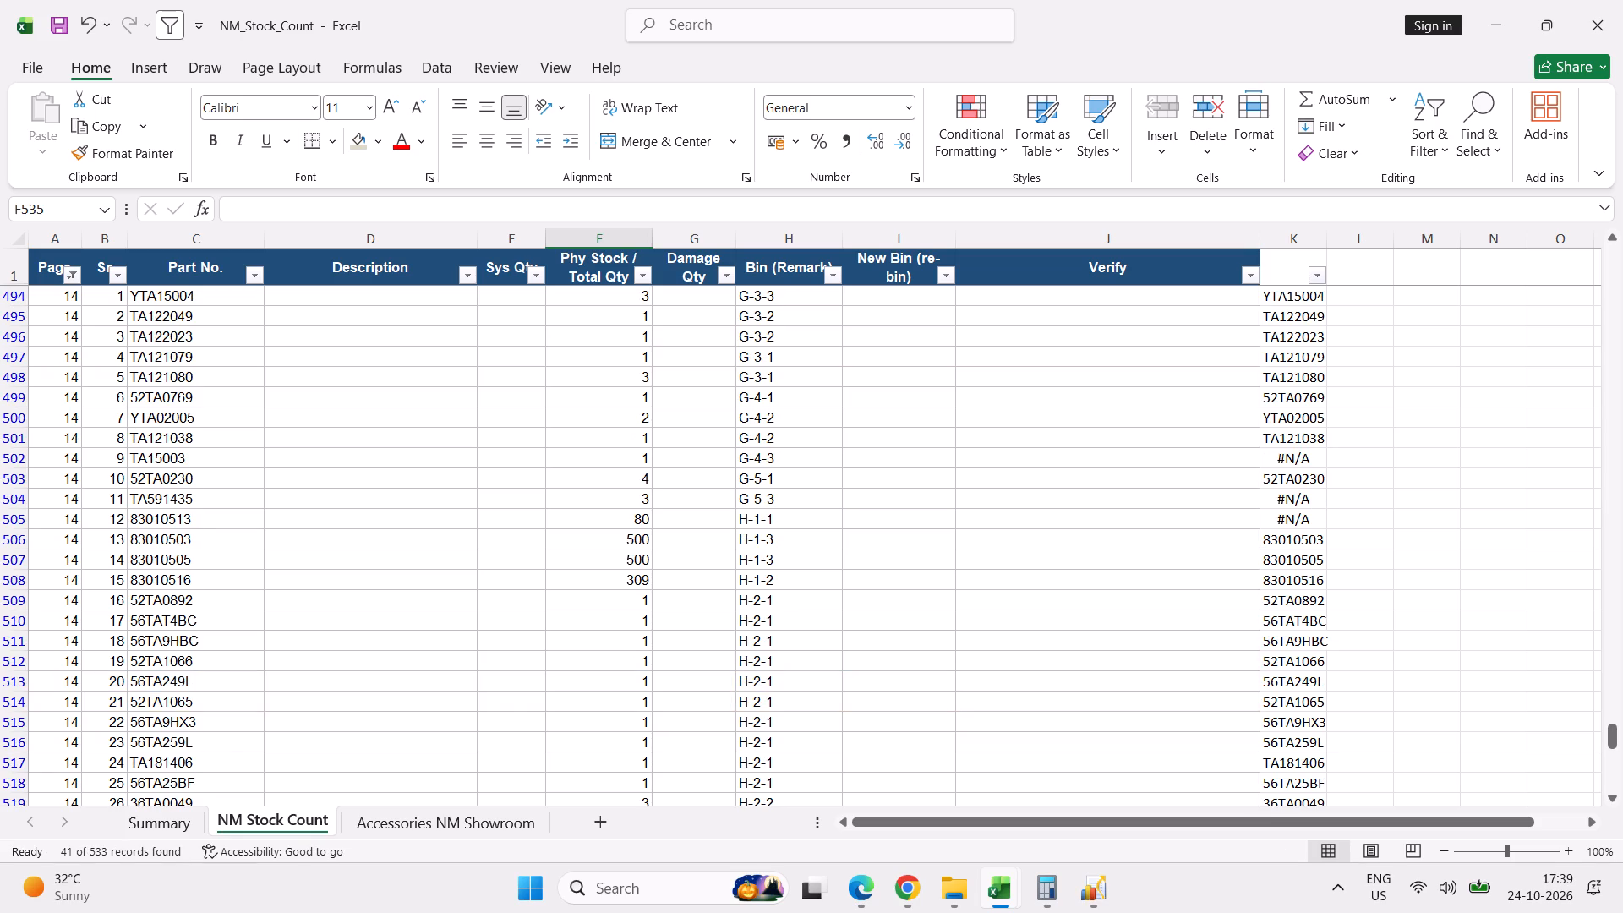
Check page 14's unmatched rows at serials 9, 11 and 12, and correct serial 11's part number to TA991435.
left_click(19, 457)
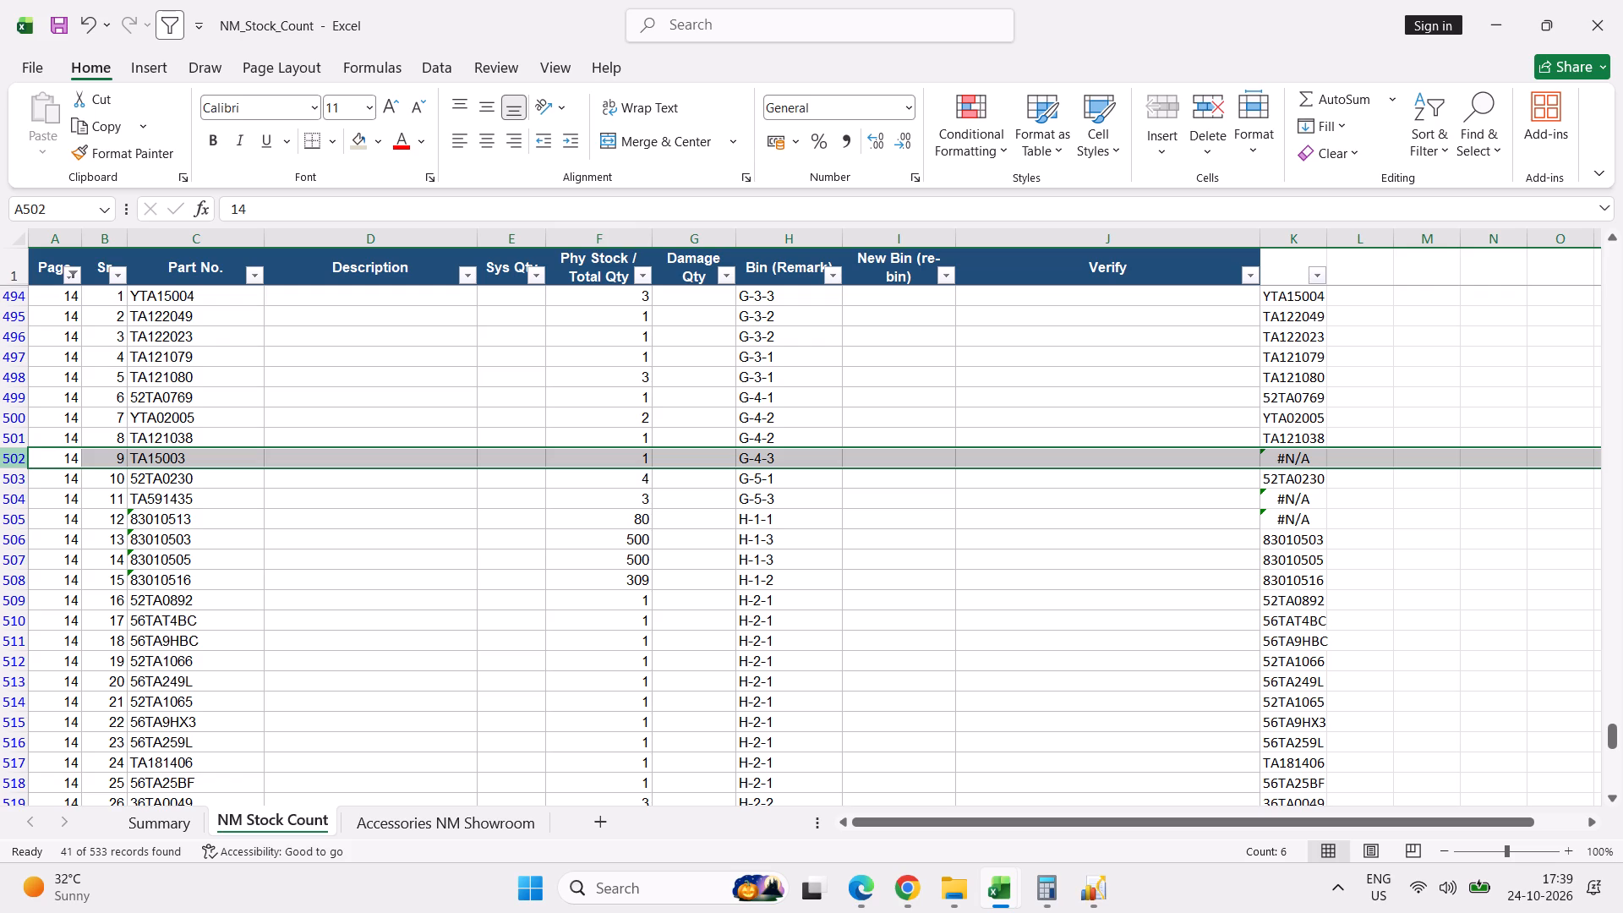
left_click(19, 498)
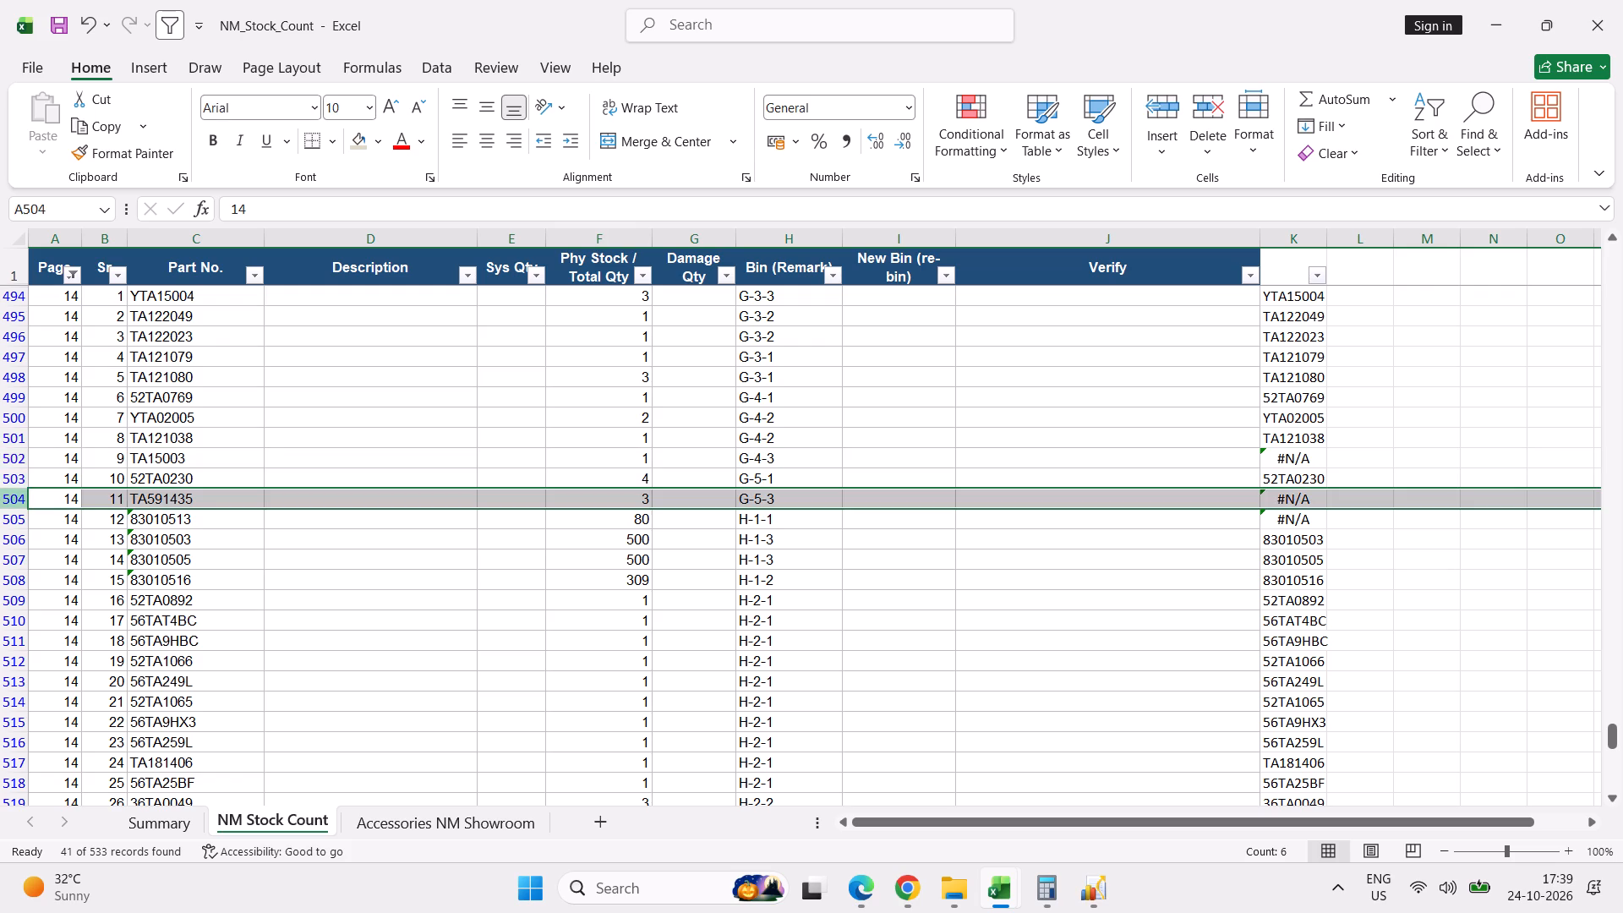
key("shift+Down")
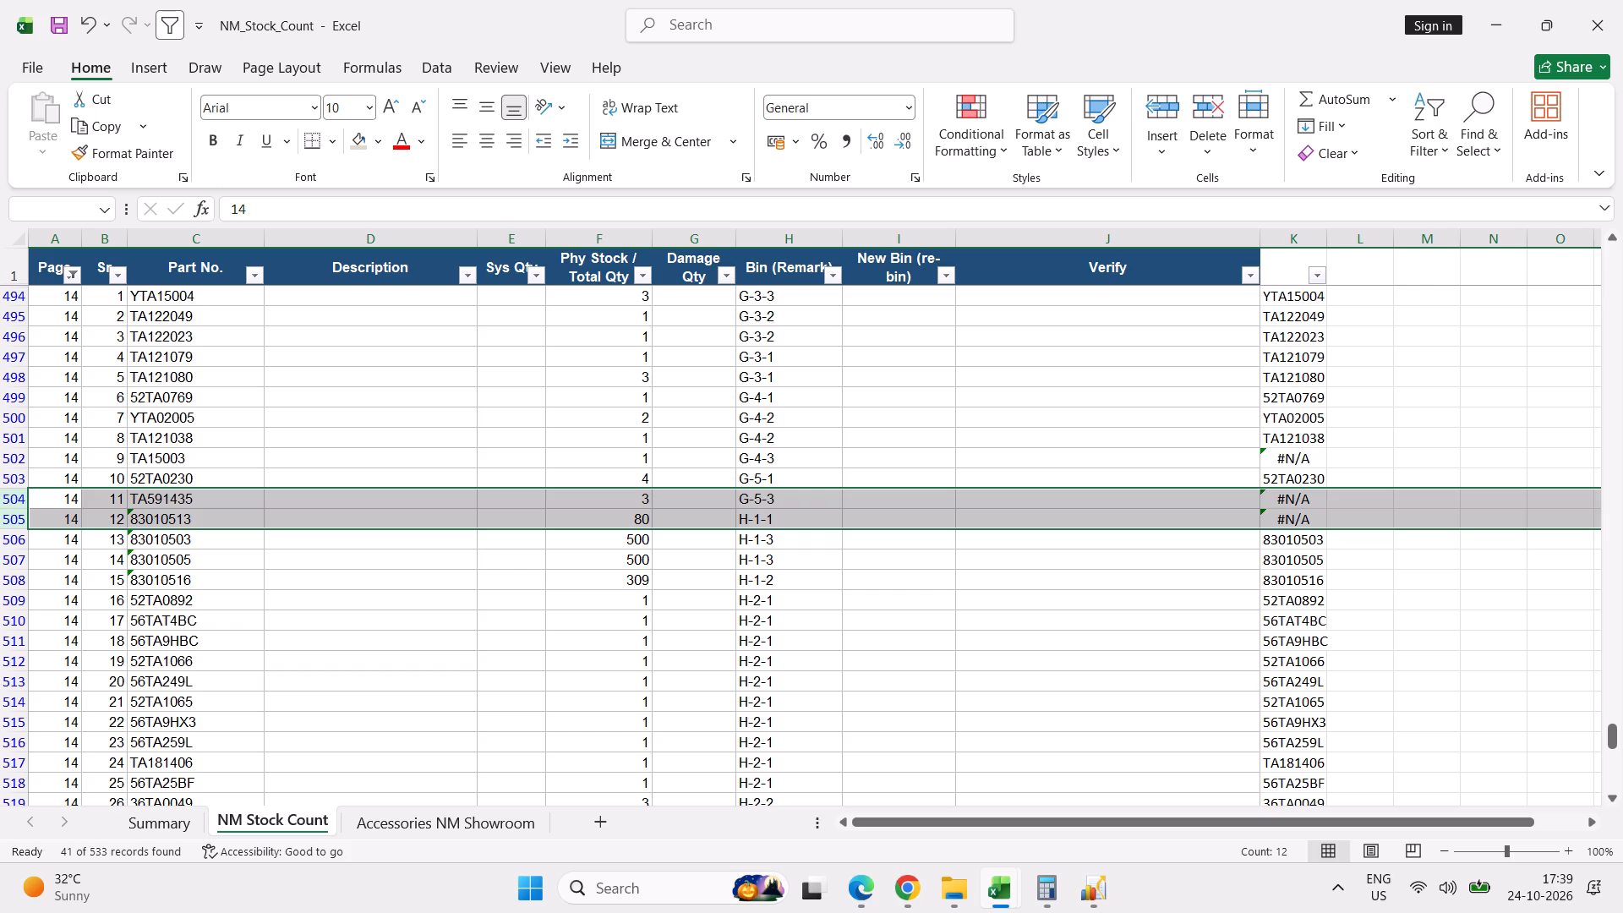
double_click(155, 497)
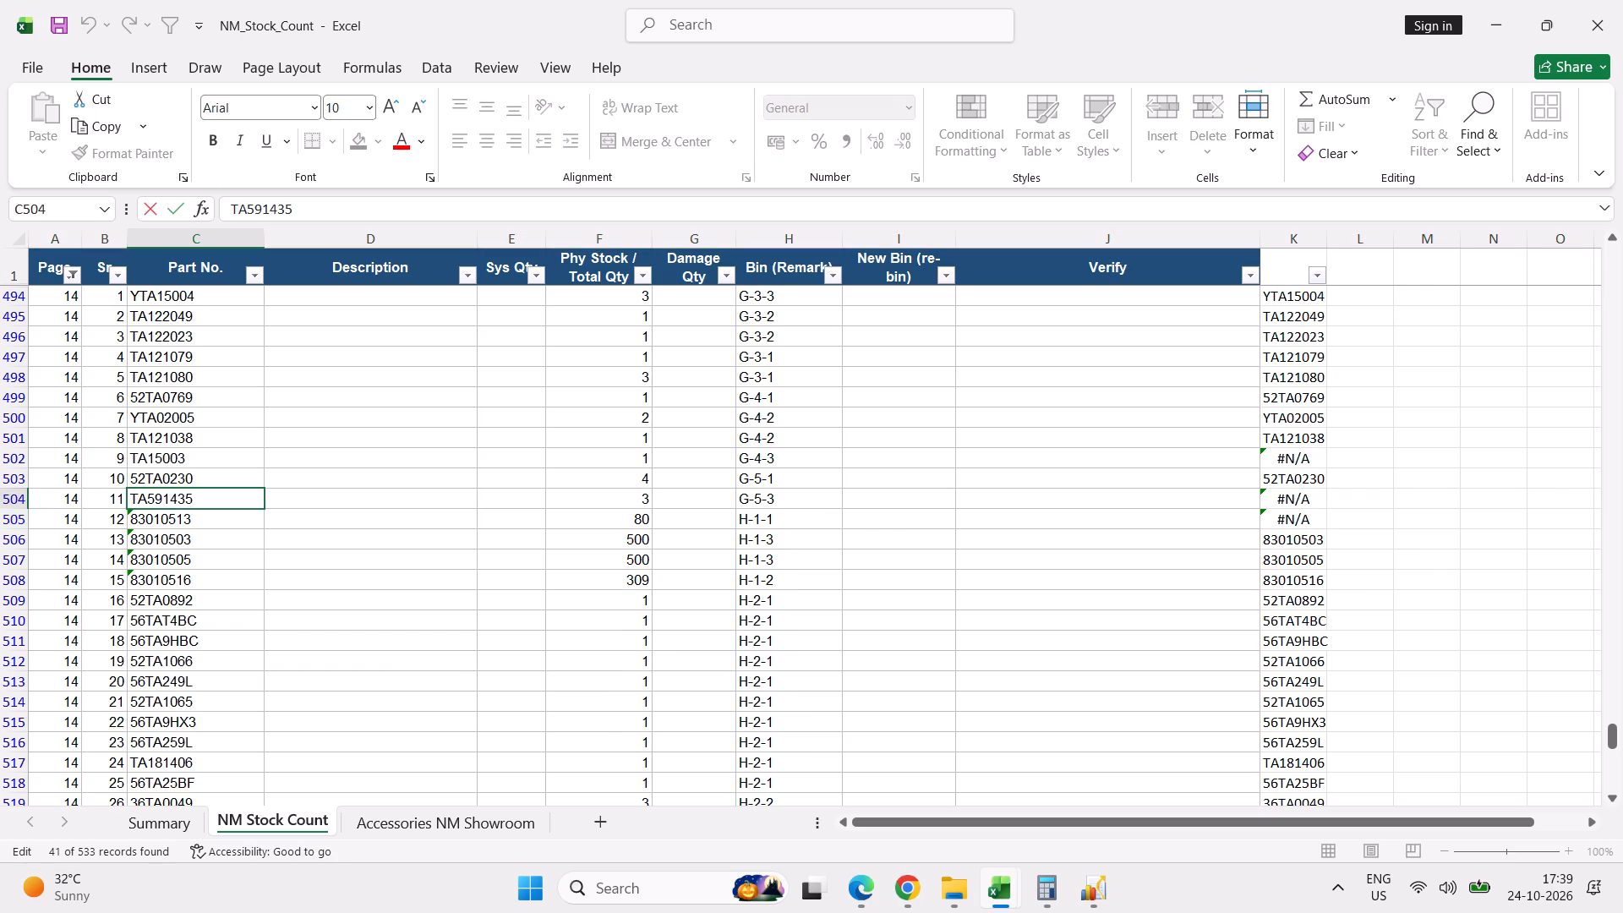
key("BackSpace")
key("9")
key("Return")
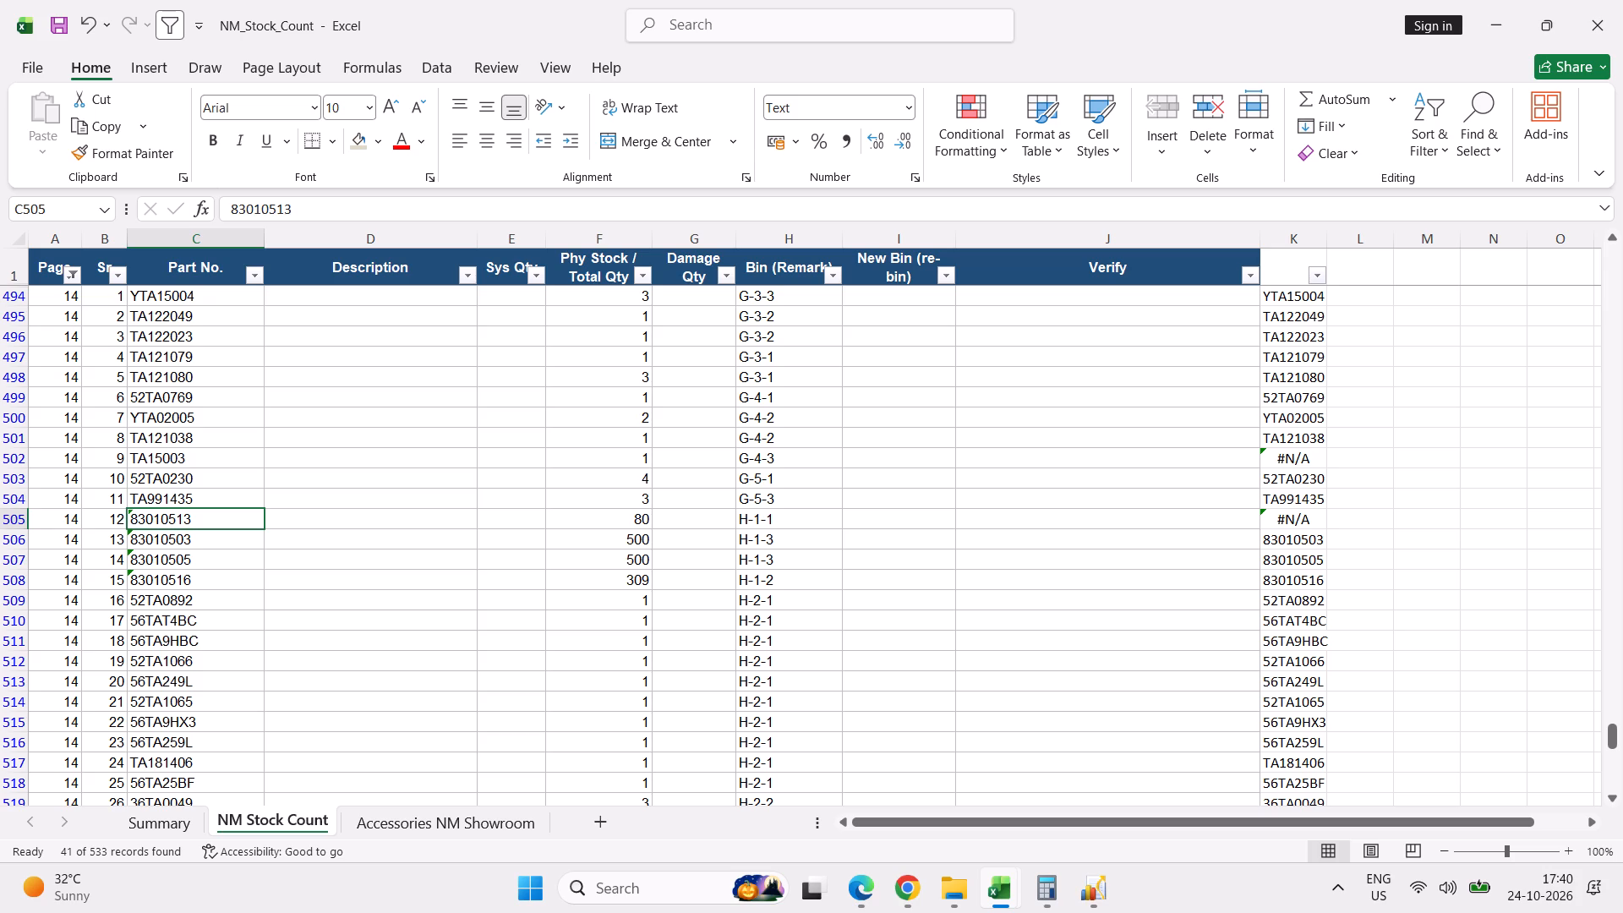
Correct page 14 serial 12's part number to 83010553.
double_click(180, 517)
key("BackSpace")
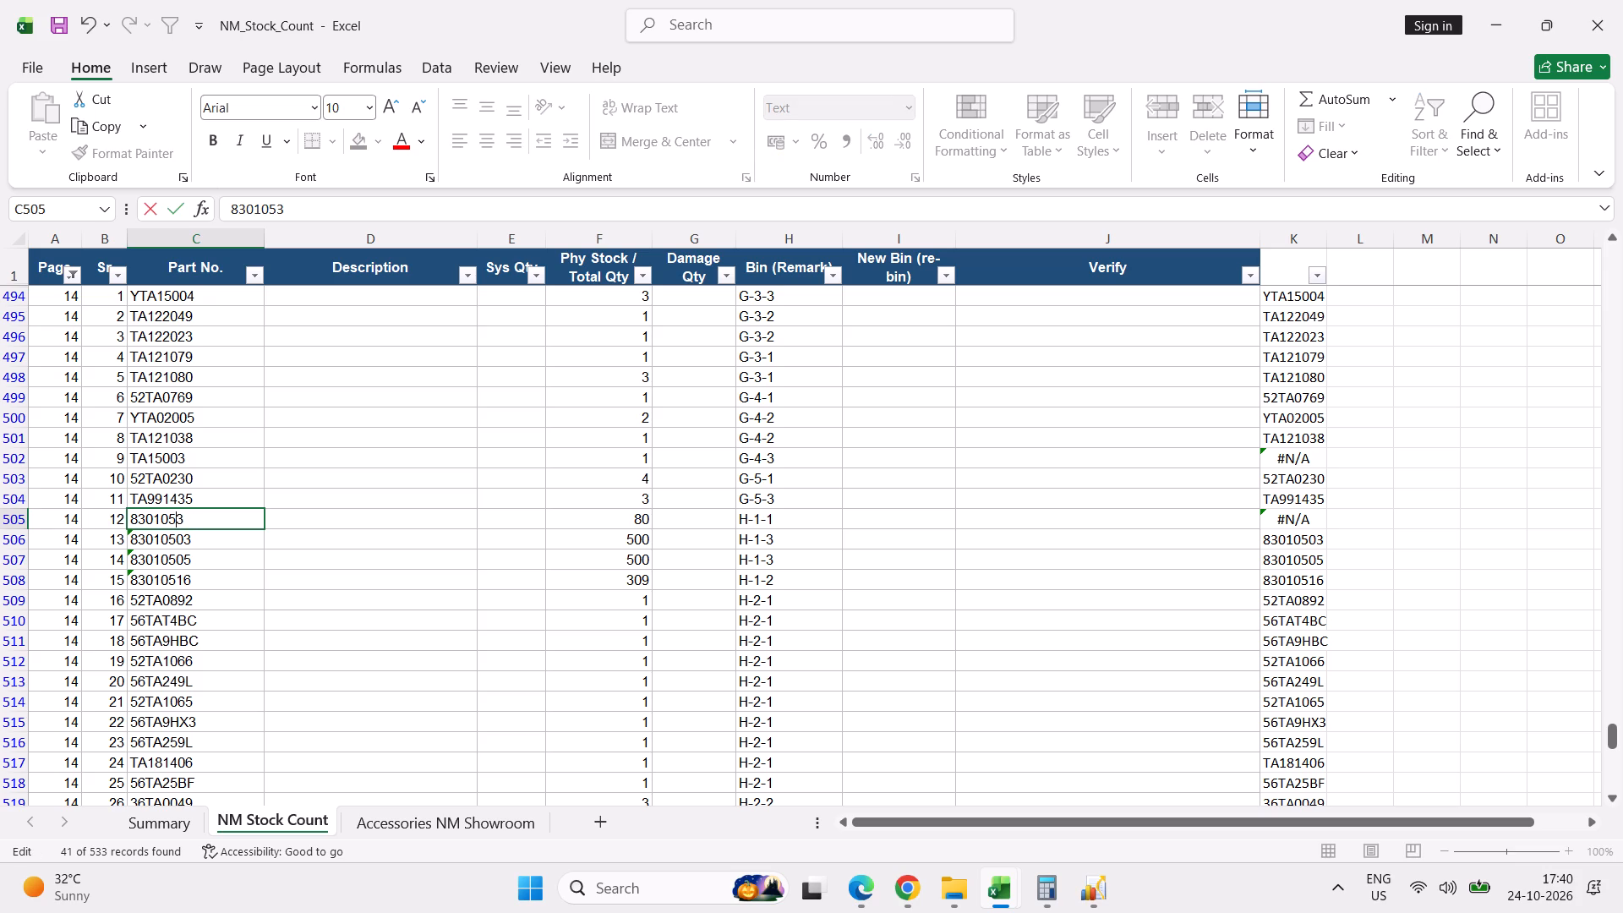
key("5")
key("Return")
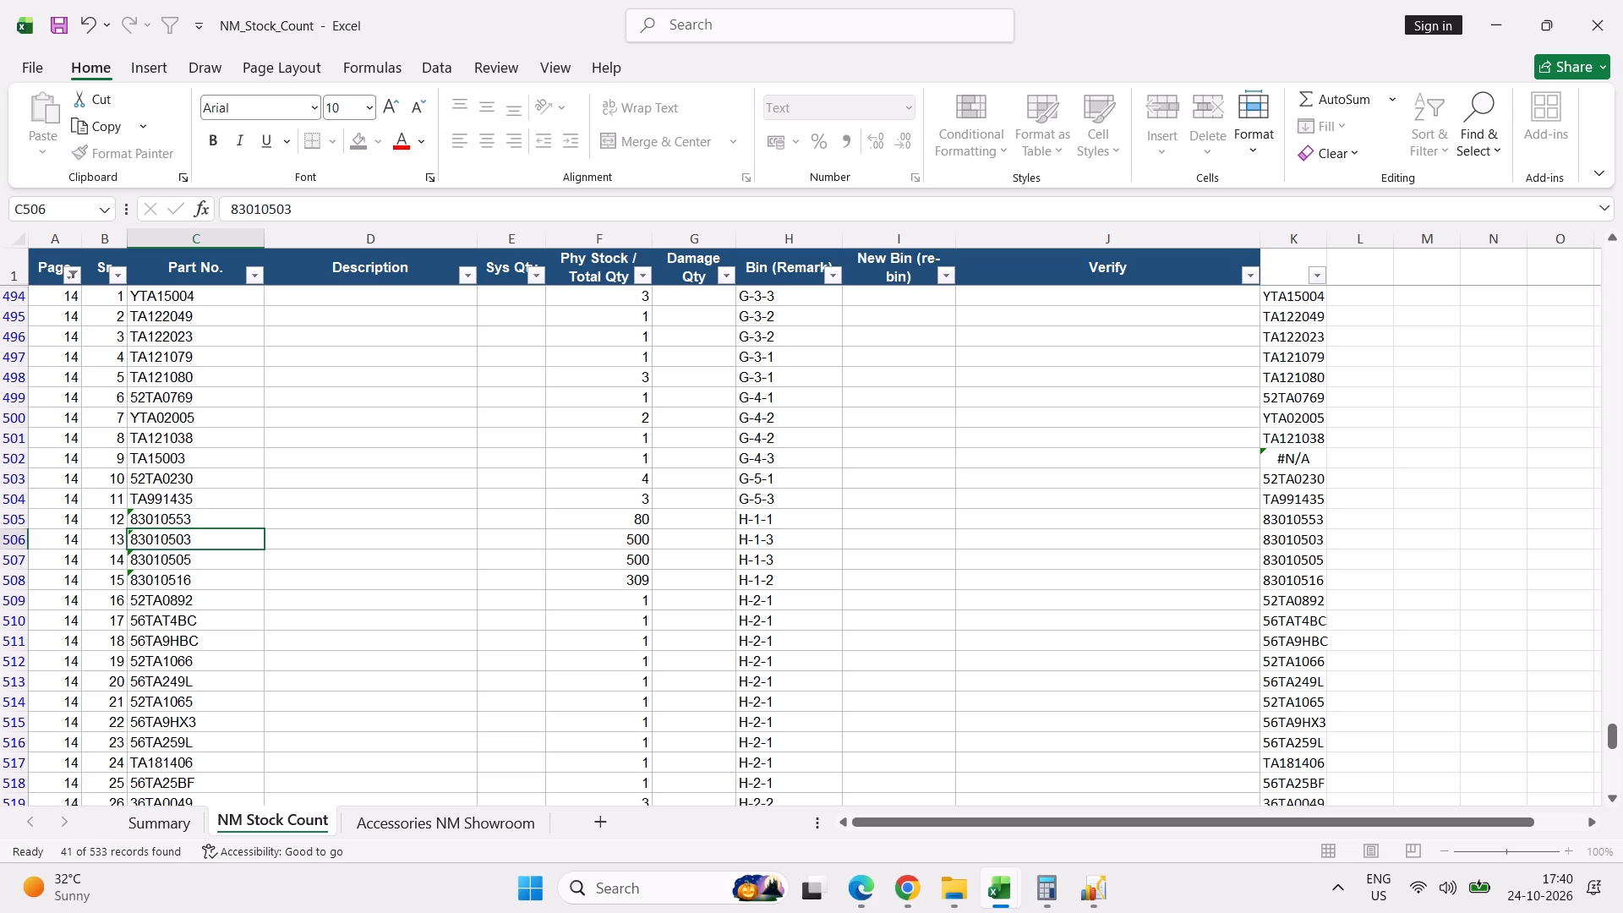
Check page 14 serials 29 and 30, and filter Part Code in Part Stock Valuation by 56TA to look up serial 30's part.
scroll(232, 500, "down", 6)
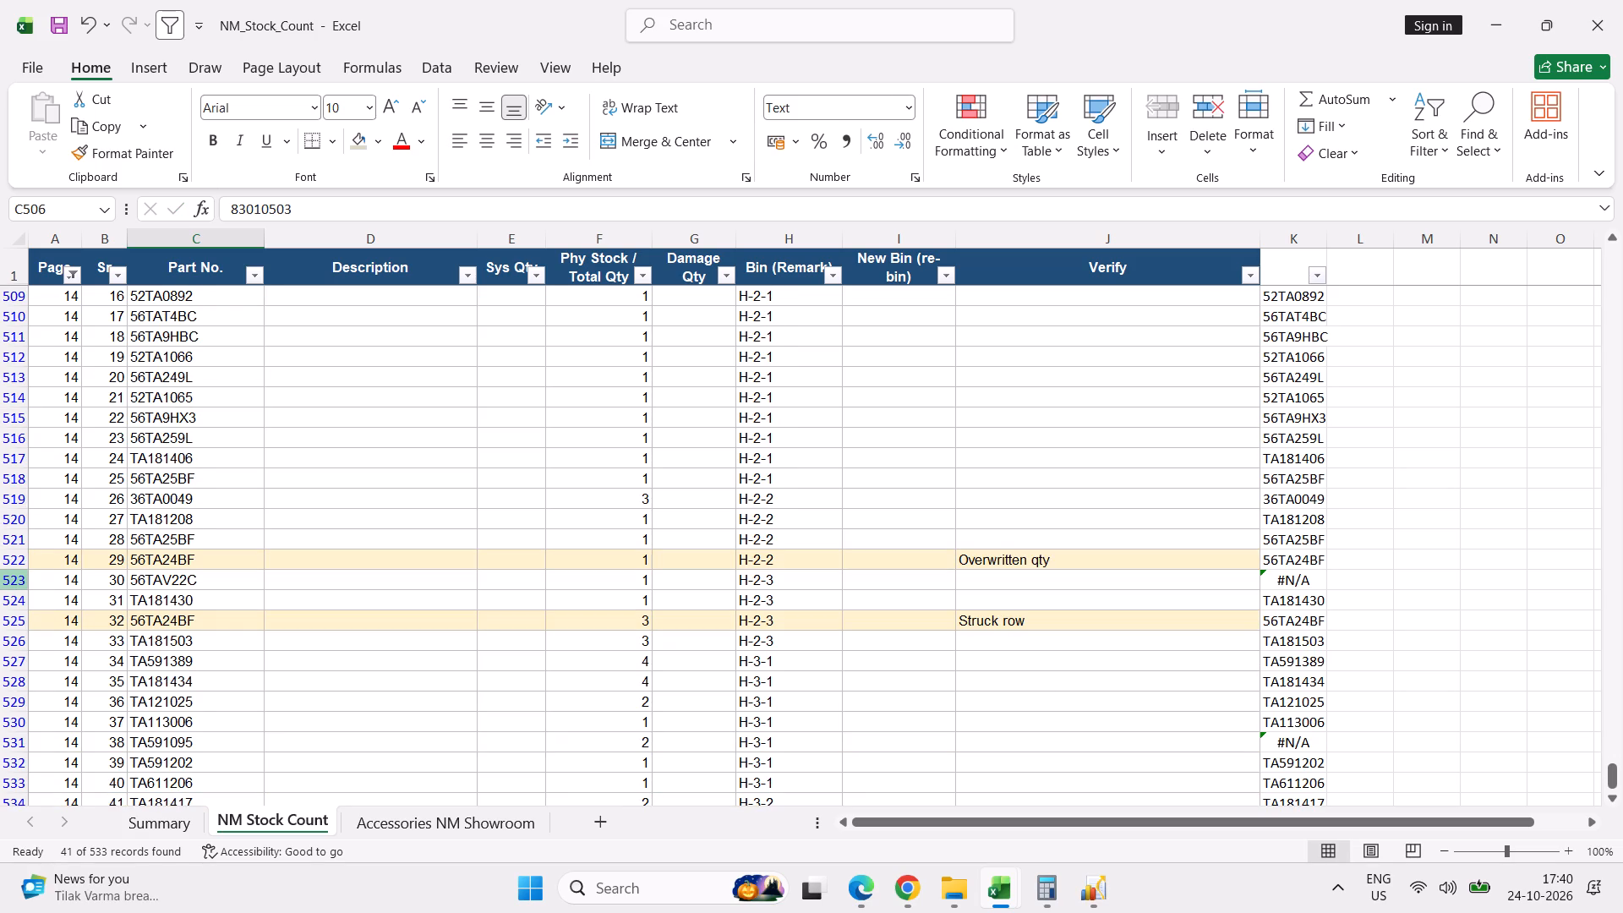
left_click(25, 556)
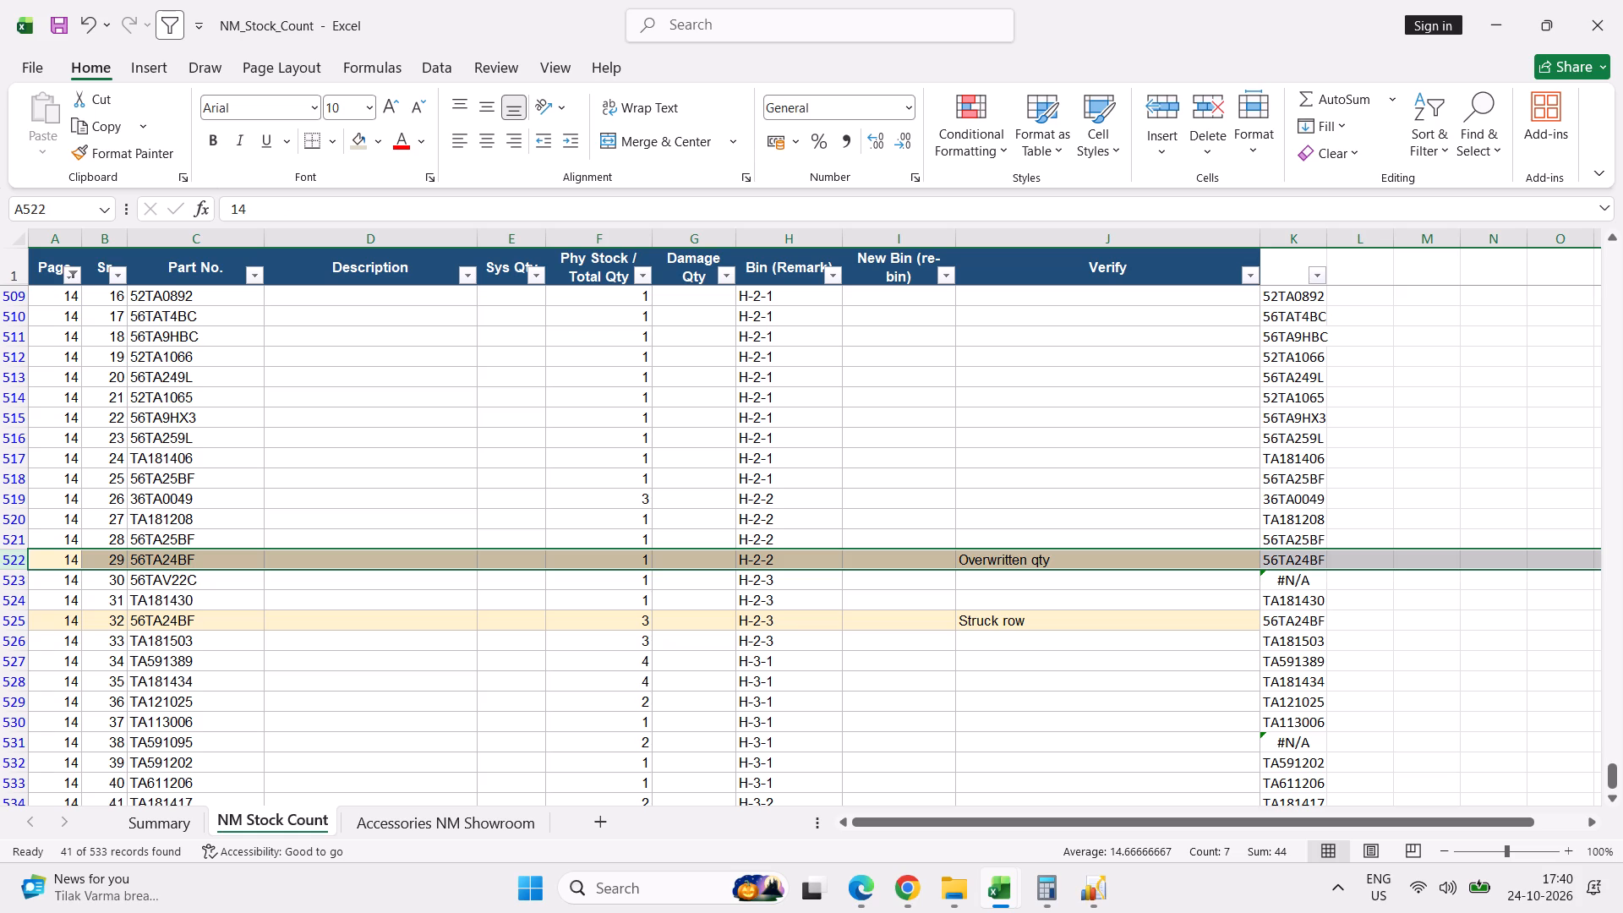
left_click(22, 581)
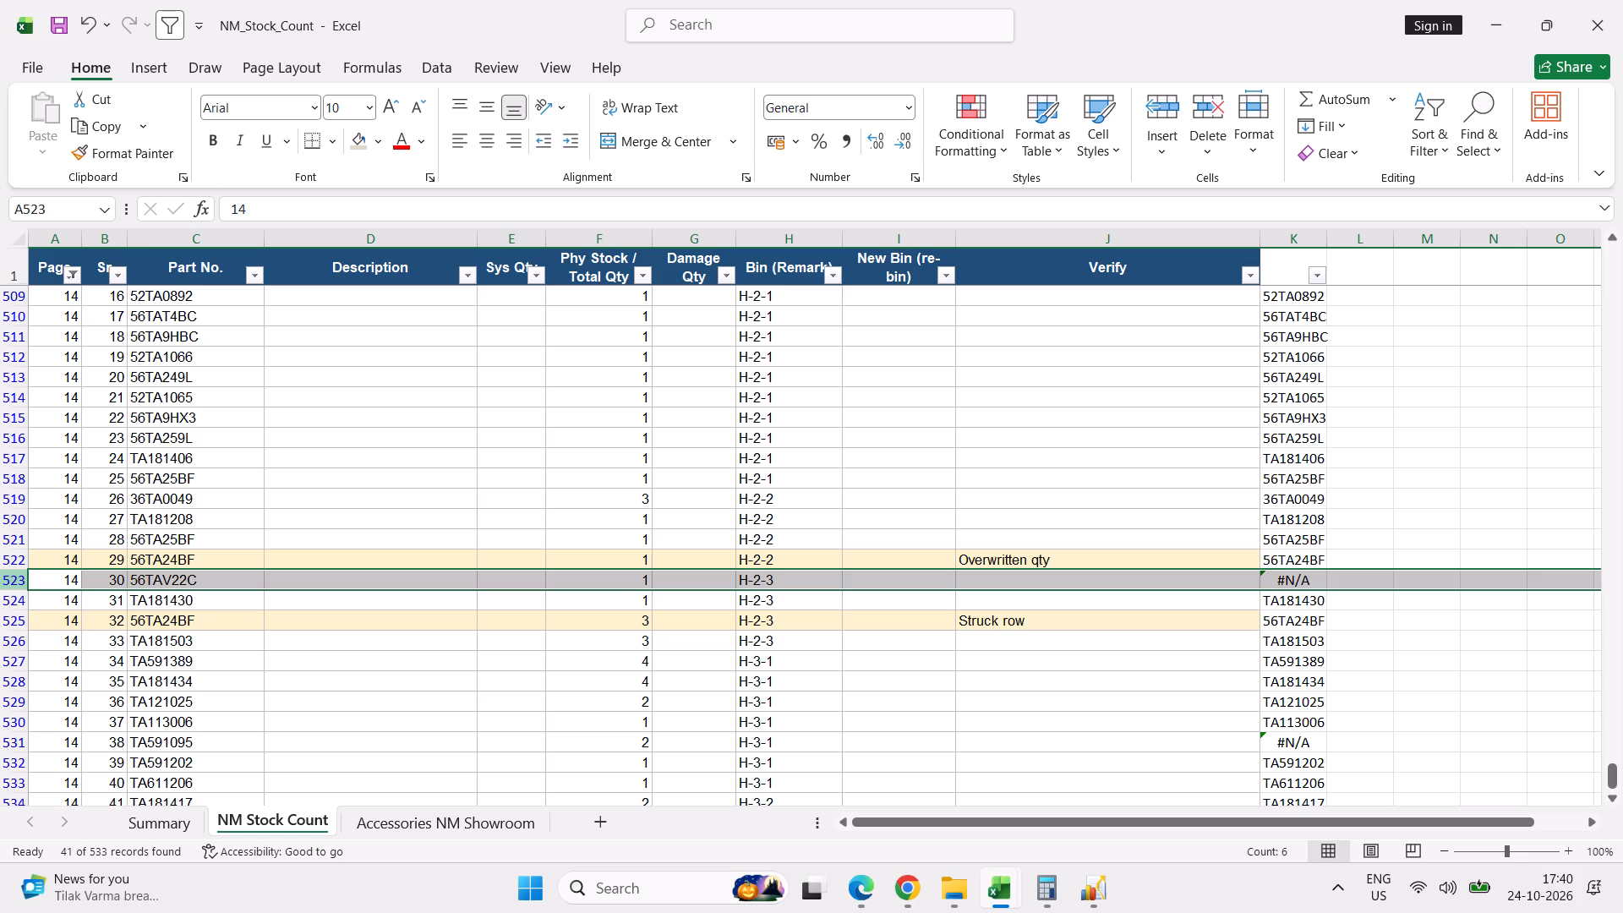
key("alt+Tab")
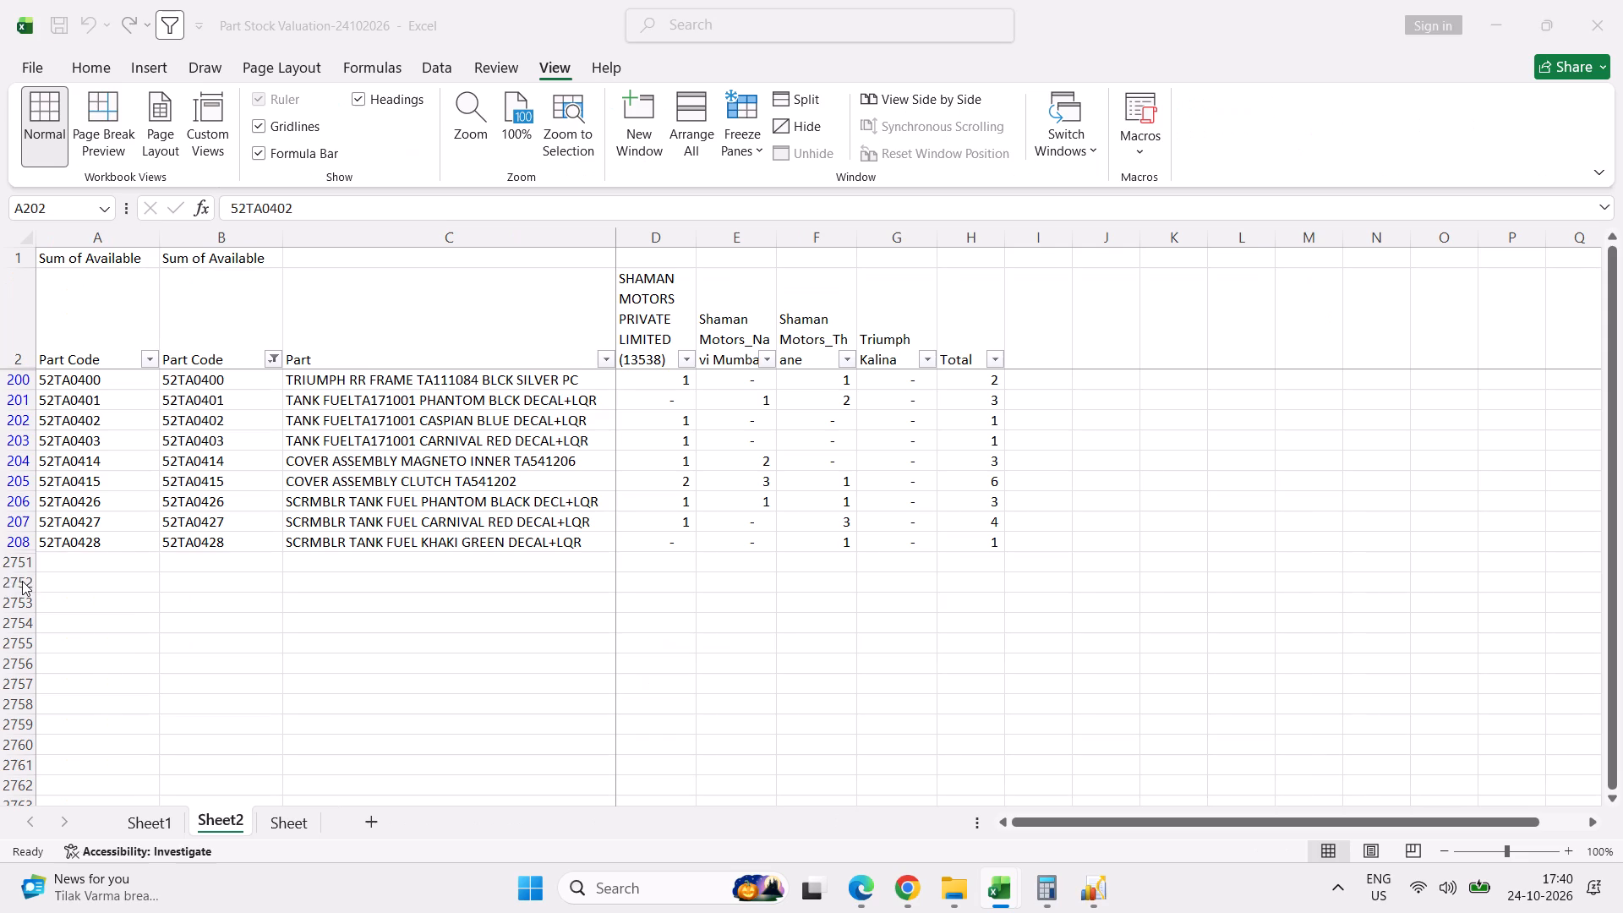
left_click(276, 364)
left_click(203, 604)
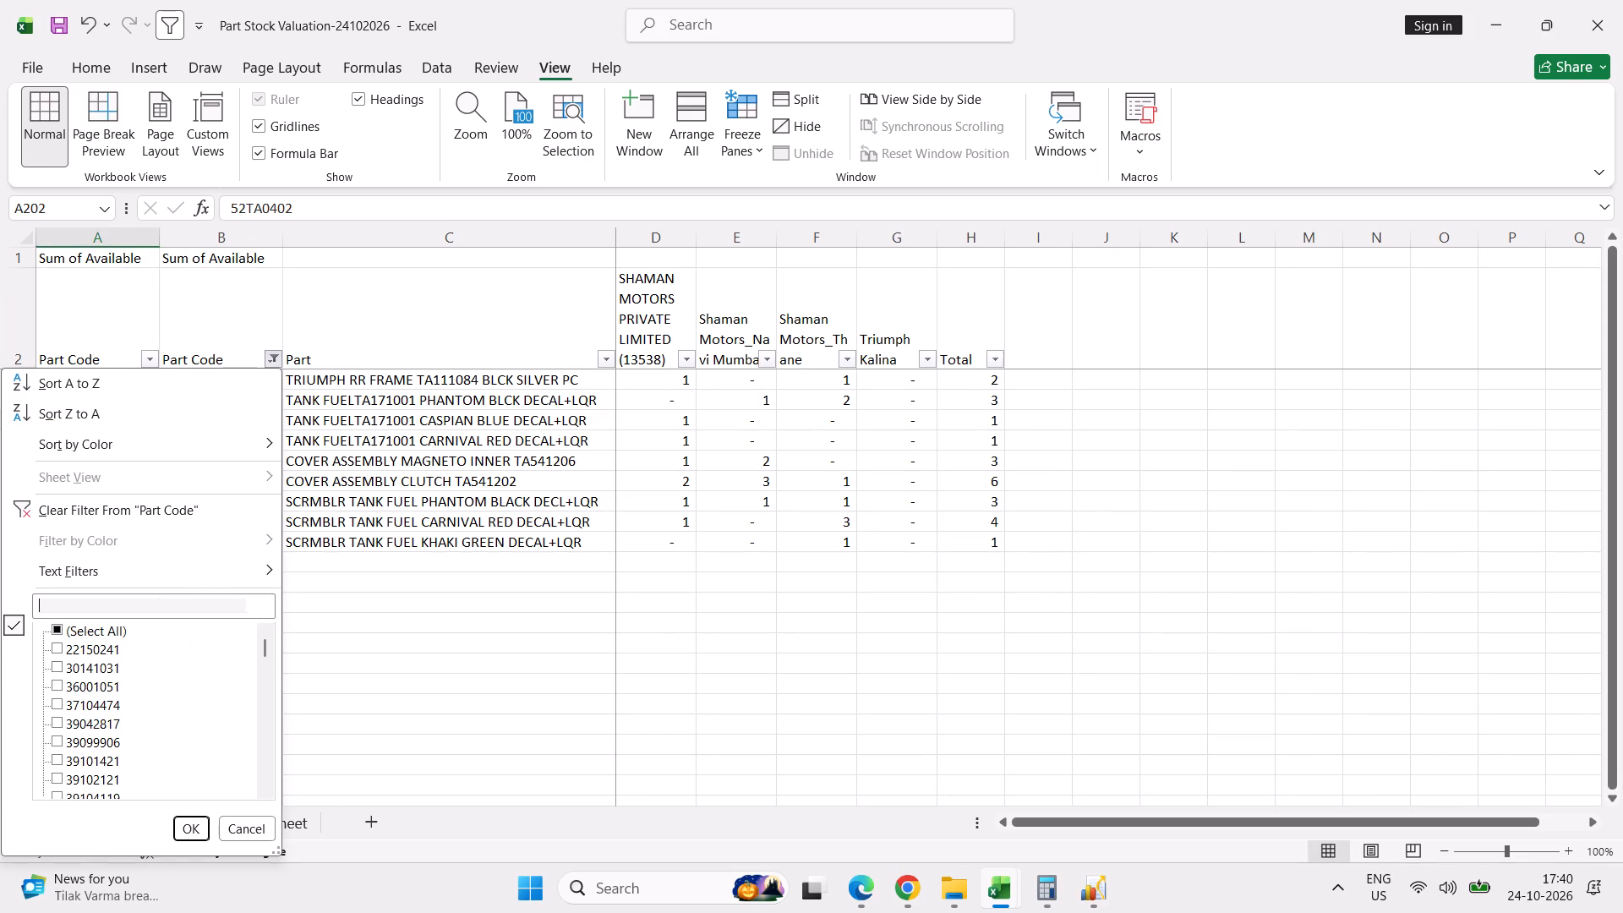
type("56")
type("TA")
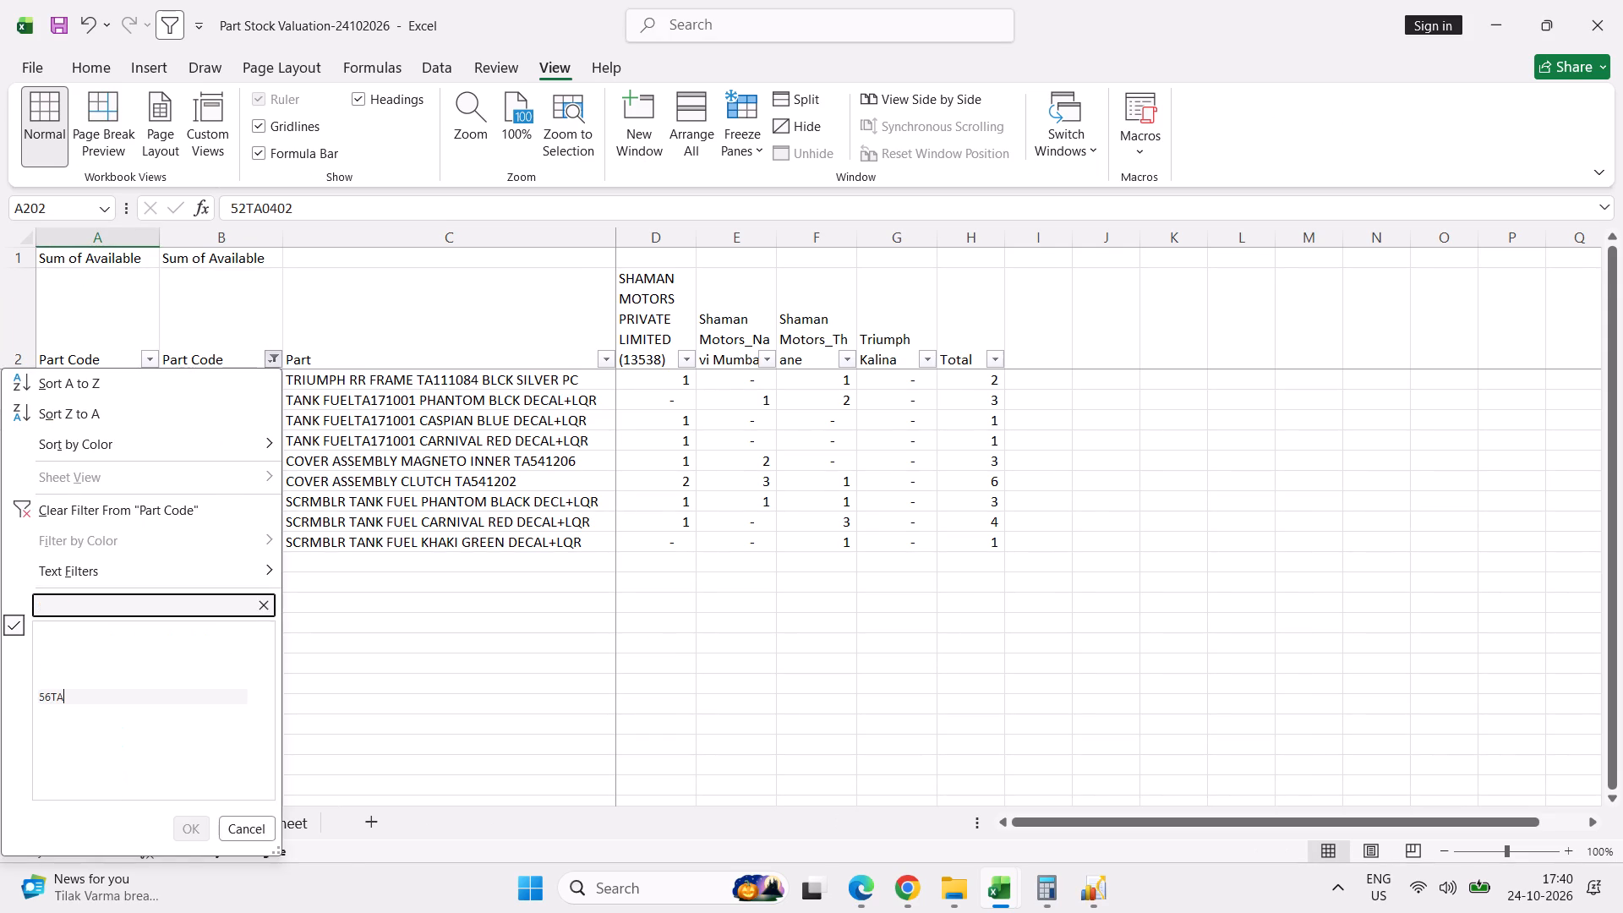
key("Return")
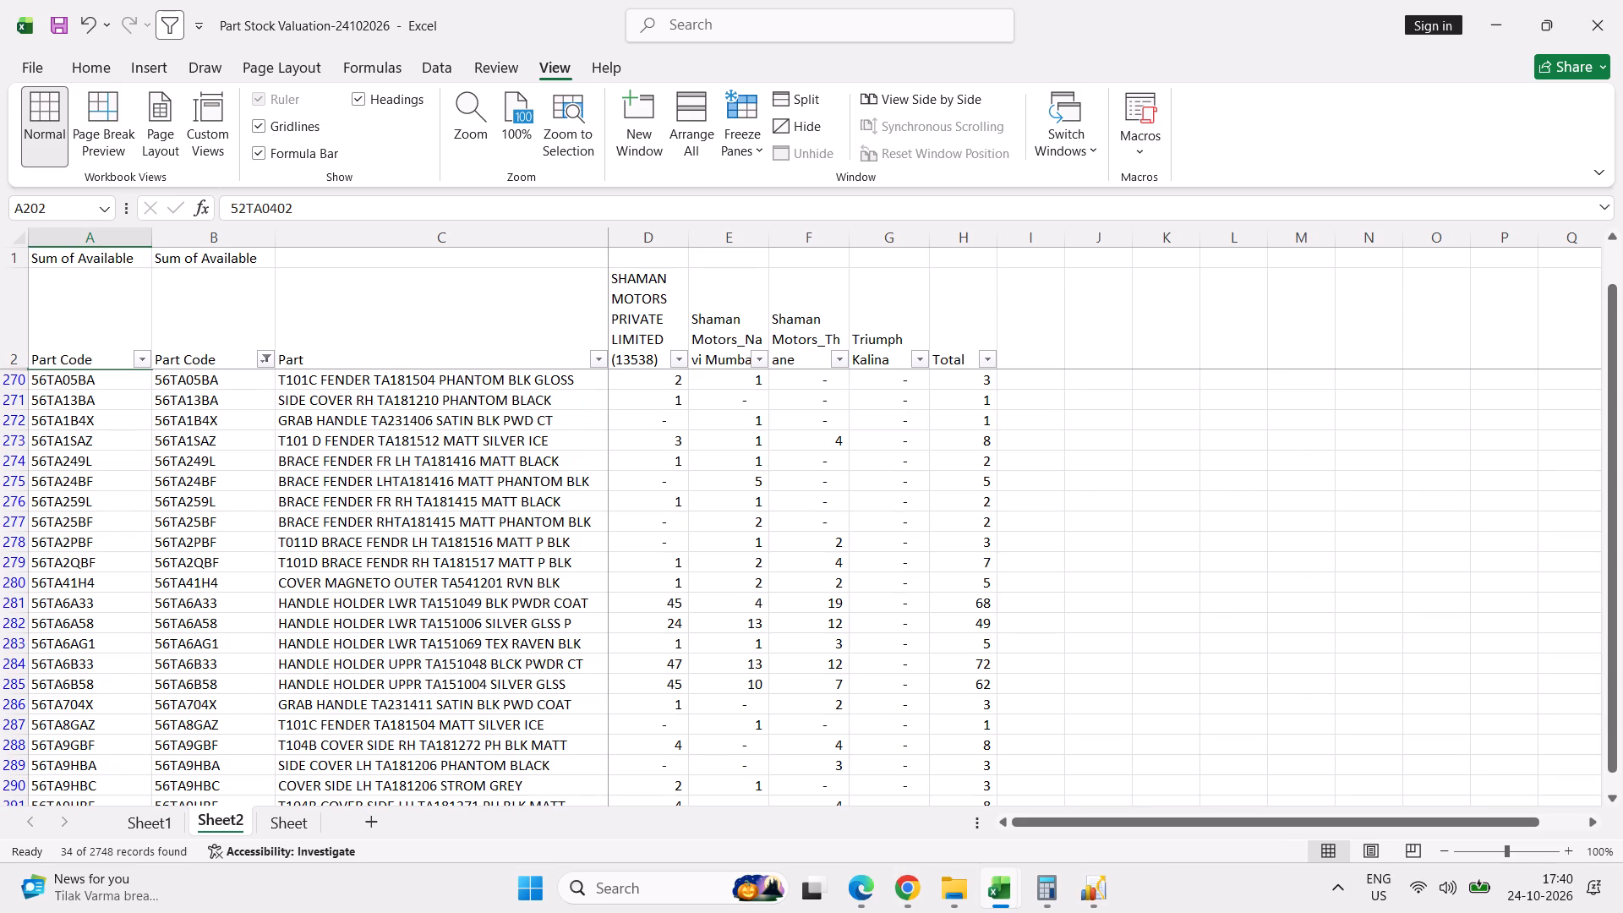
Narrow the Part Code filter in Part Stock Valuation to codes containing x and examine the remaining 56TA parts for serial 30.
left_click(142, 364)
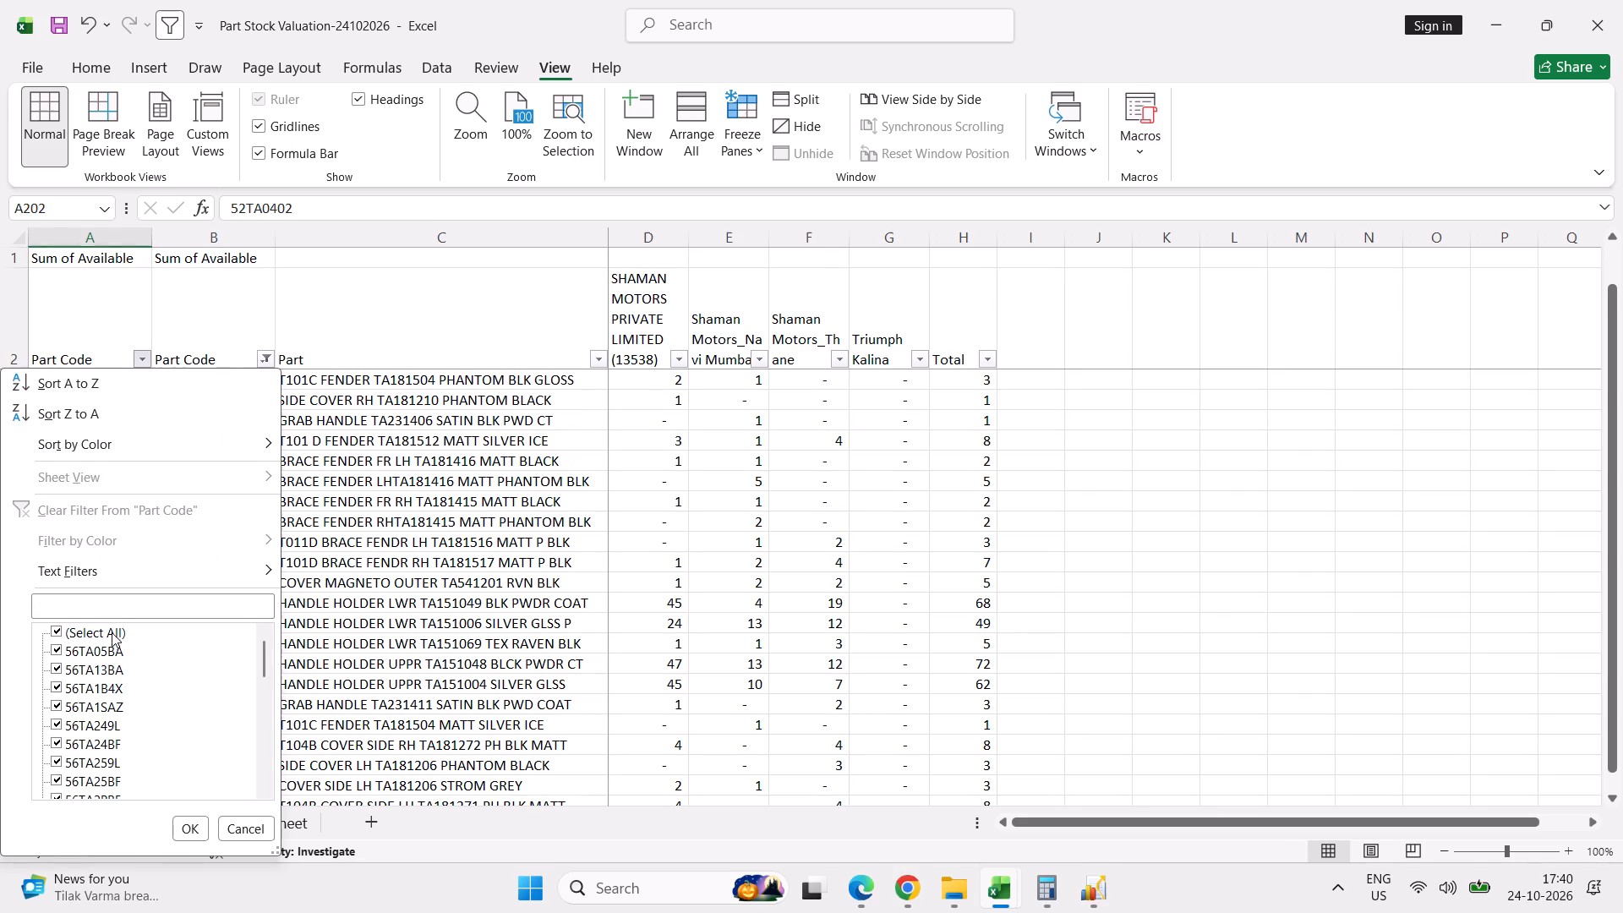
left_click(124, 608)
key("x")
key("Return")
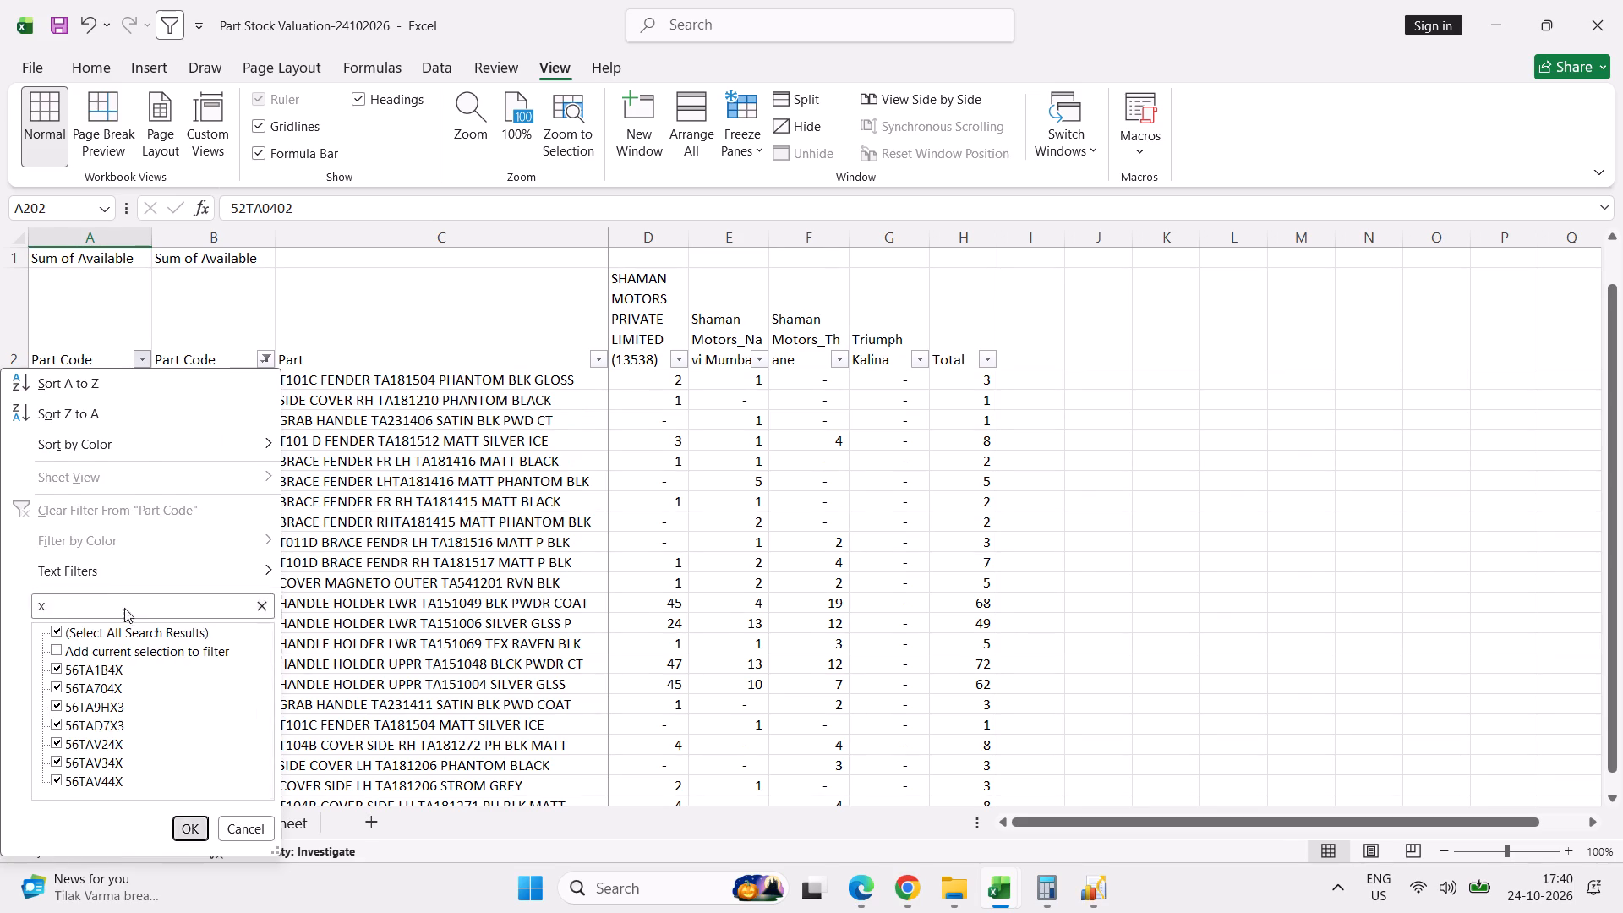
key("Down")
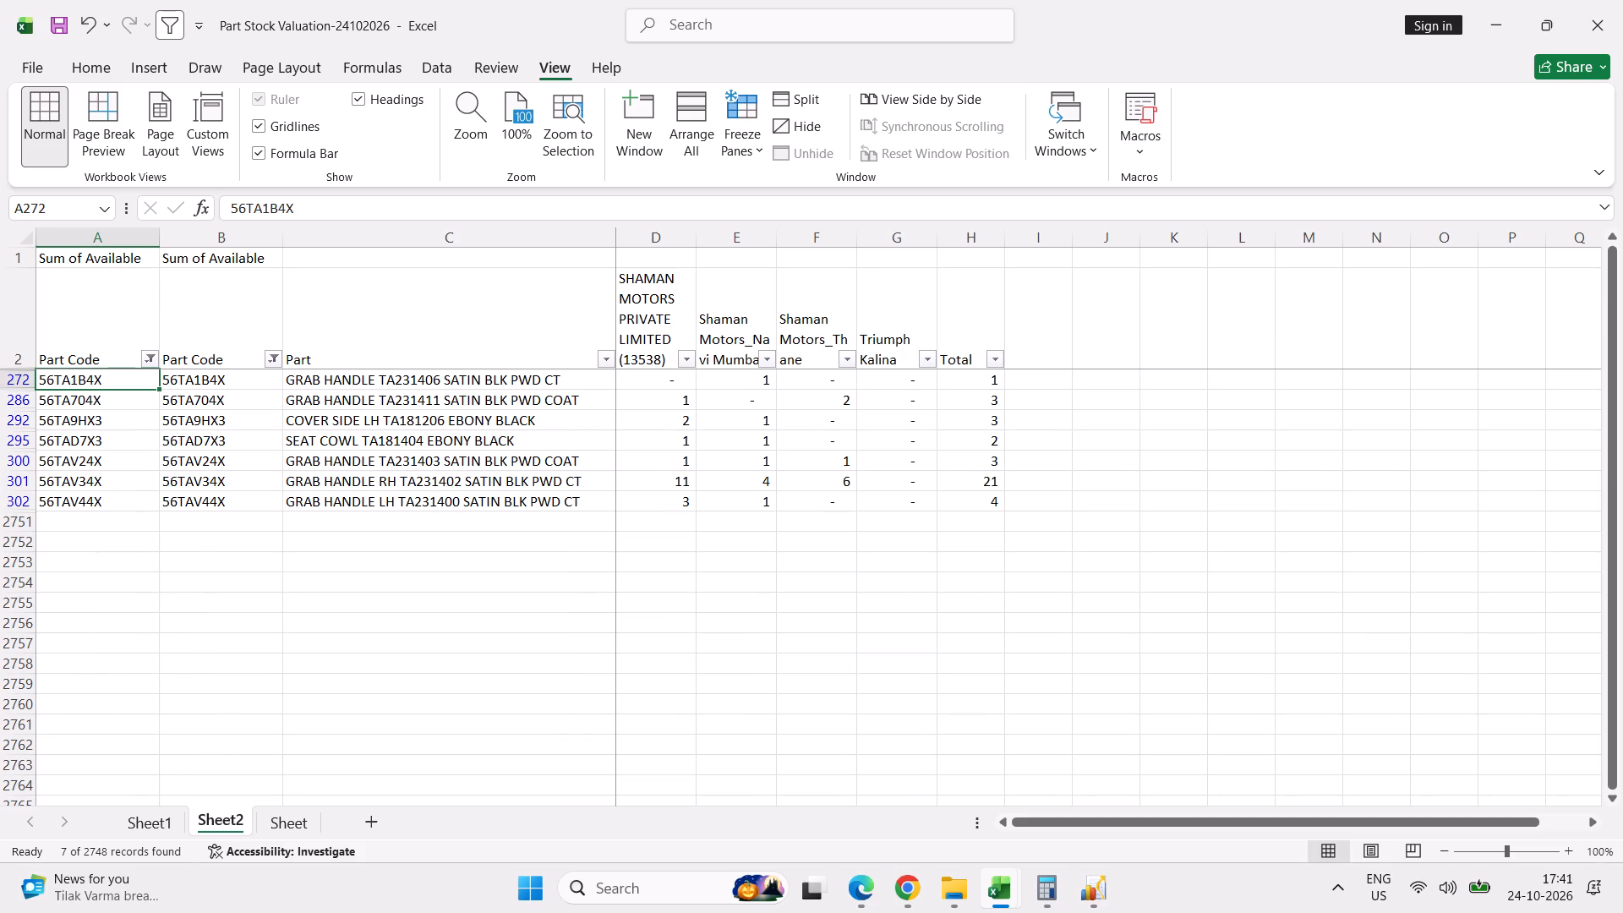
key("Down")
key("Down")
key("Down")
key("Down")
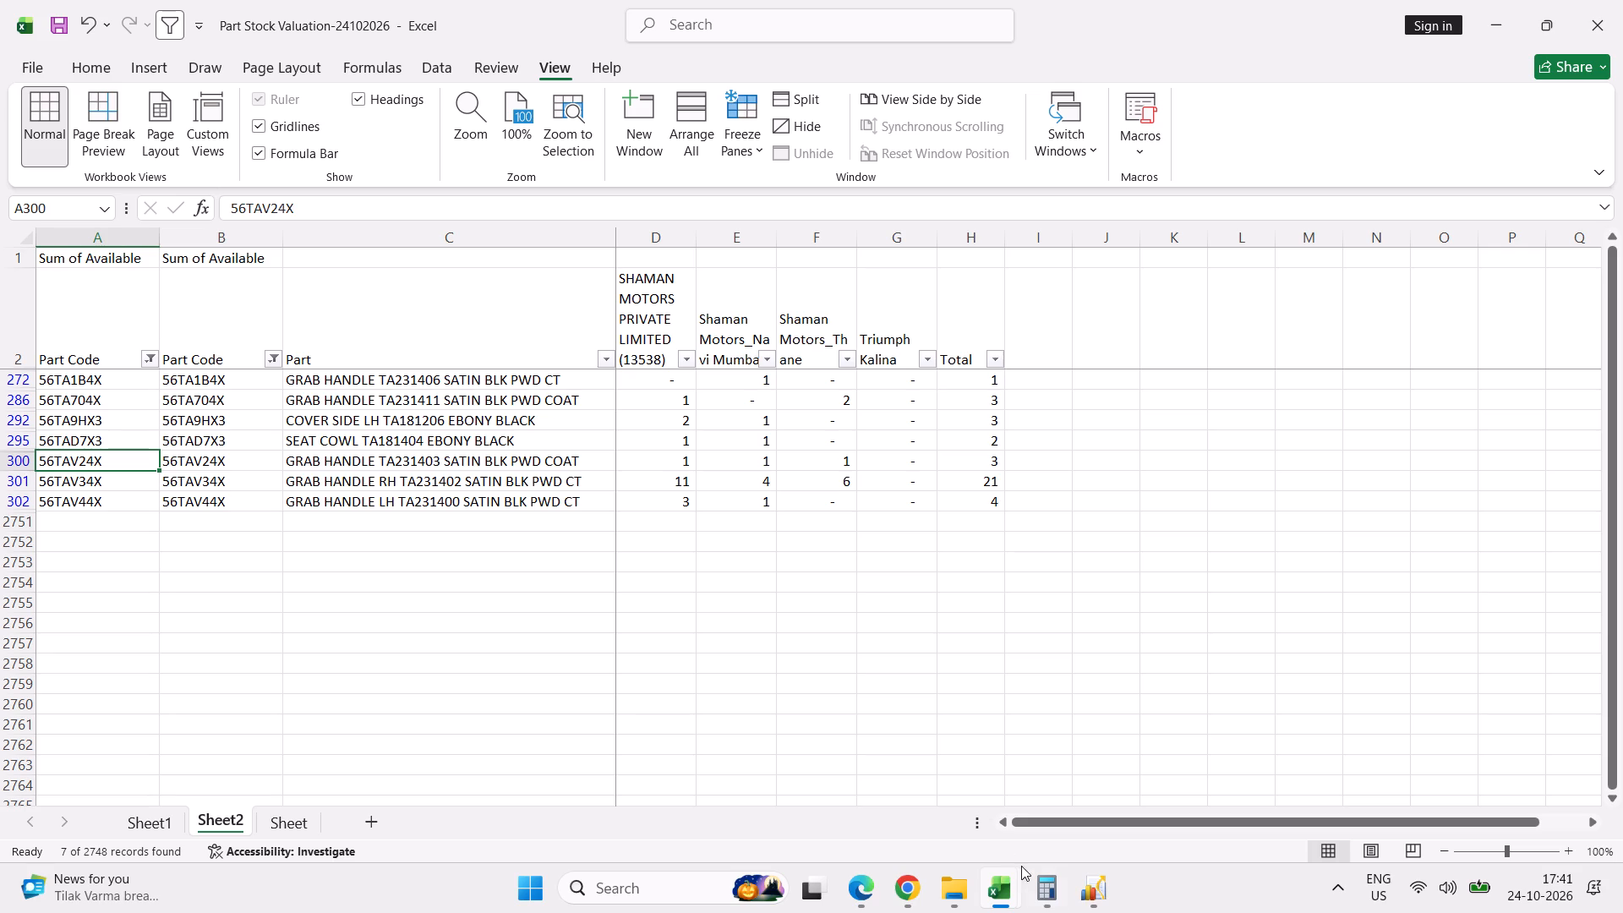
left_click(1046, 885)
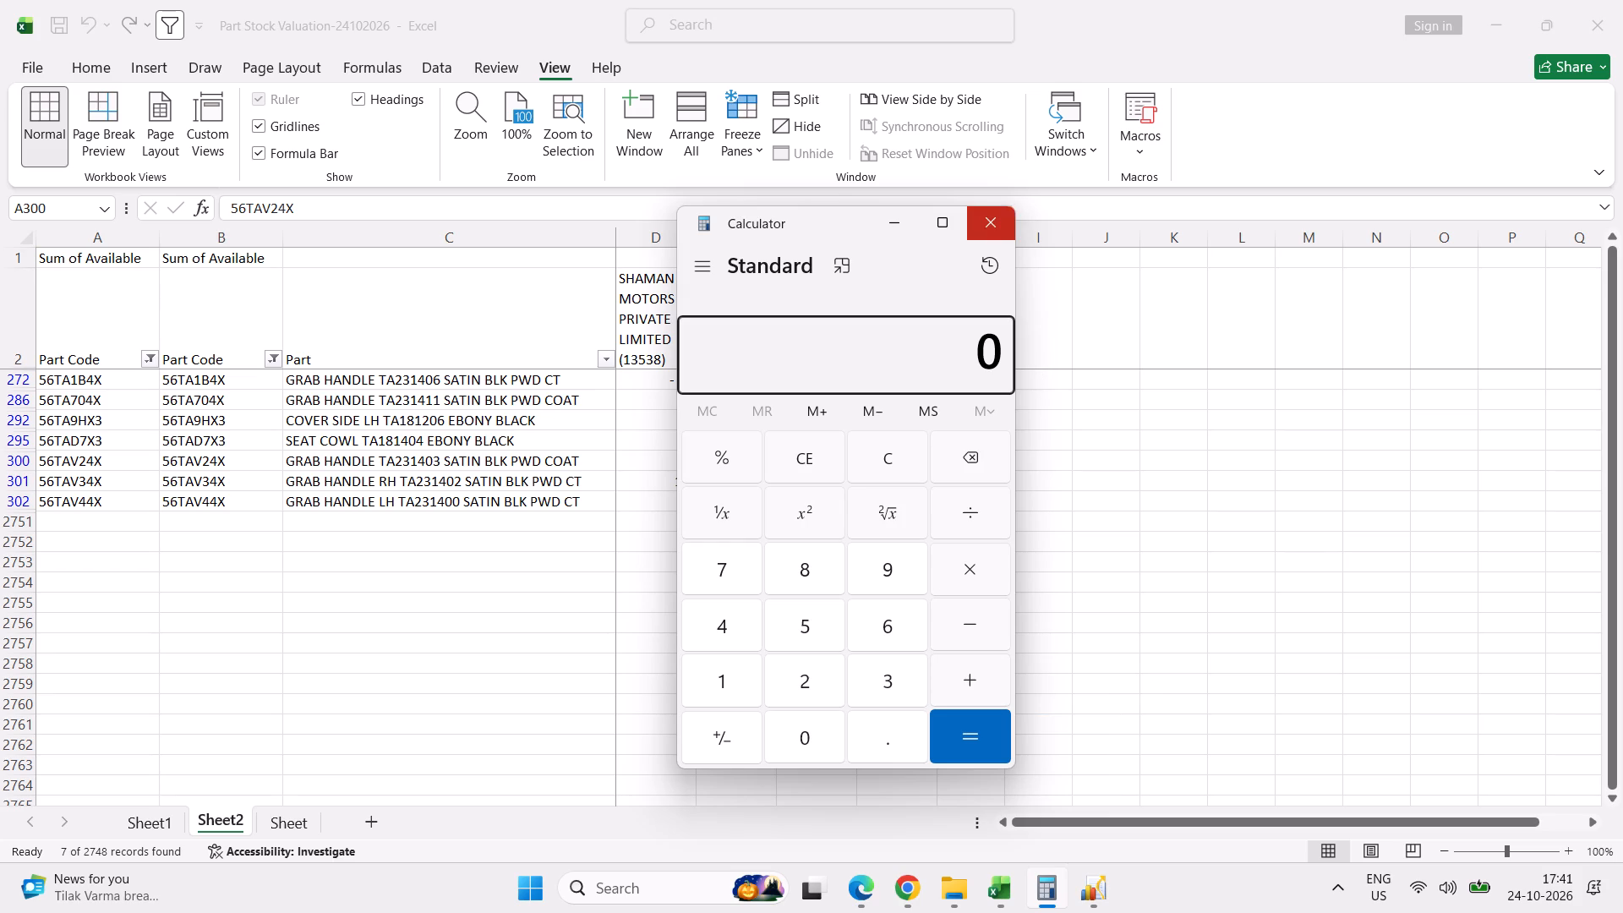
left_click(999, 222)
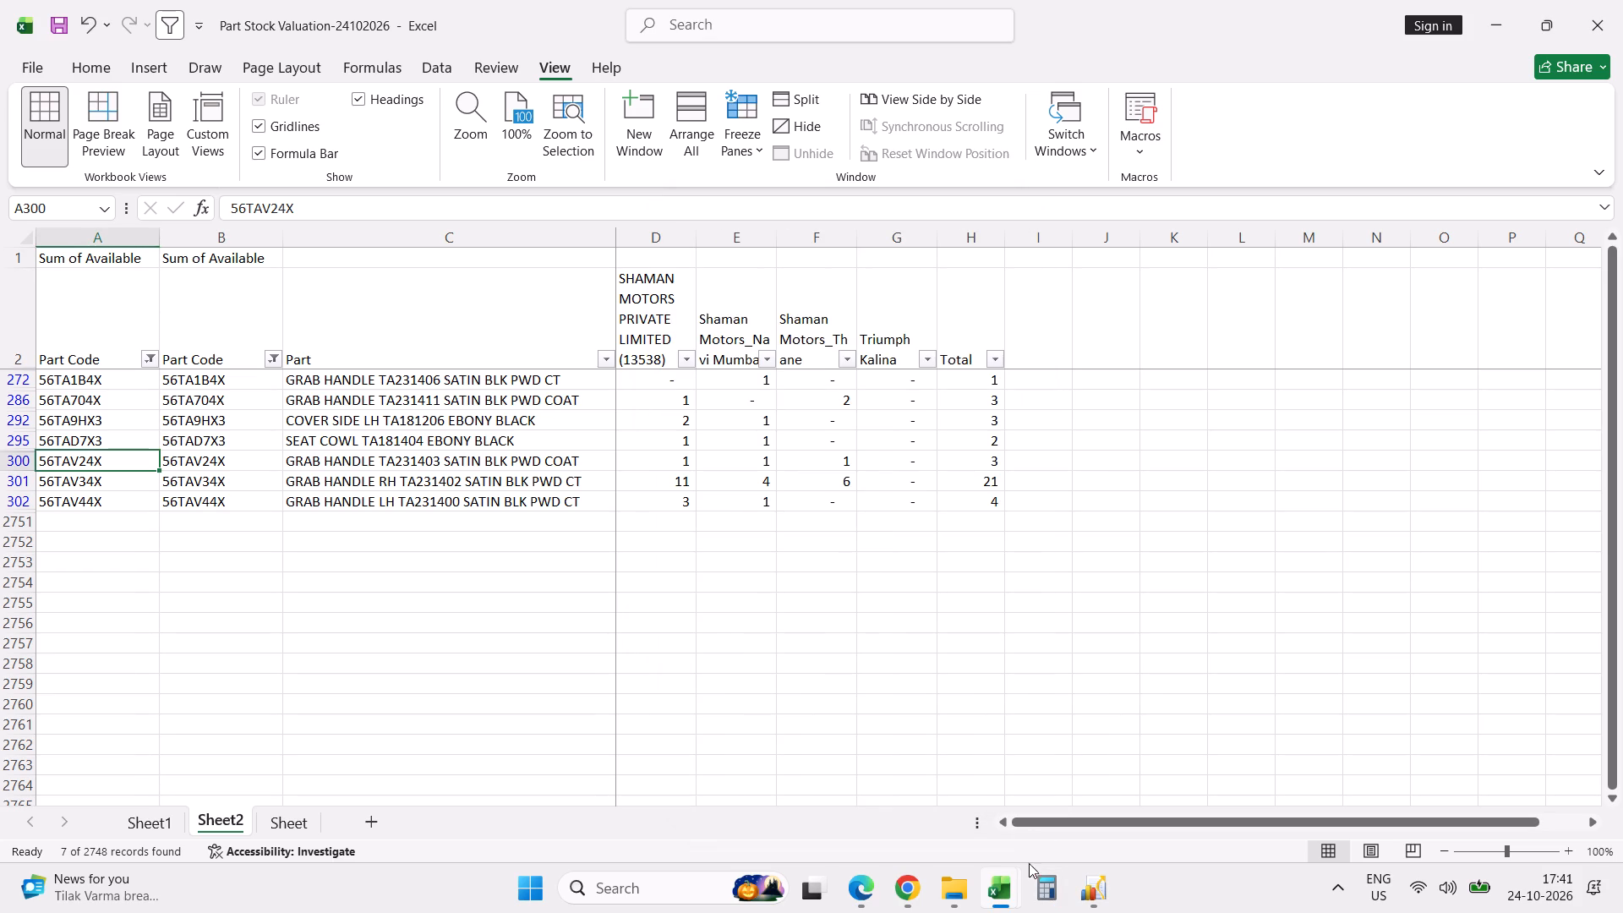
Switch to the Part List-Parts workbook and filter Part Code by 56TAV.
left_click(1005, 887)
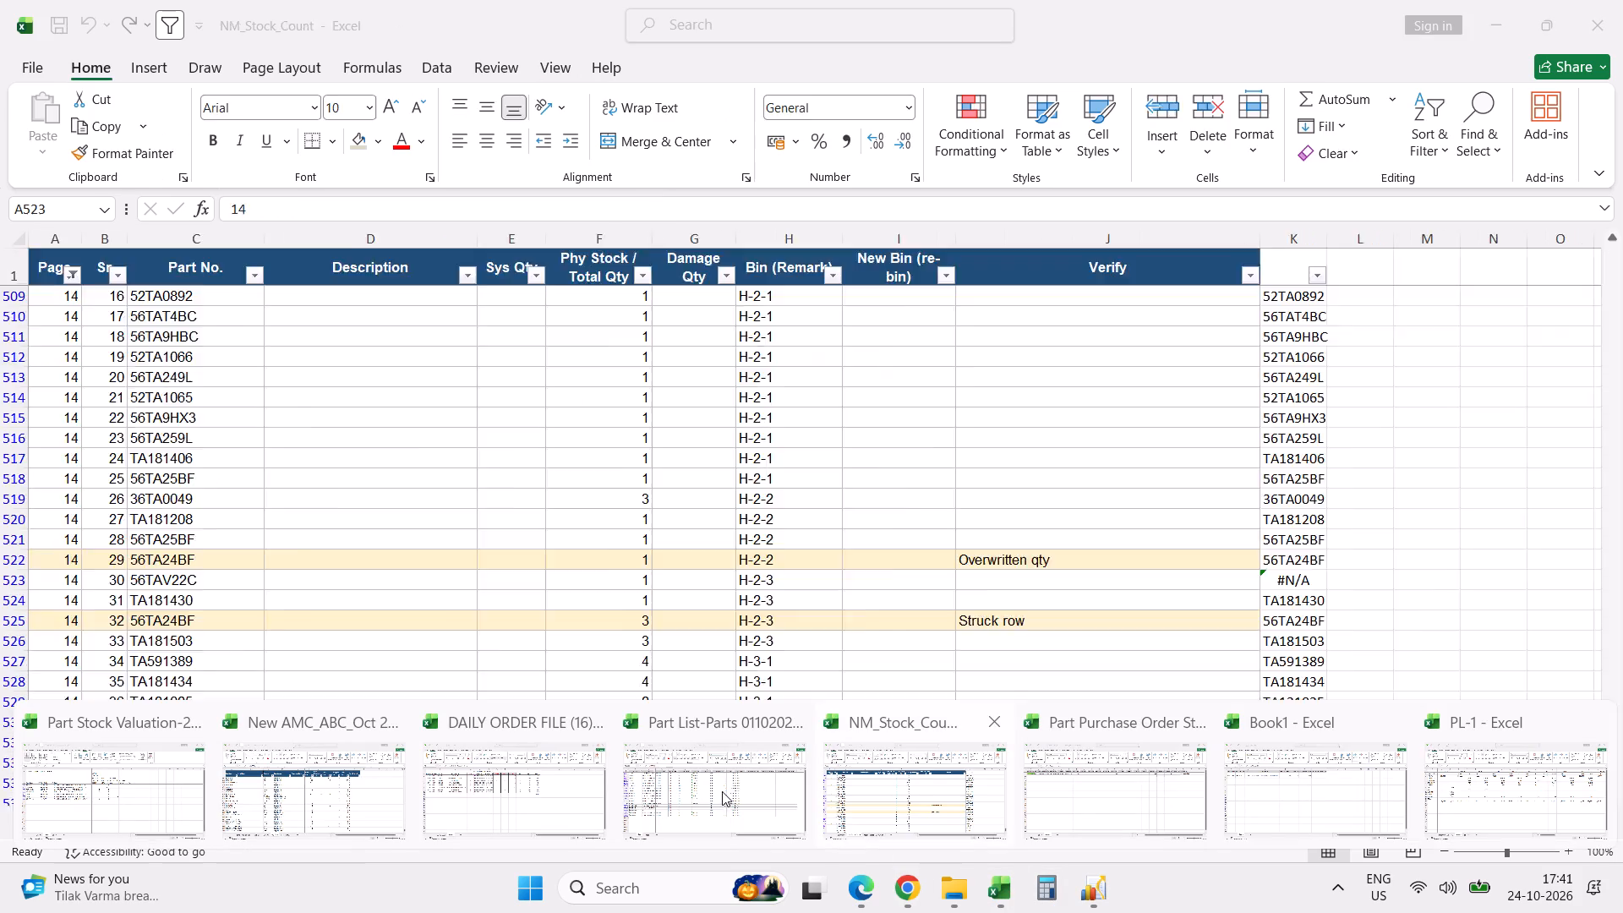
left_click(708, 785)
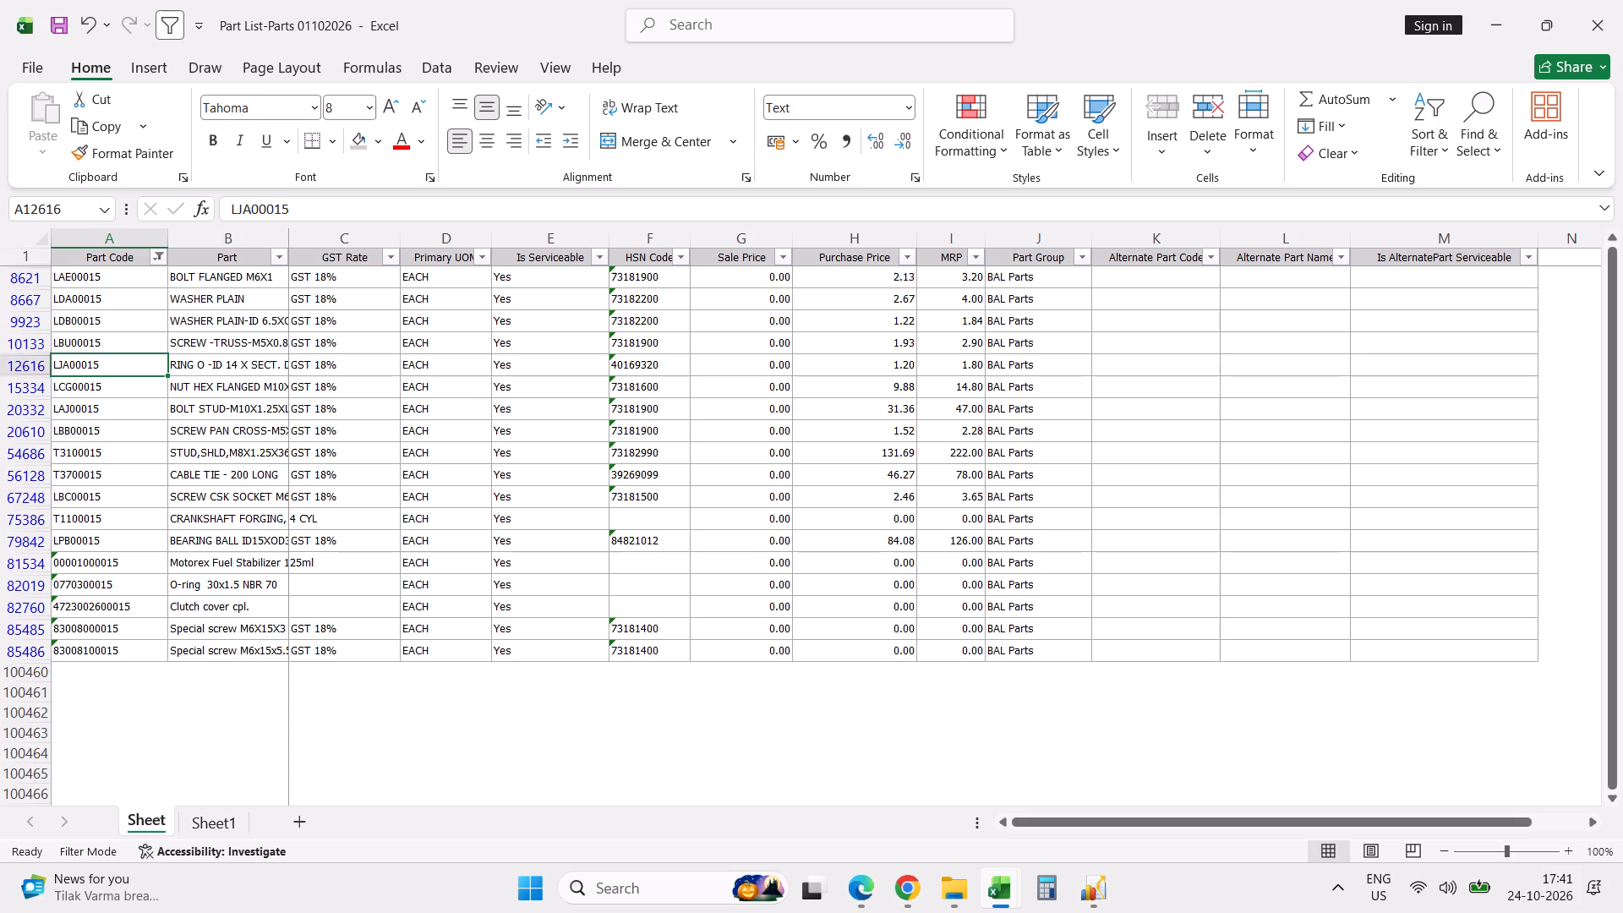
left_click(157, 260)
left_click(142, 511)
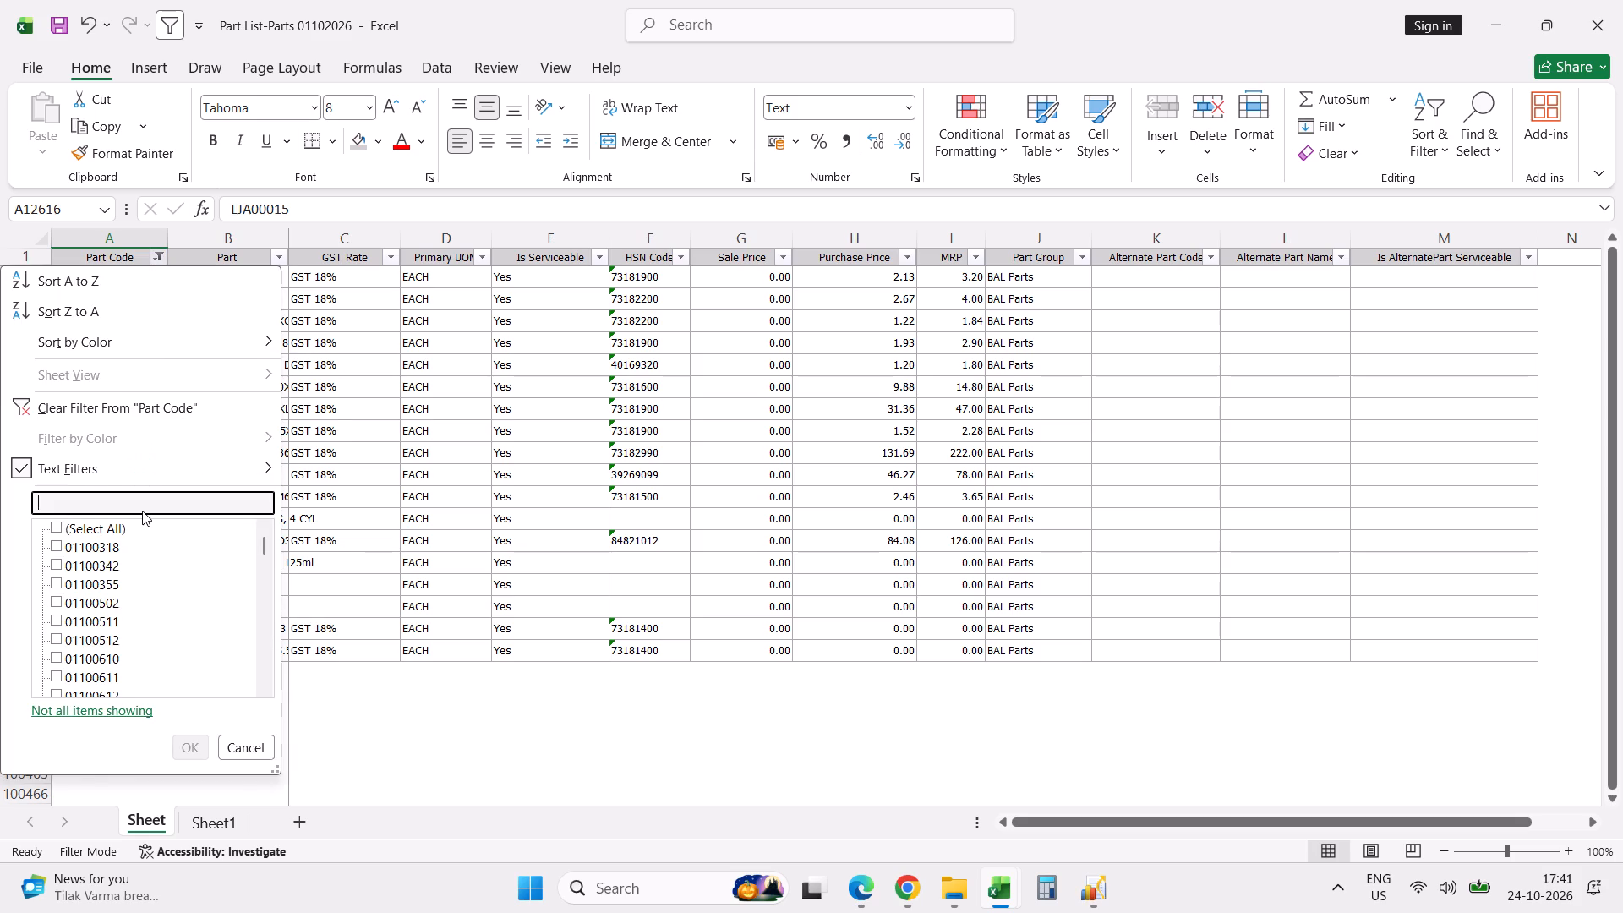
type("52TA")
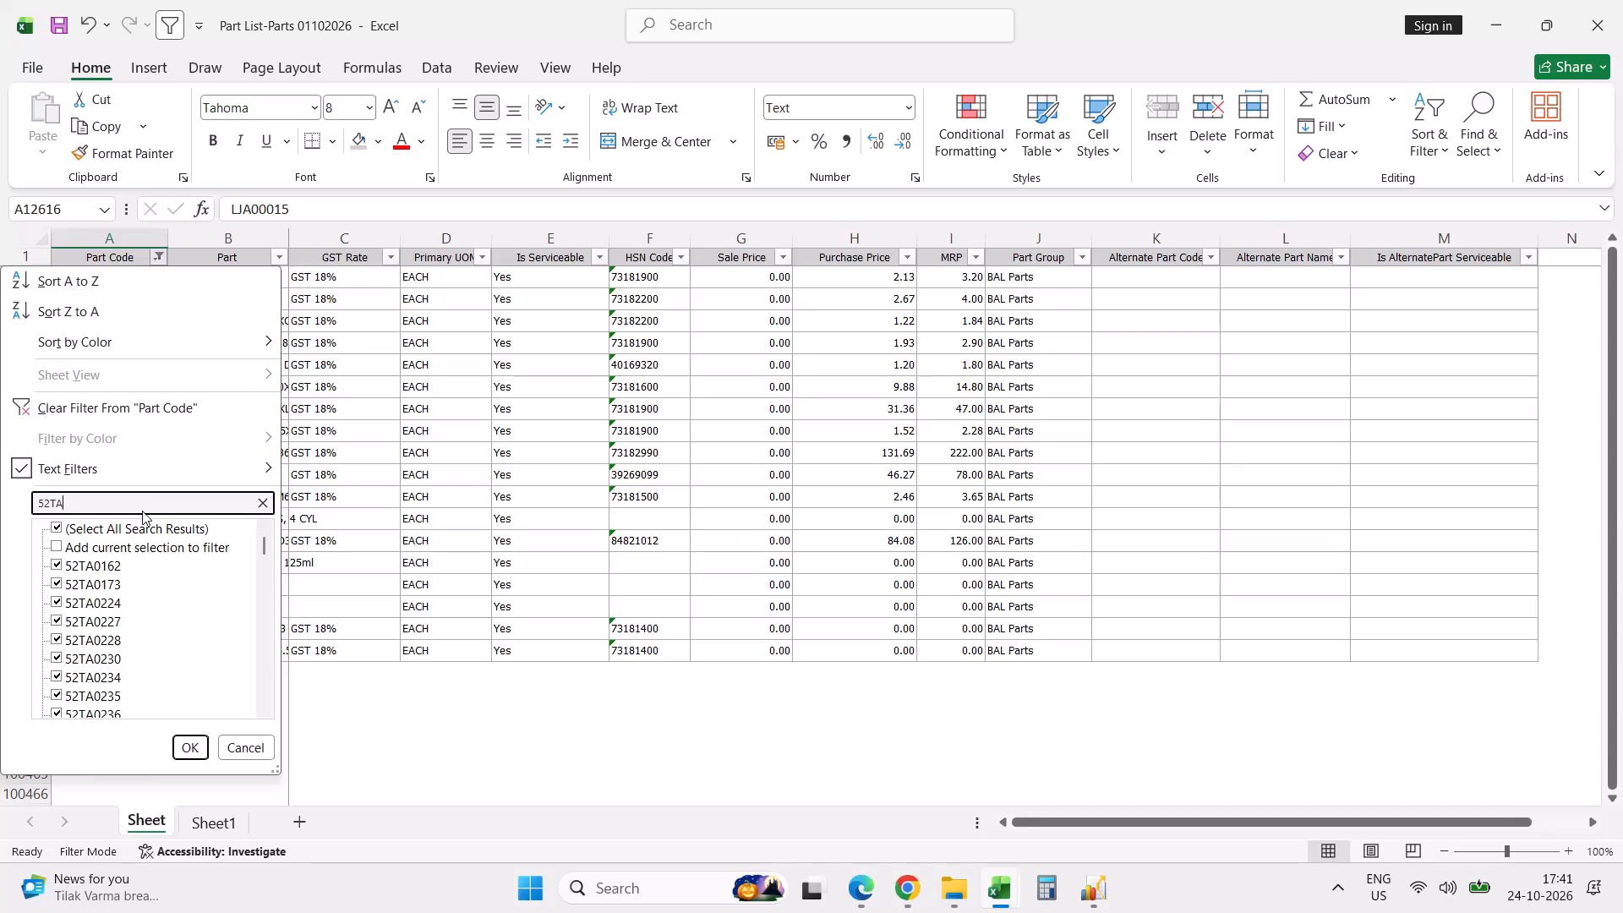
key("v")
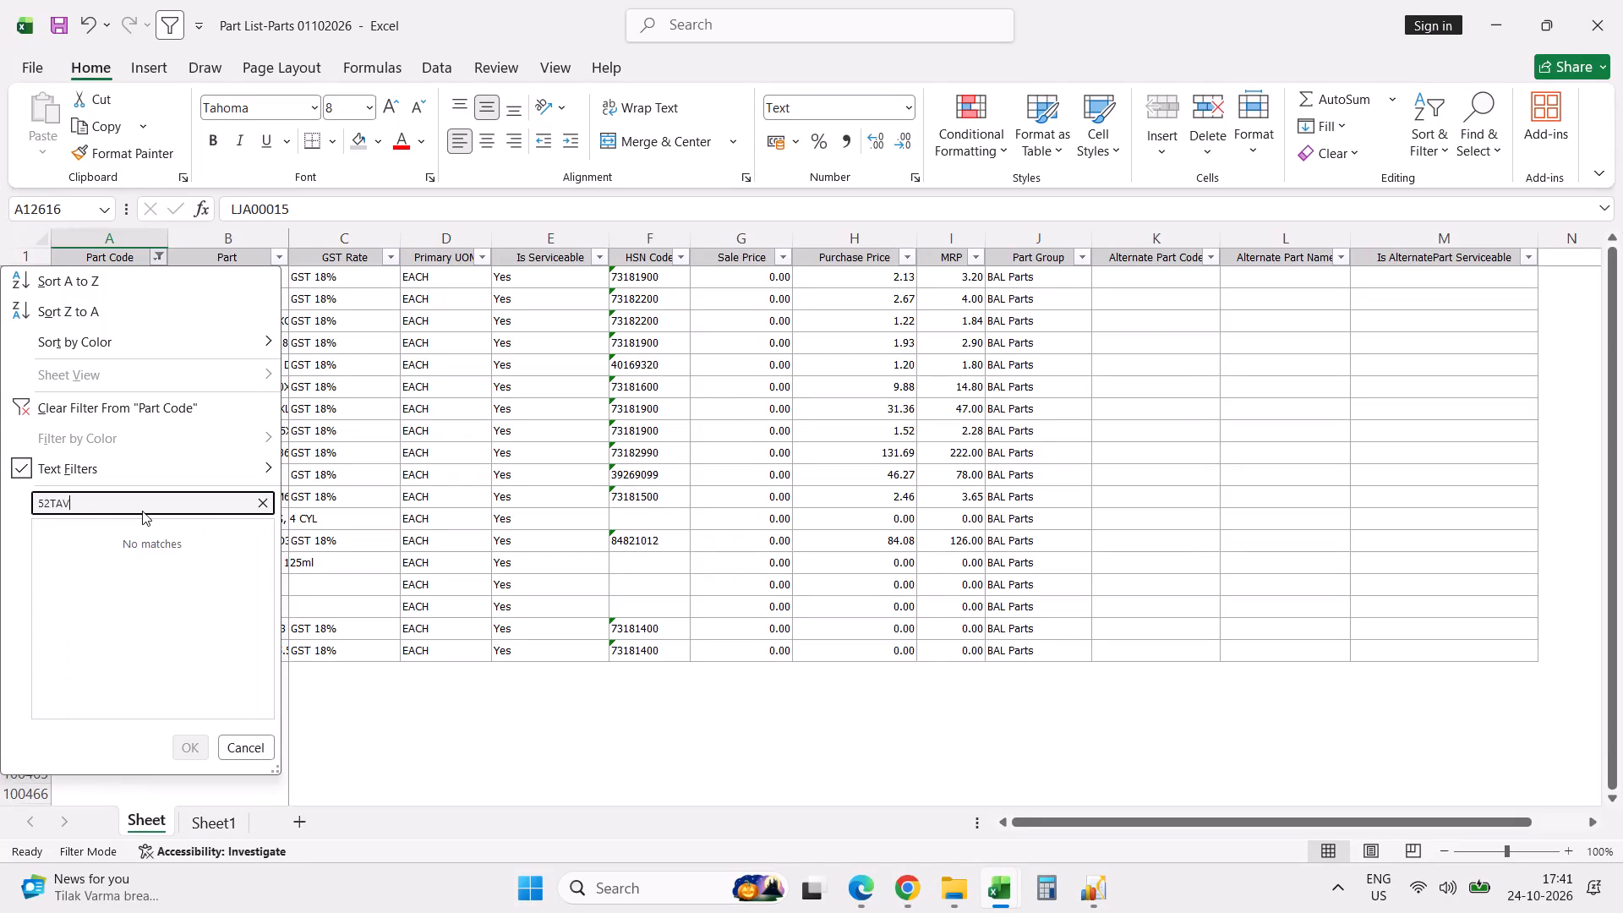
key("BackSpace")
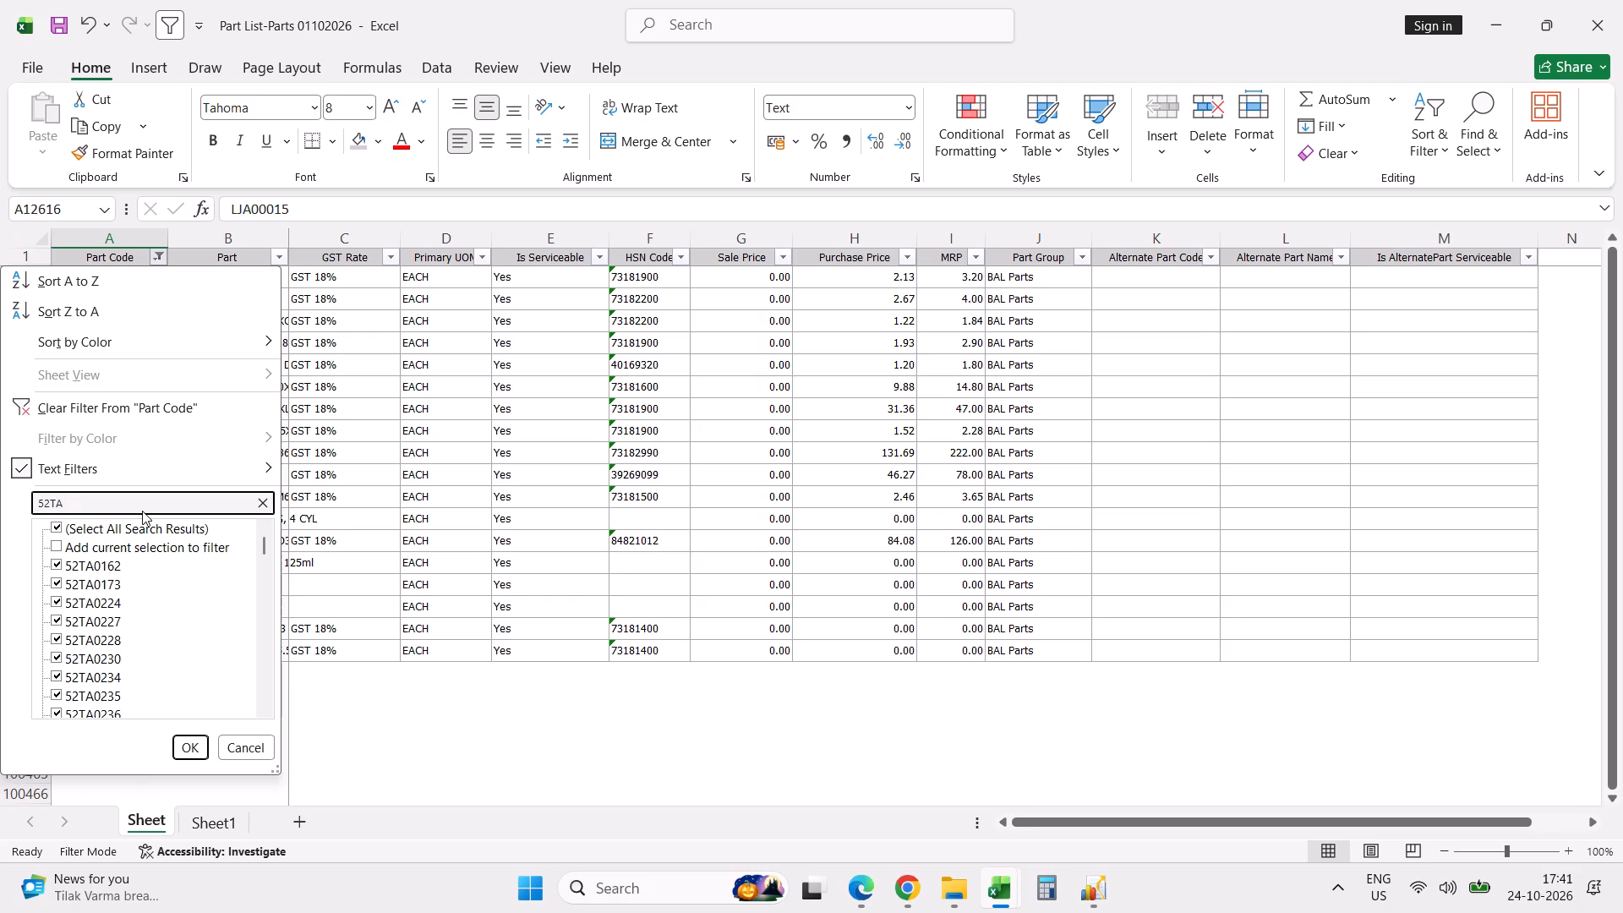
key("BackSpace")
key("BackSpace")
key("BackSpace")
type("6TA")
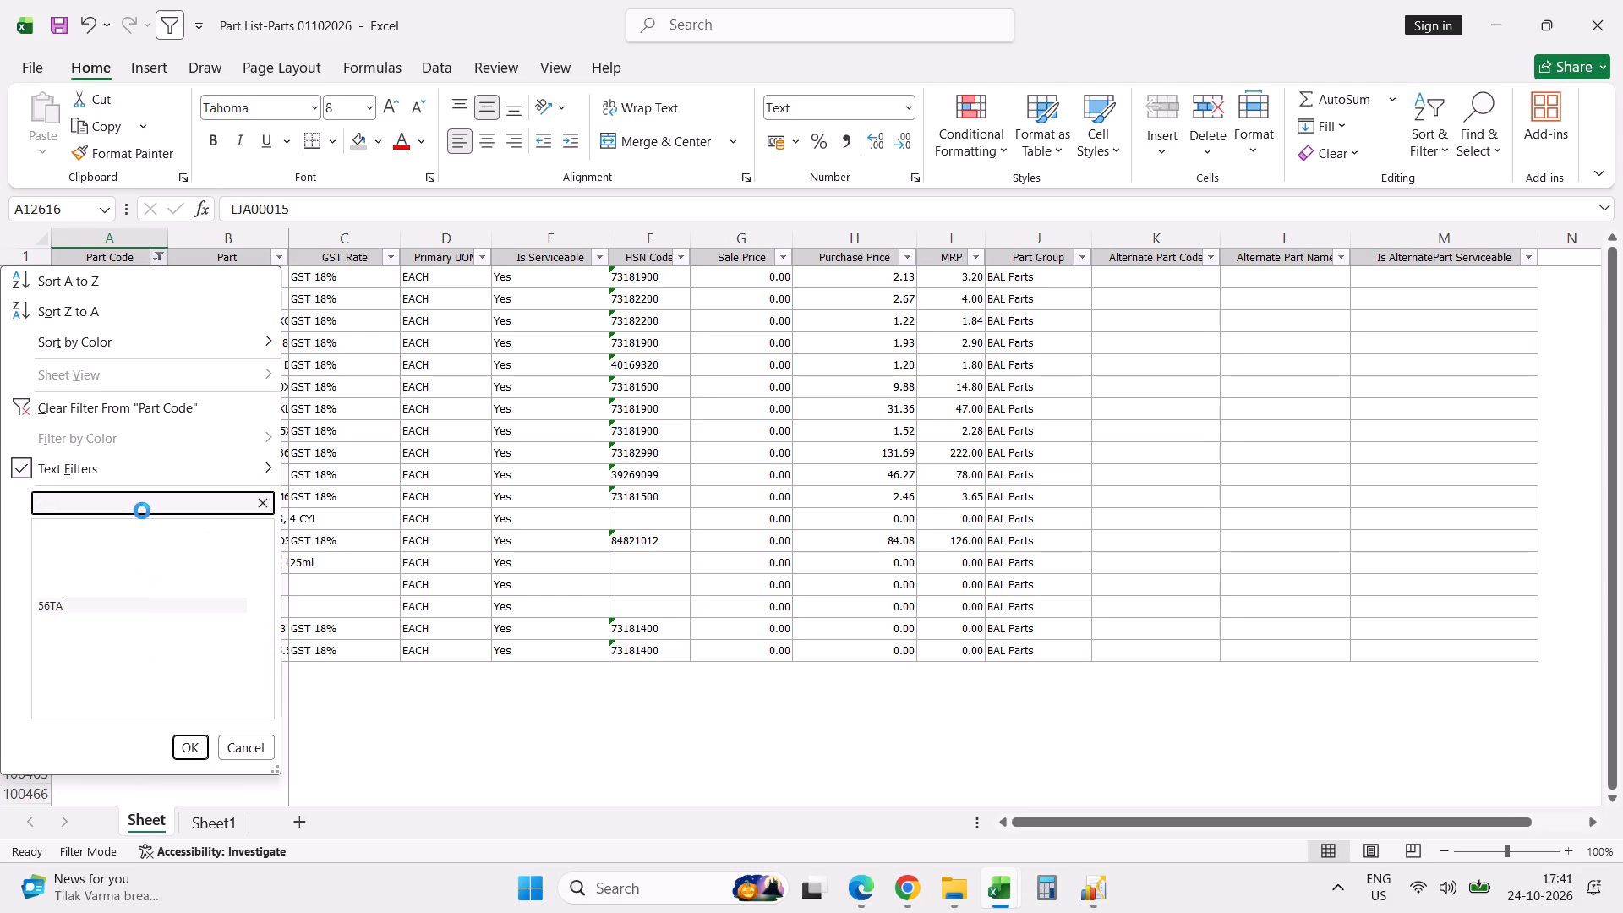
key("v")
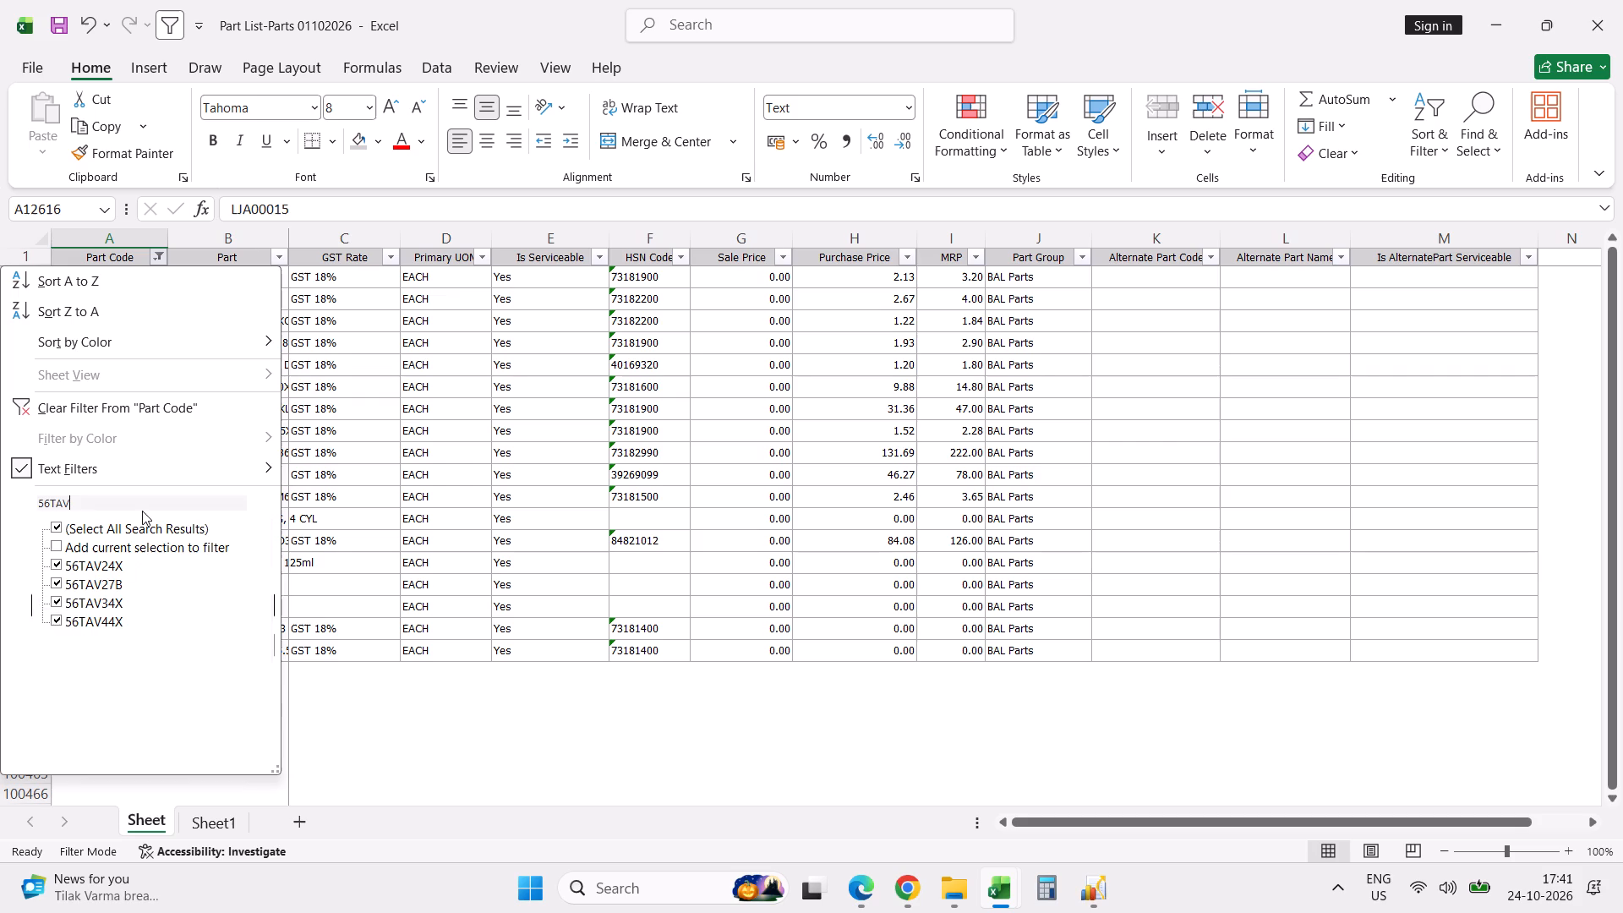
key("Return")
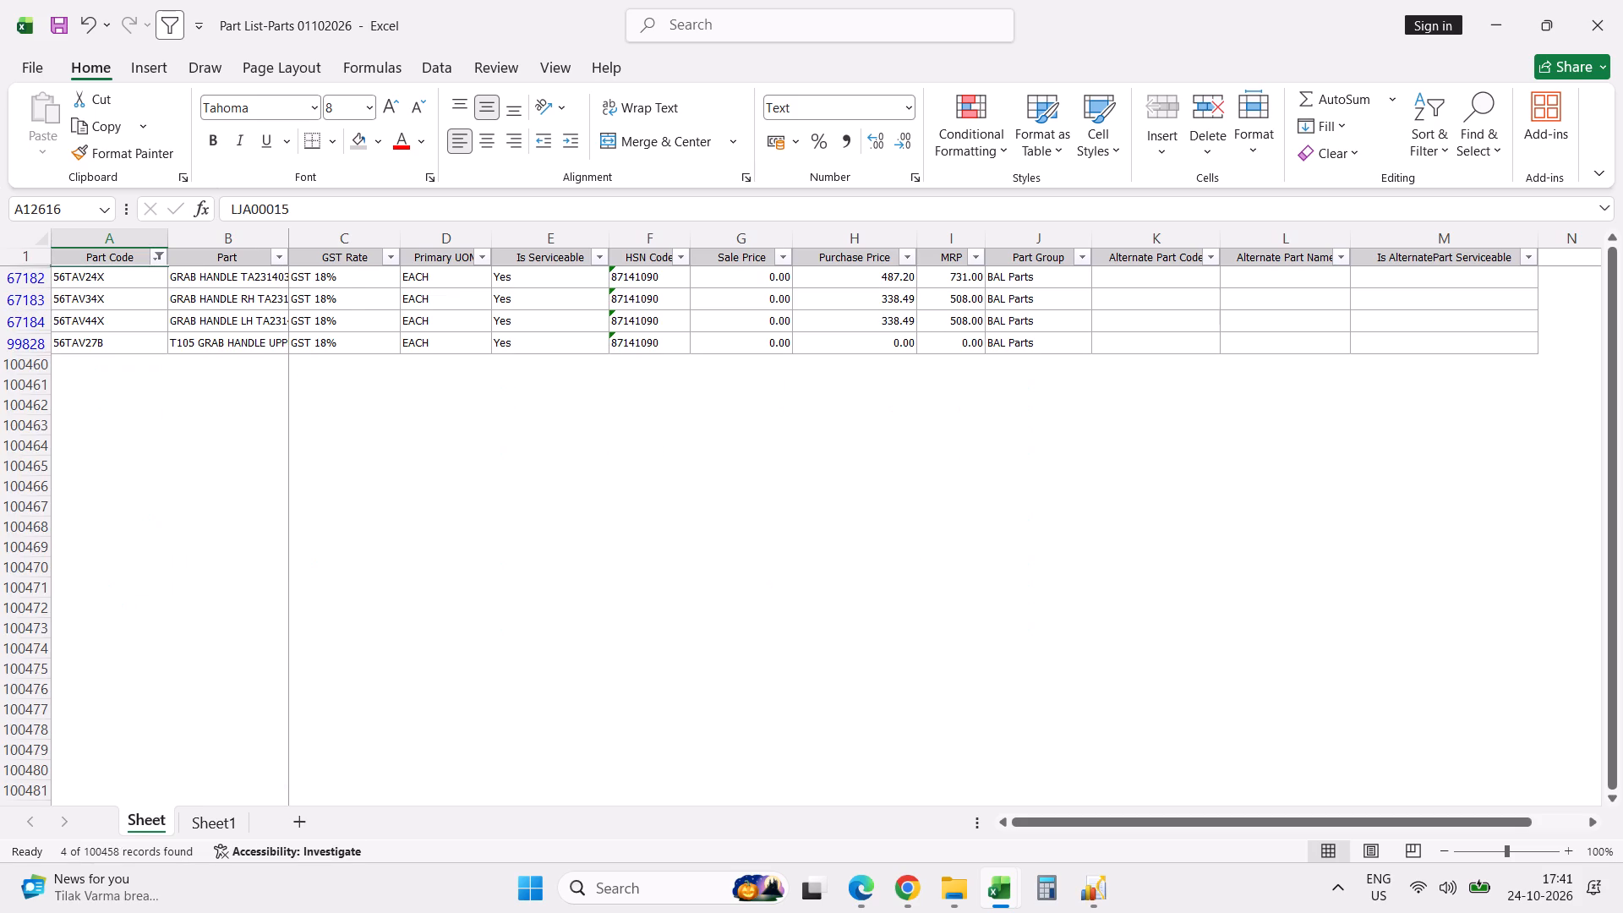
Compare the filtered 56TAV grab handle codes in Part List-Parts to identify serial 30's part.
key("Down")
key("Down")
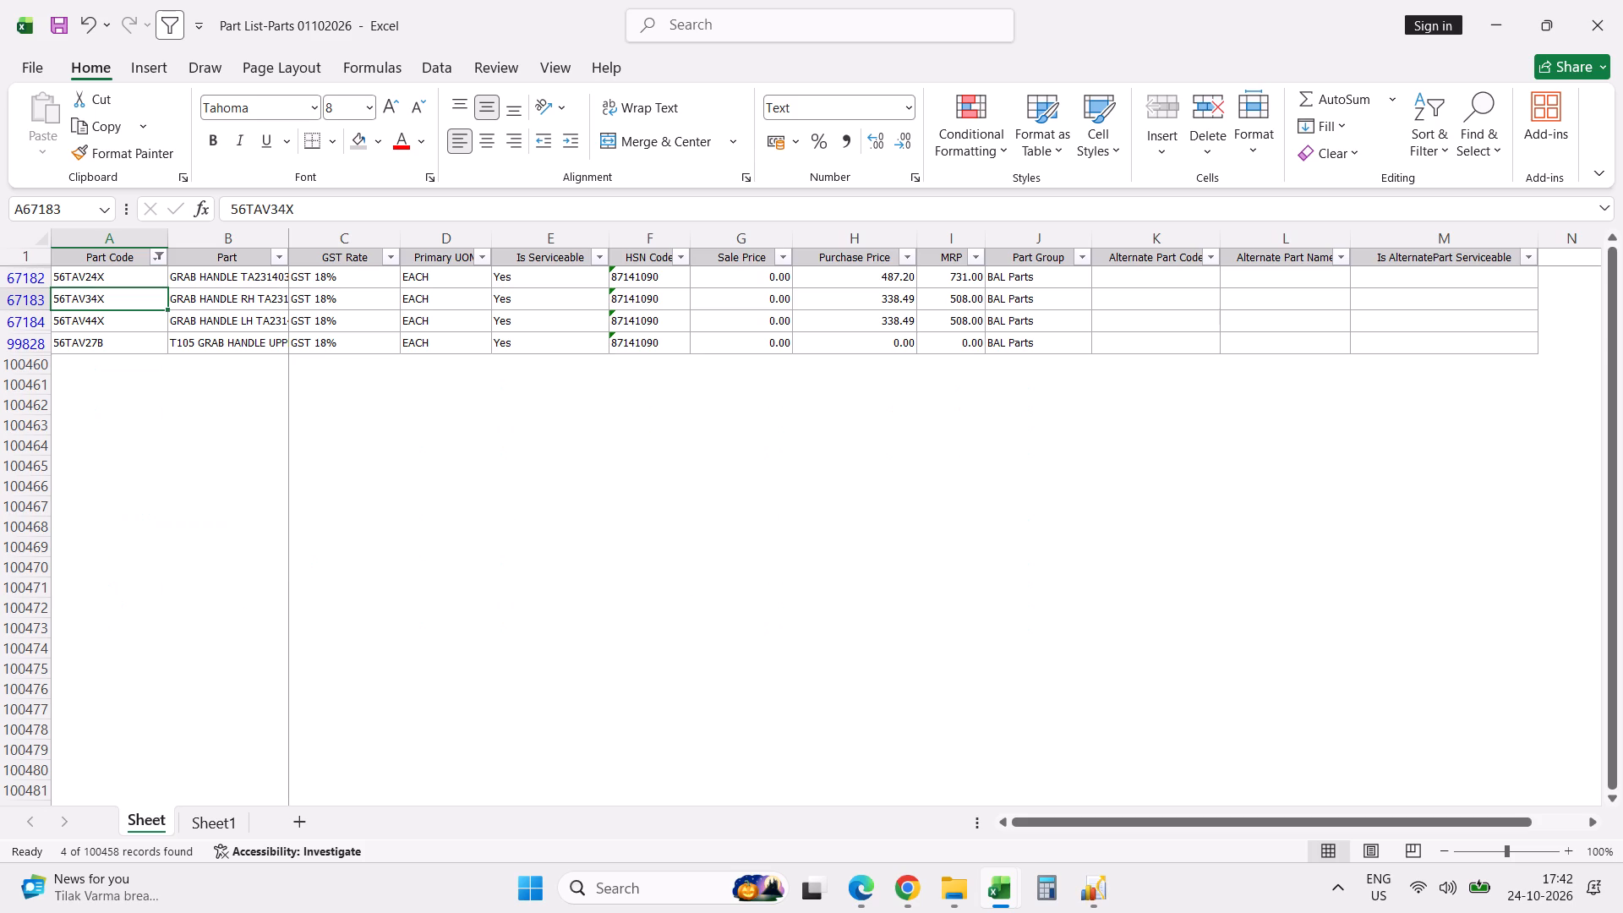
key("Up")
key("Down")
key("Down")
key("Down")
key("Up")
key("Up")
key("Up")
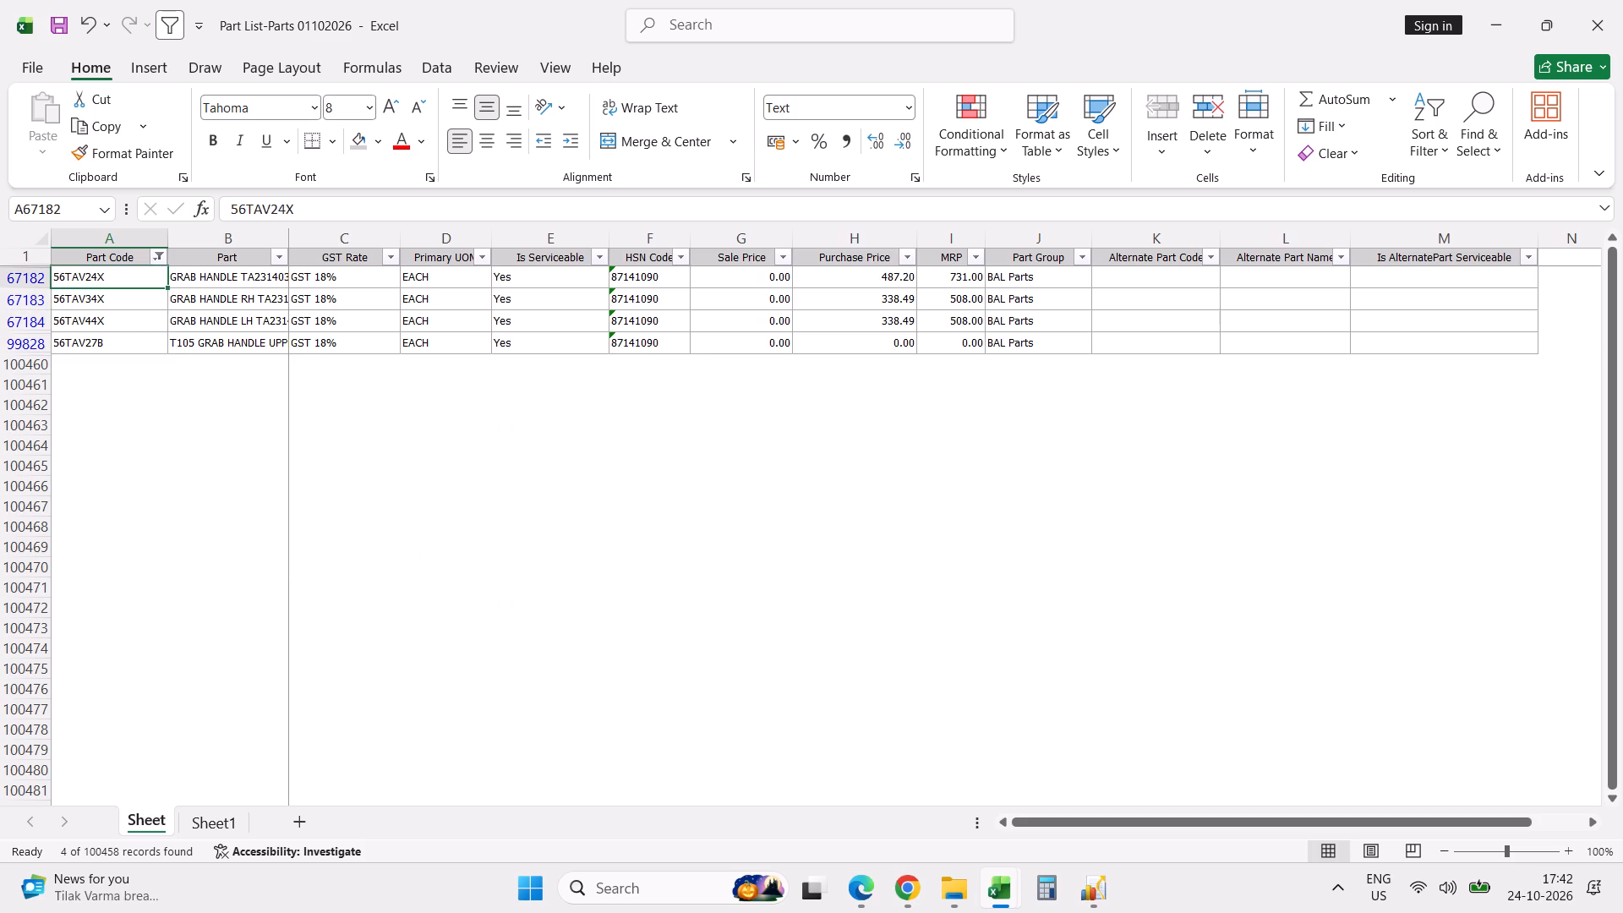
Copy part code 56TAV24X from Part List-Parts and find it in Part Stock Valuation.
key("ctrl+c")
key("alt+Tab")
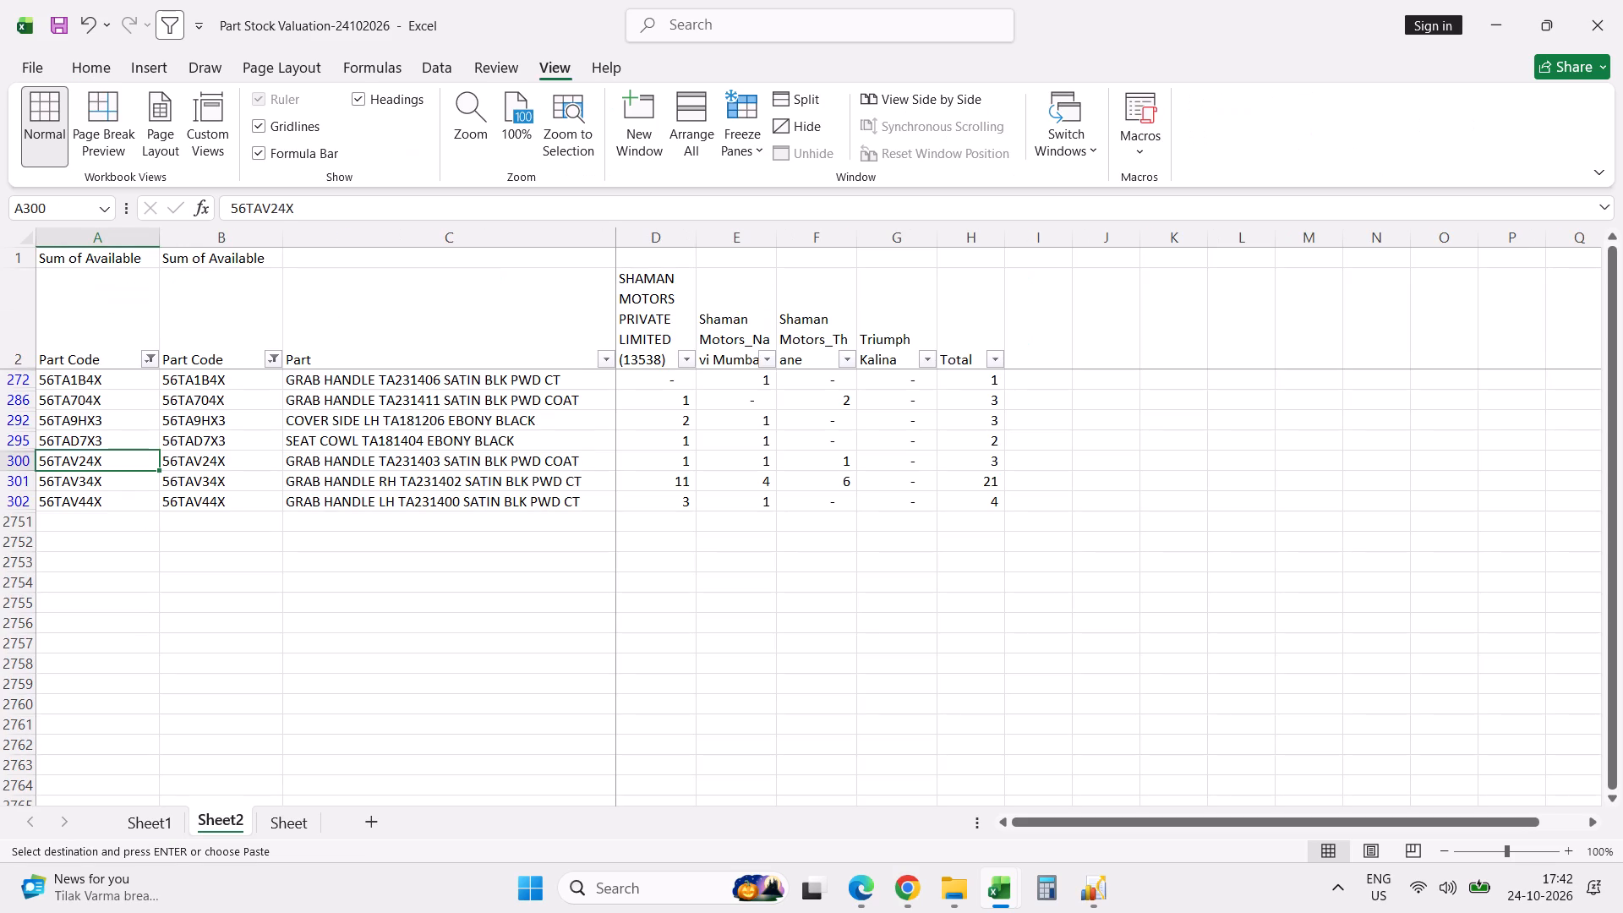
key("ctrl+f")
key("ctrl+v")
key("Return")
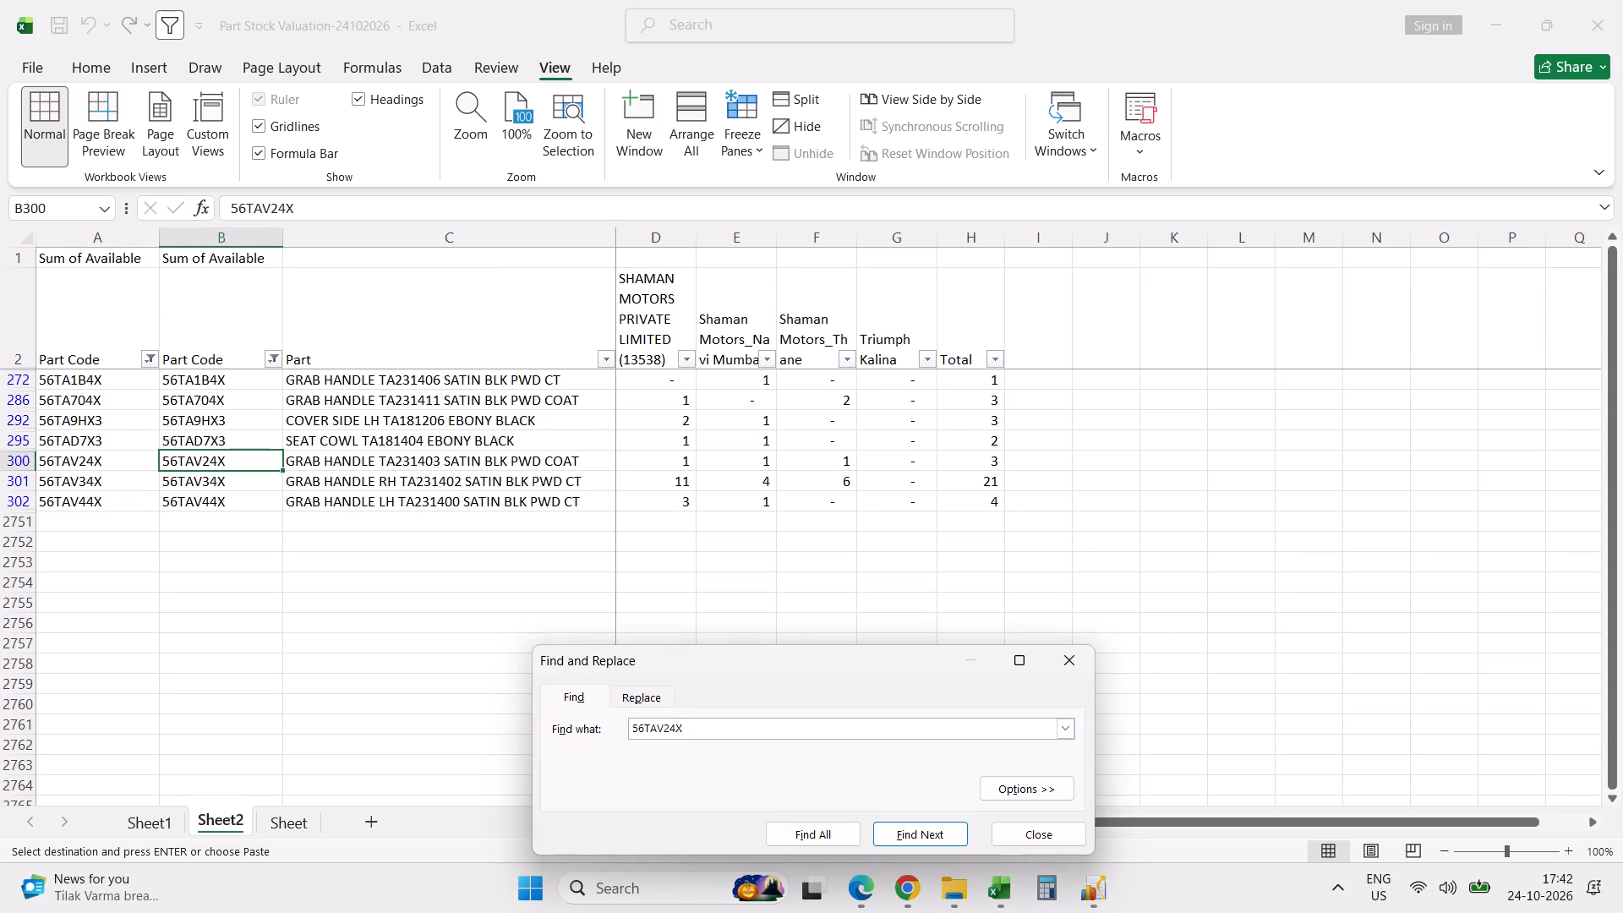
key("Escape")
key("Left")
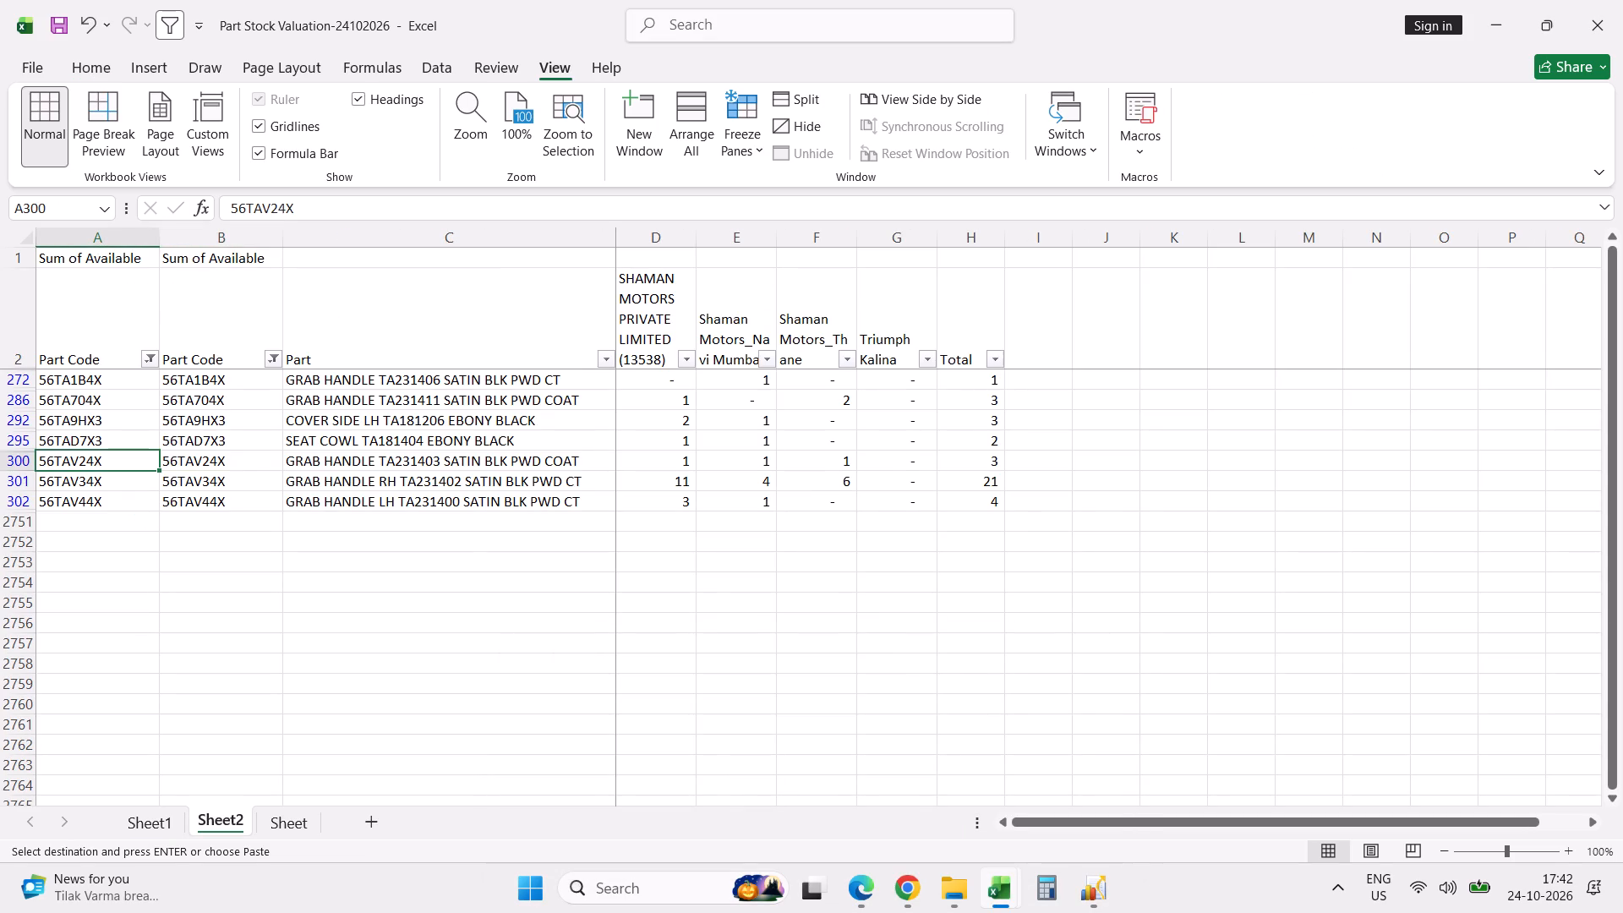
Copy code 56TAV24X from Part Stock Valuation into page 14 serial 30's part number in NM Stock Count, pasting values only.
key("ctrl+c")
key("alt+Tab")
key("alt+Tab")
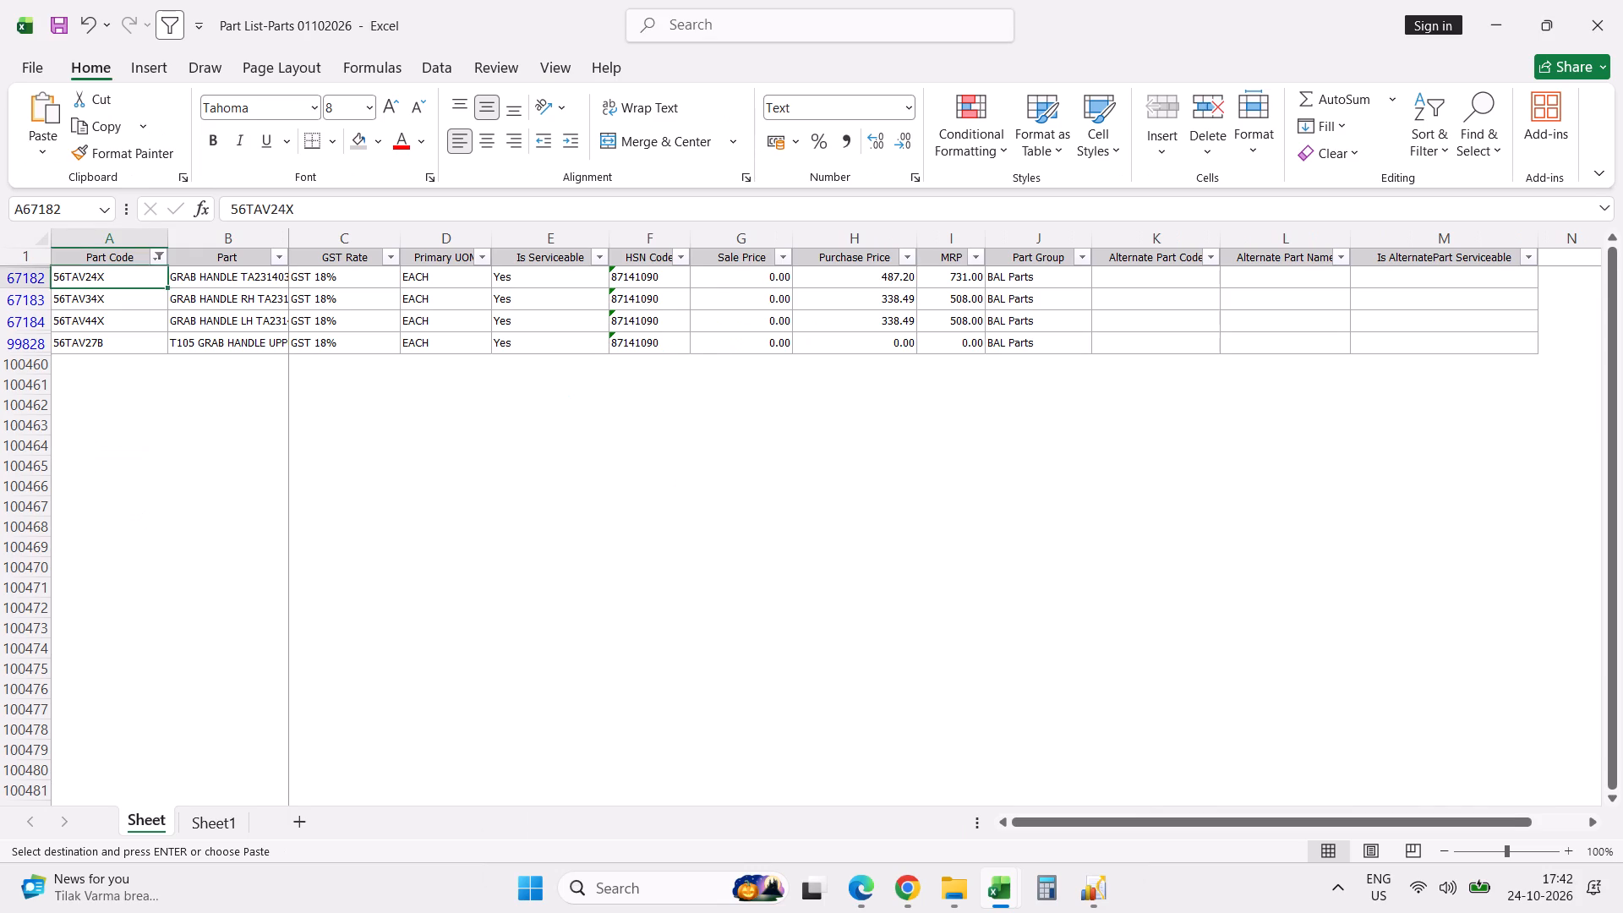
key("alt+Tab")
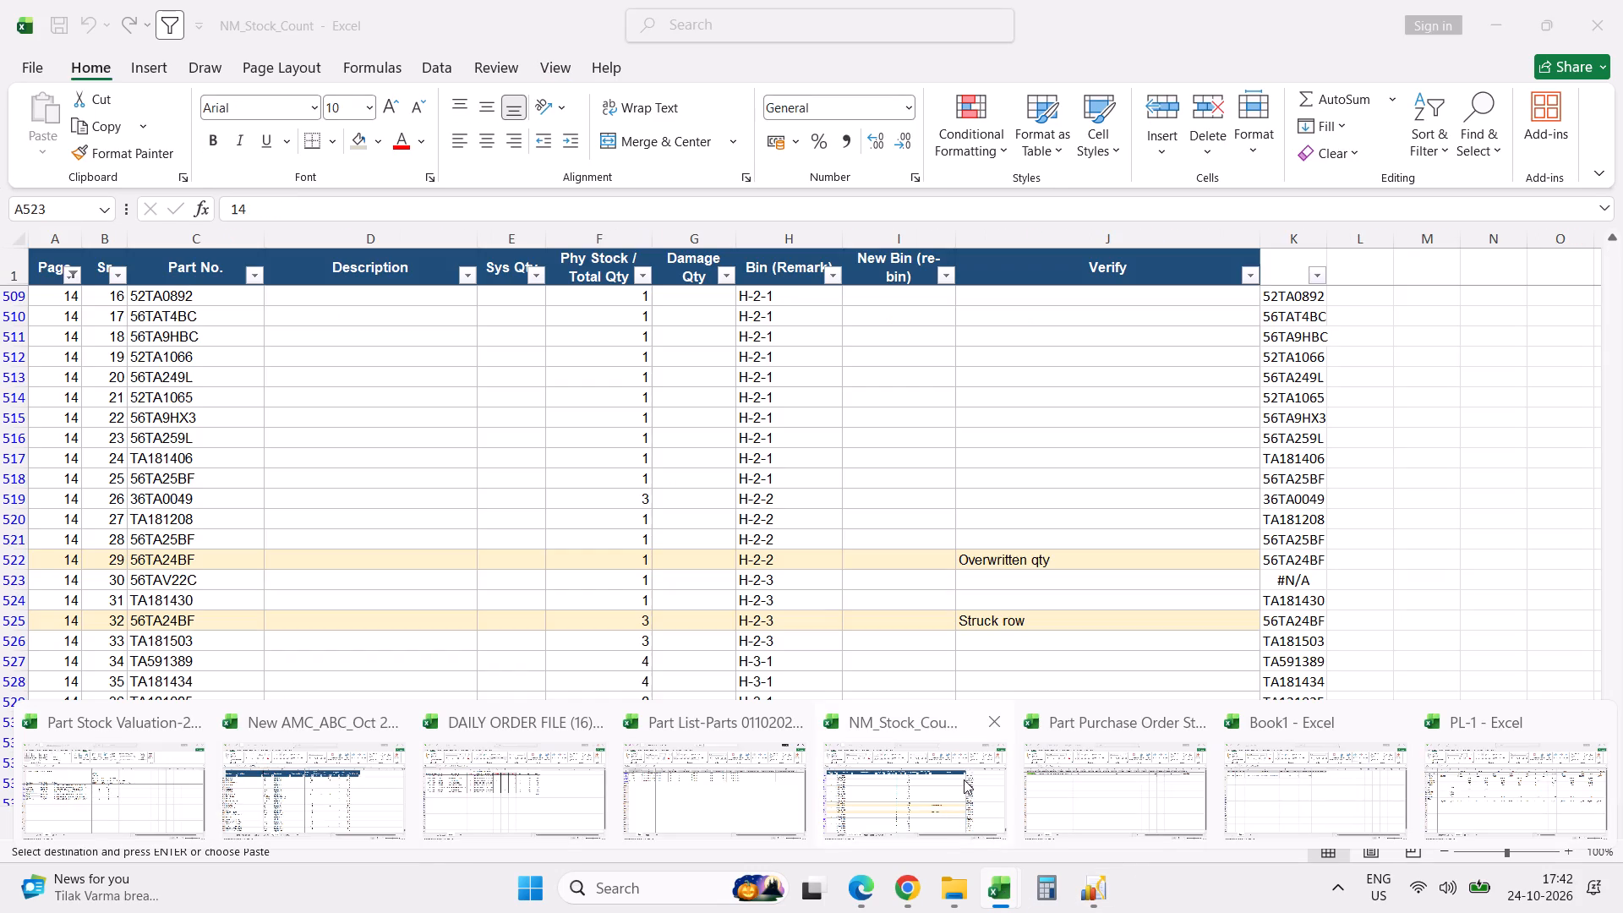
left_click(964, 779)
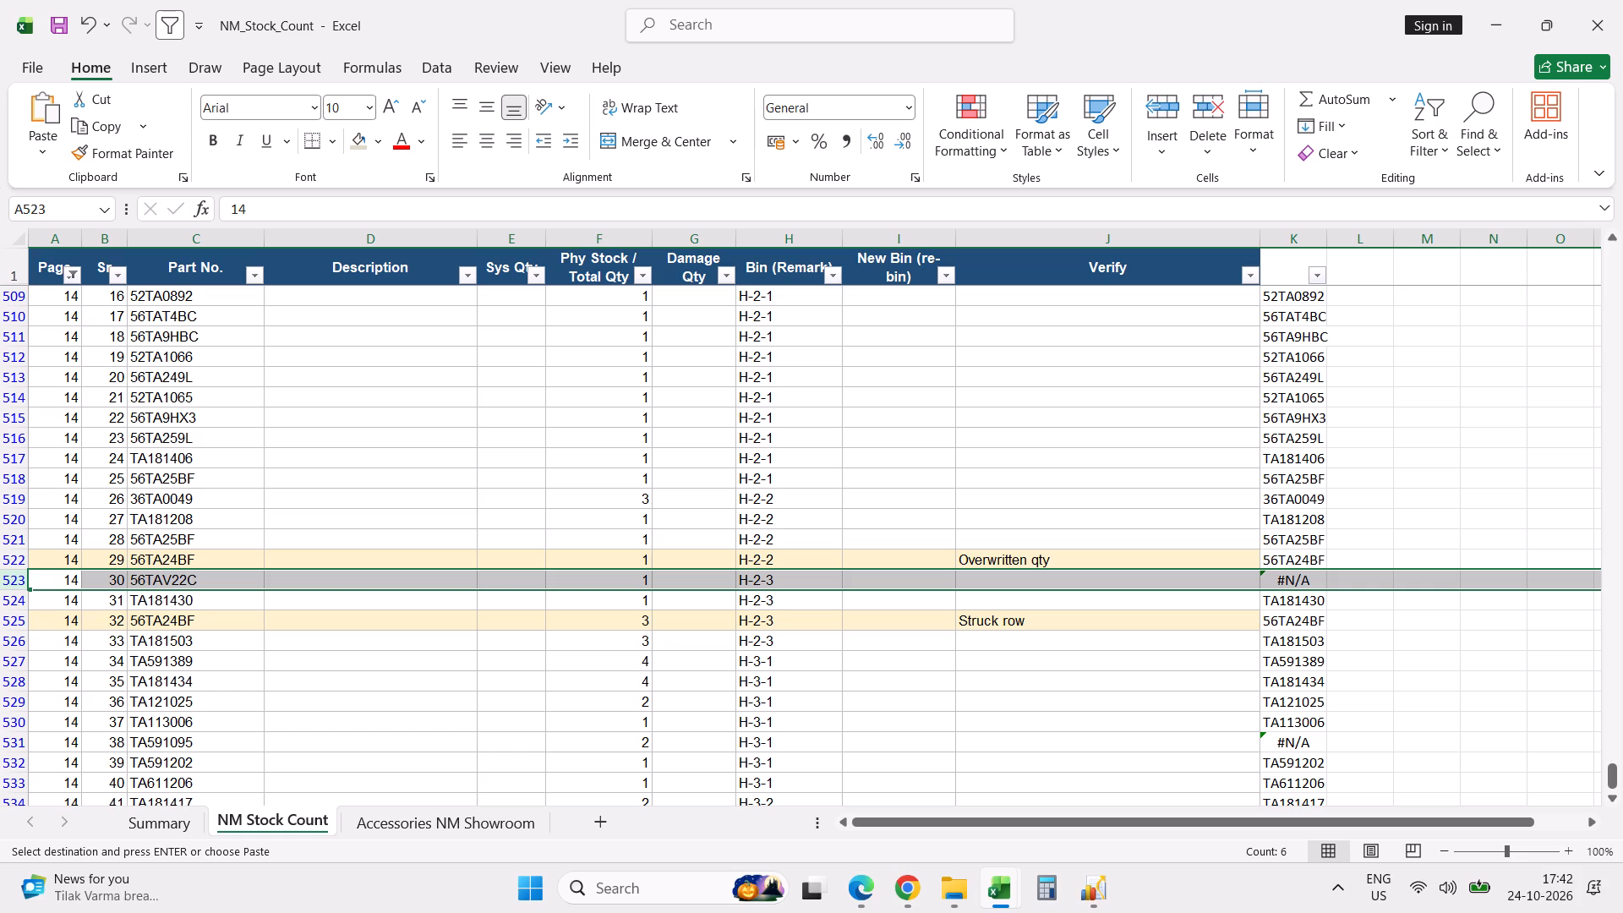
left_click(200, 580)
right_click(200, 580)
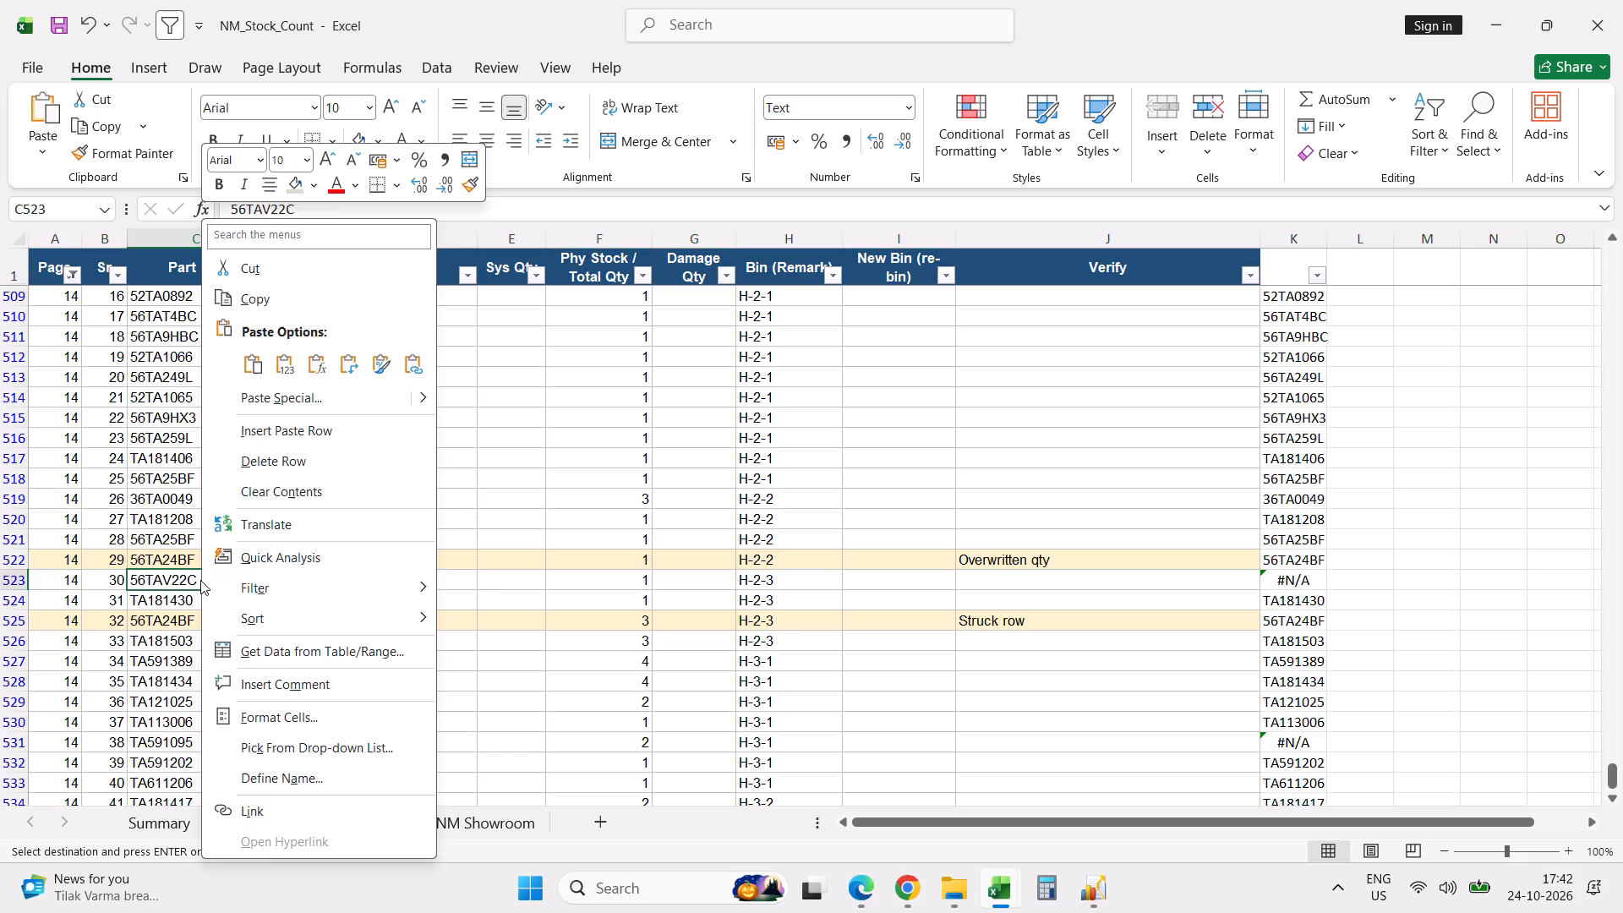
left_click(289, 364)
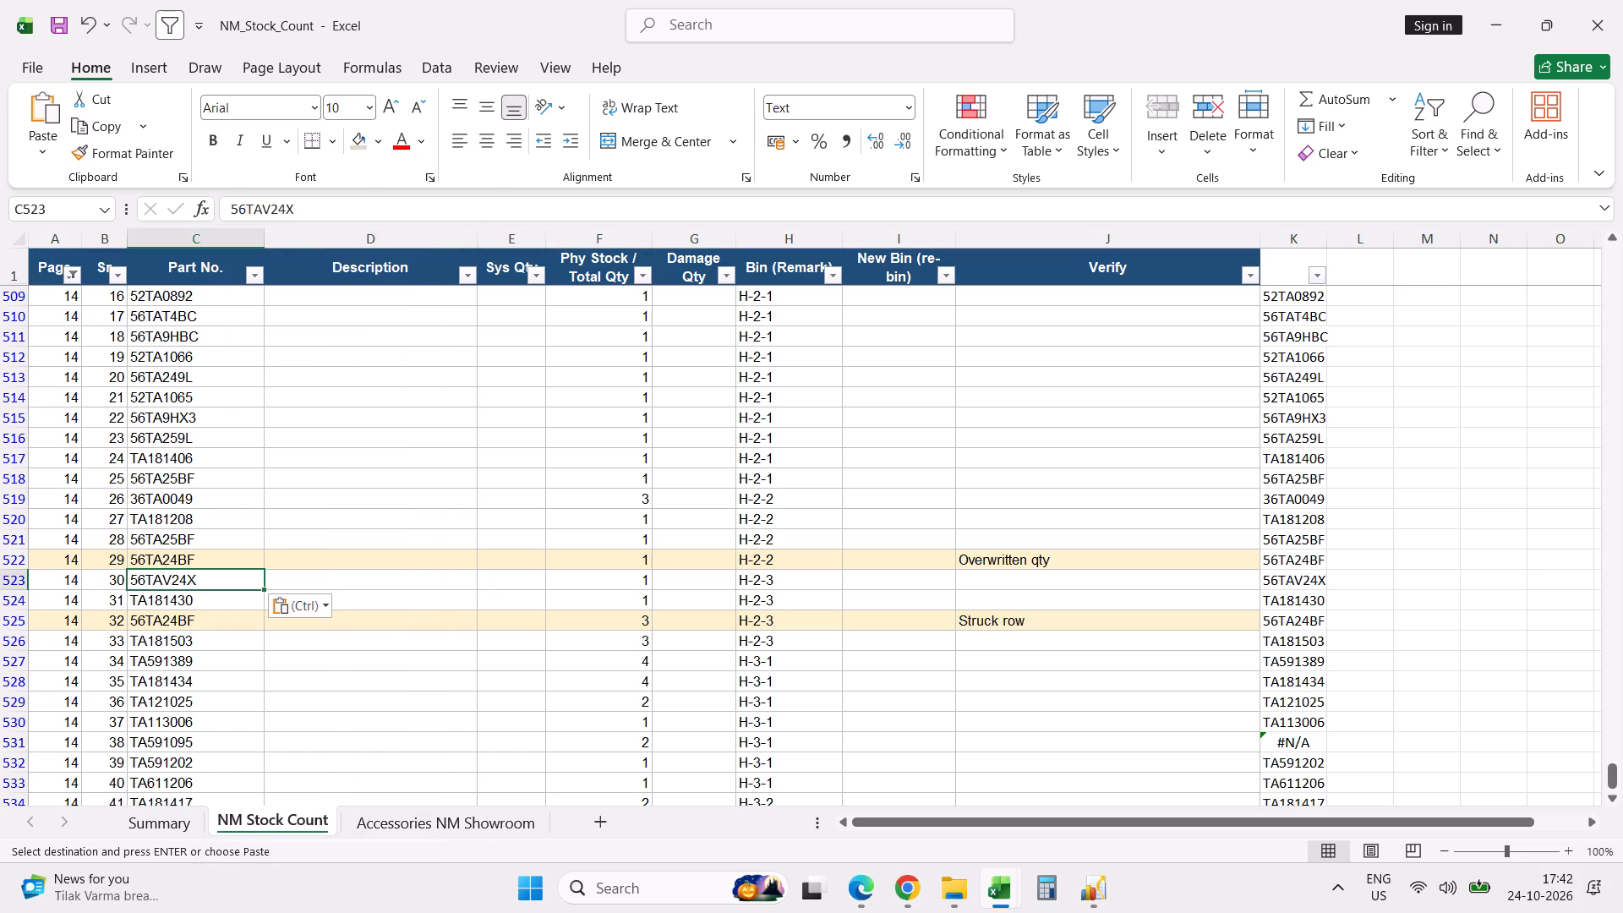
Correct page 14 serial 38's part number to TA591094.
left_click(141, 745)
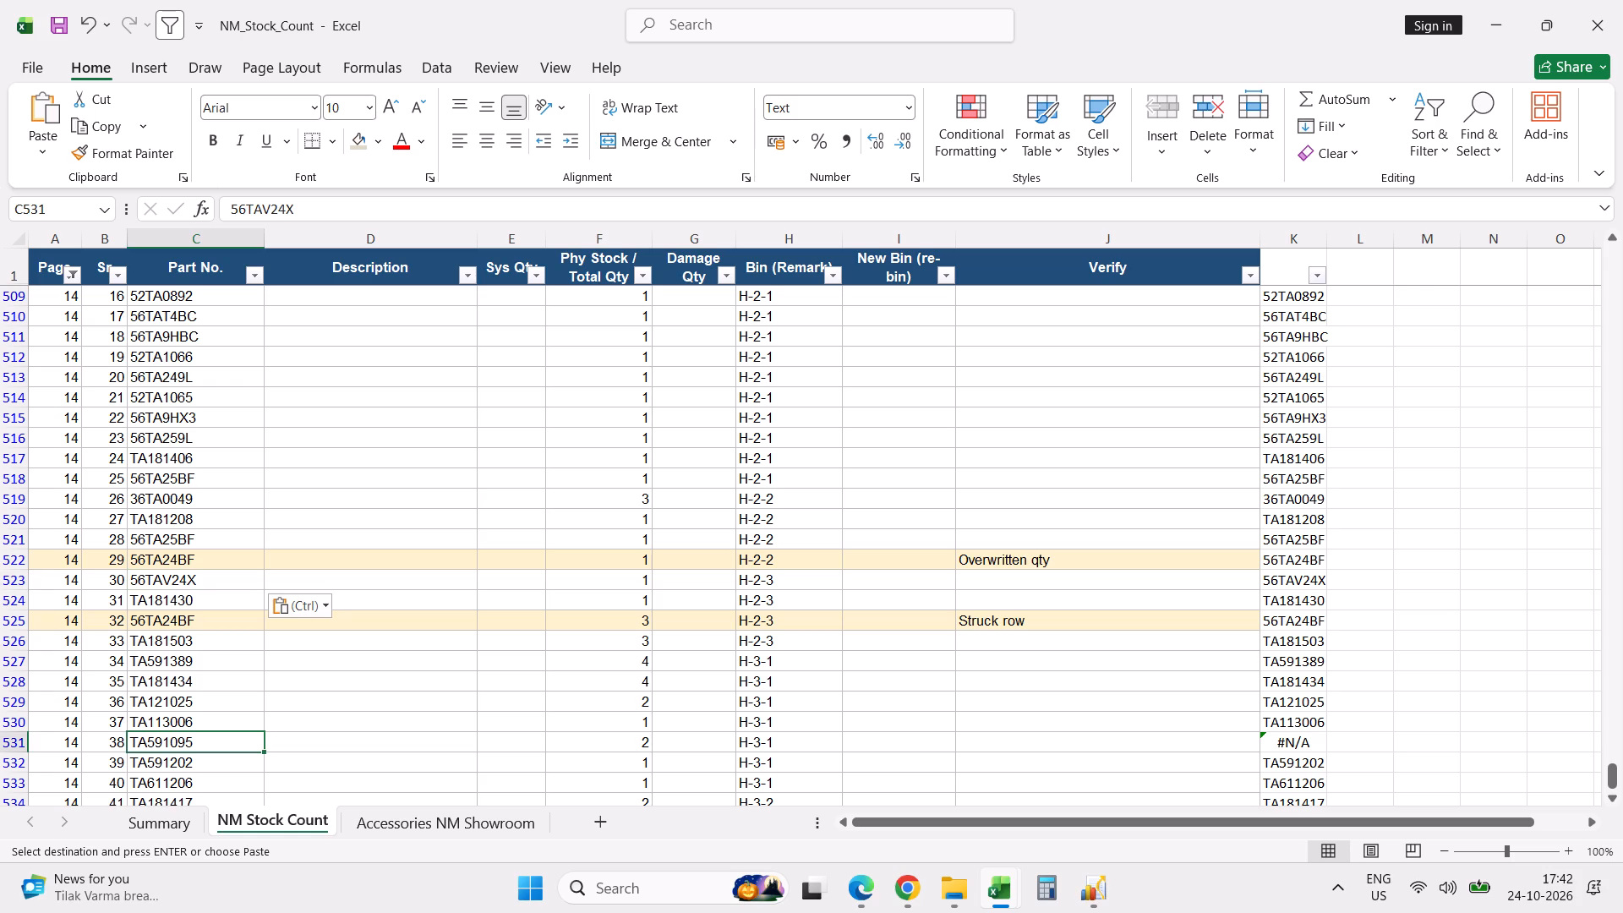
double_click(197, 741)
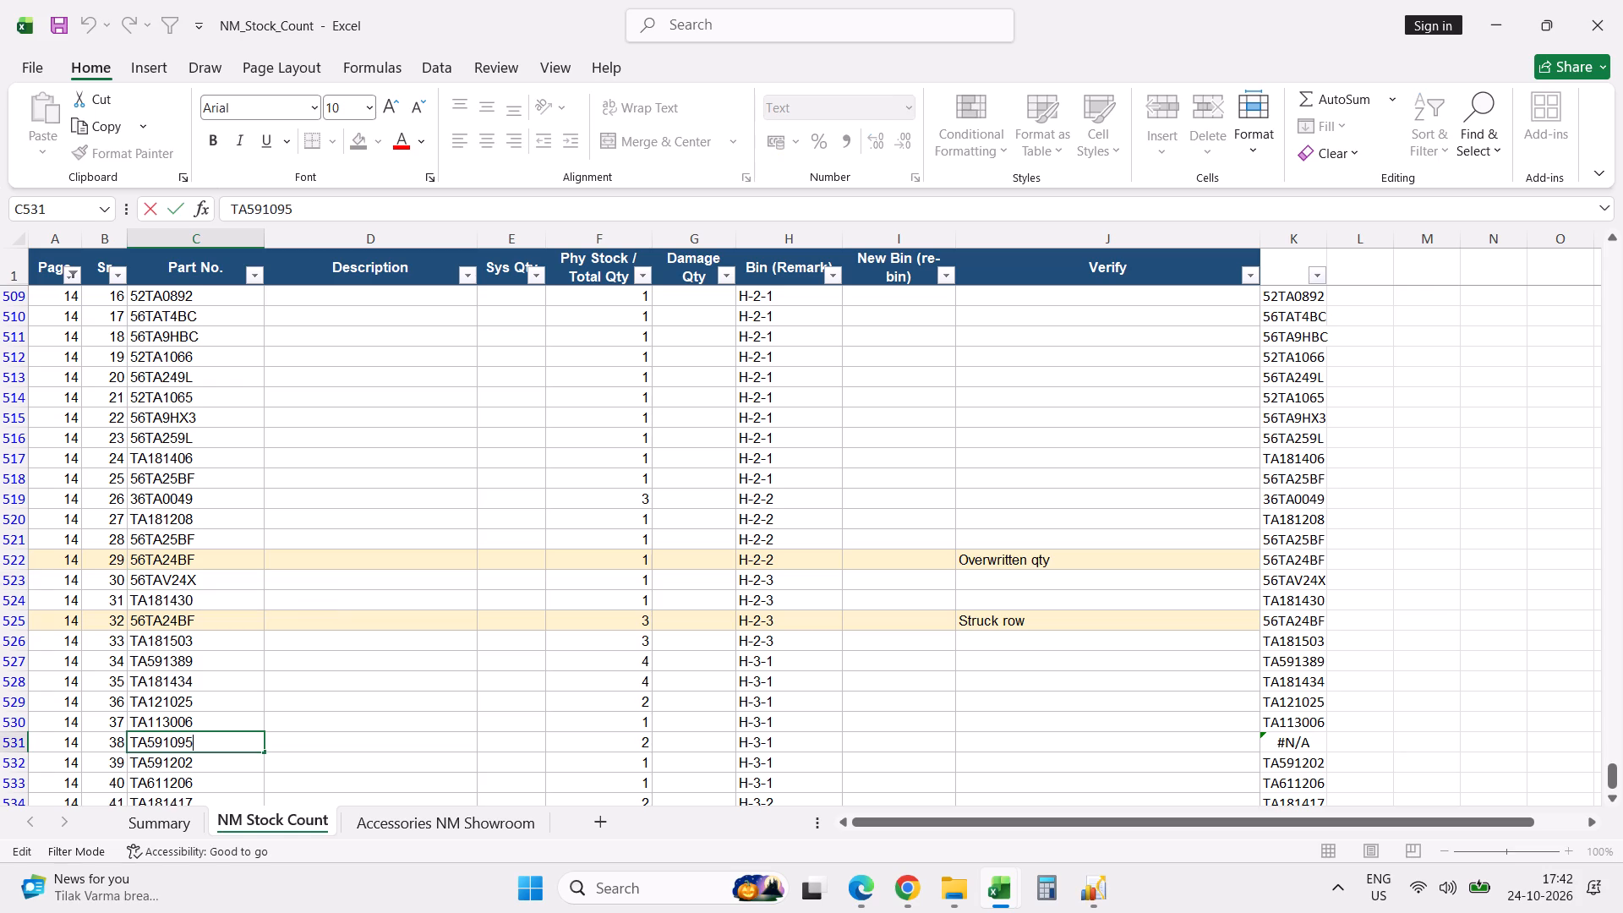
key("BackSpace")
key("4")
key("Return")
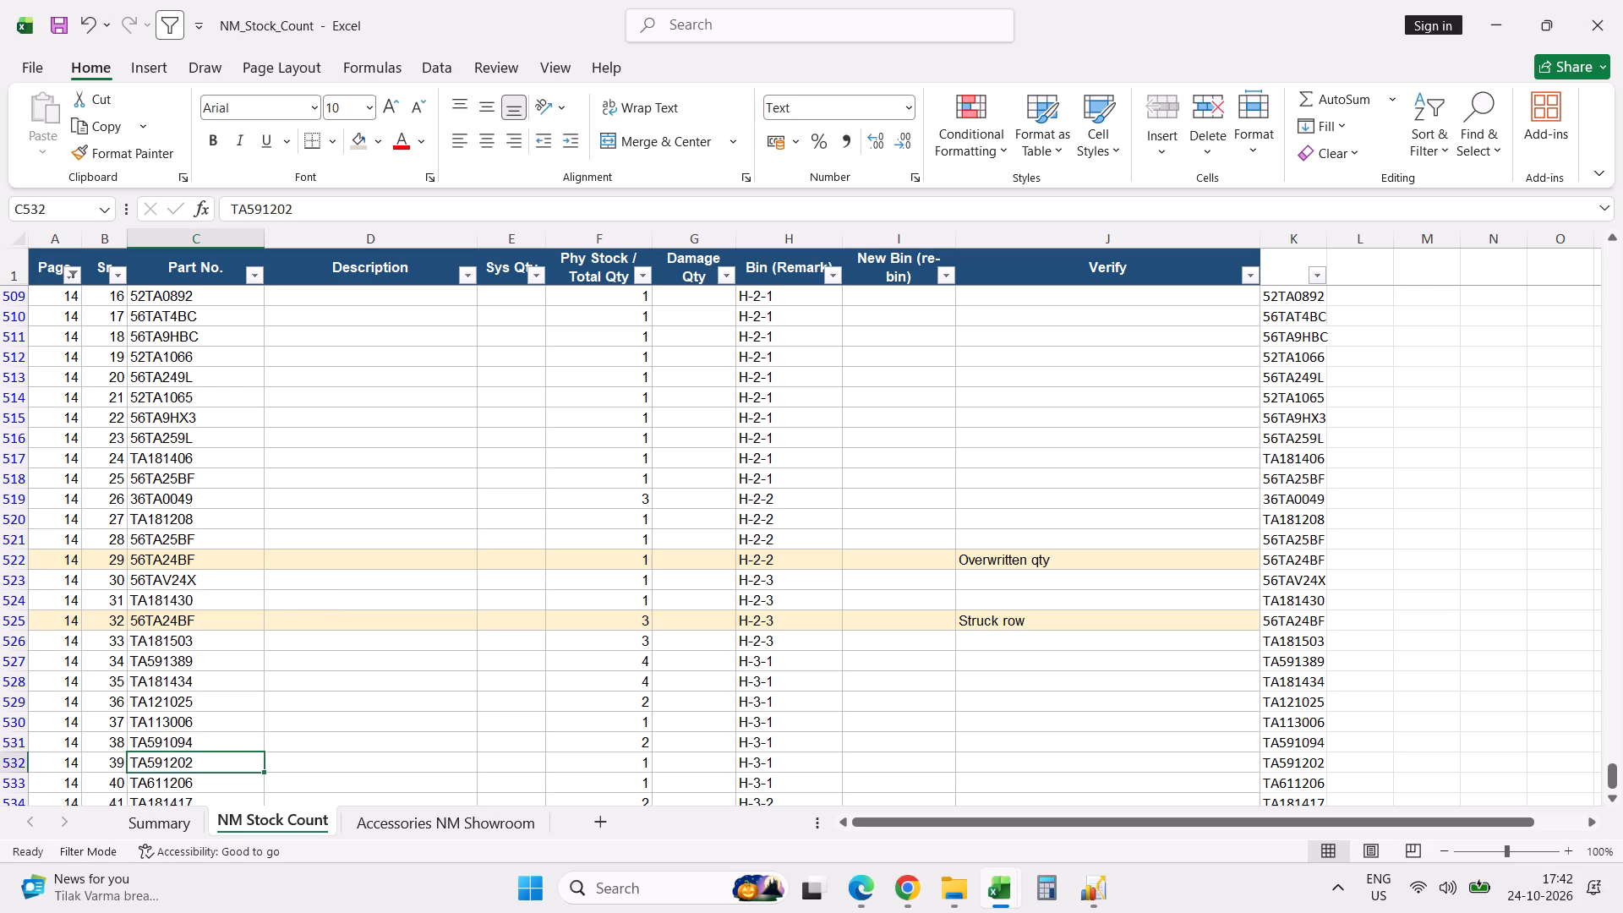
Check the physical stock quantities of page 14 serials 1 to 27 in NM Stock Count, row by row.
scroll(197, 741, "down", 4)
scroll(197, 741, "up", 20)
scroll(197, 741, "up", 1)
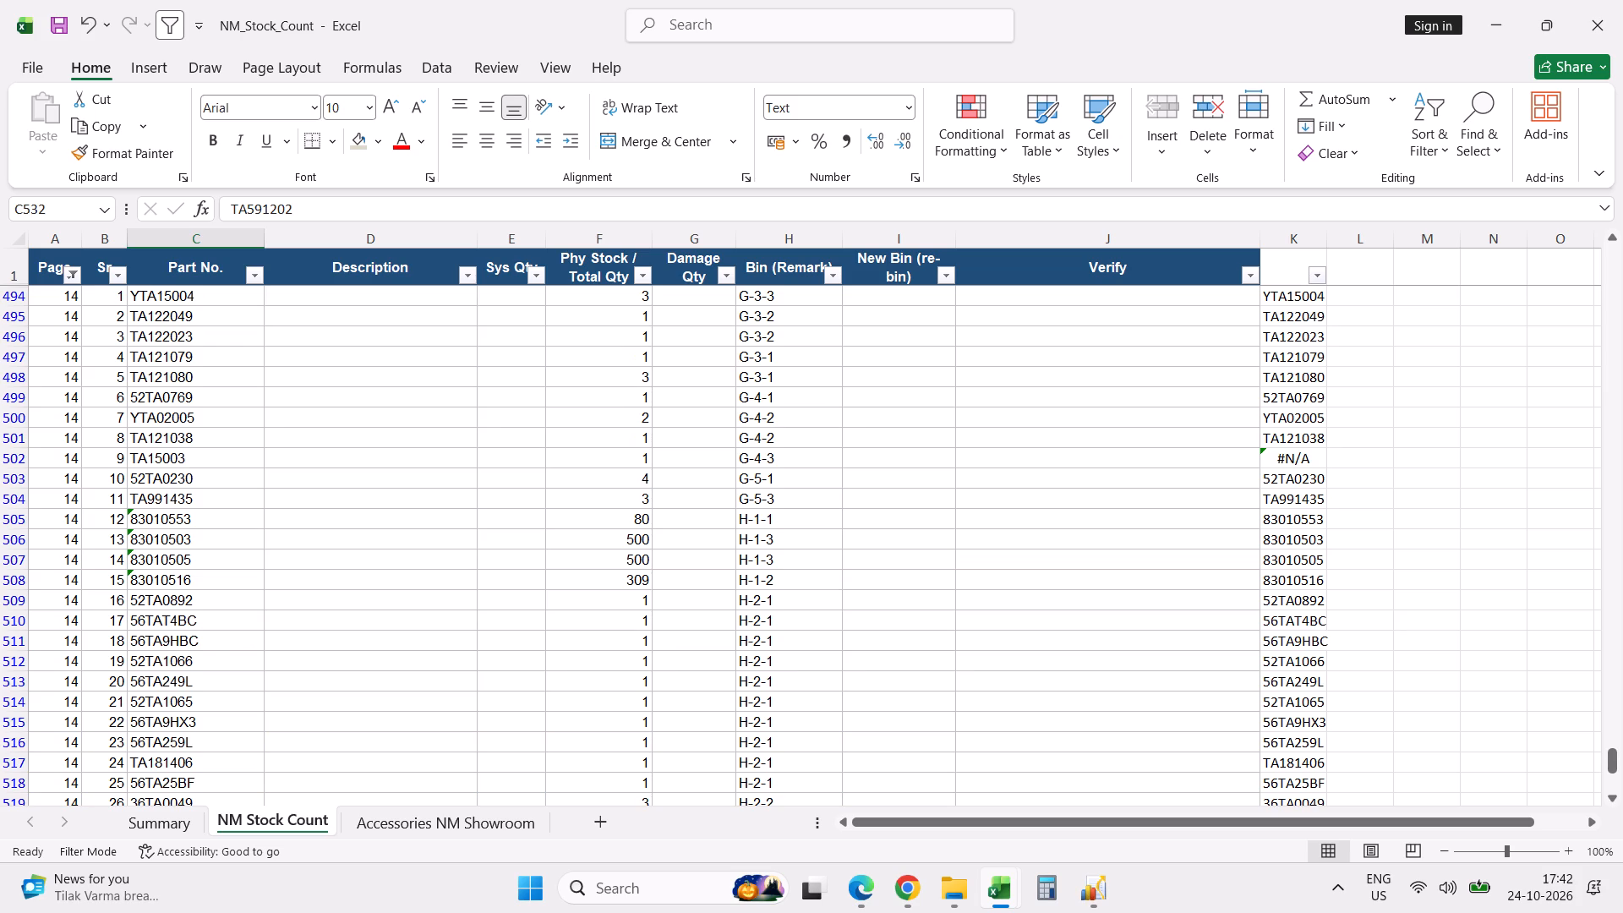
left_click(613, 300)
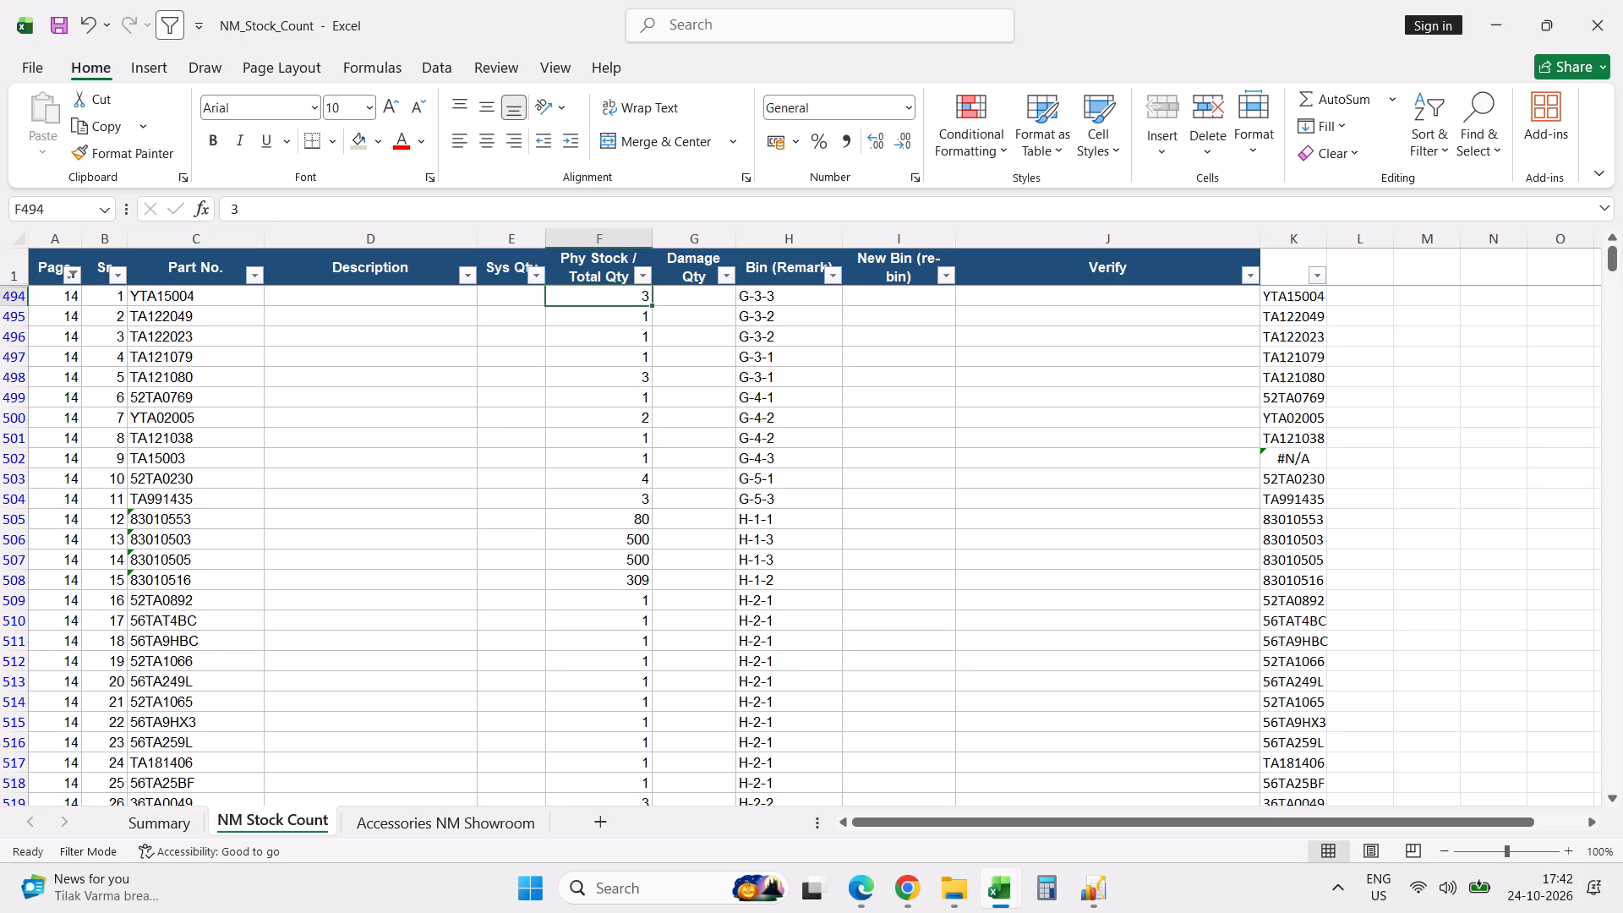
key("Down")
key("Down")
key("Down")
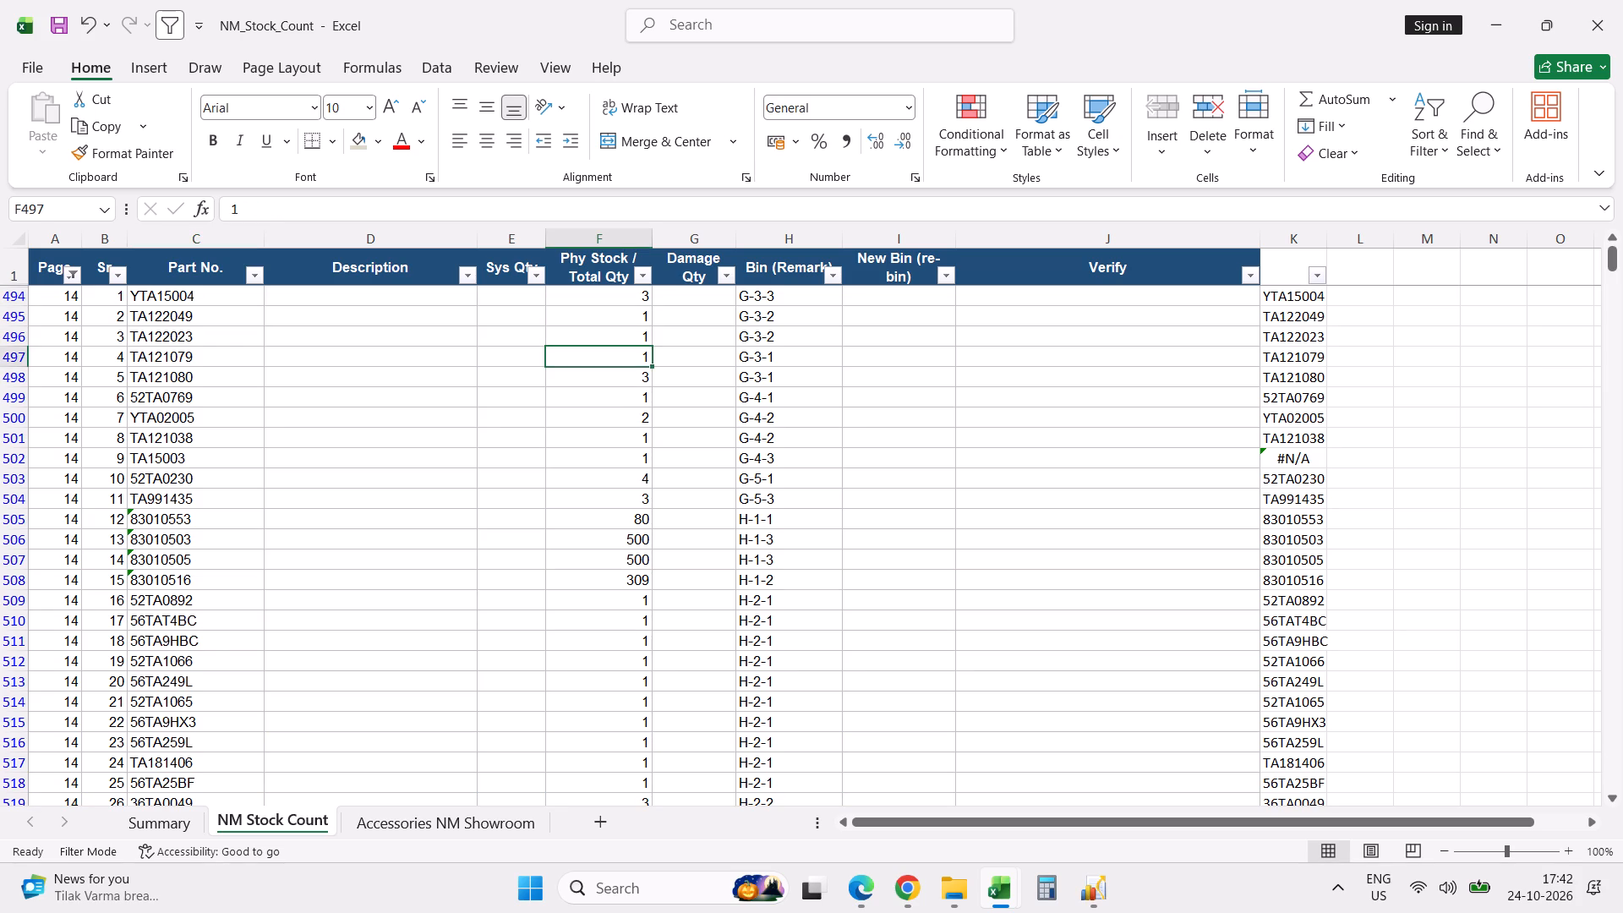
key("Down")
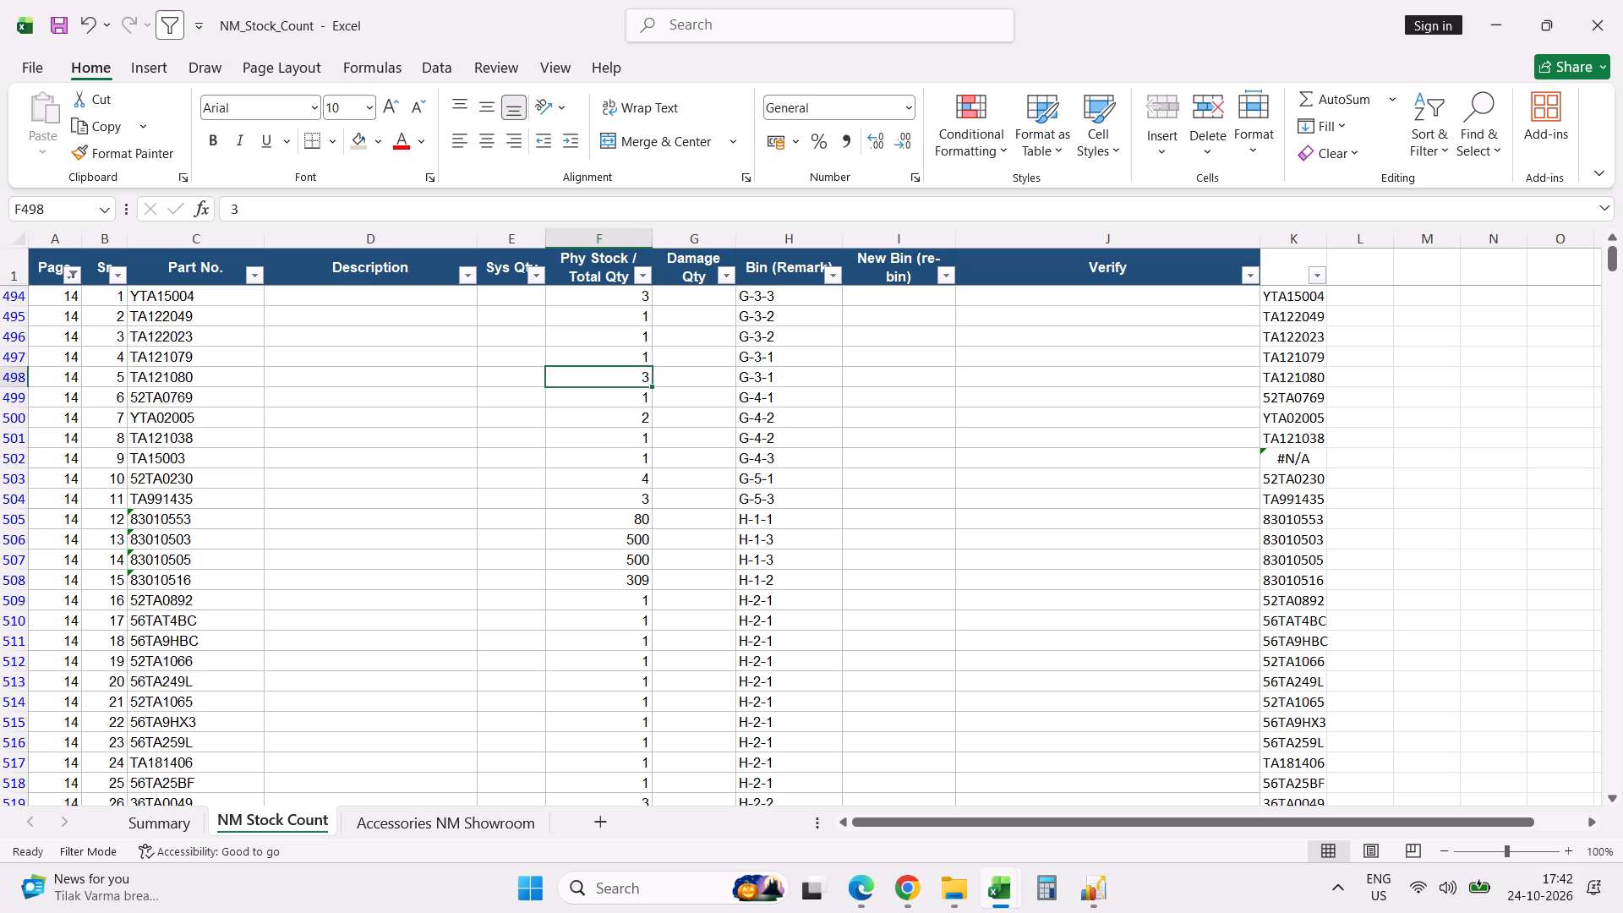
key("Down")
key("Down")
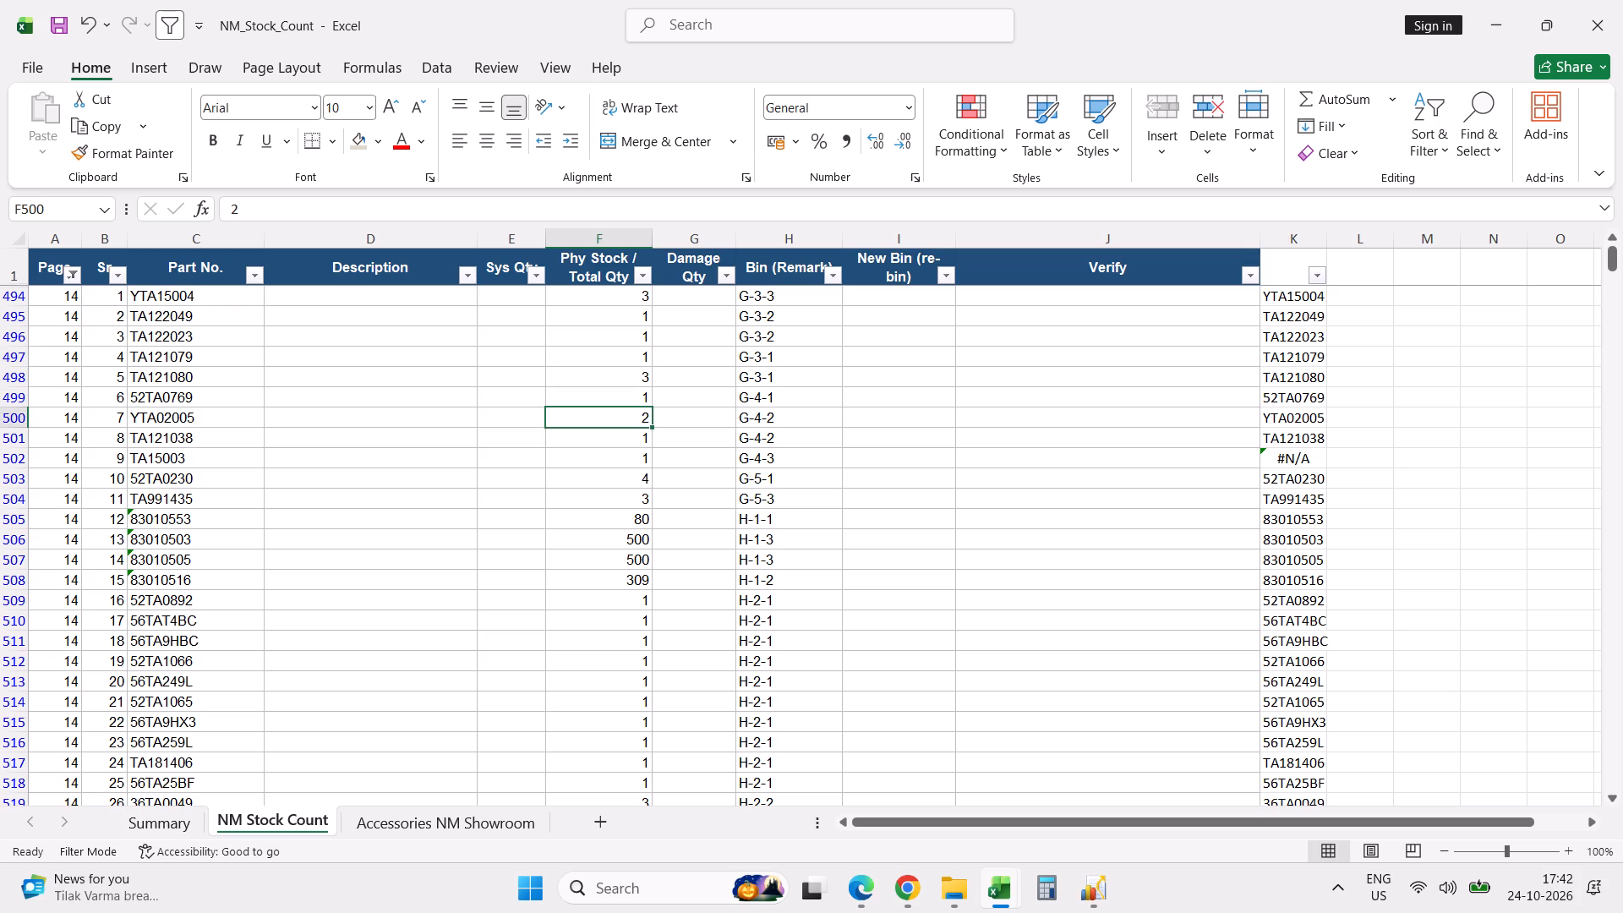
key("Down")
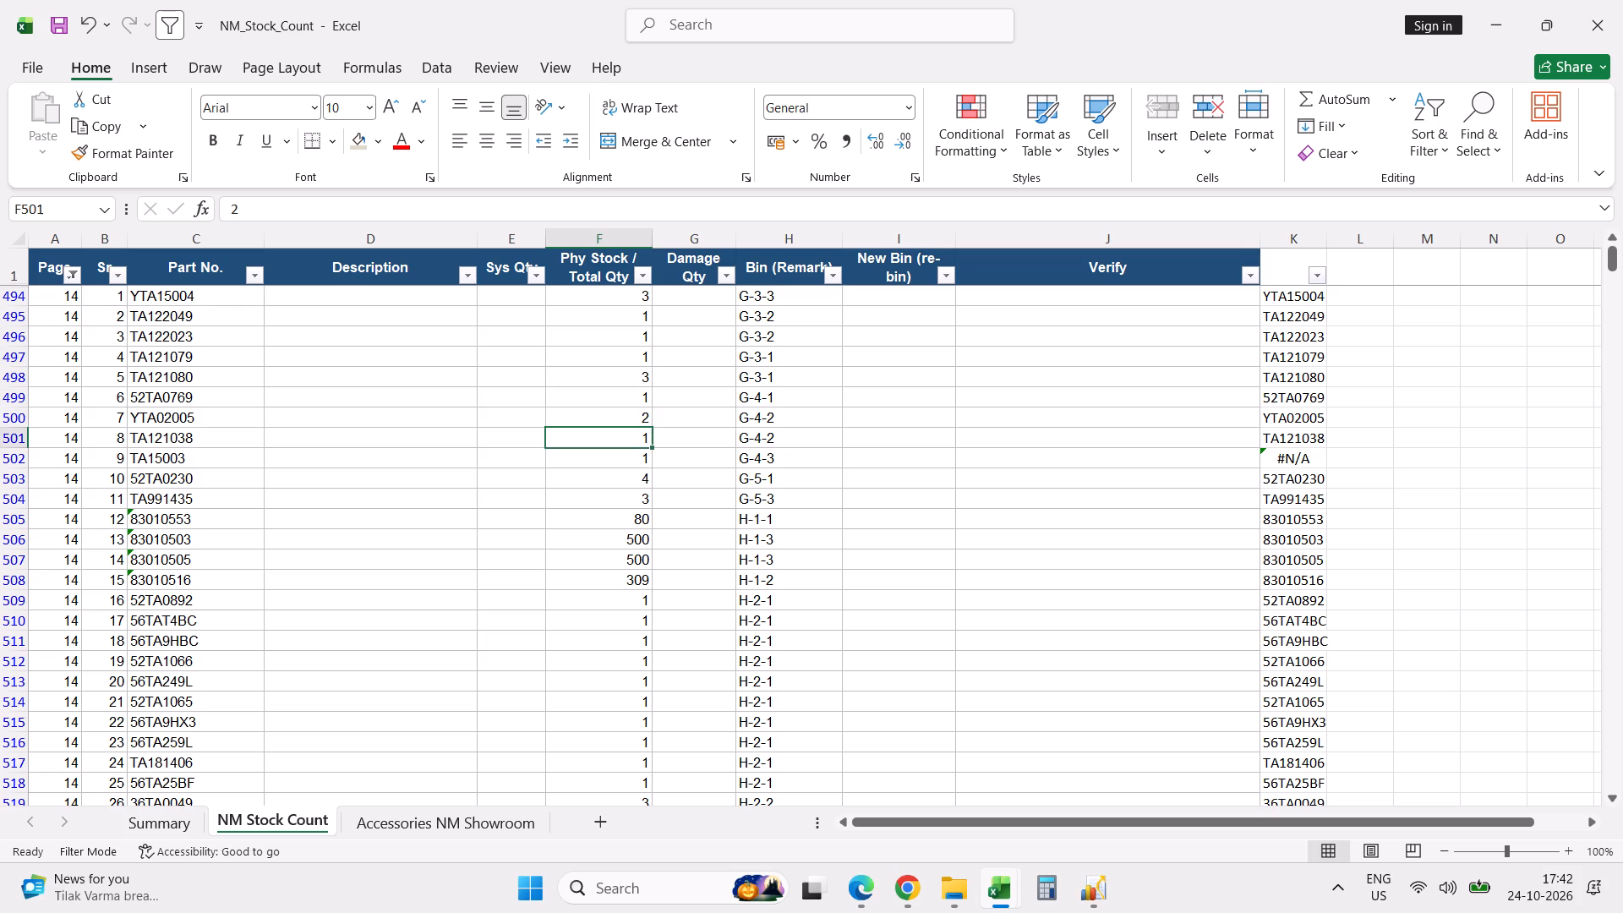
key("Down")
key("Down")
key("Down")
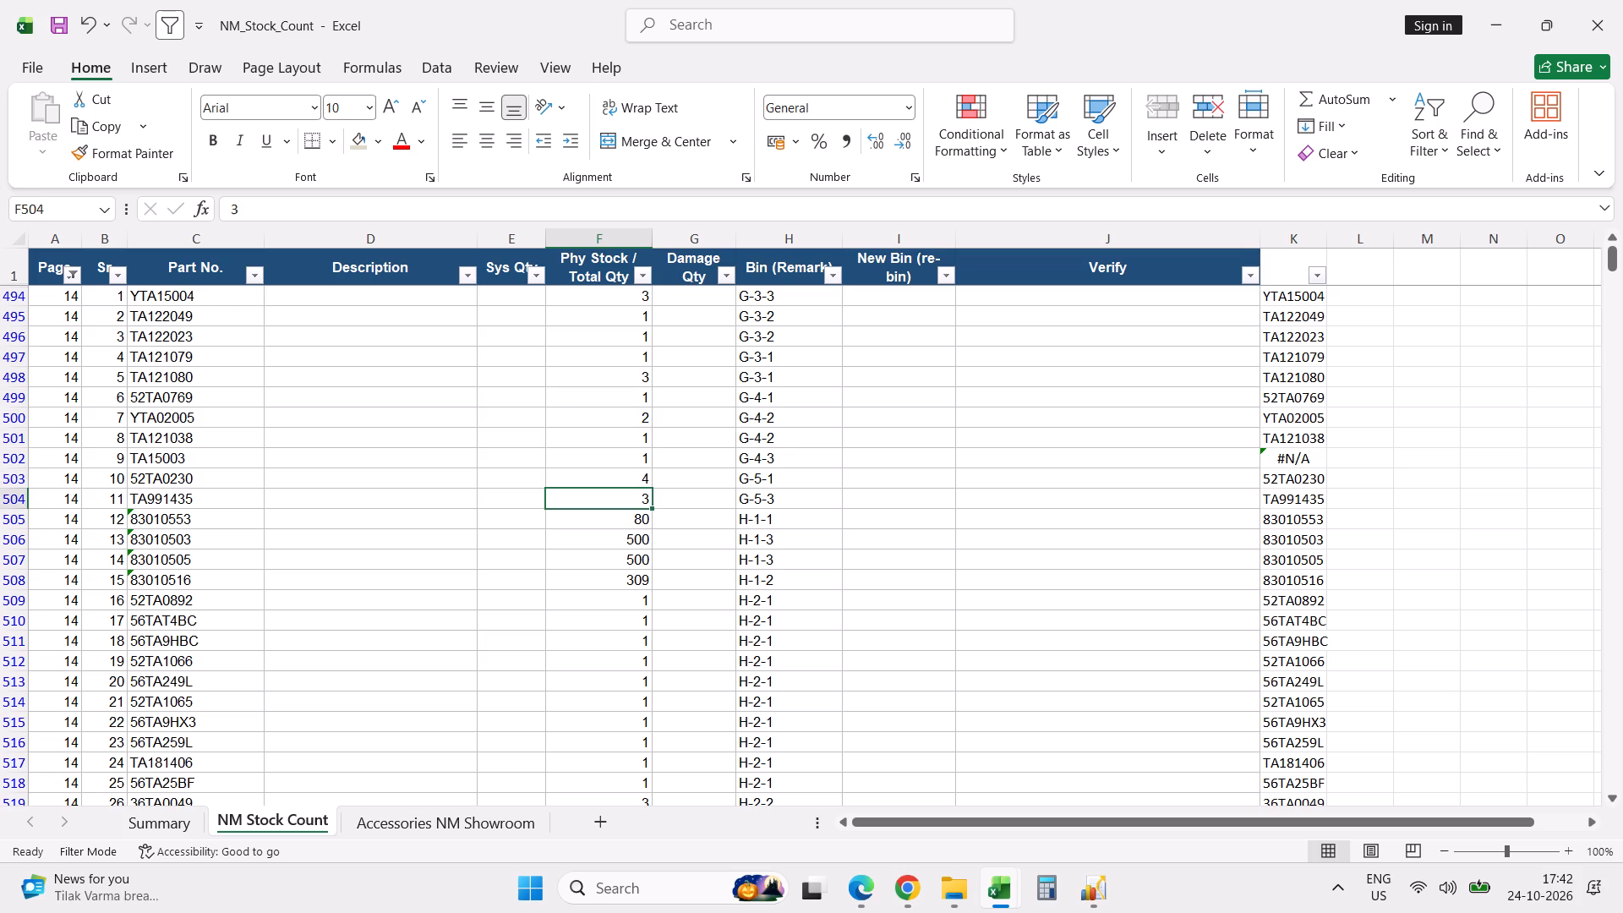
key("Down")
key("Down")
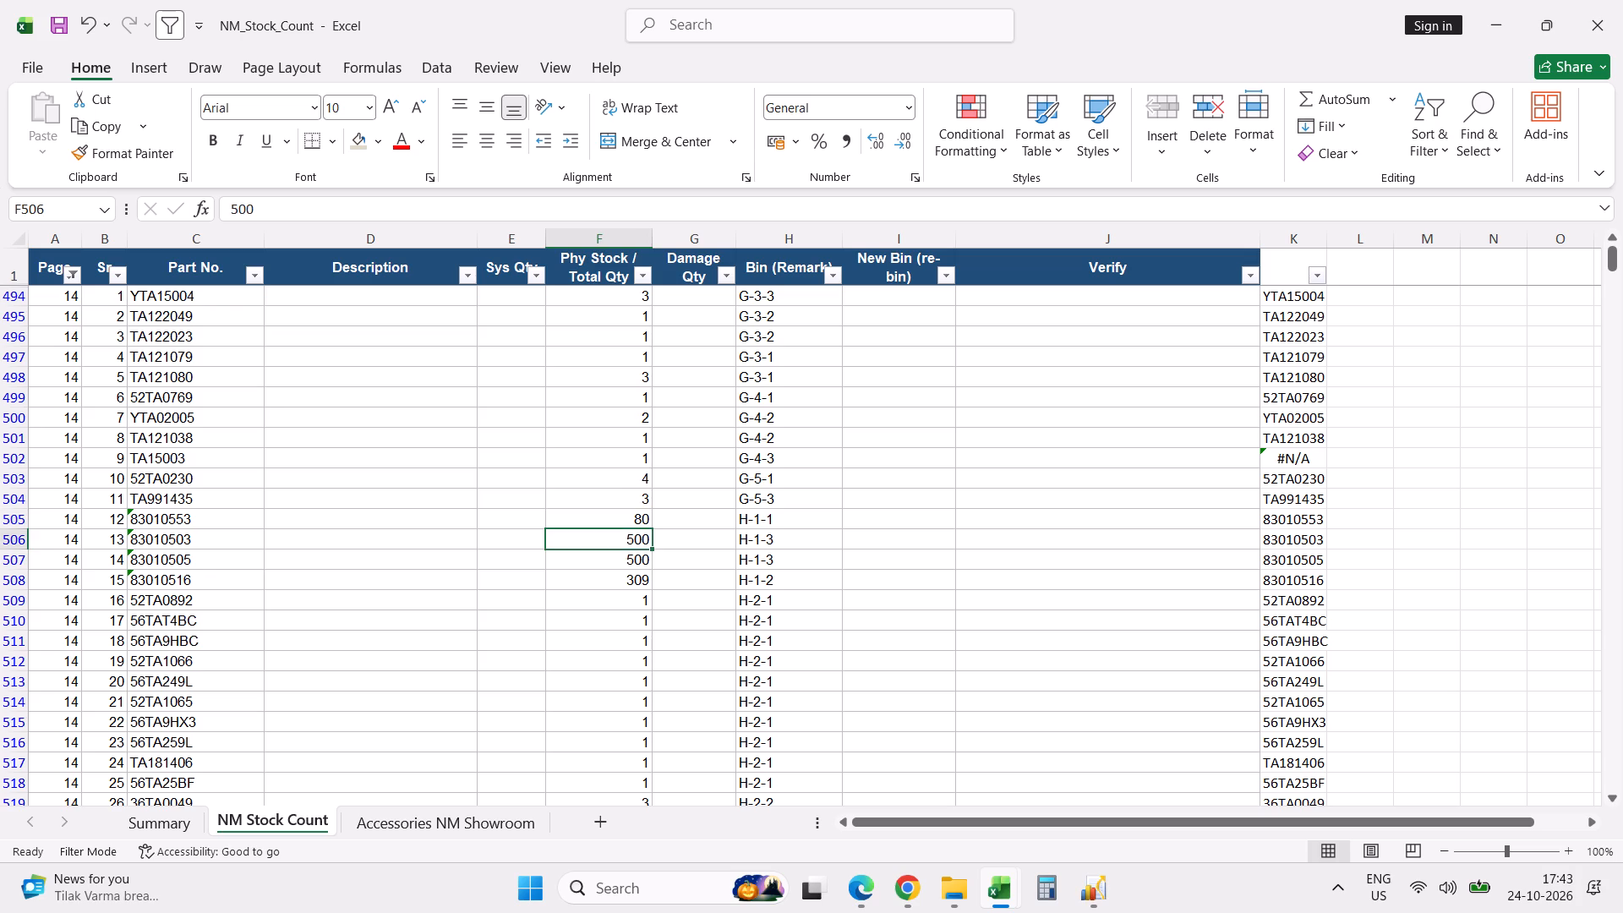
key("Down")
key("Down")
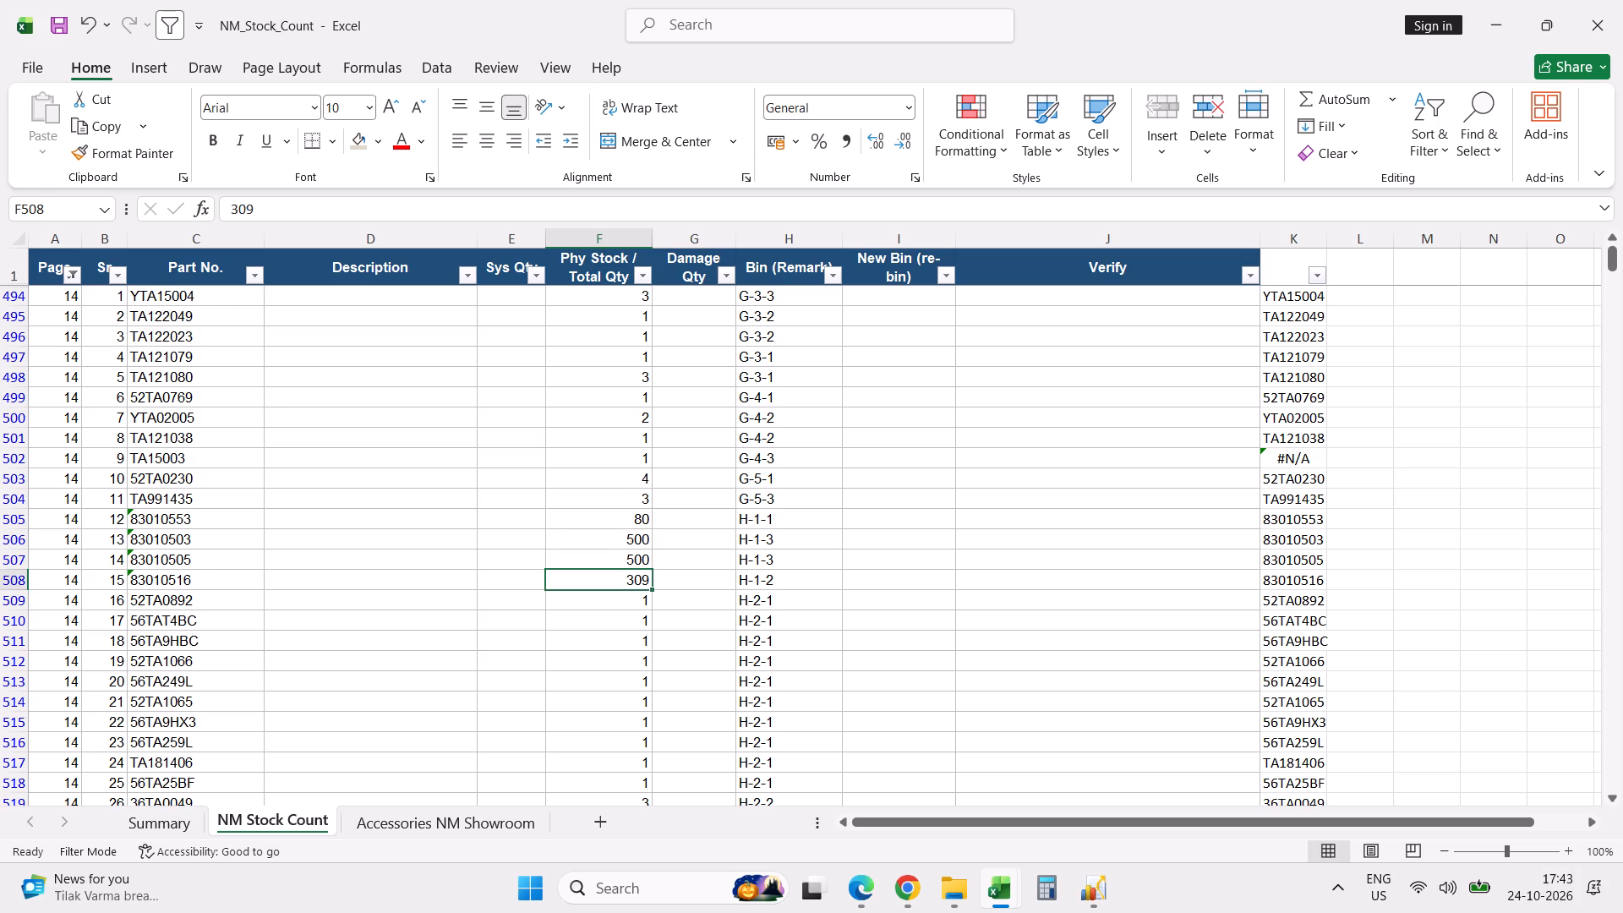
key("Down")
key("Down")
key("Down")
key("Down")
key("Down")
key("Down")
key("Down")
key("Down")
key("Down")
key("Down")
key("Down")
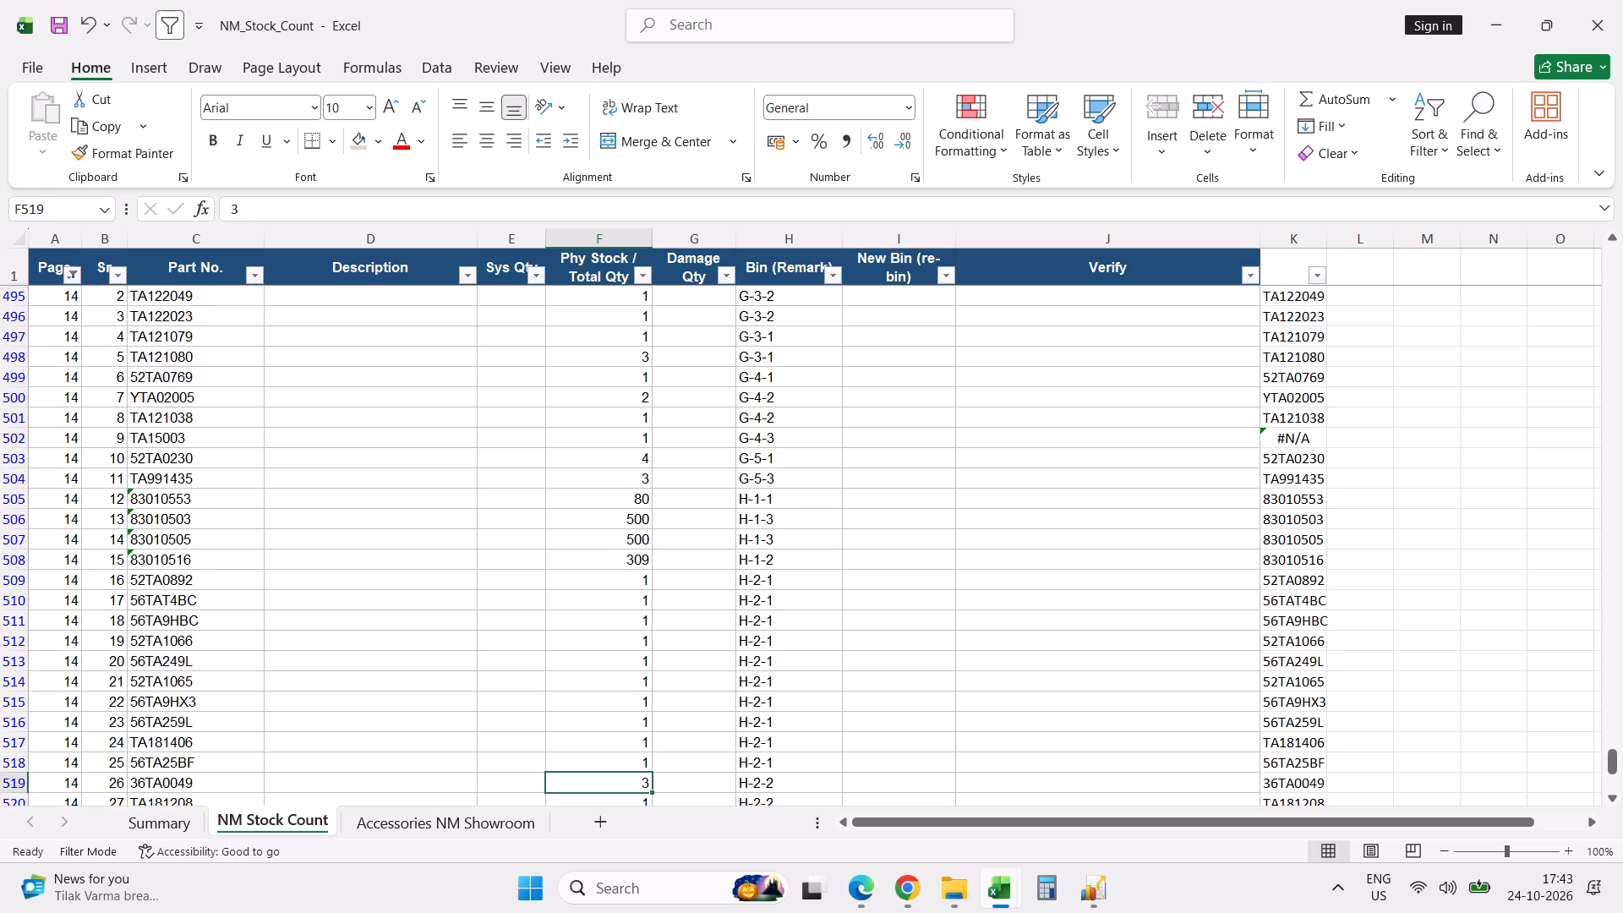
key("shift+space")
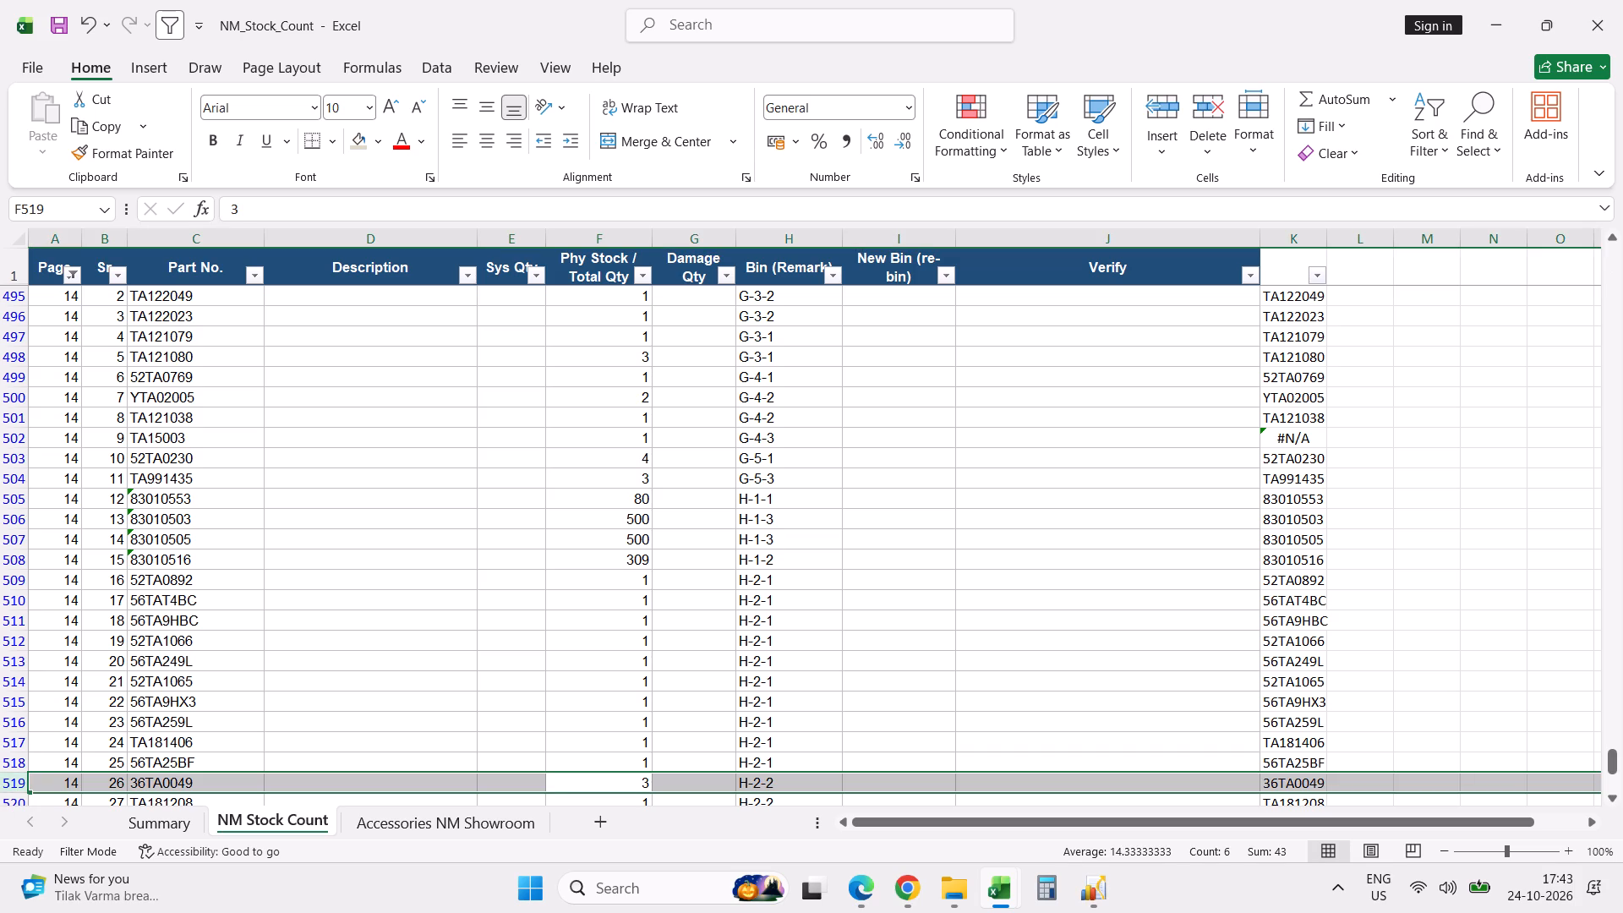
key("Down")
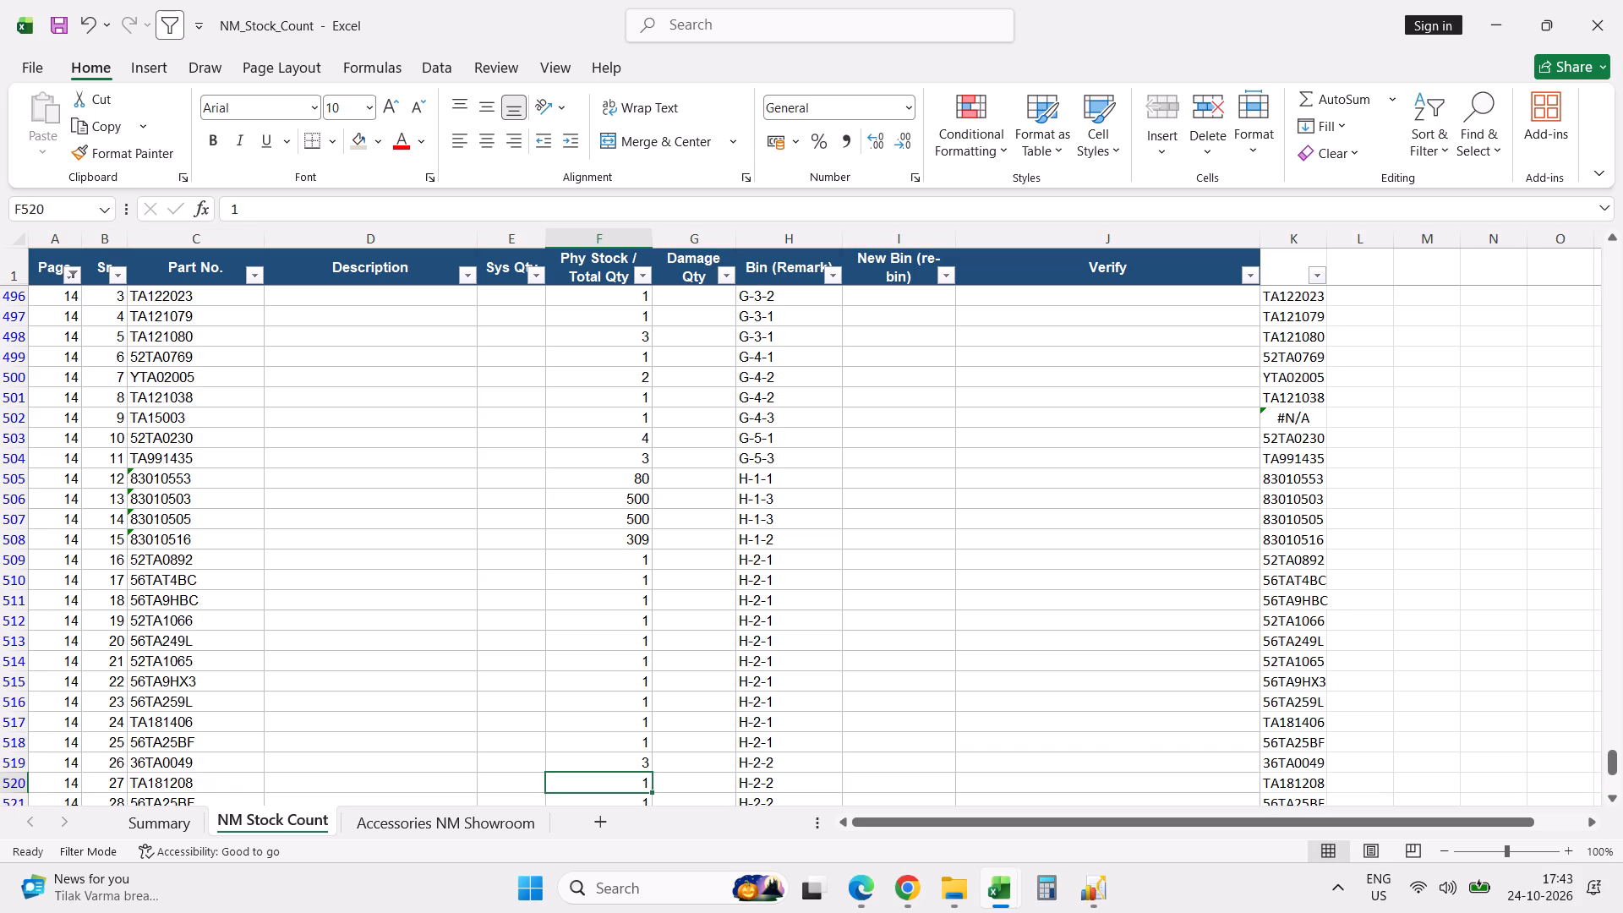
Set the physical stock quantity of page 14 serial 29, marked Overwritten qty, to 4.
key("Down")
key("Down")
key("Down")
key("Up")
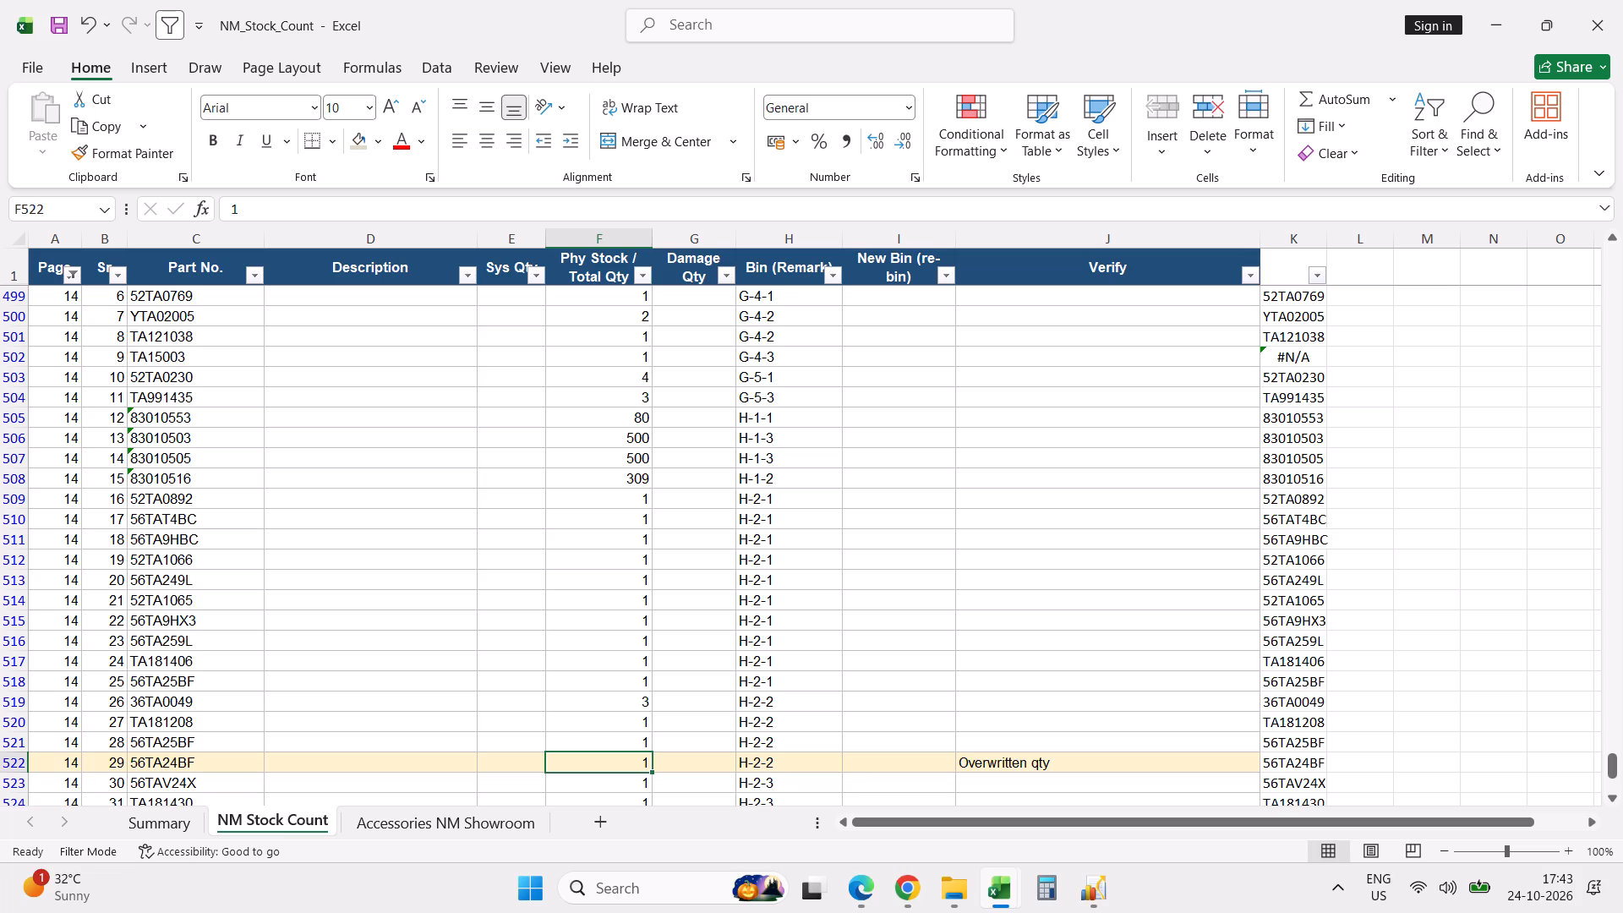
key("4")
key("Return")
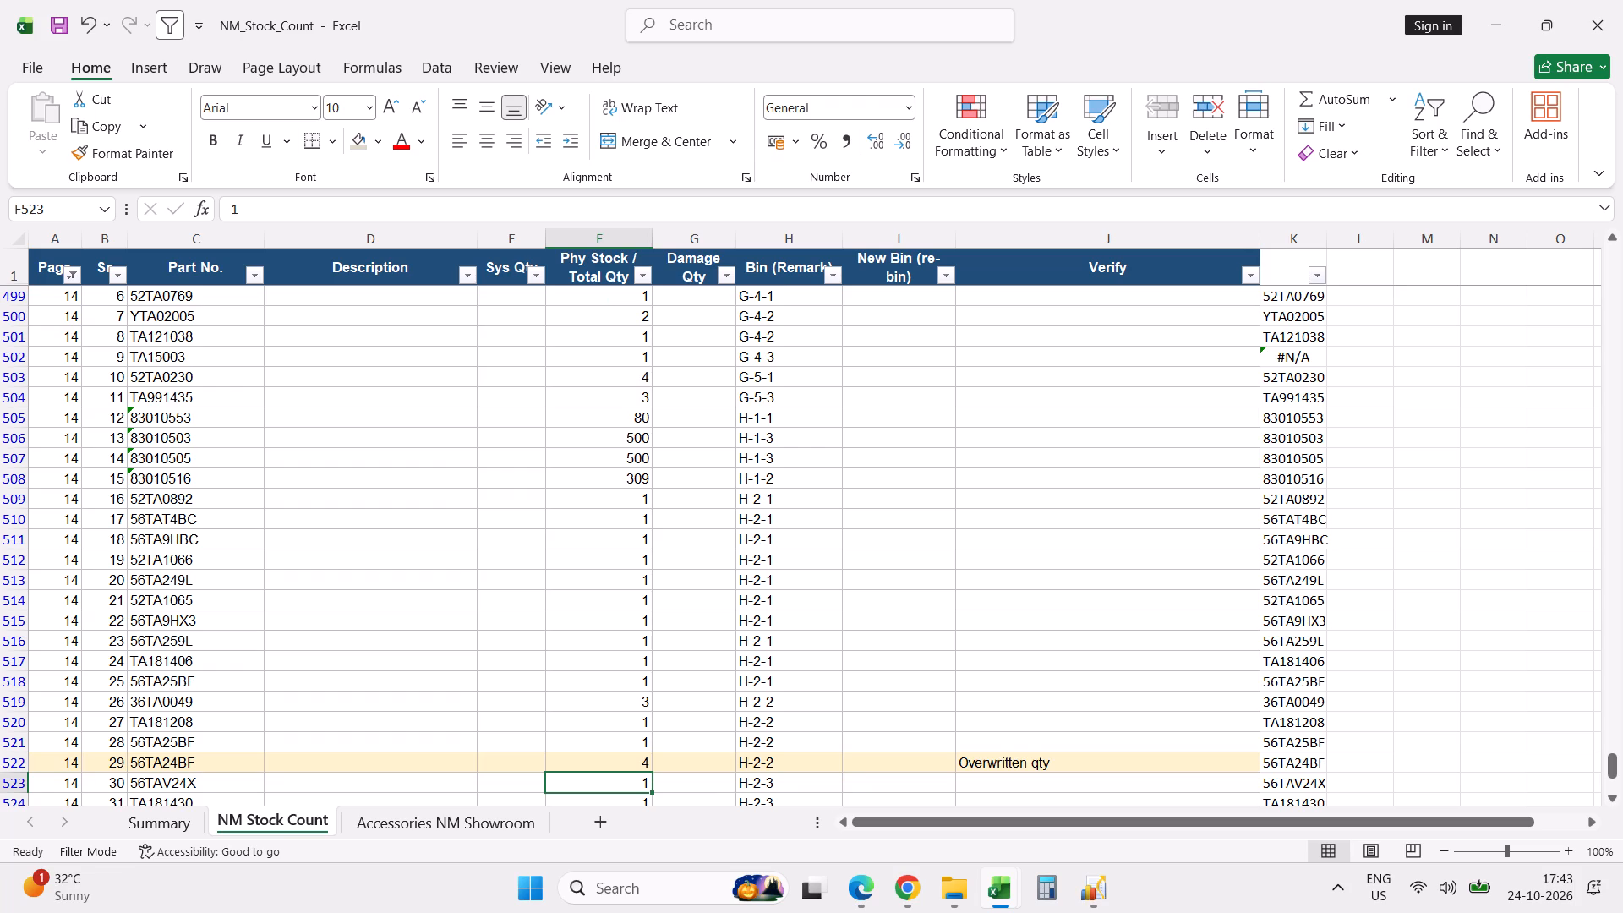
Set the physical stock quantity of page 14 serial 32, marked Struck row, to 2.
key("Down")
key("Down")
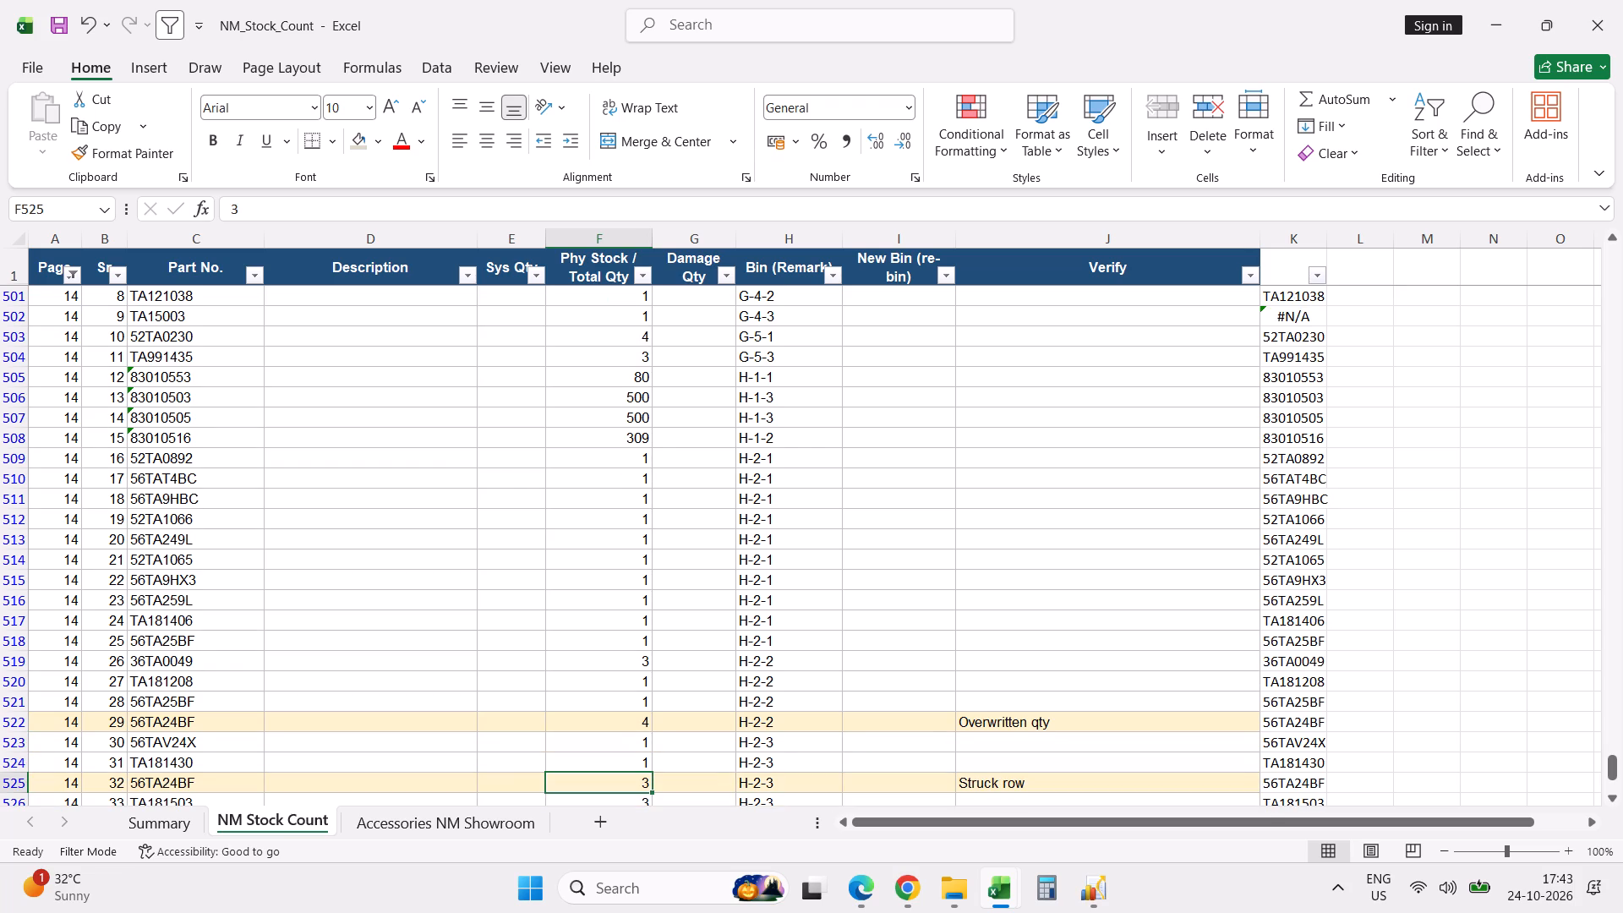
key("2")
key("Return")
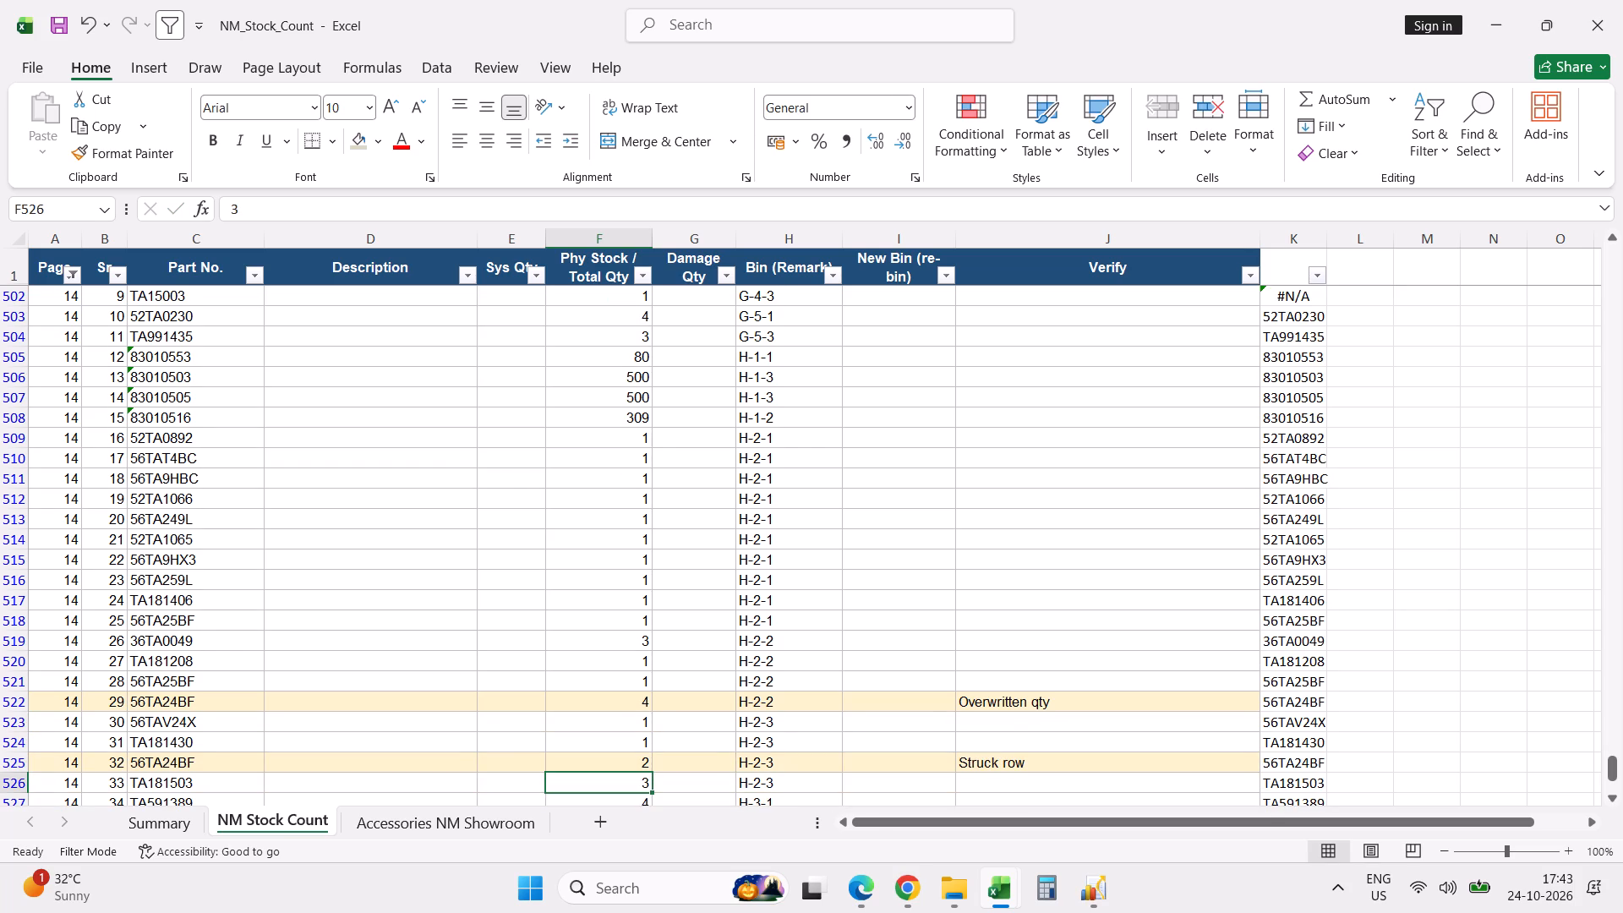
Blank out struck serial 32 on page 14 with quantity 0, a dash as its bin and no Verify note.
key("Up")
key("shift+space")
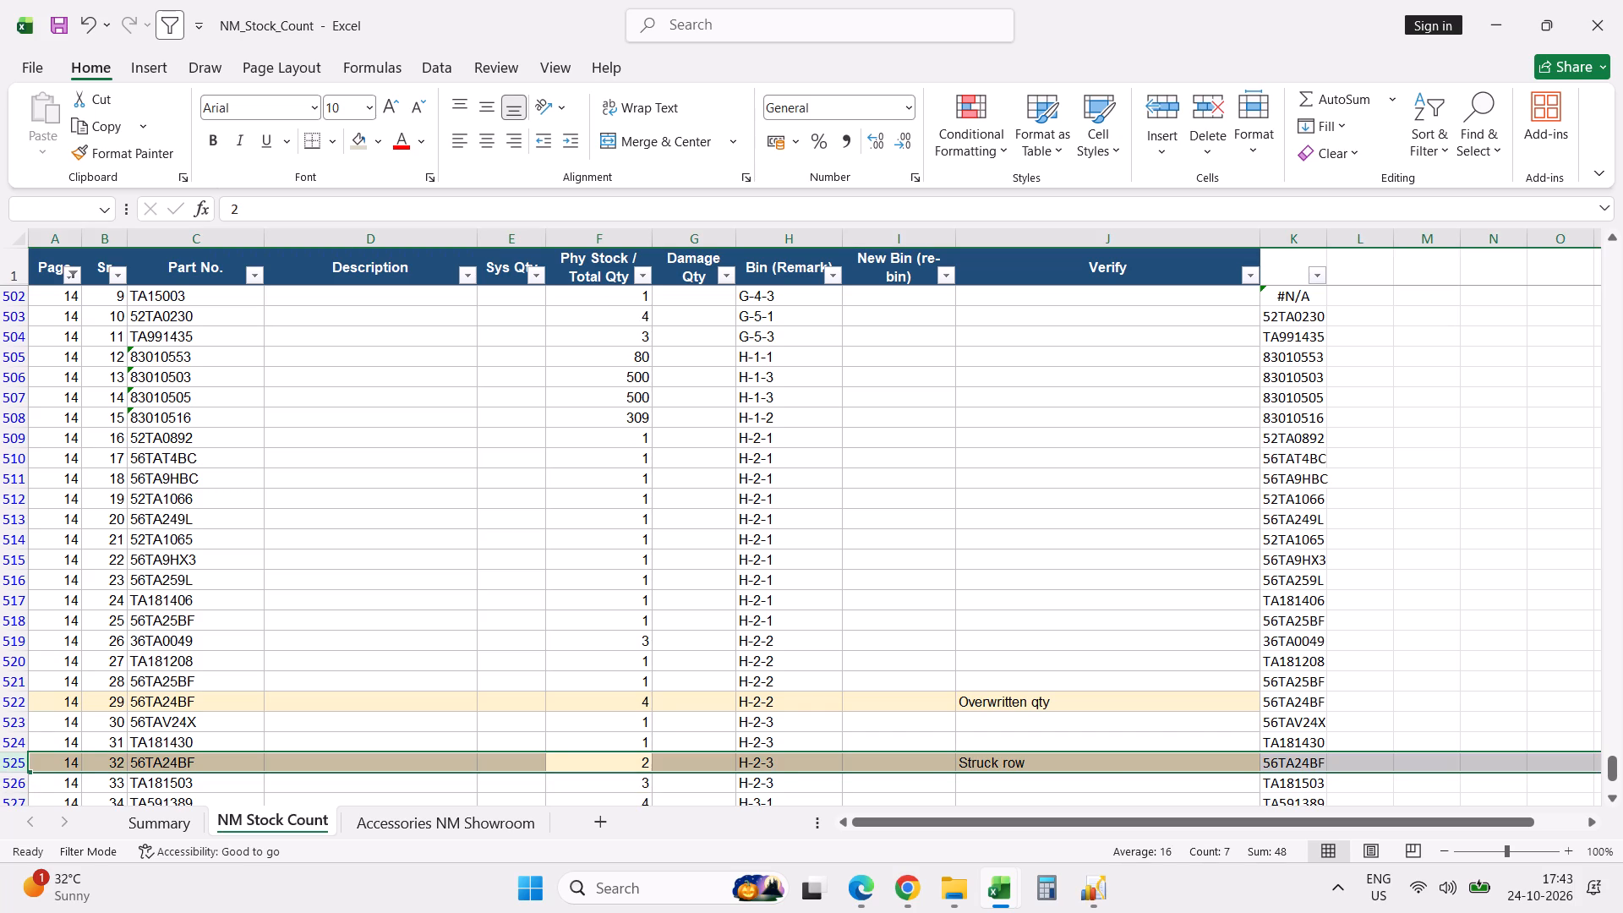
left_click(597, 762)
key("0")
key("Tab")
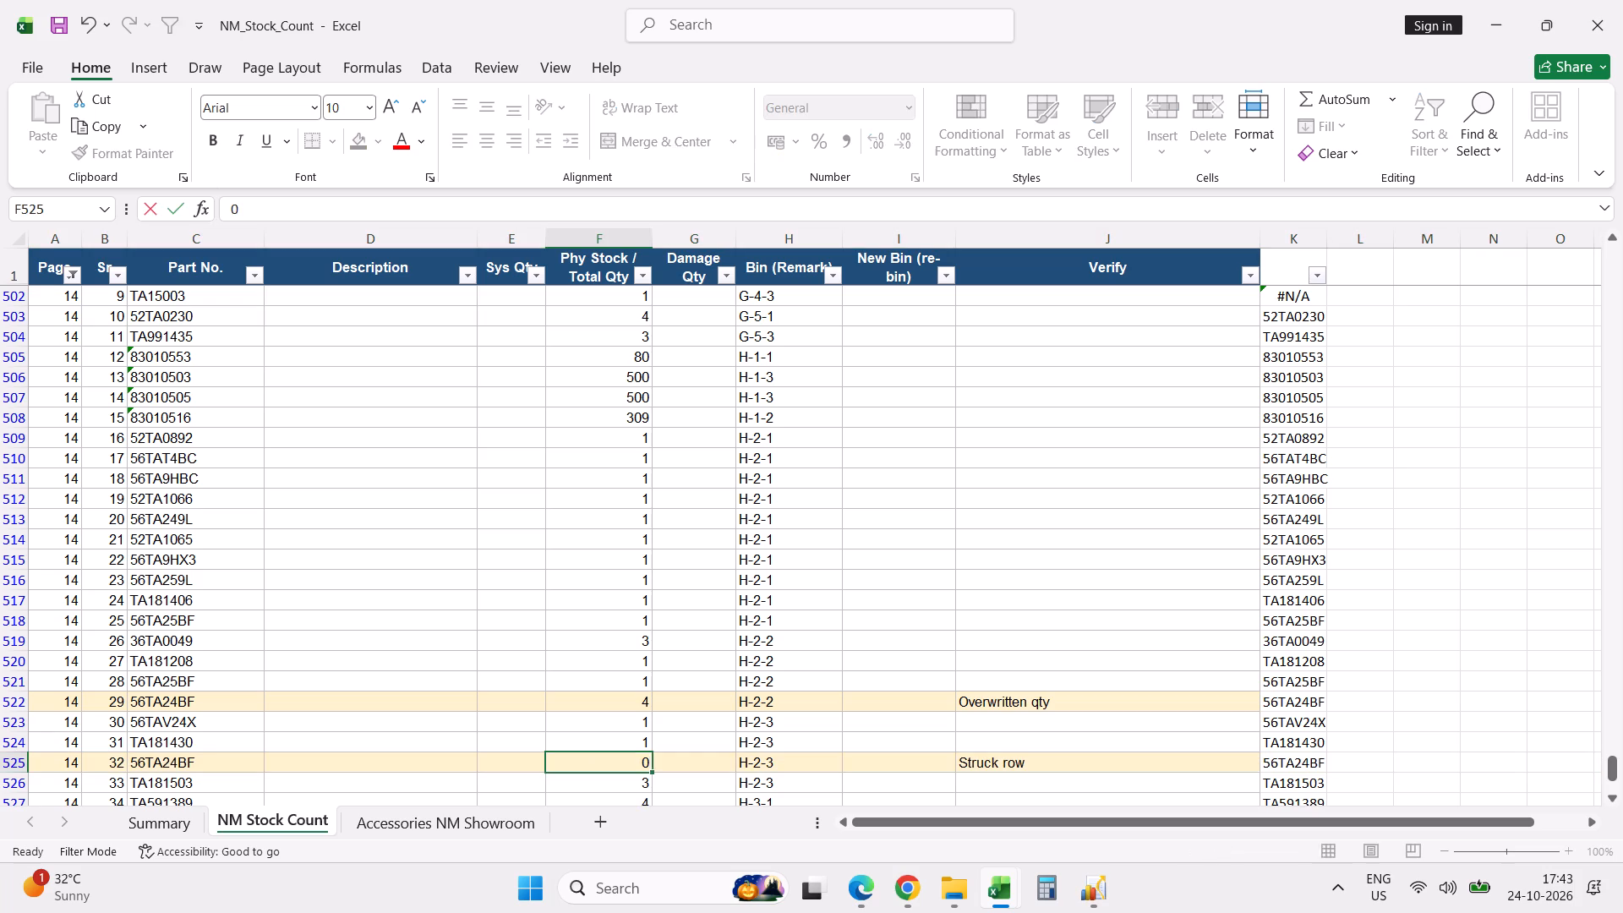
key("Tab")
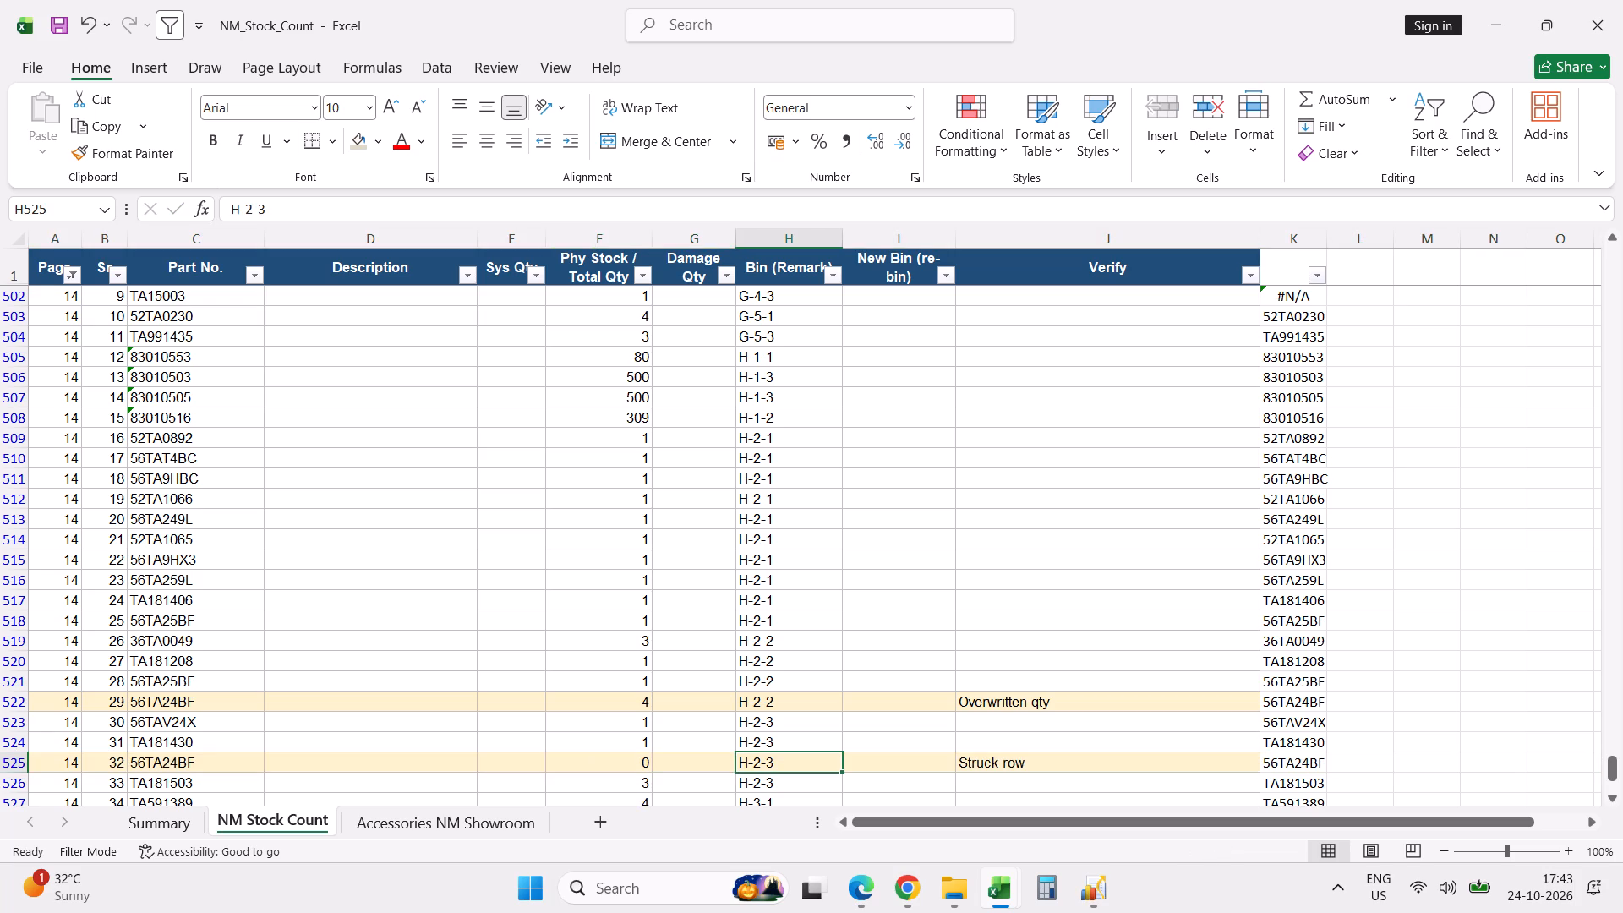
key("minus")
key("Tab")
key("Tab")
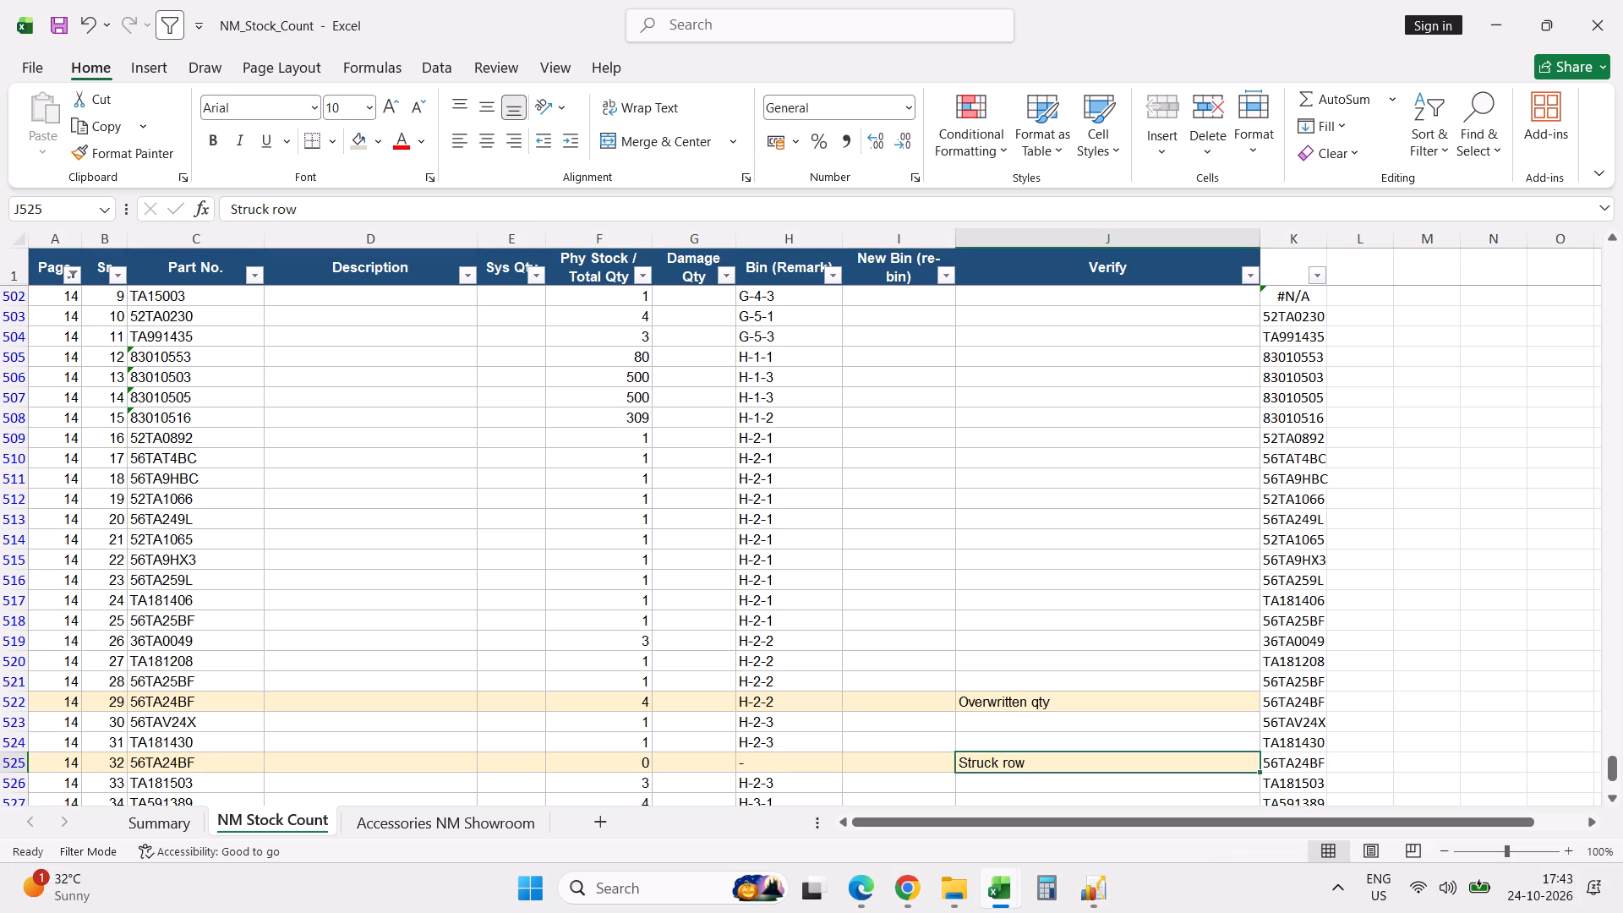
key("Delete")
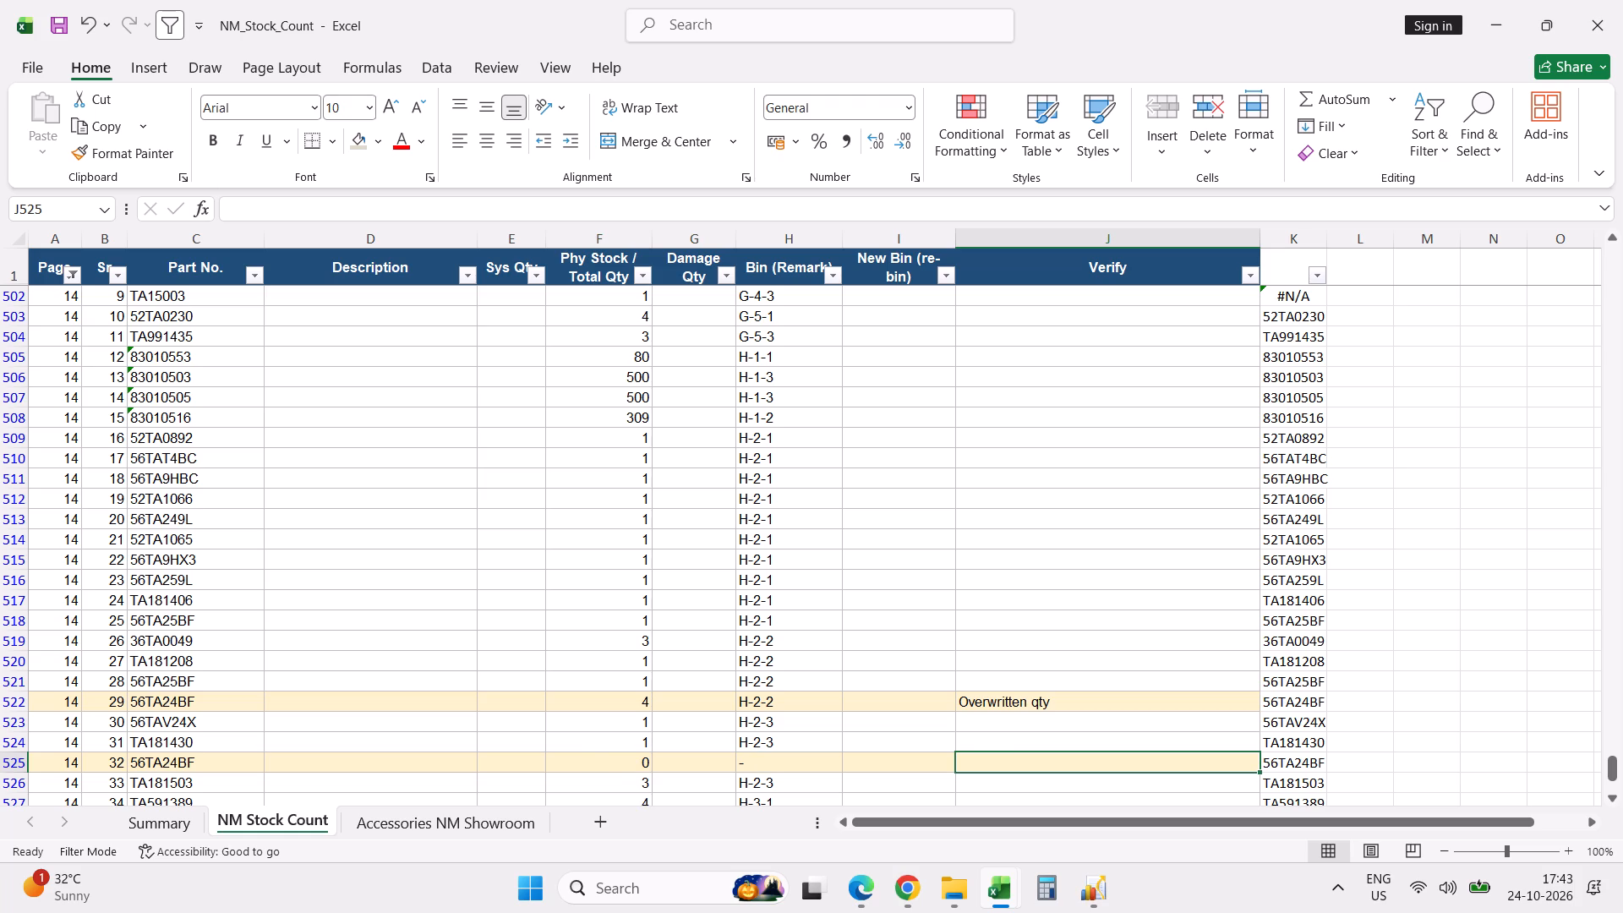
Delete the entire row of struck serial 32, part 56TA24BF, from page 14.
left_click(22, 763)
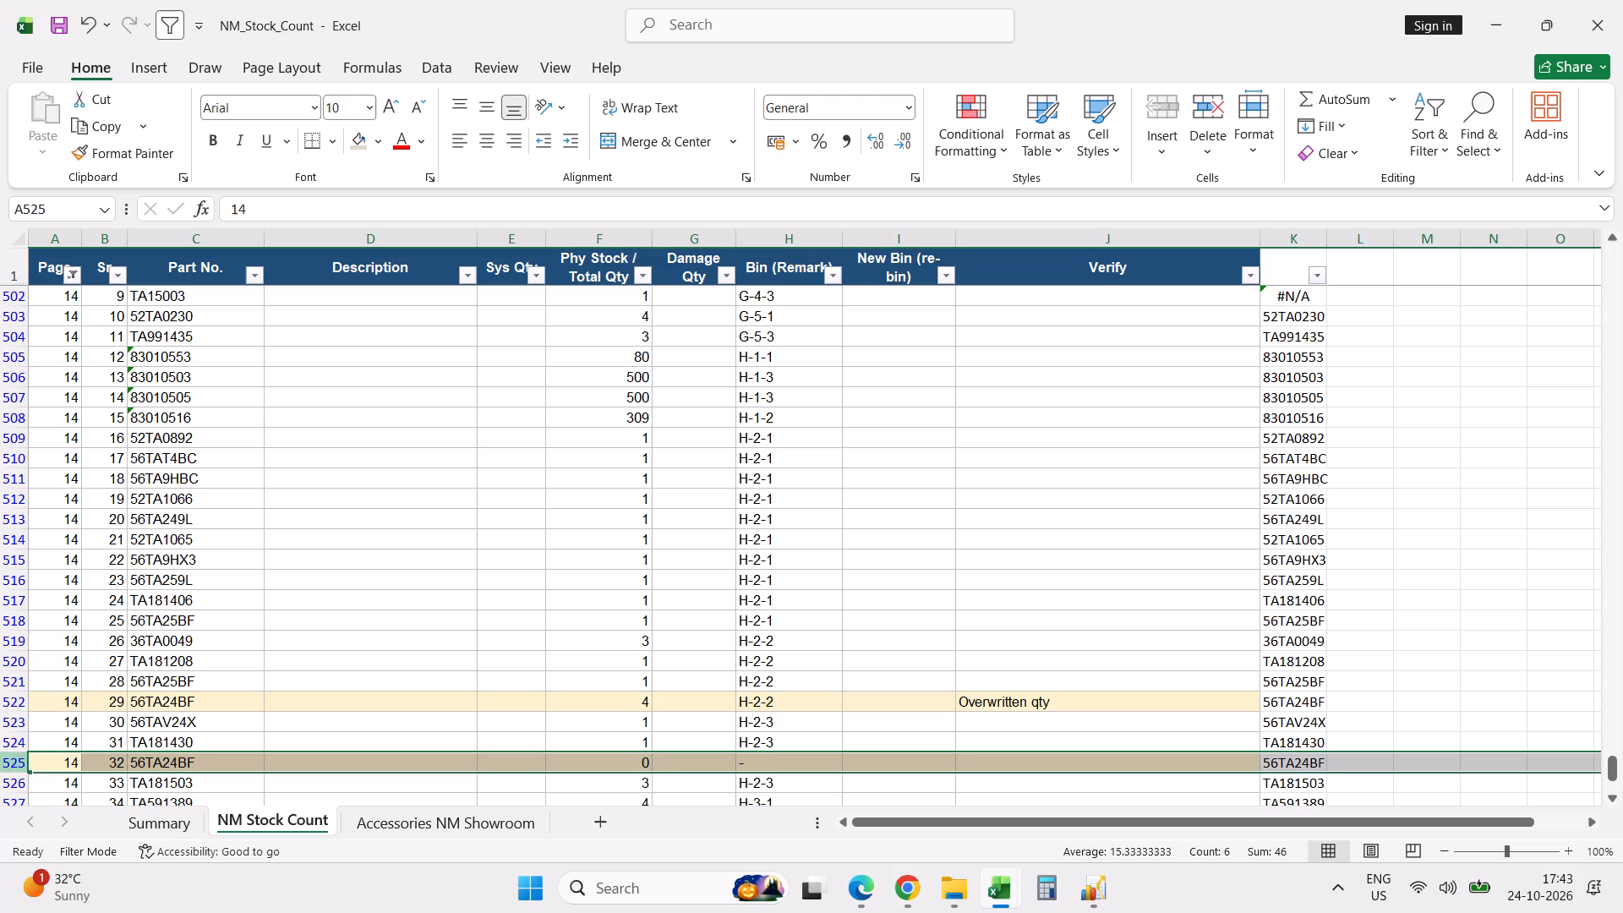
key("ctrl+minus")
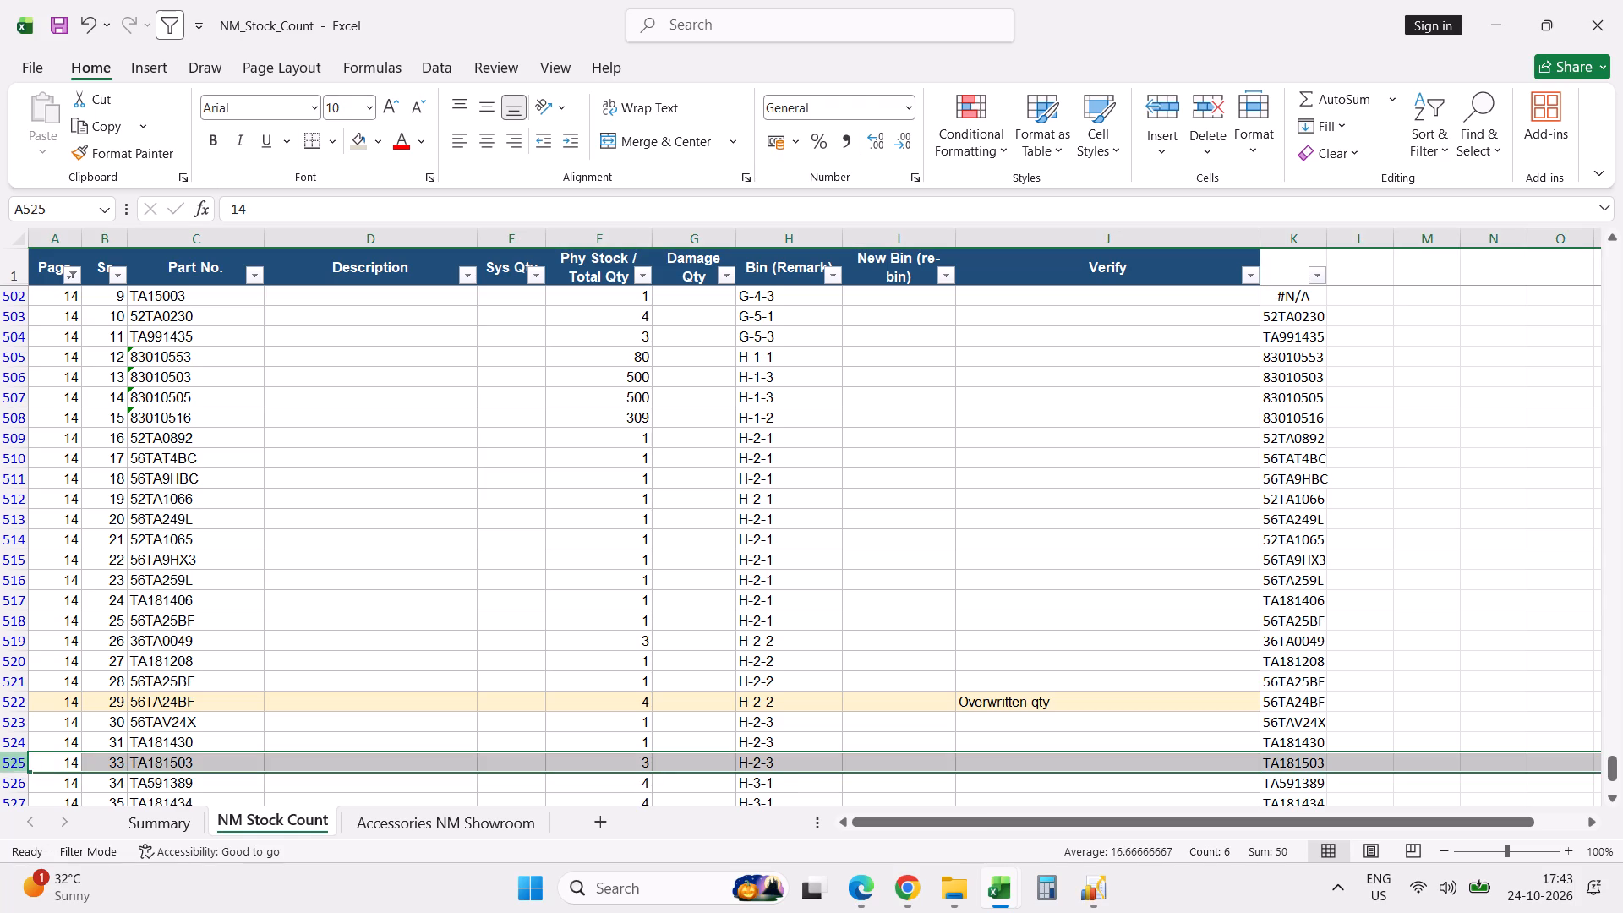
Check the physical stock quantities of the remaining page 14 rows, serials 33 to 41.
left_click(638, 763)
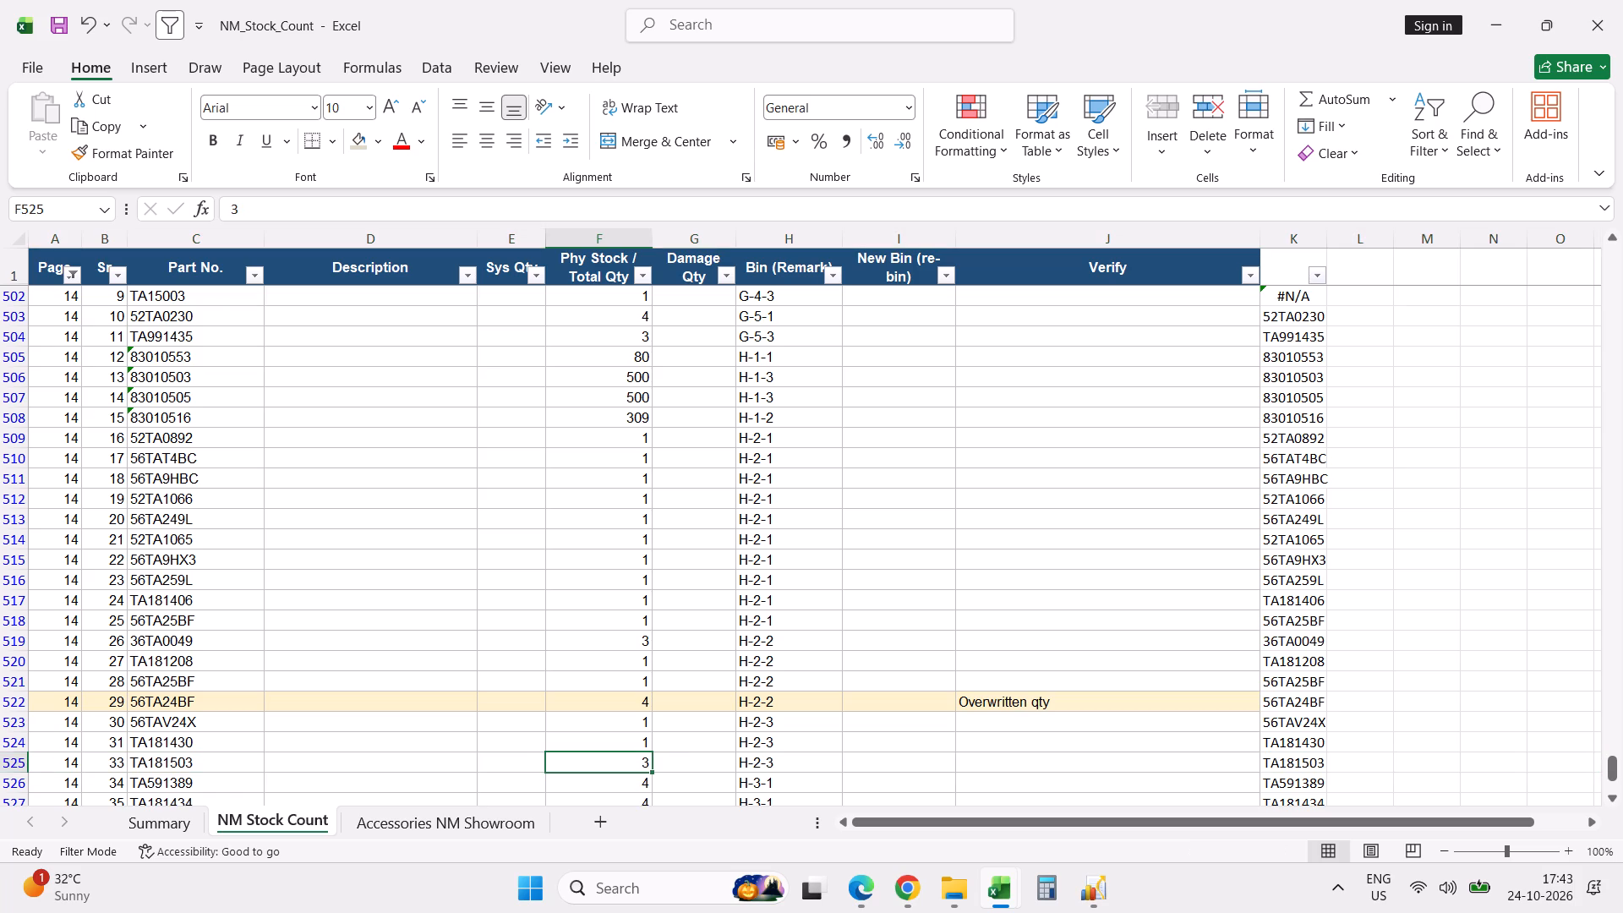
key("Down")
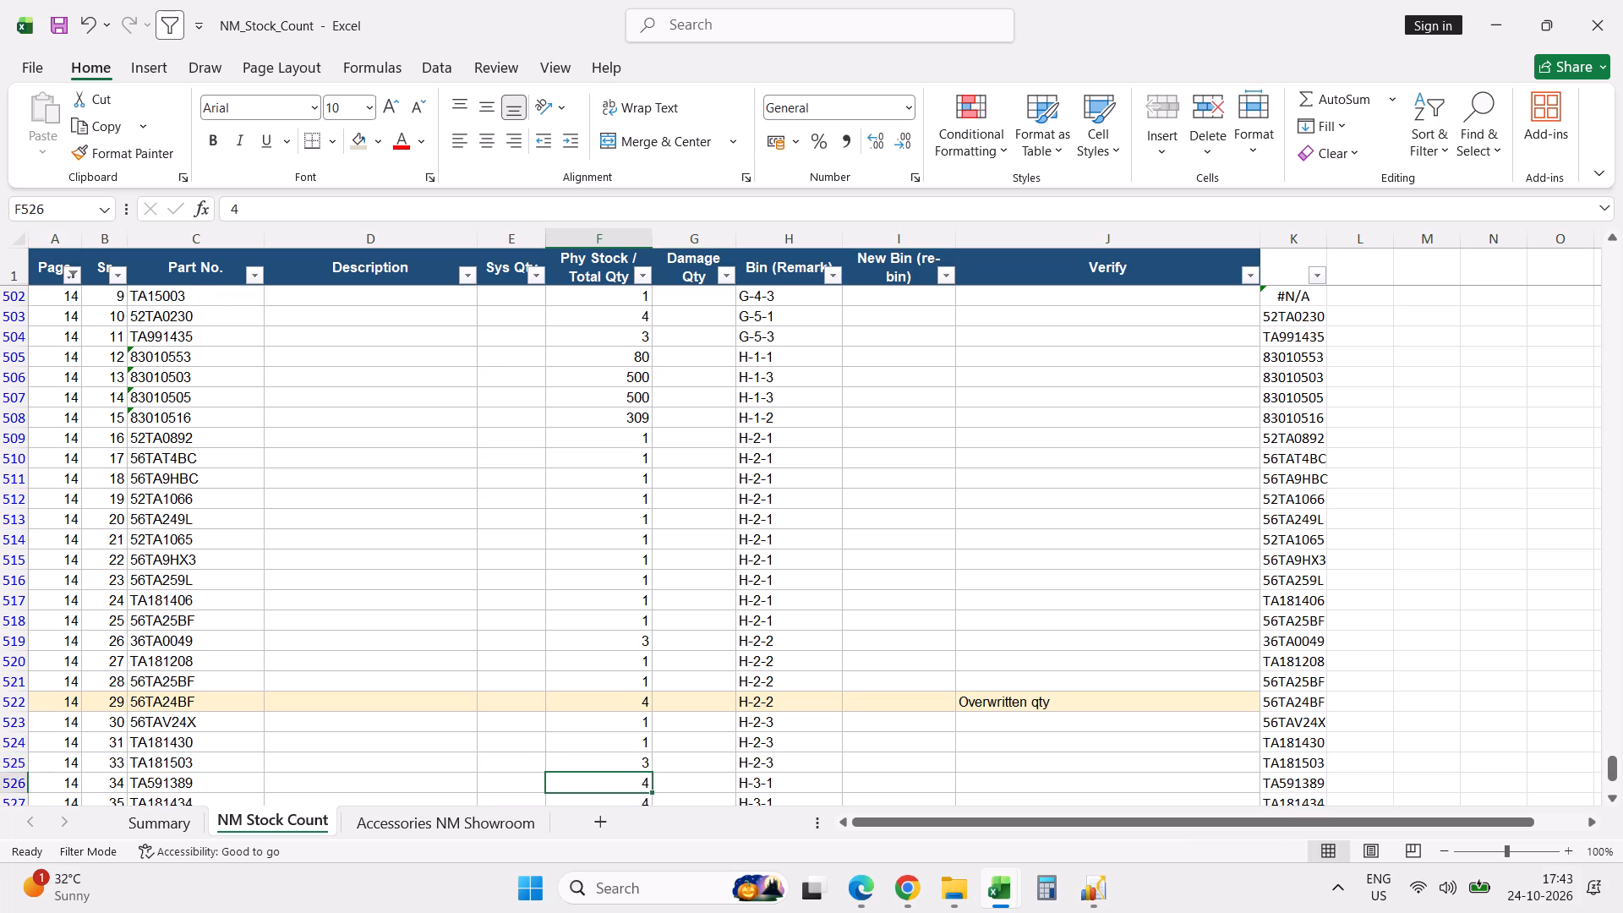
key("Down")
key("Down")
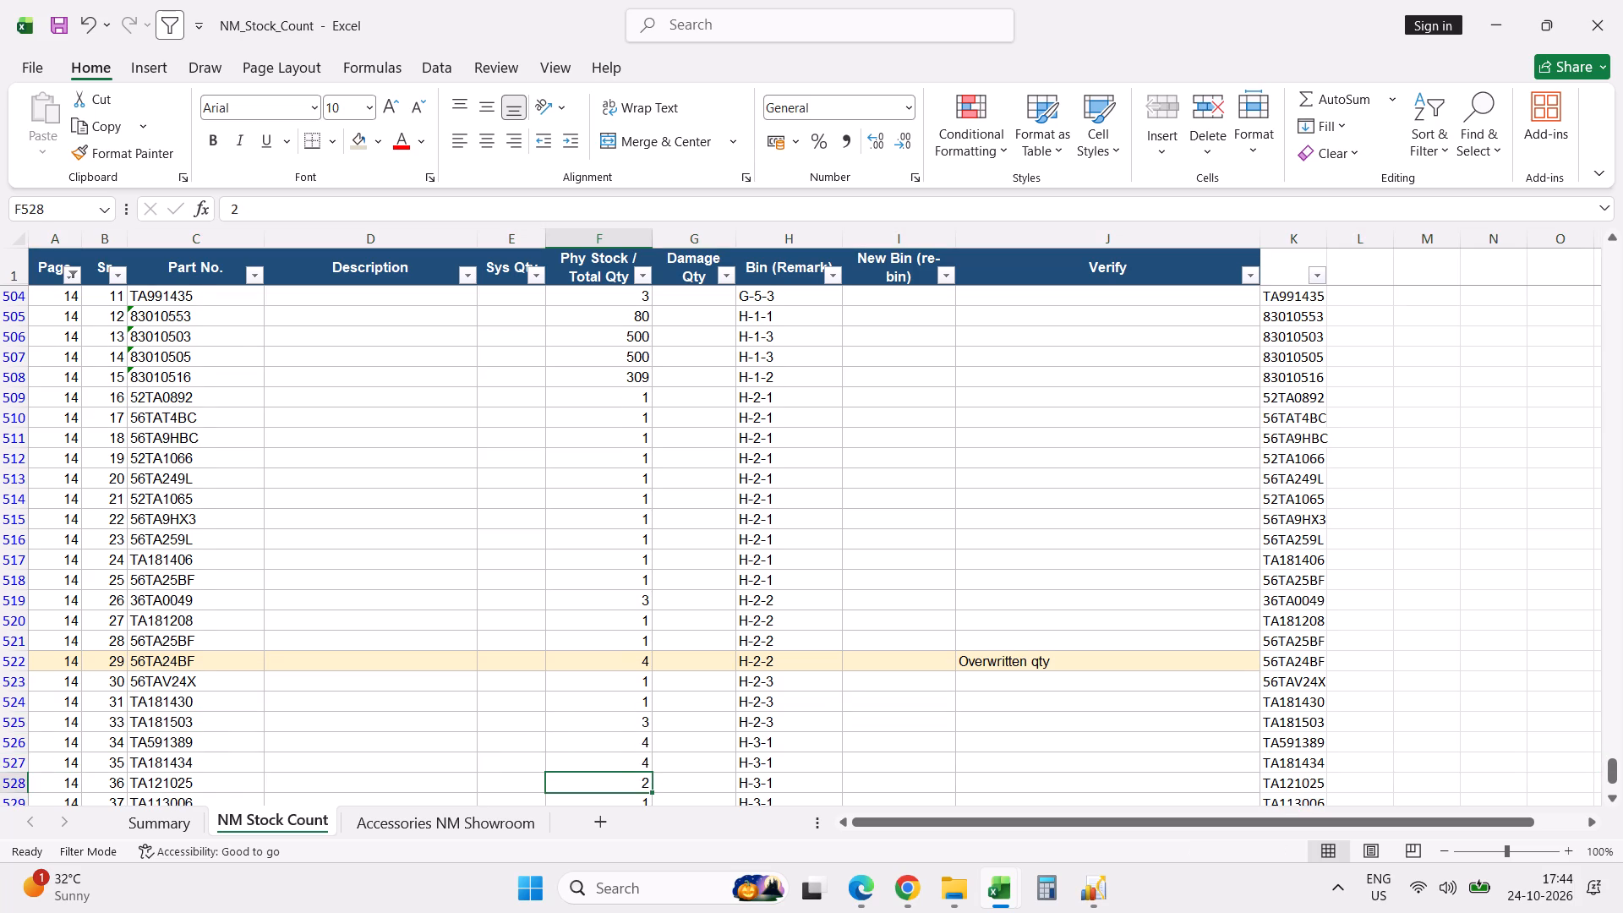
key("Down")
key("Down")
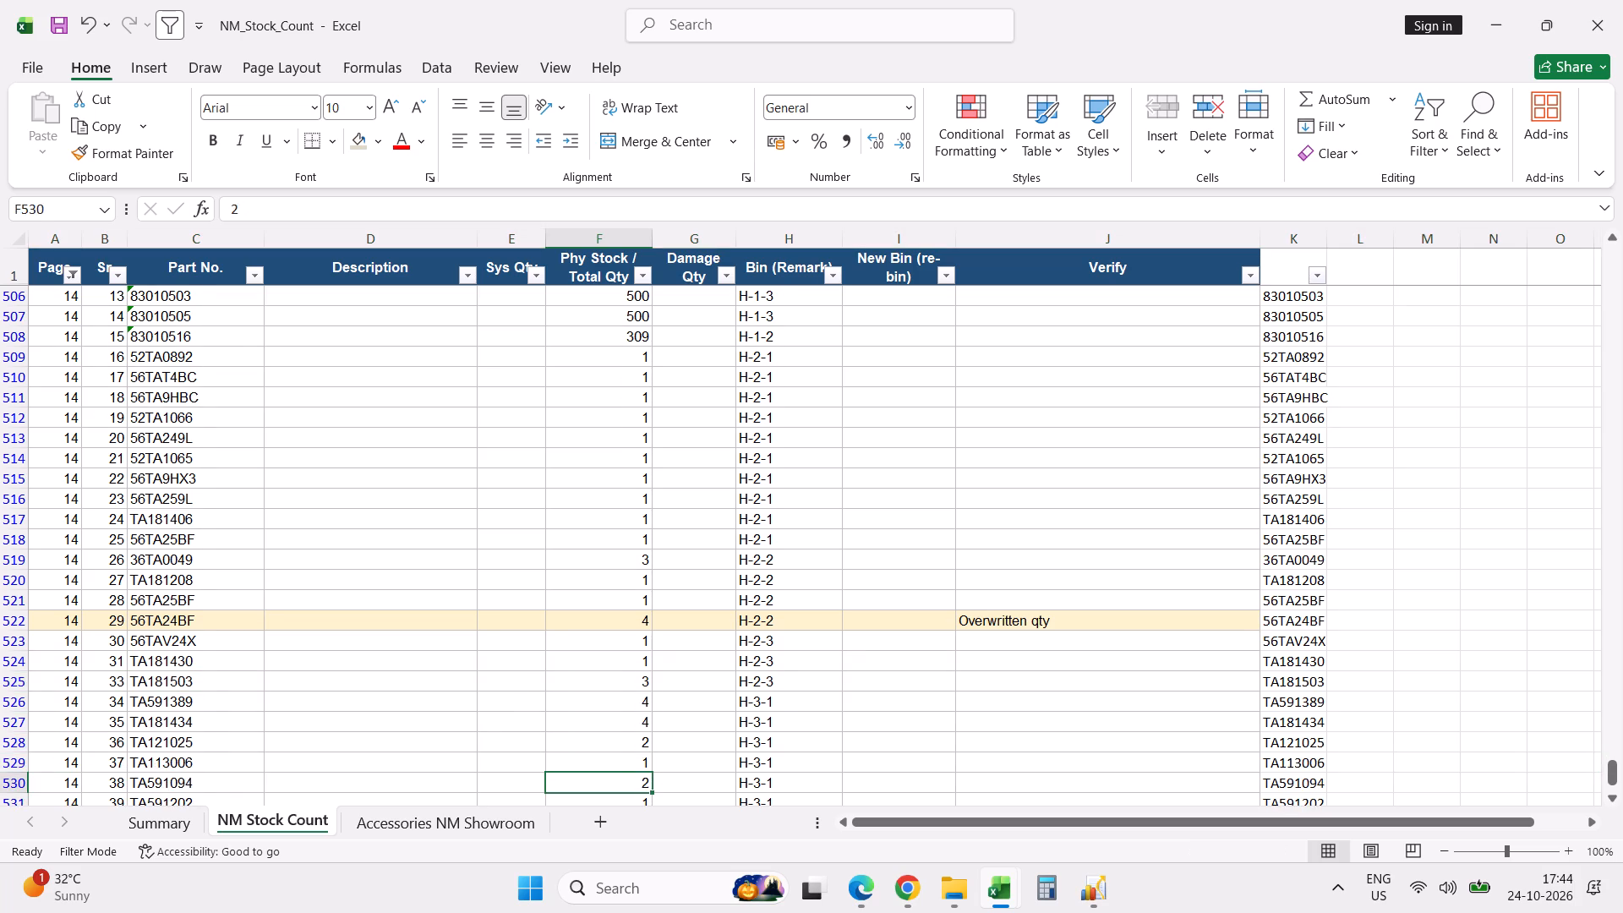
key("Down")
key("Down")
key("Down")
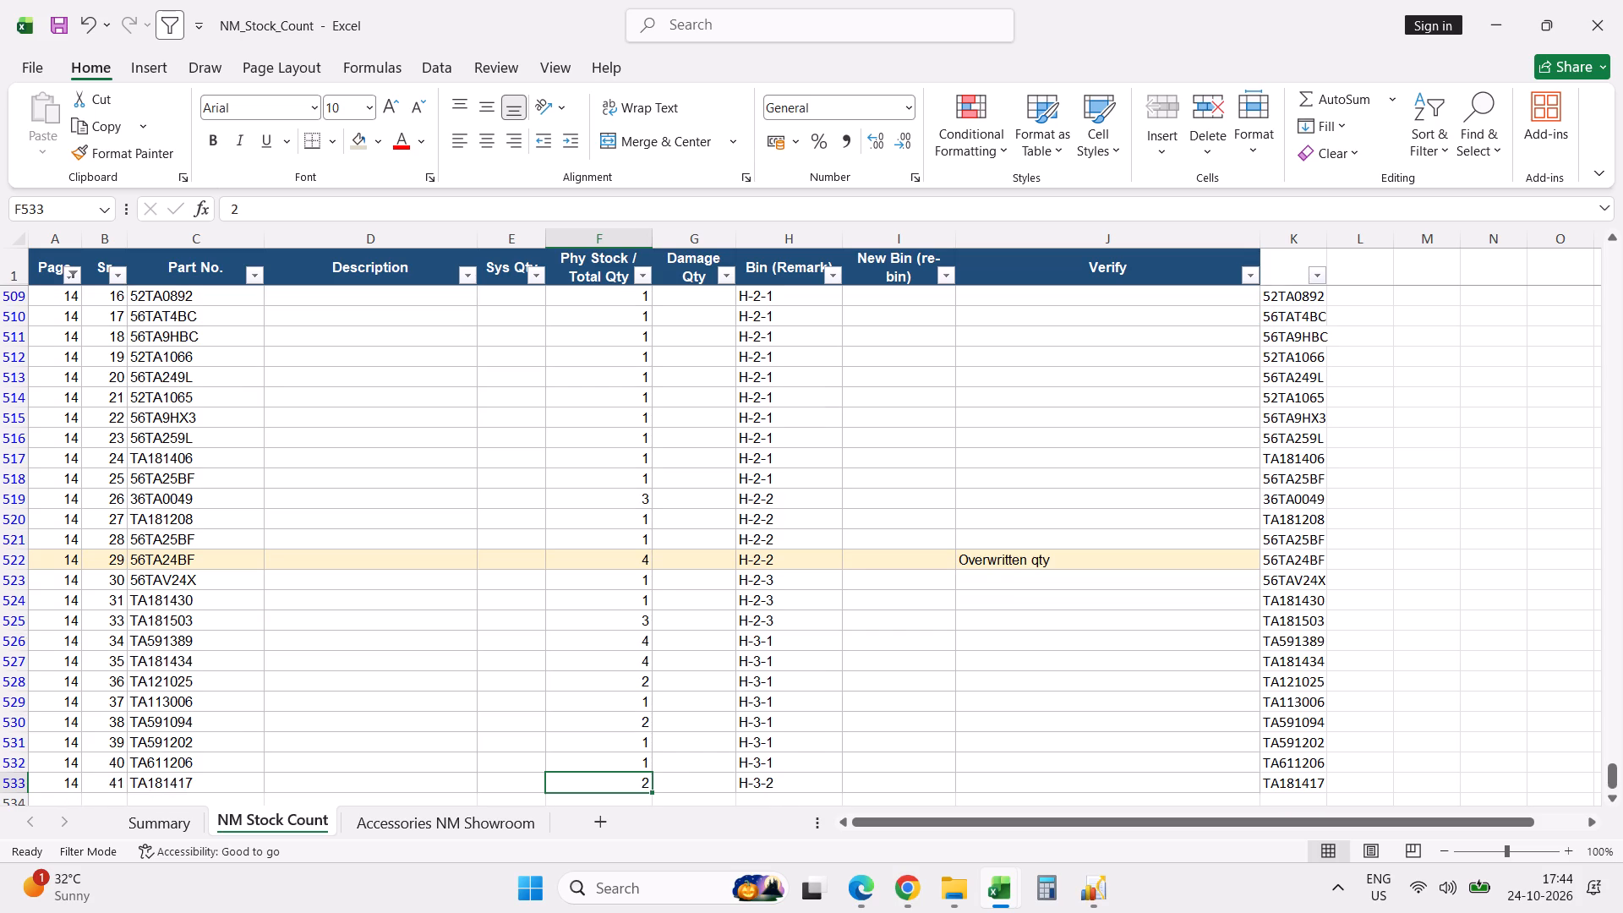
Save the NM_Stock_Count workbook.
scroll(638, 763, "up", 7)
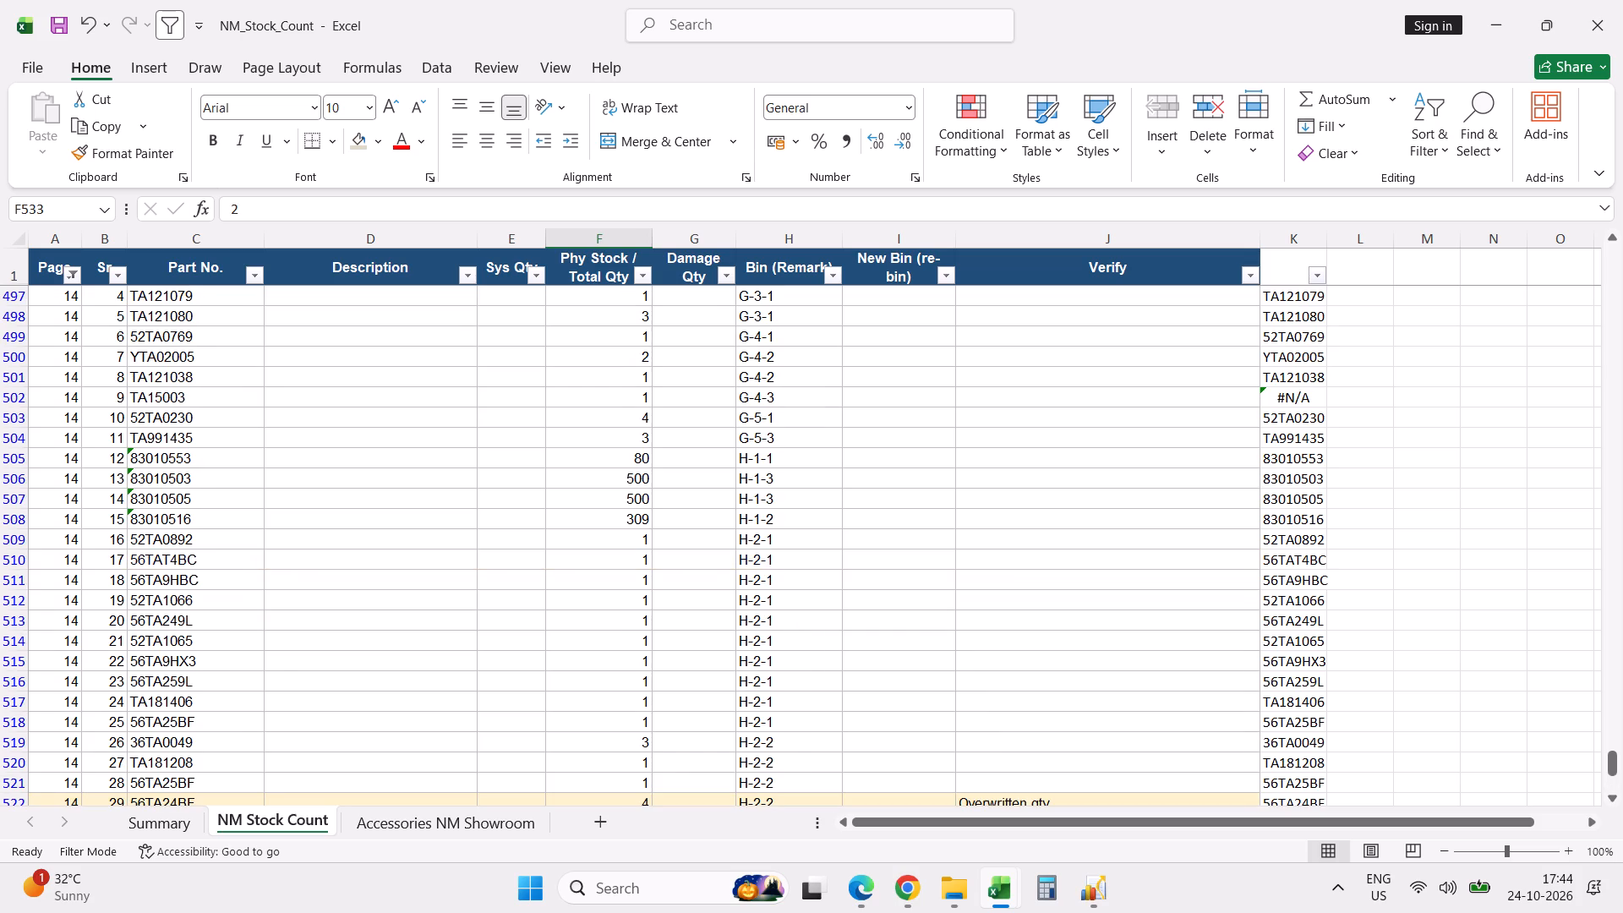
scroll(638, 763, "up", 20)
scroll(638, 763, "up", 17)
key("ctrl+s")
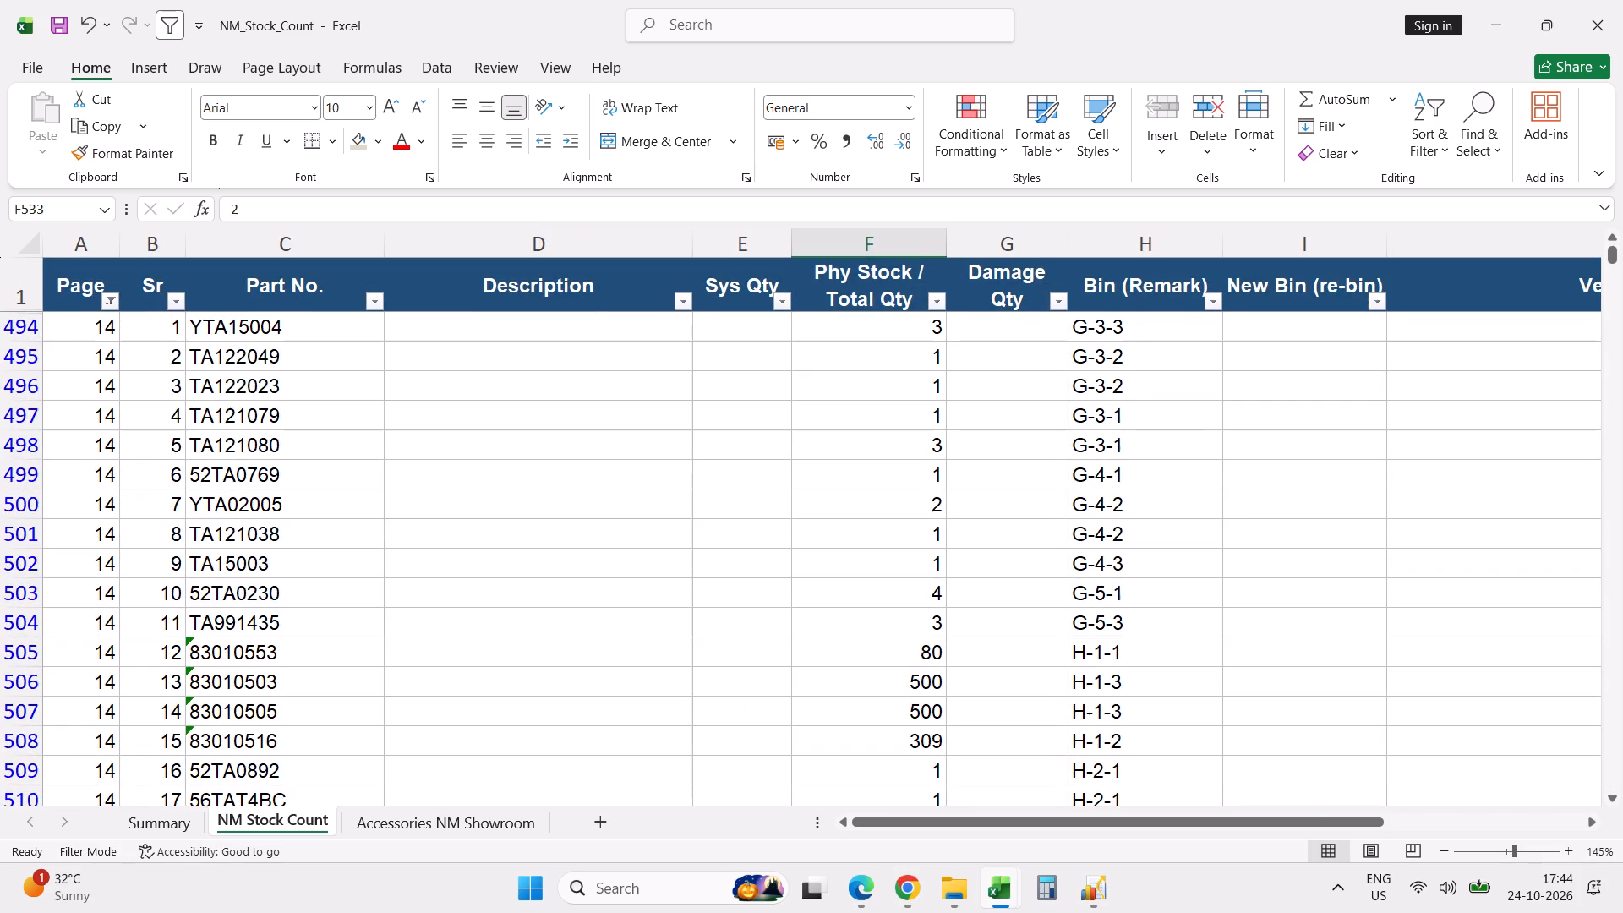
Restore the NM Stock Count sheet's zoom to 100%.
left_click(1445, 850)
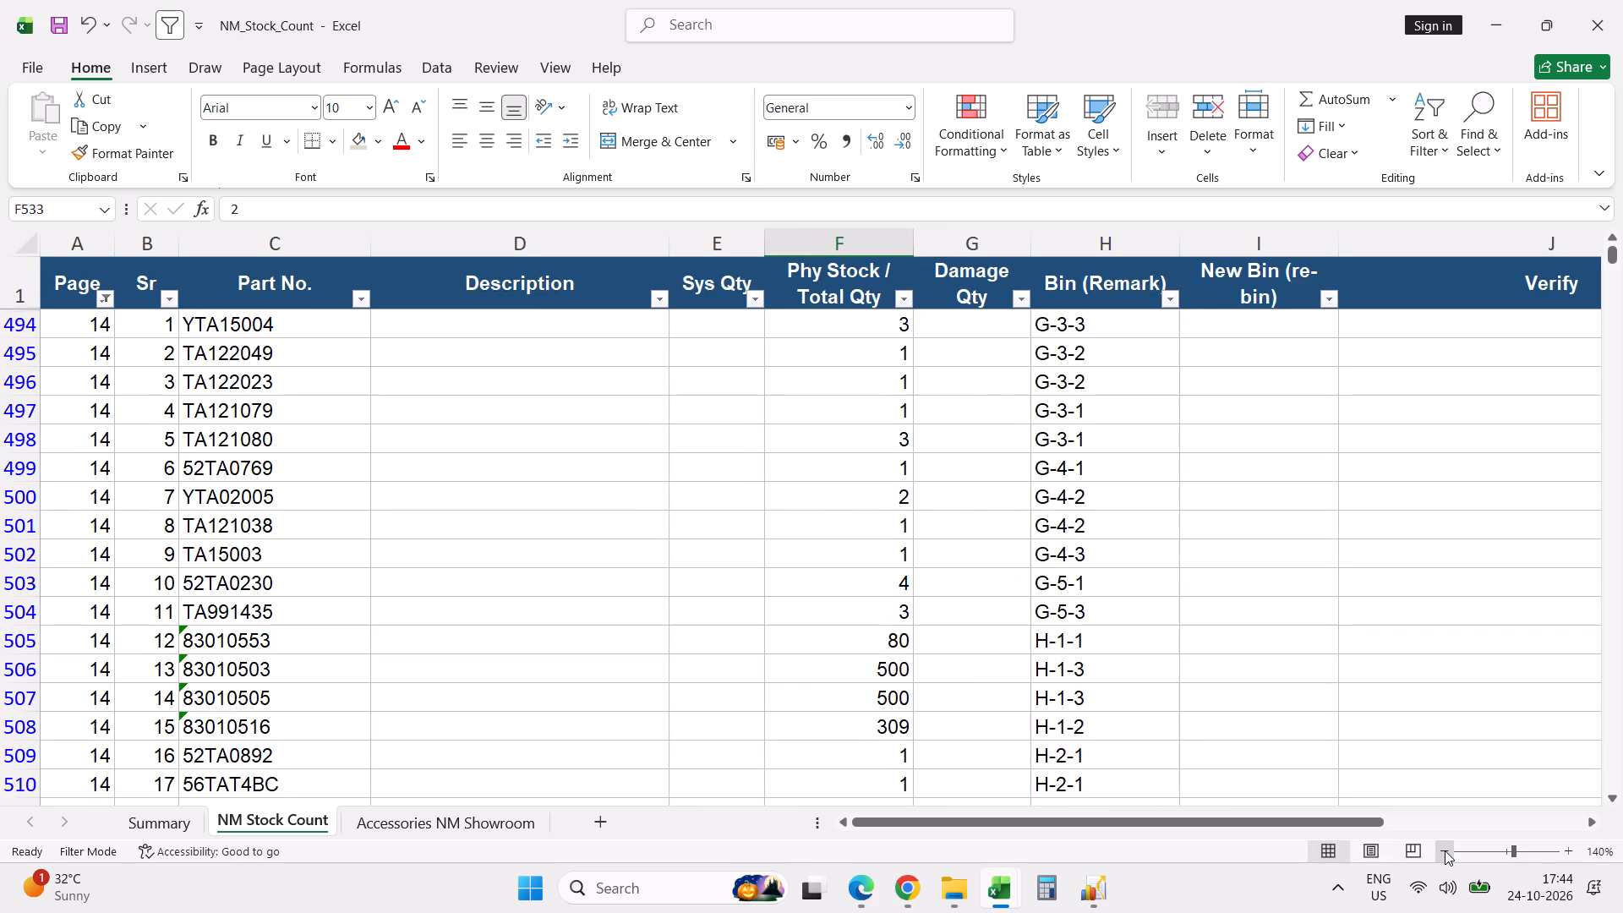
left_click(1445, 850)
left_click(1445, 850)
left_click(1445, 850)
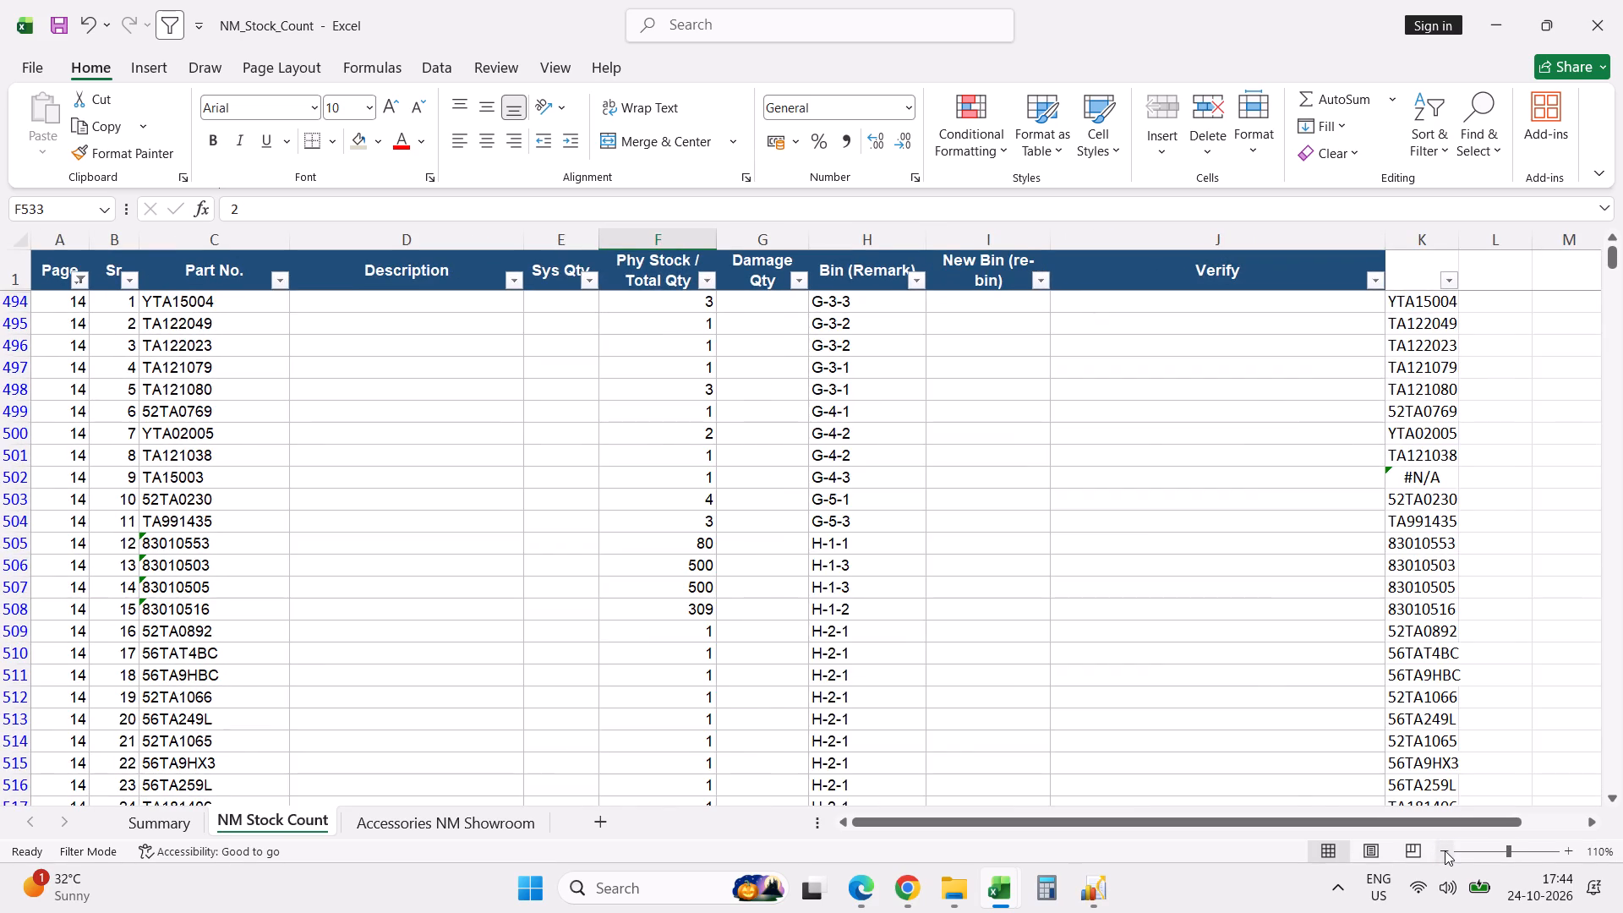
left_click(1445, 850)
left_click(1445, 850)
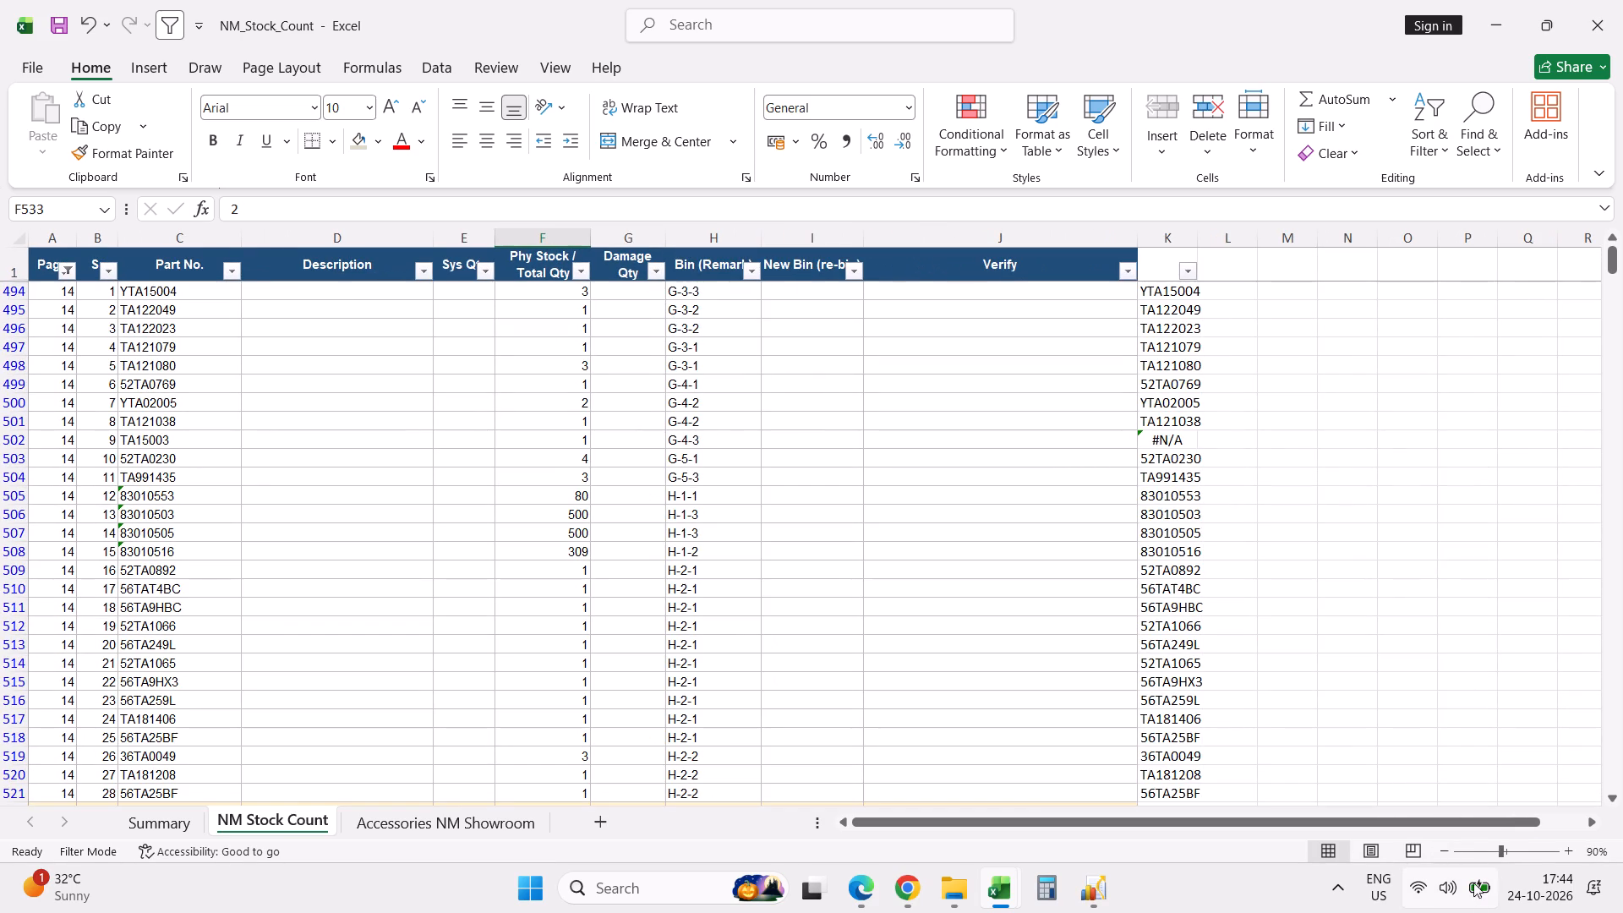
left_click(1566, 850)
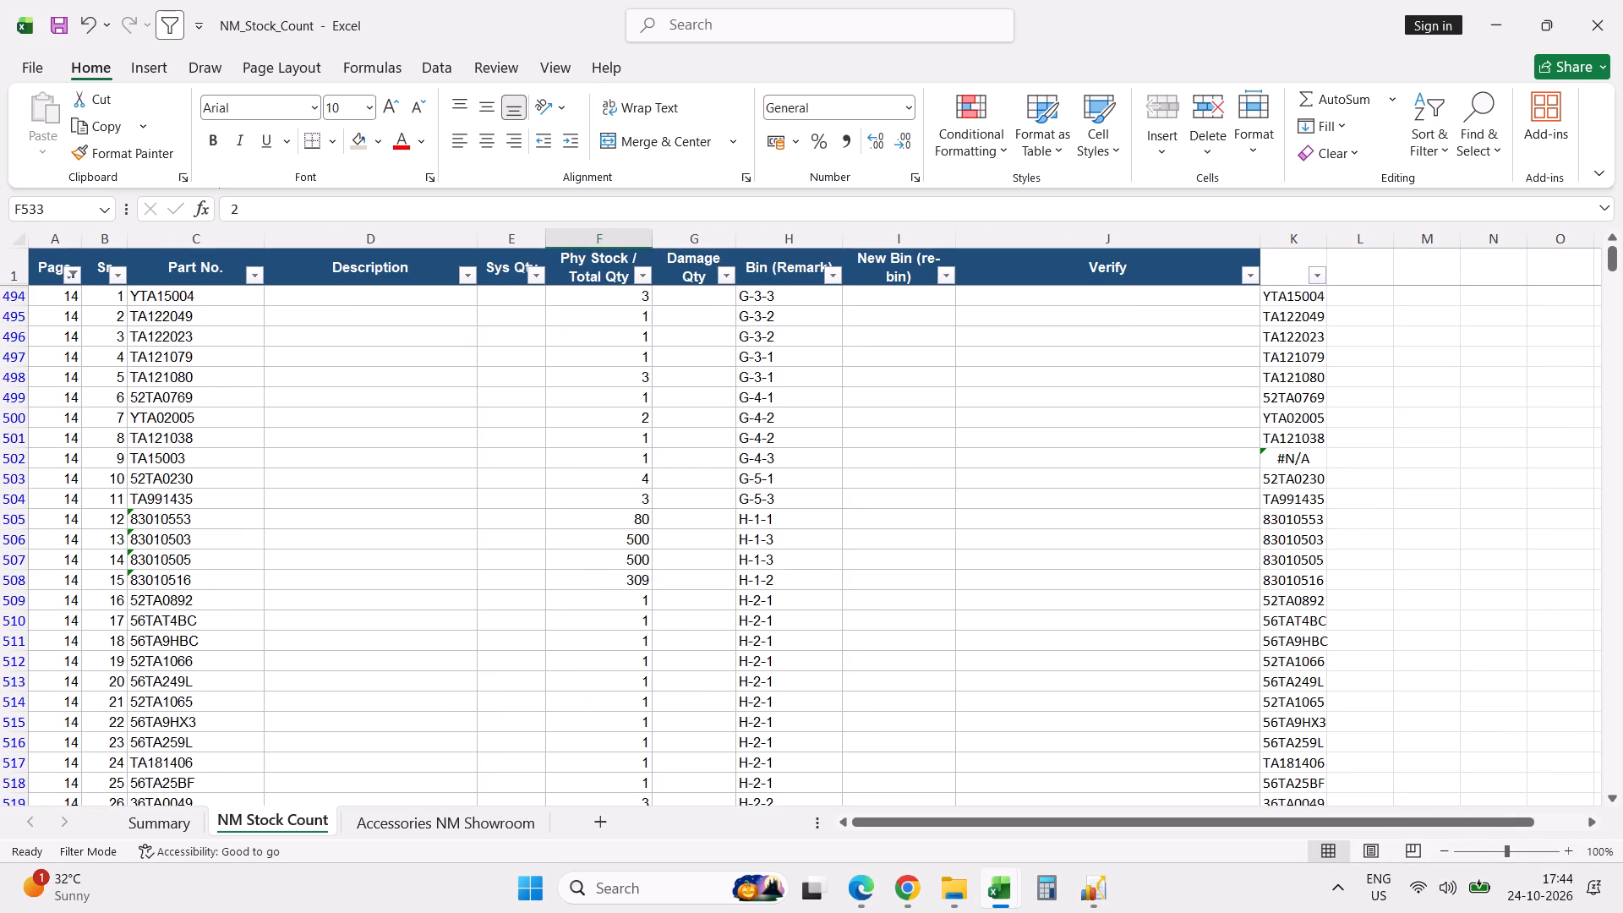
left_click(1303, 703)
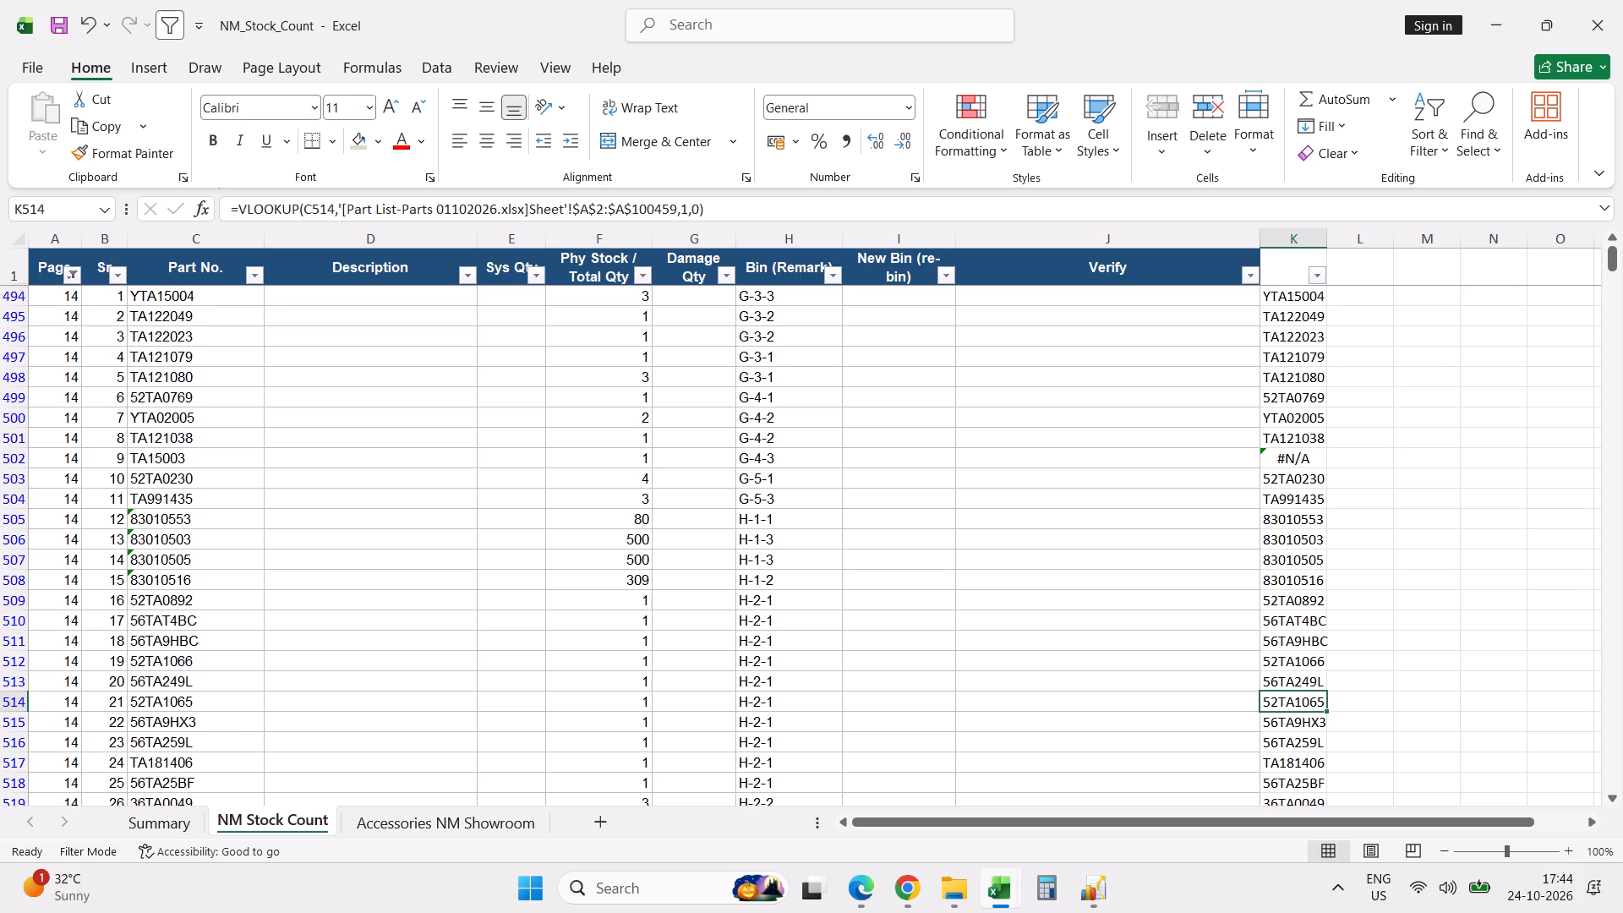
Open the Accessories NM Showroom sheet and look through its list of parts.
left_click(462, 818)
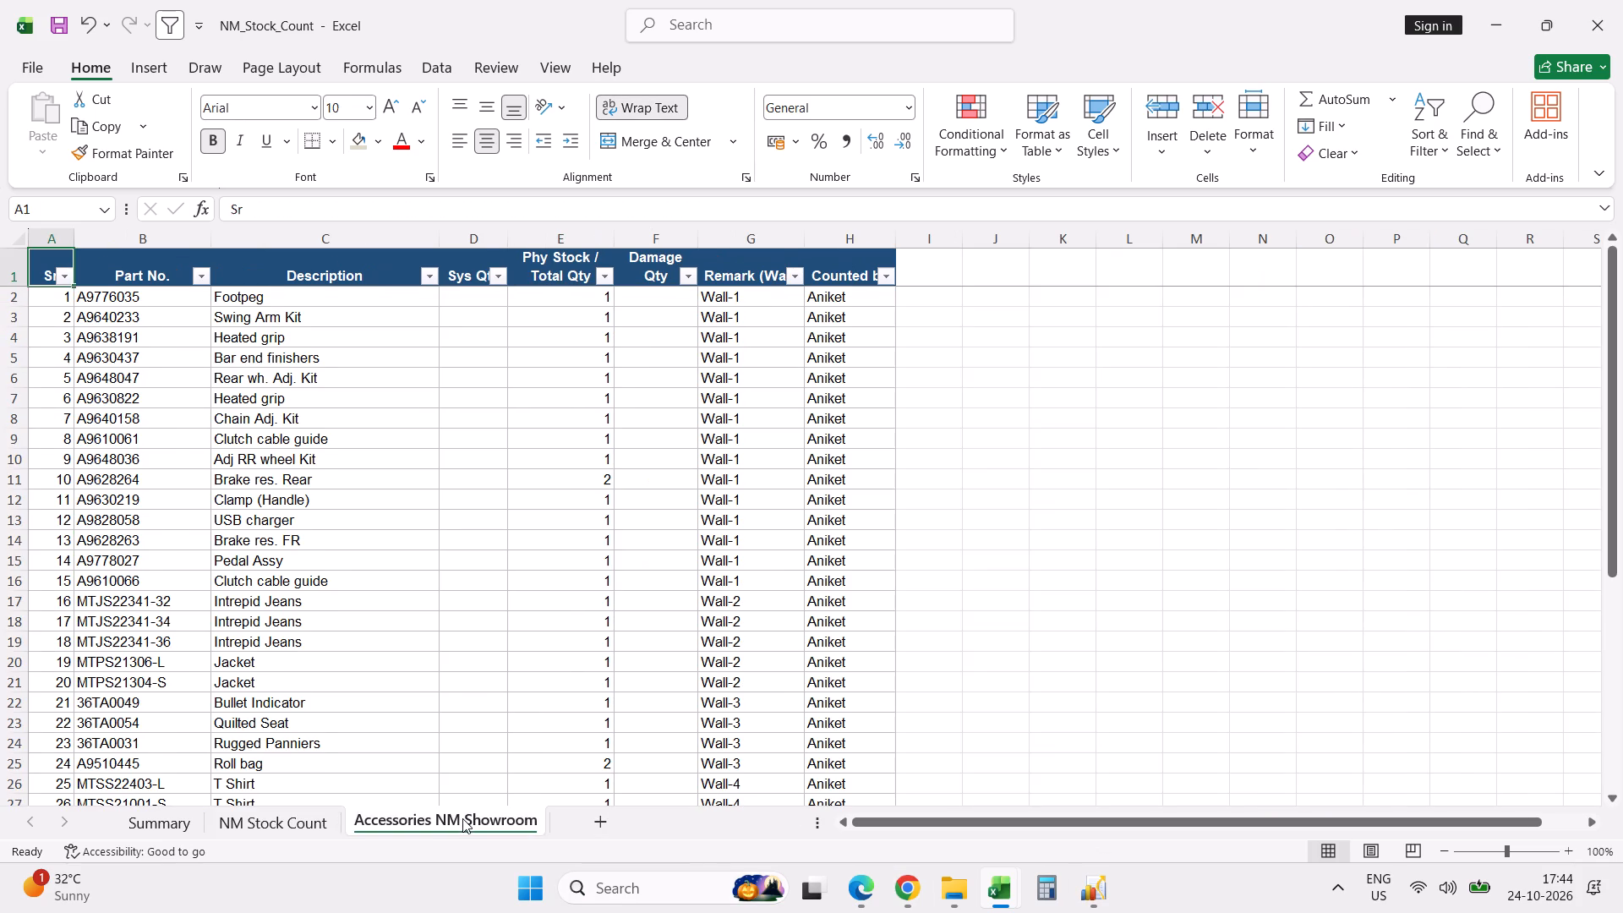
scroll(453, 659, "down", 4)
scroll(453, 659, "up", 9)
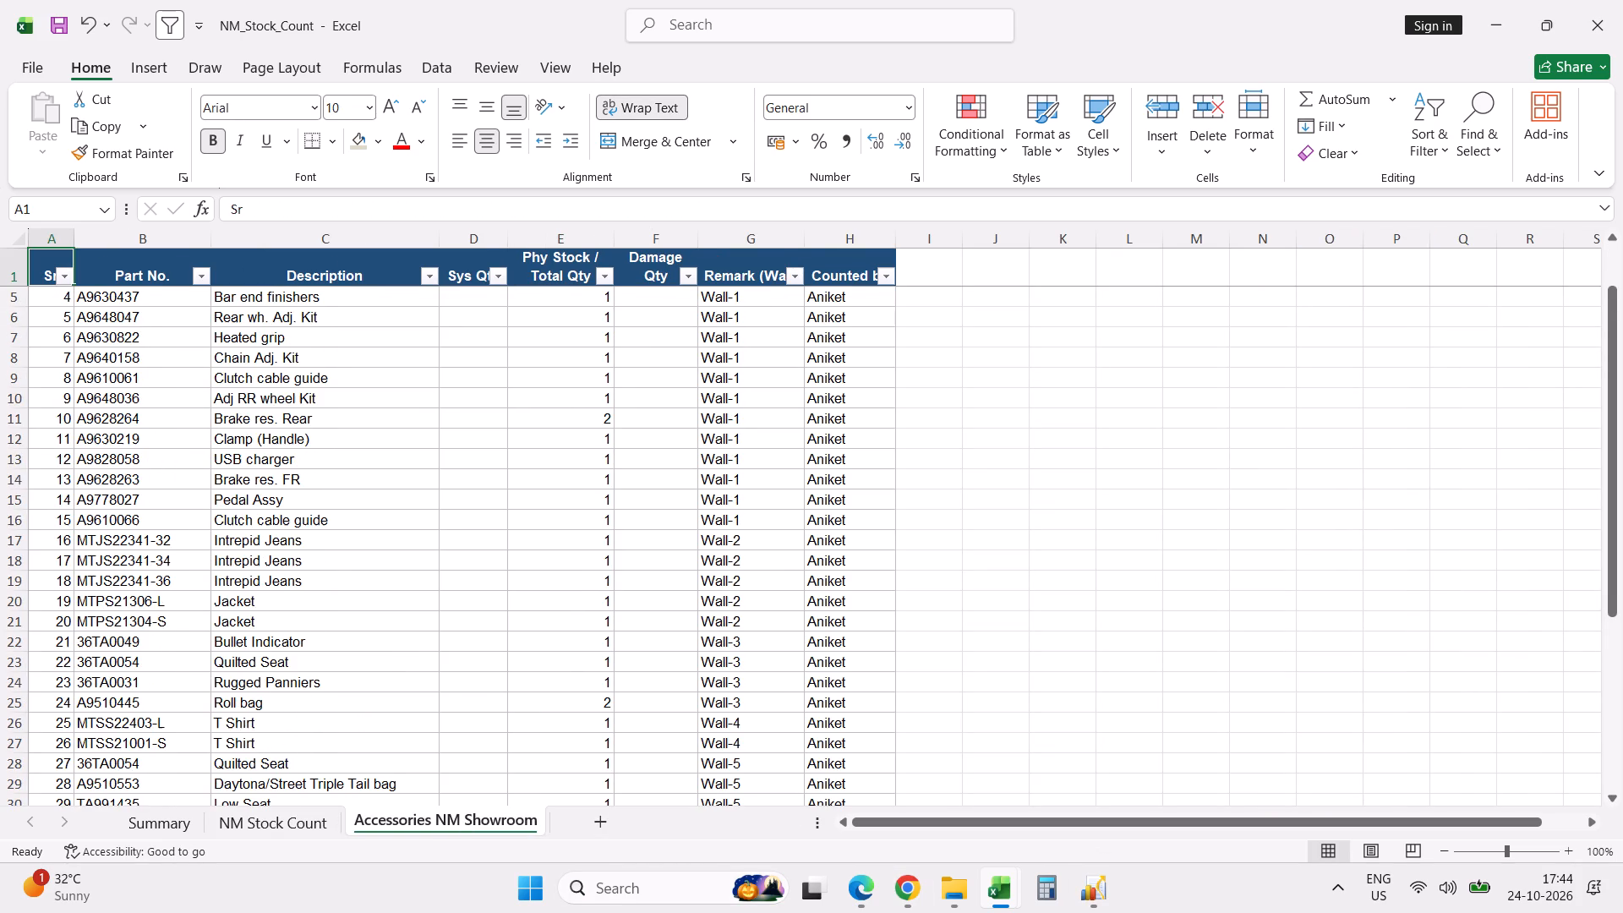
scroll(453, 659, "up", 8)
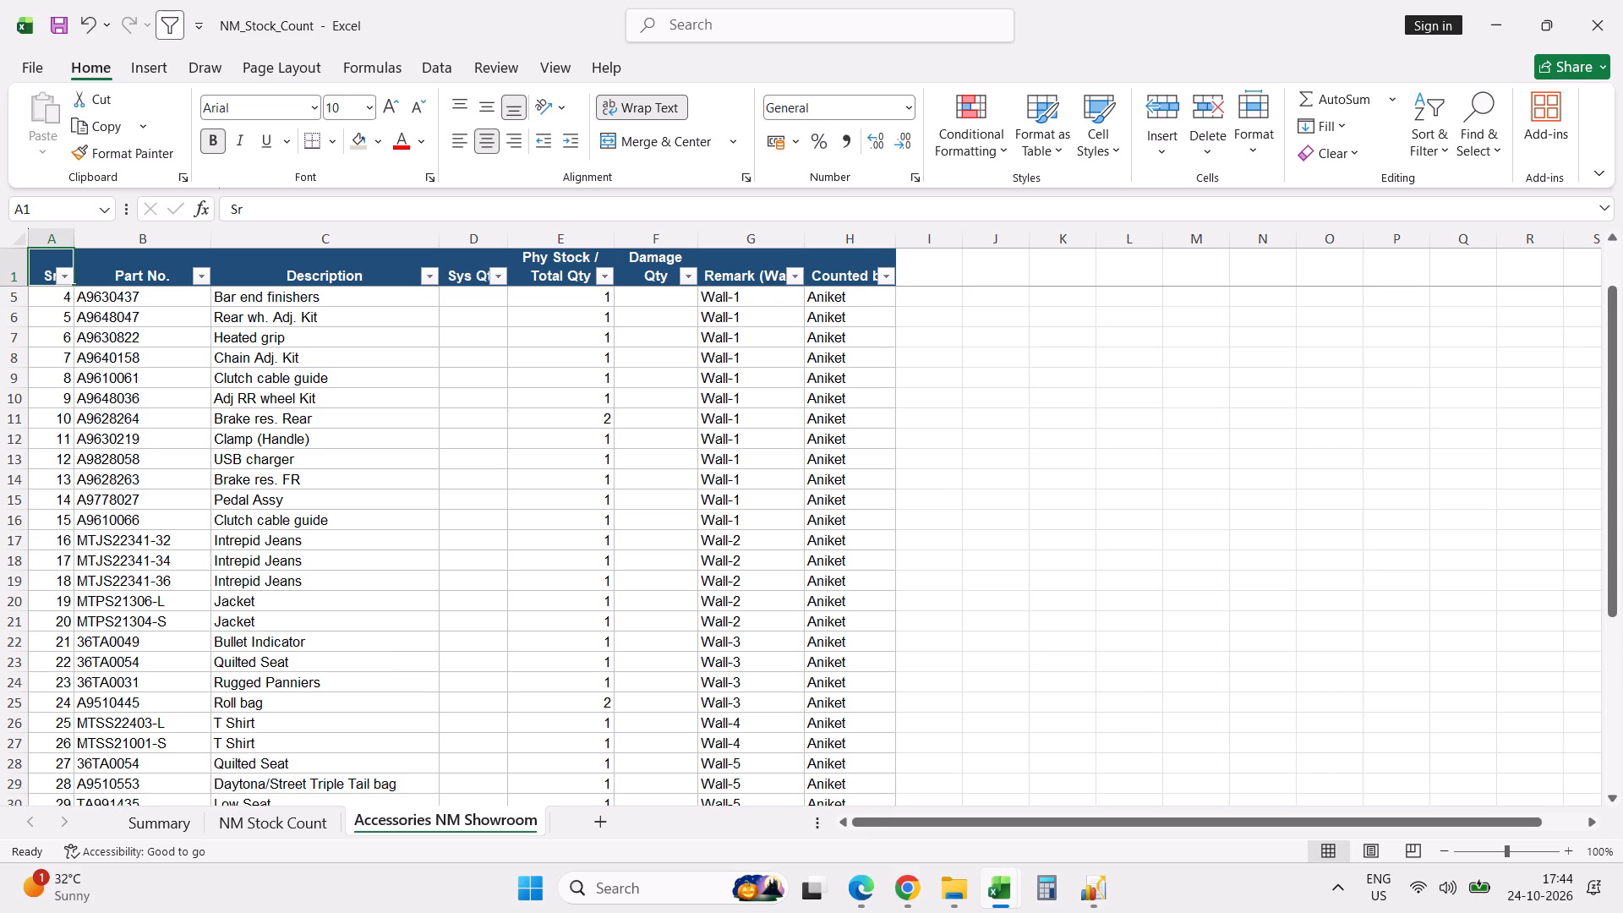
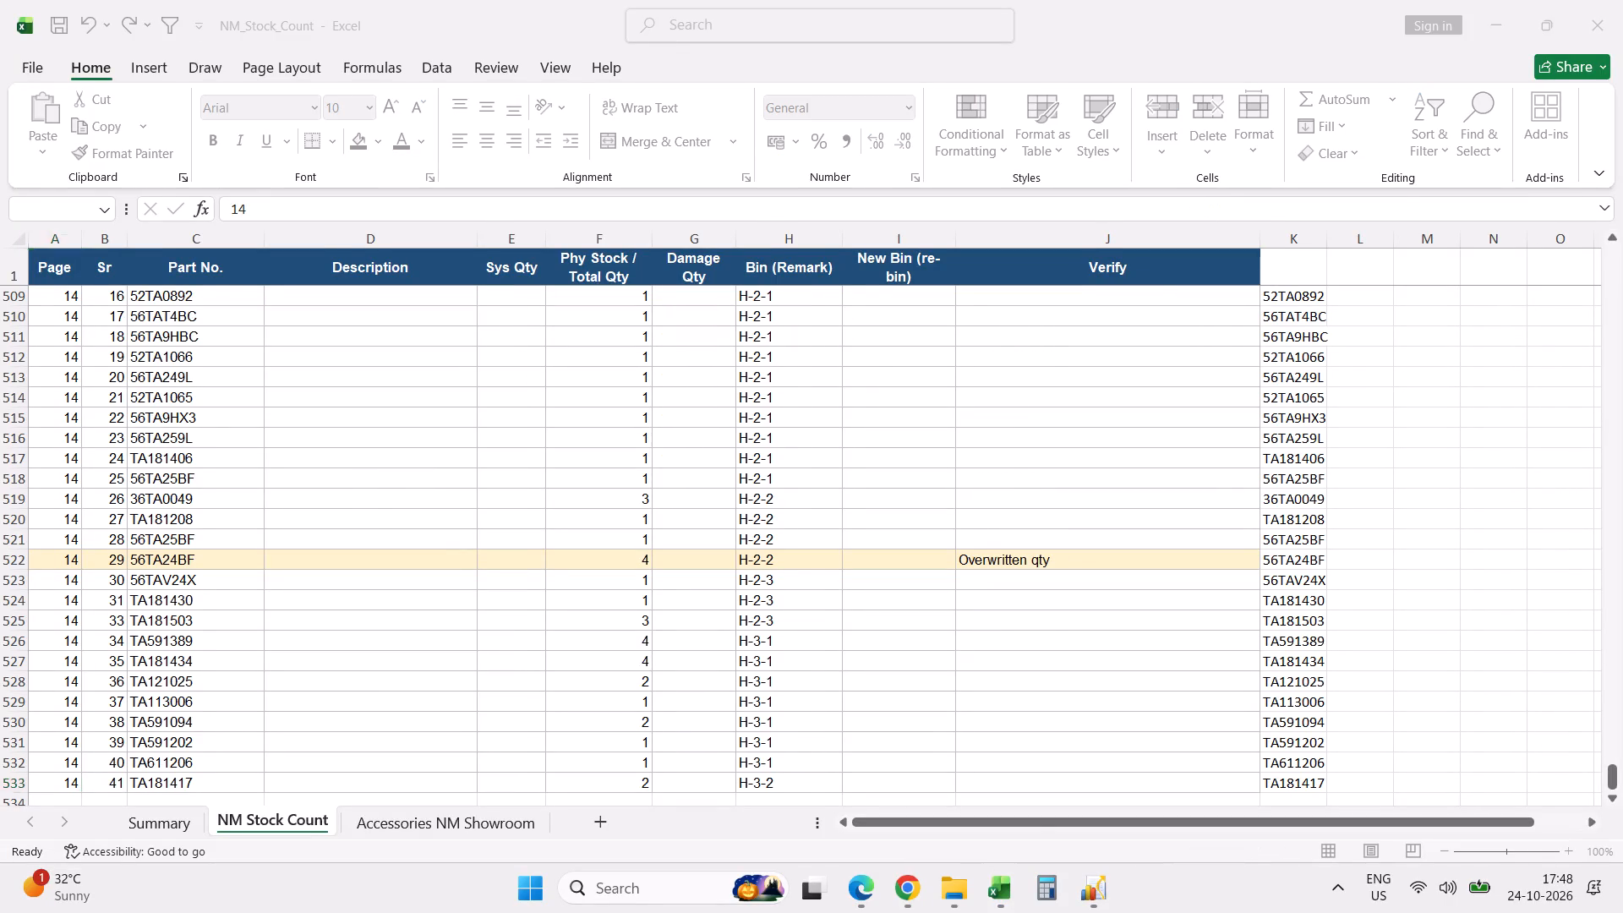
Copy the Stock Count table with its header, excluding the TOTAL row, from Stock_Count_24-10-2026_Pages_13-19 and paste it below NM Stock Count's last row, at A534.
left_click(830, 101)
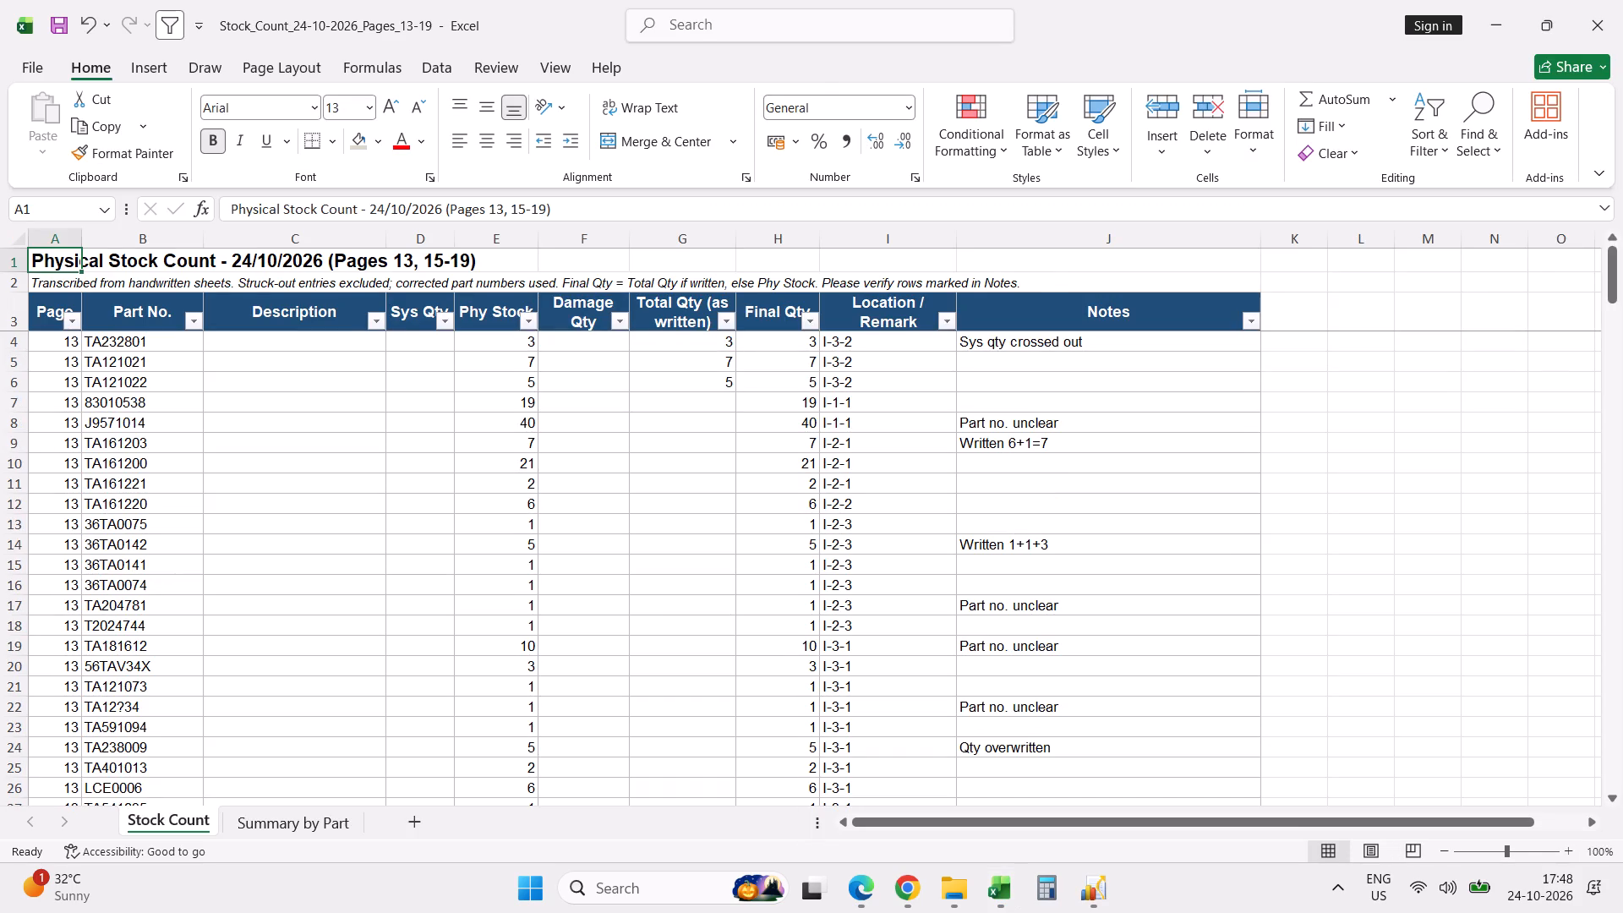
left_click(50, 308)
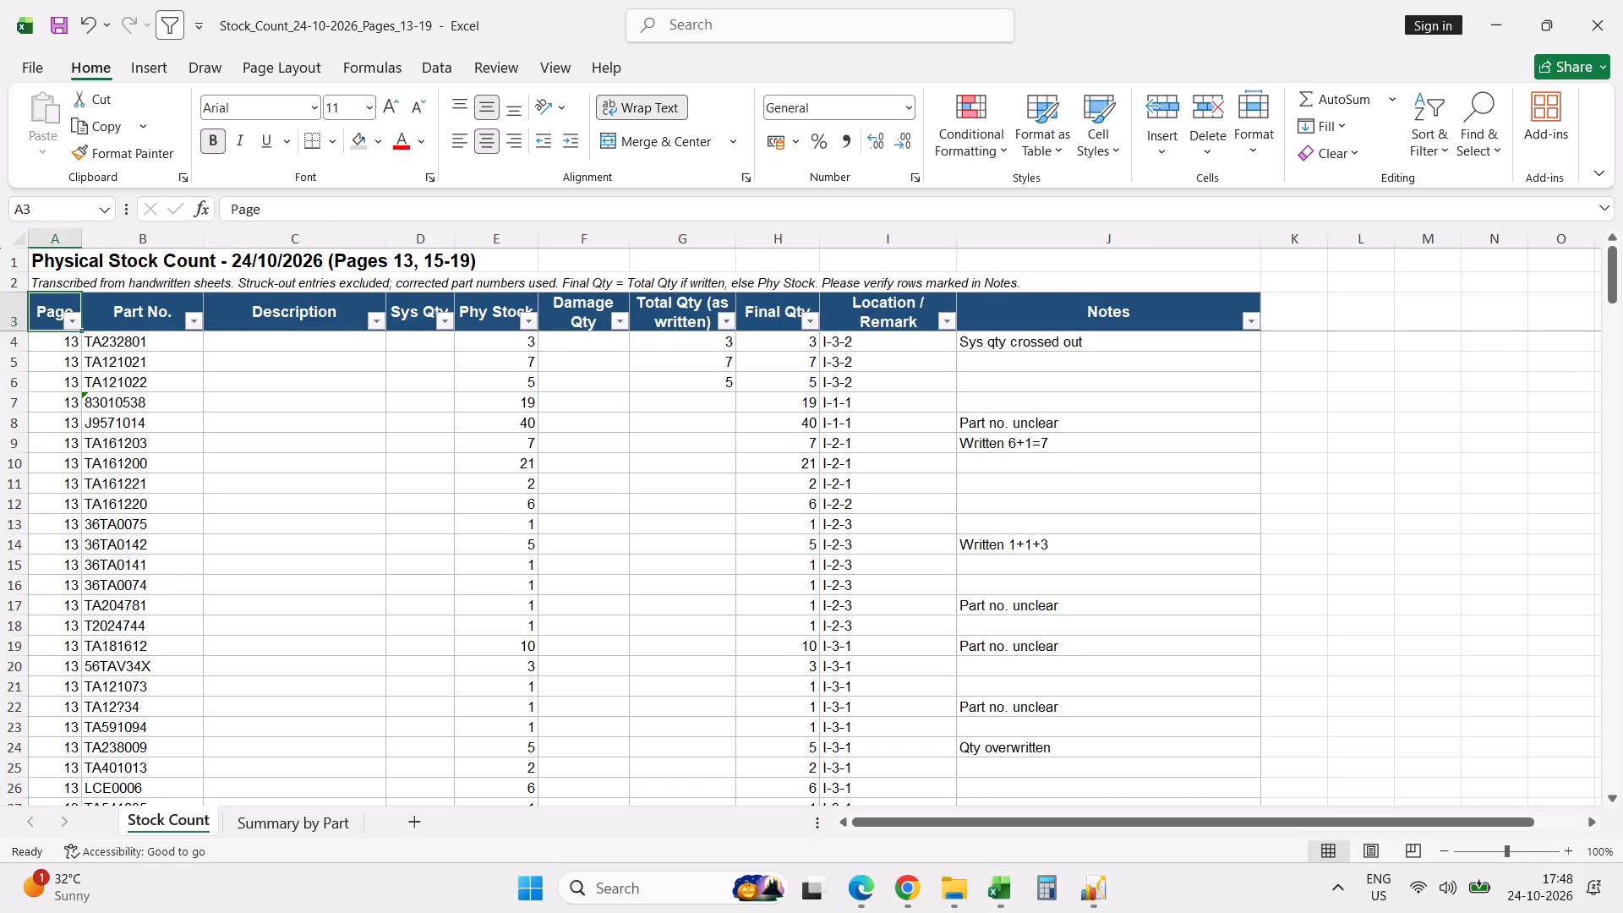
key("ctrl+shift+Right")
key("shift+Down")
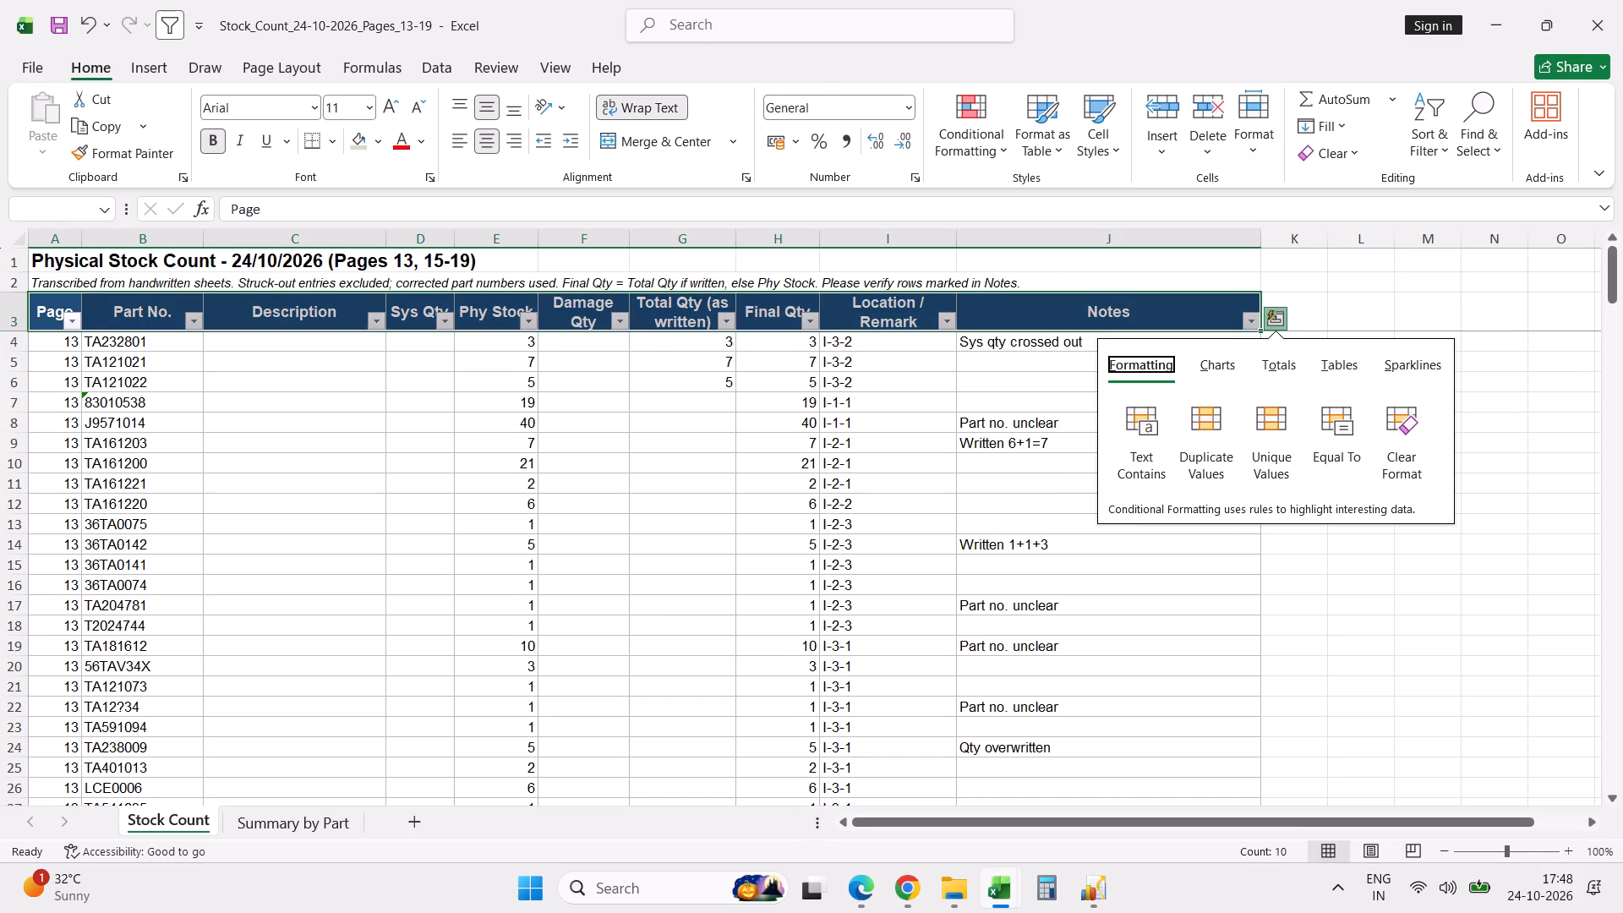
key("Escape")
key("ctrl+shift+Down")
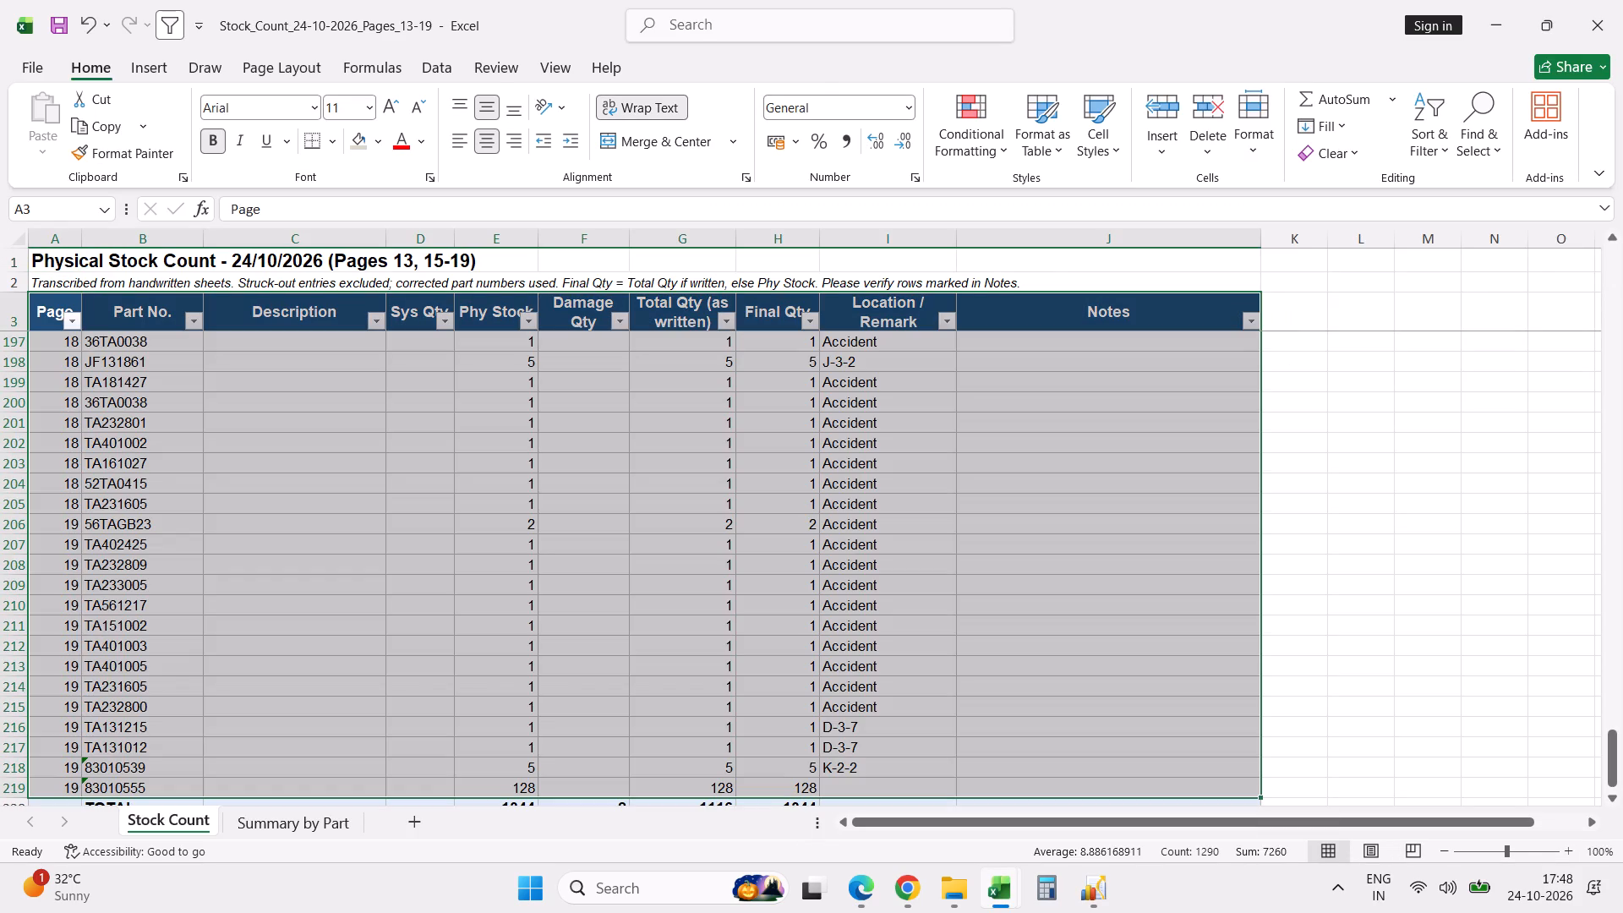
scroll(298, 551, "down", 2)
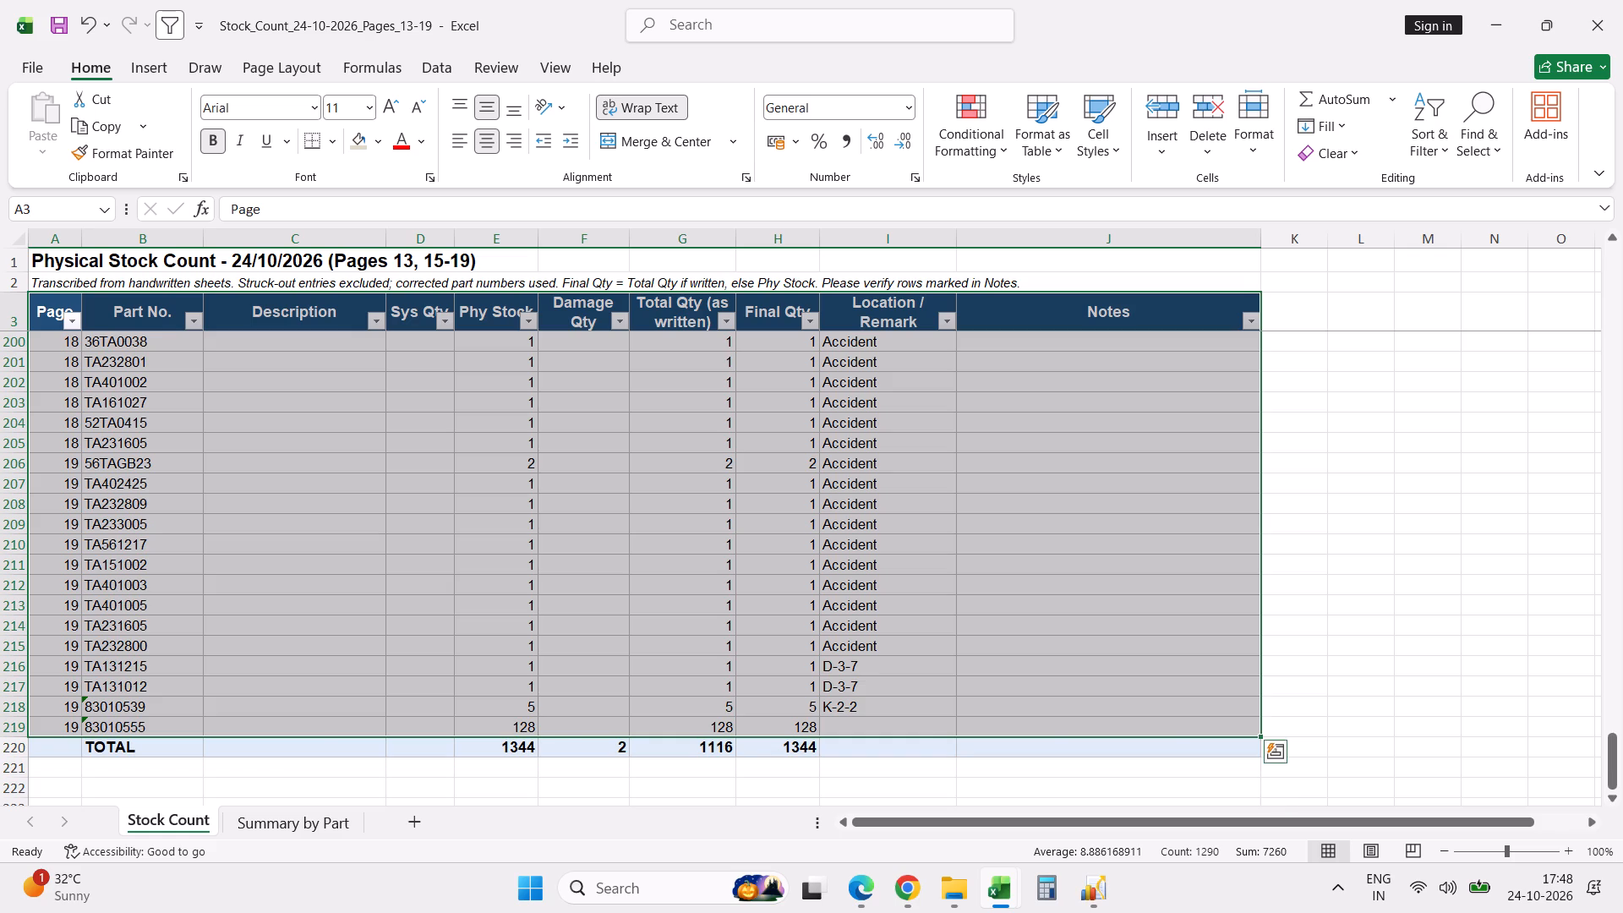
key("ctrl+c")
key("alt+Tab")
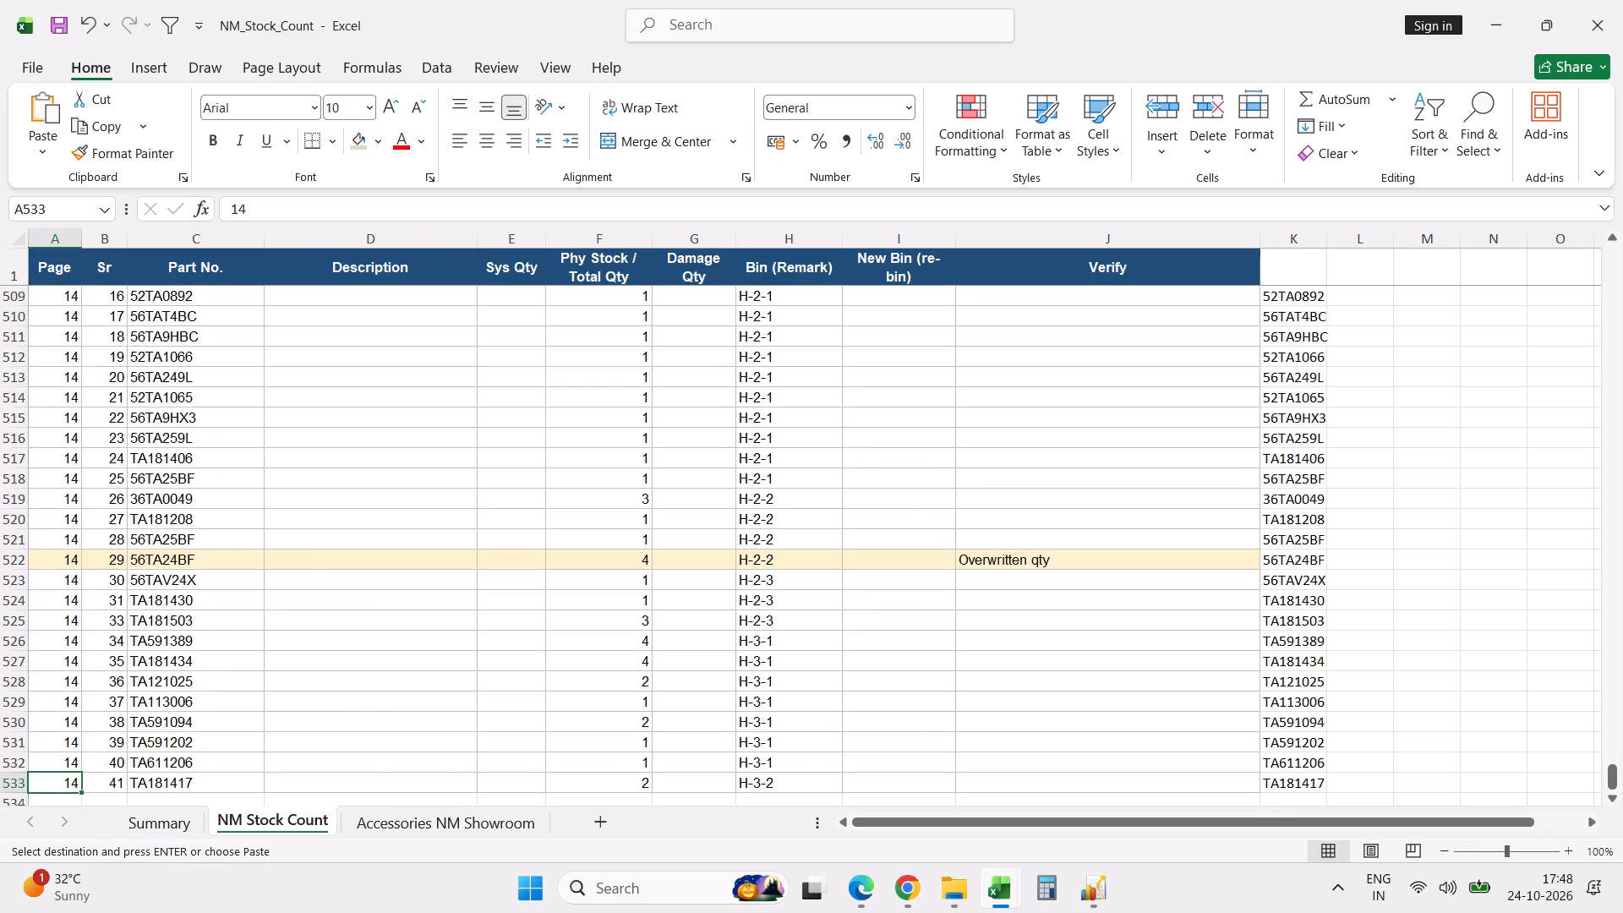
scroll(298, 551, "down", 2)
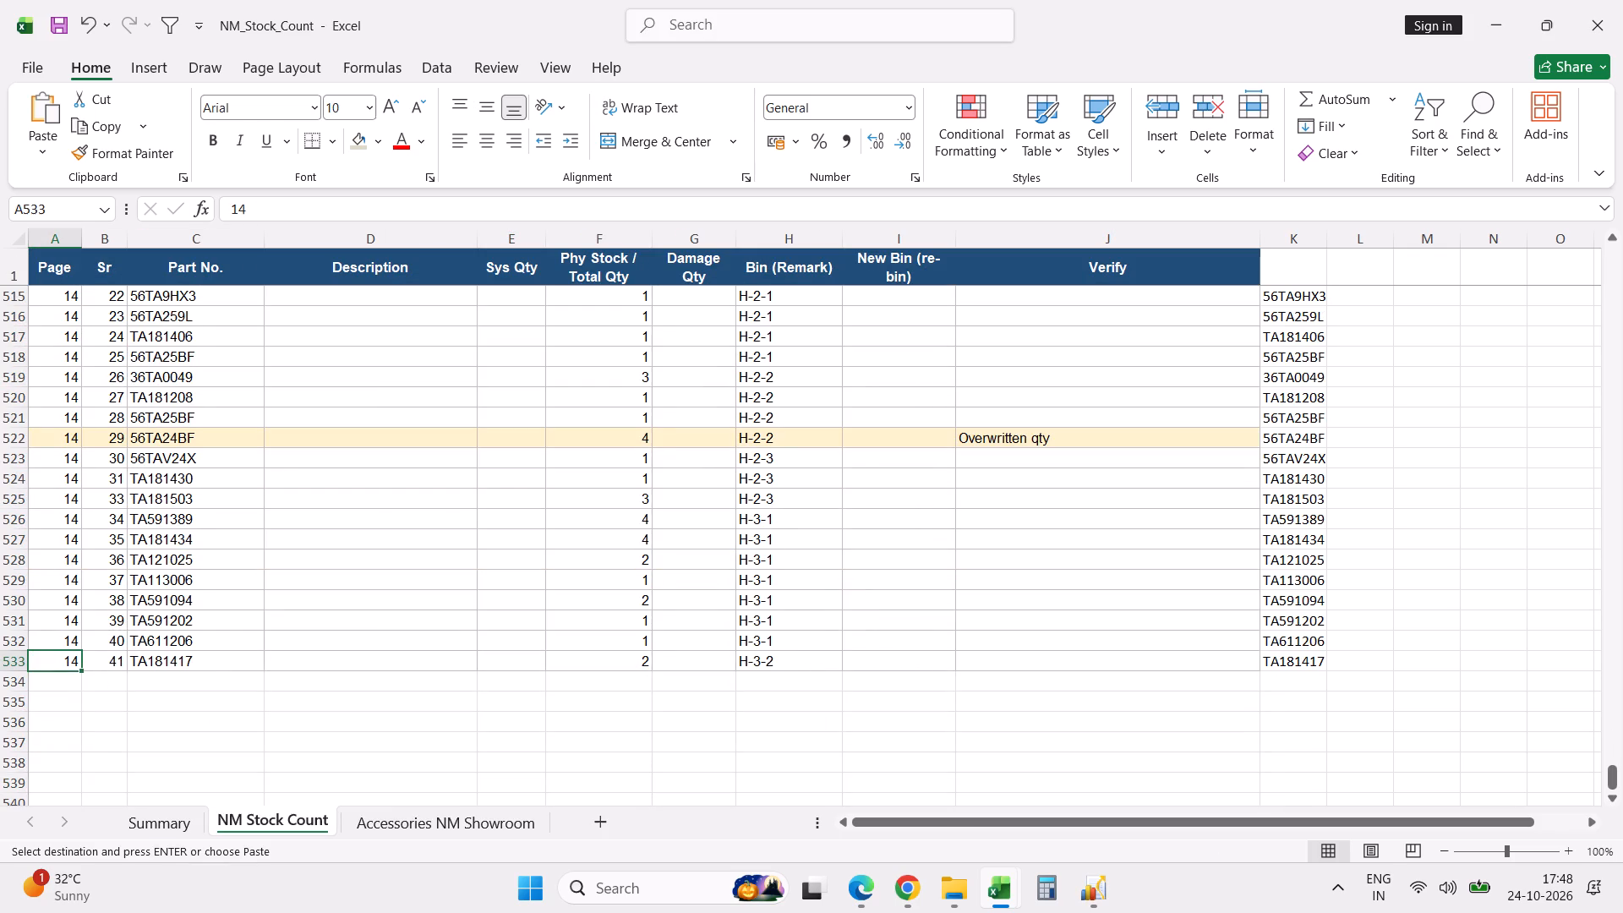
left_click(65, 685)
key("ctrl+v")
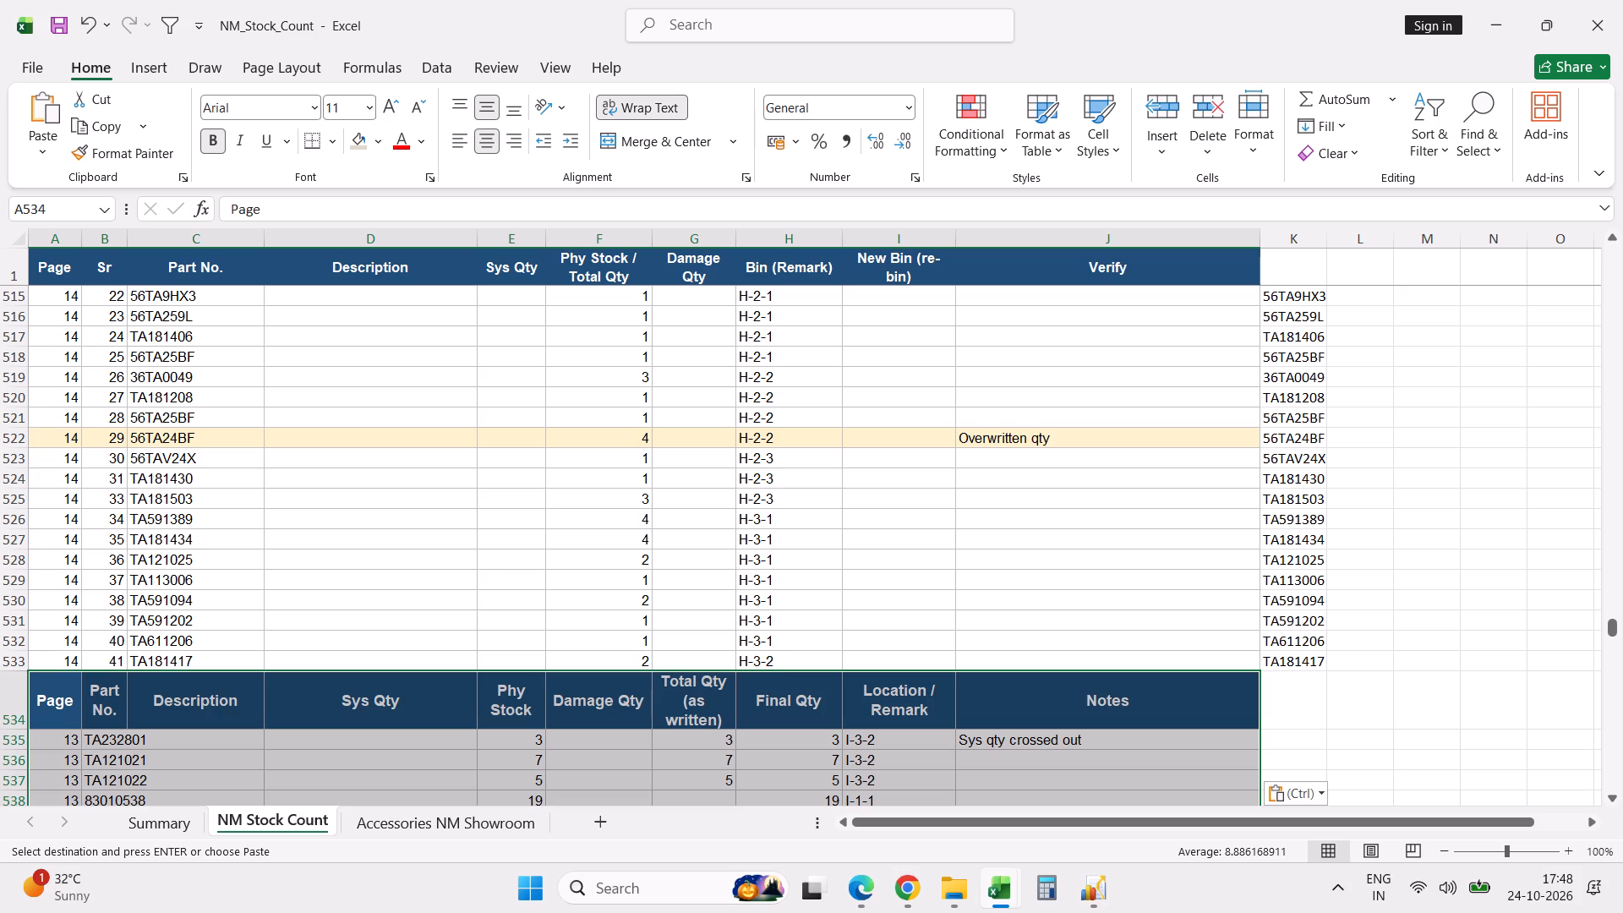
Insert blank Sr column cells for the pasted block, B534 to B750, shifting the existing cells right so part numbers align under Part No.
left_click(114, 701)
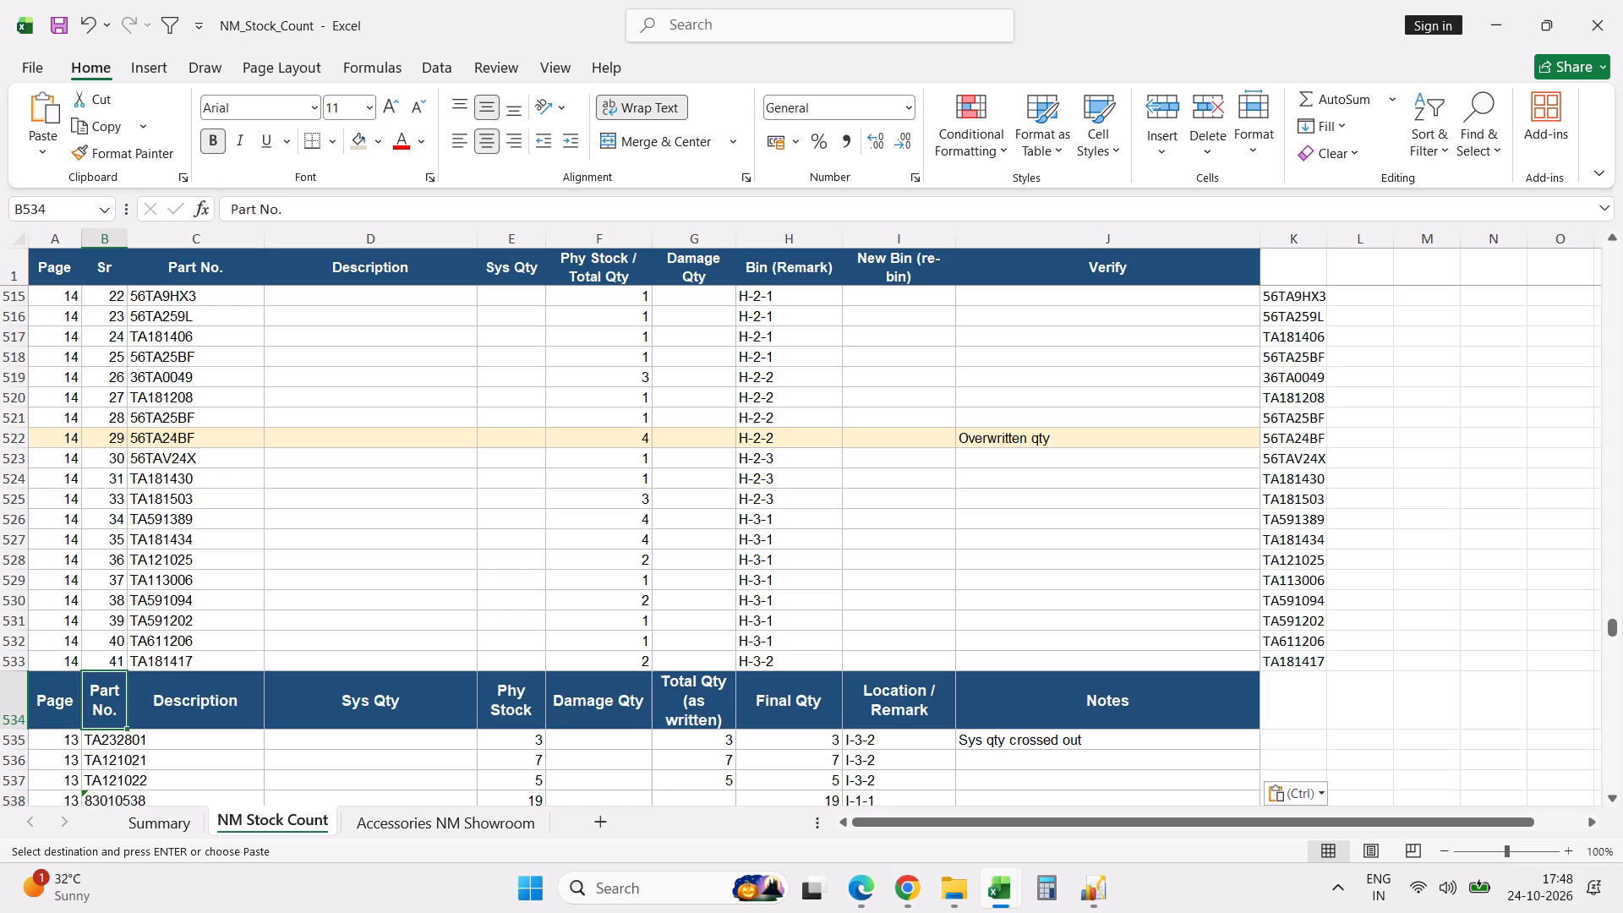
key("alt+Tab")
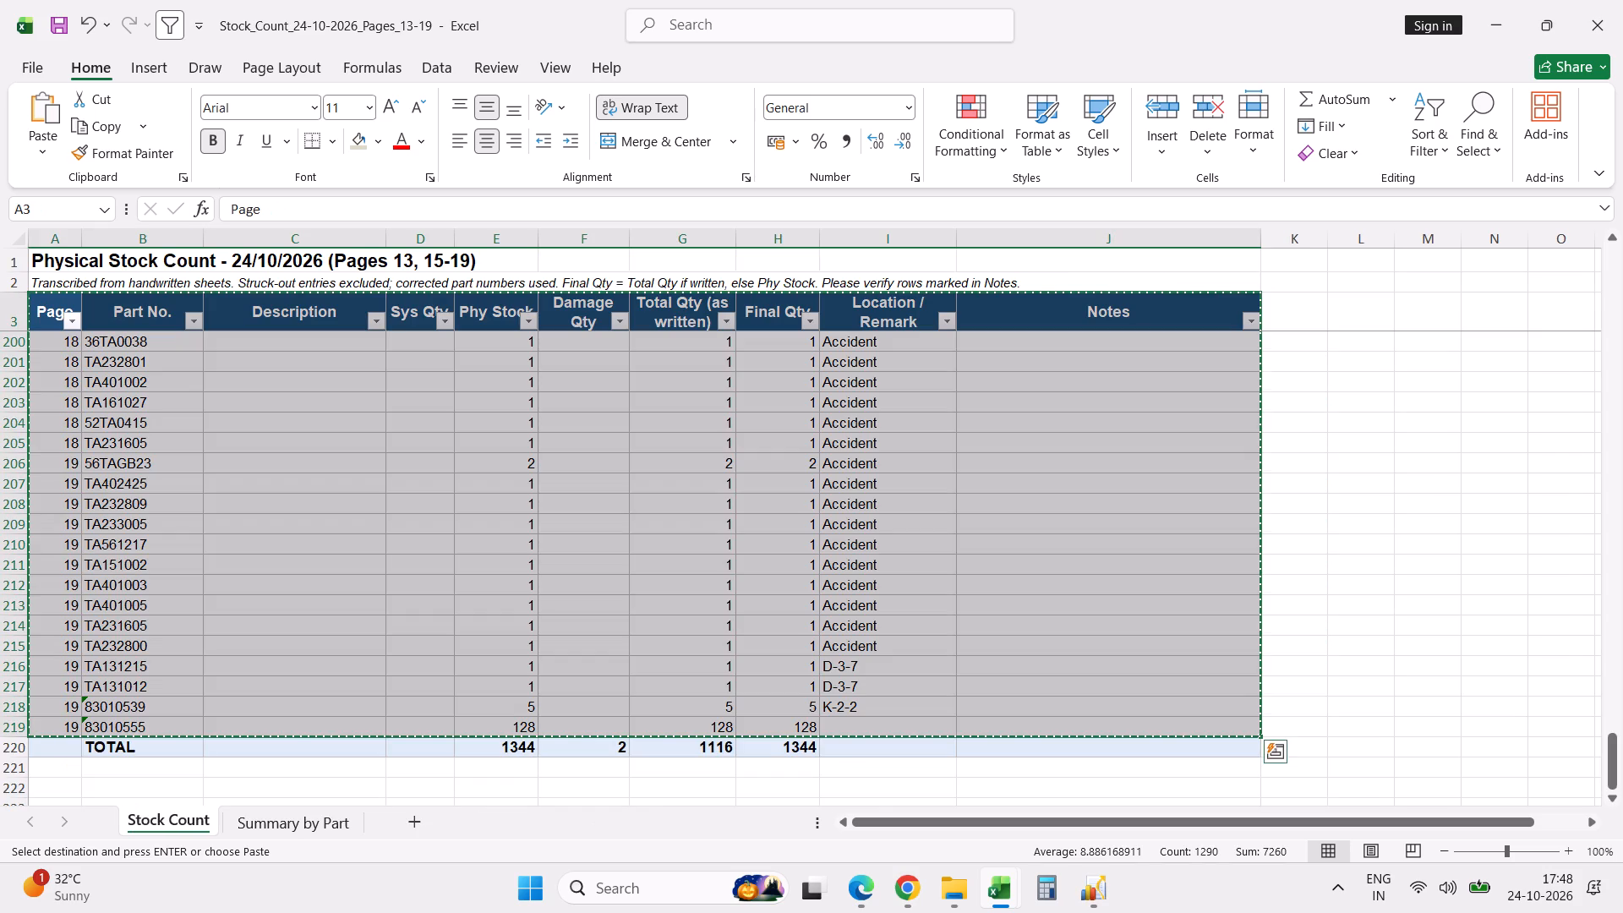
key("alt+Tab")
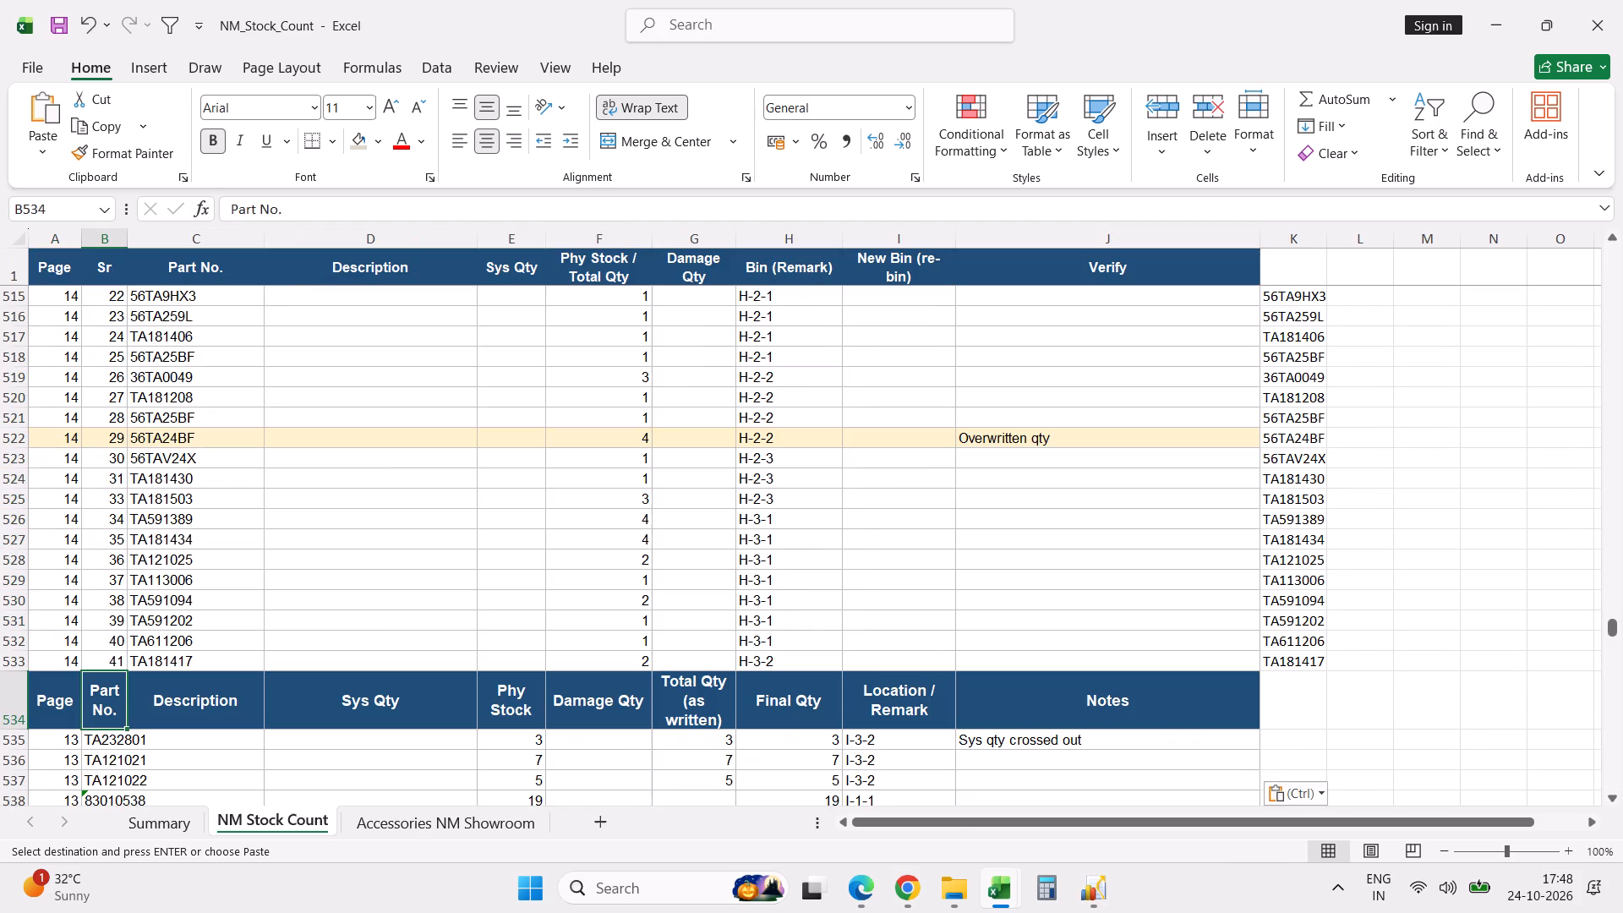
key("ctrl+shift+Down")
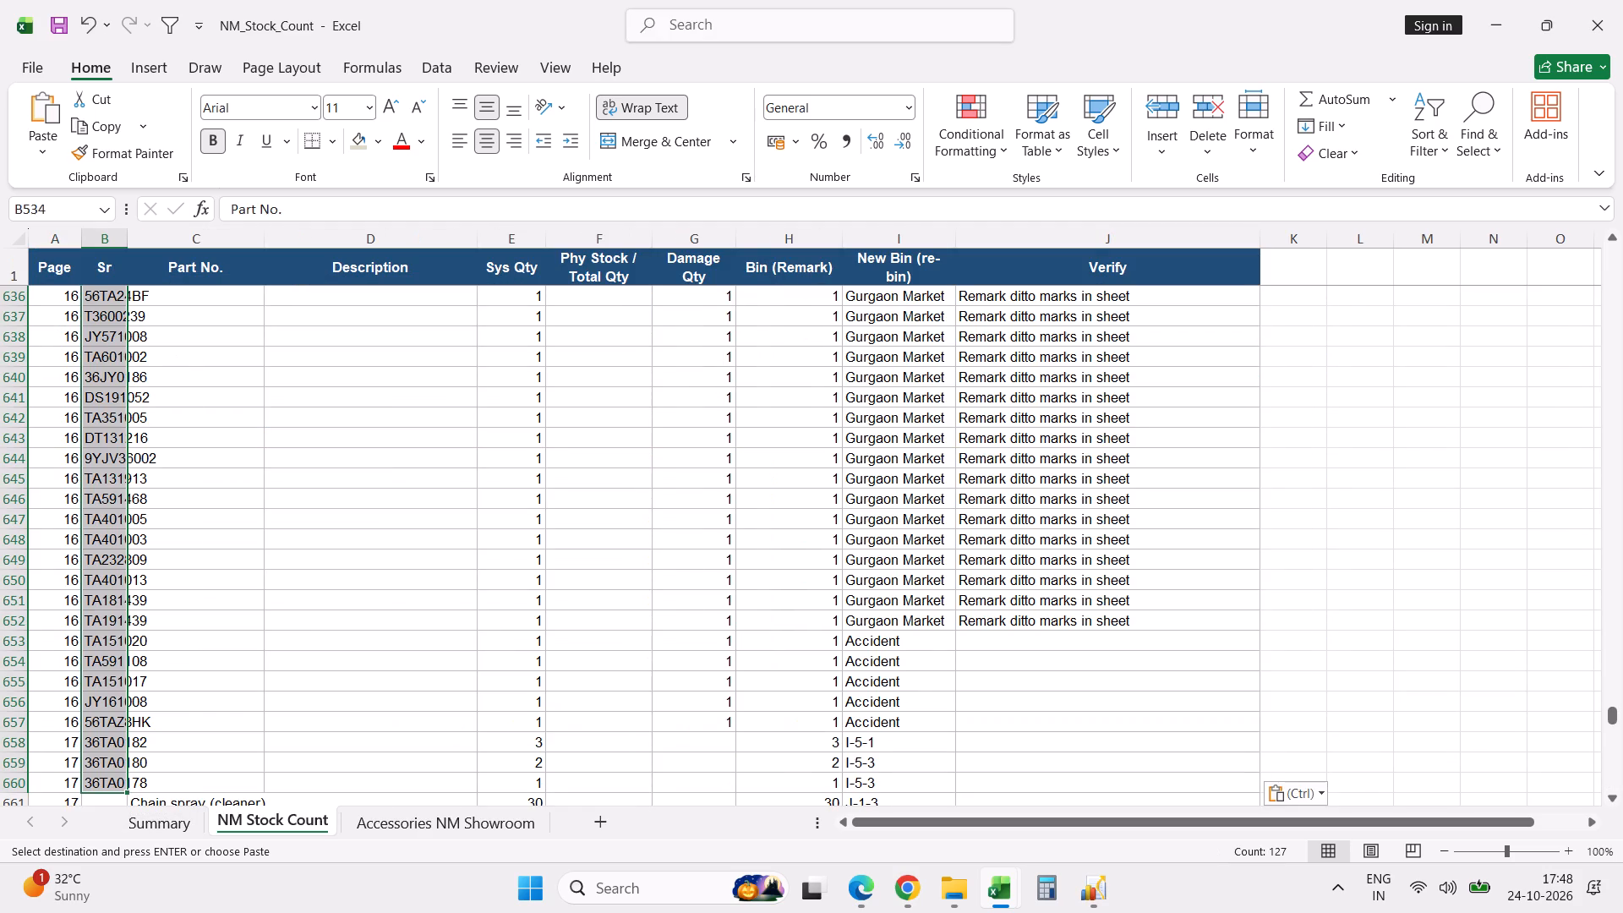
scroll(114, 701, "down", 5)
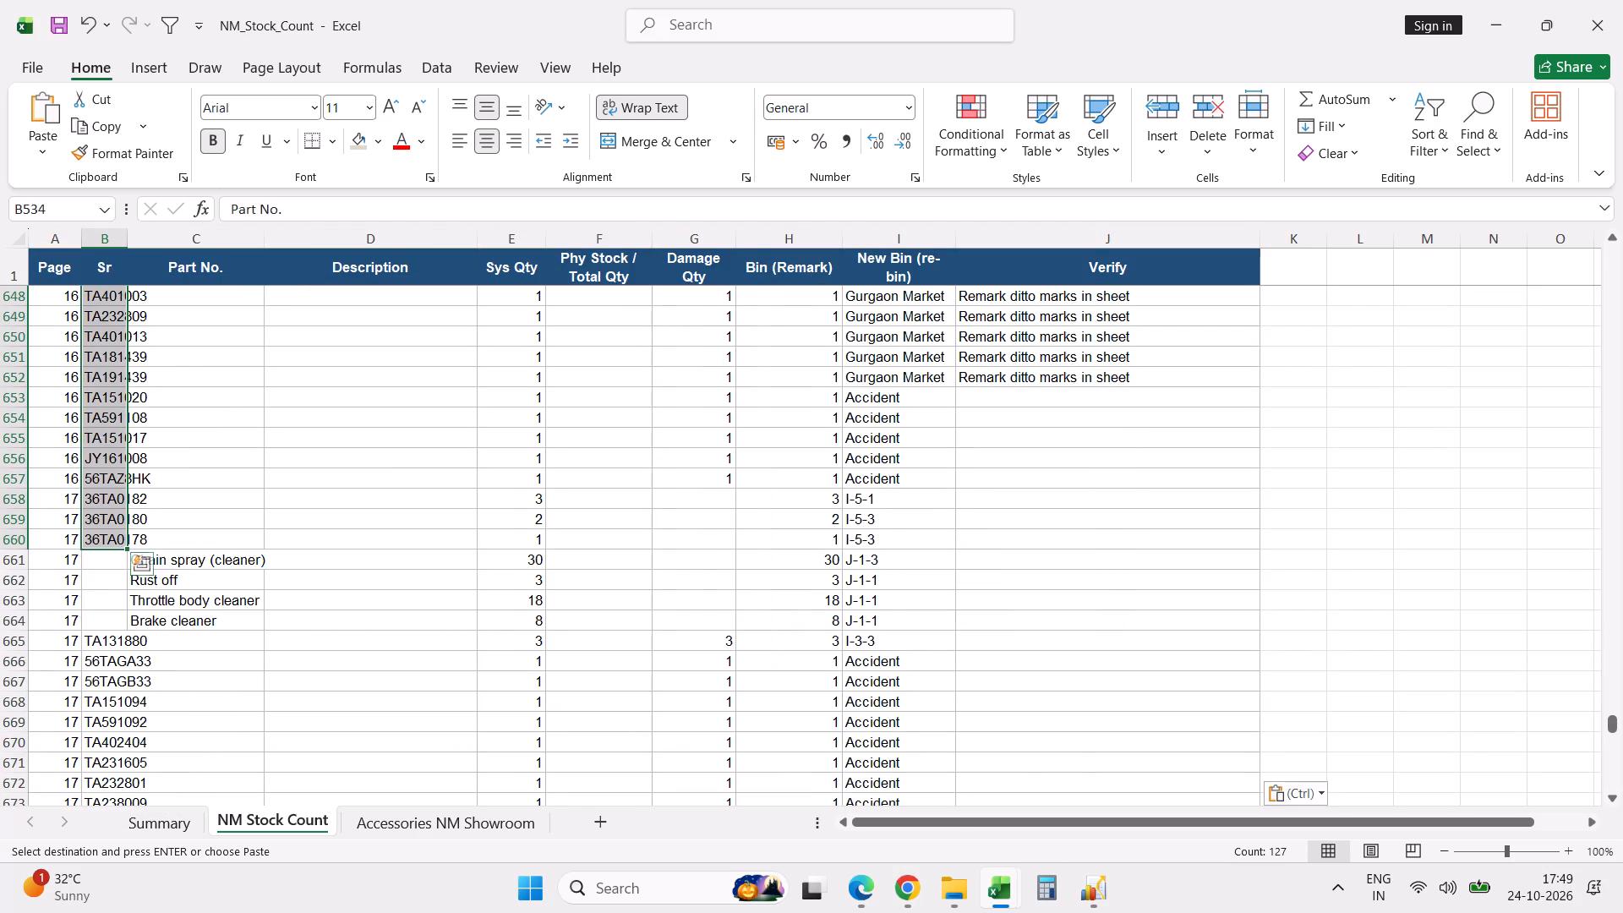
scroll(114, 701, "down", 20)
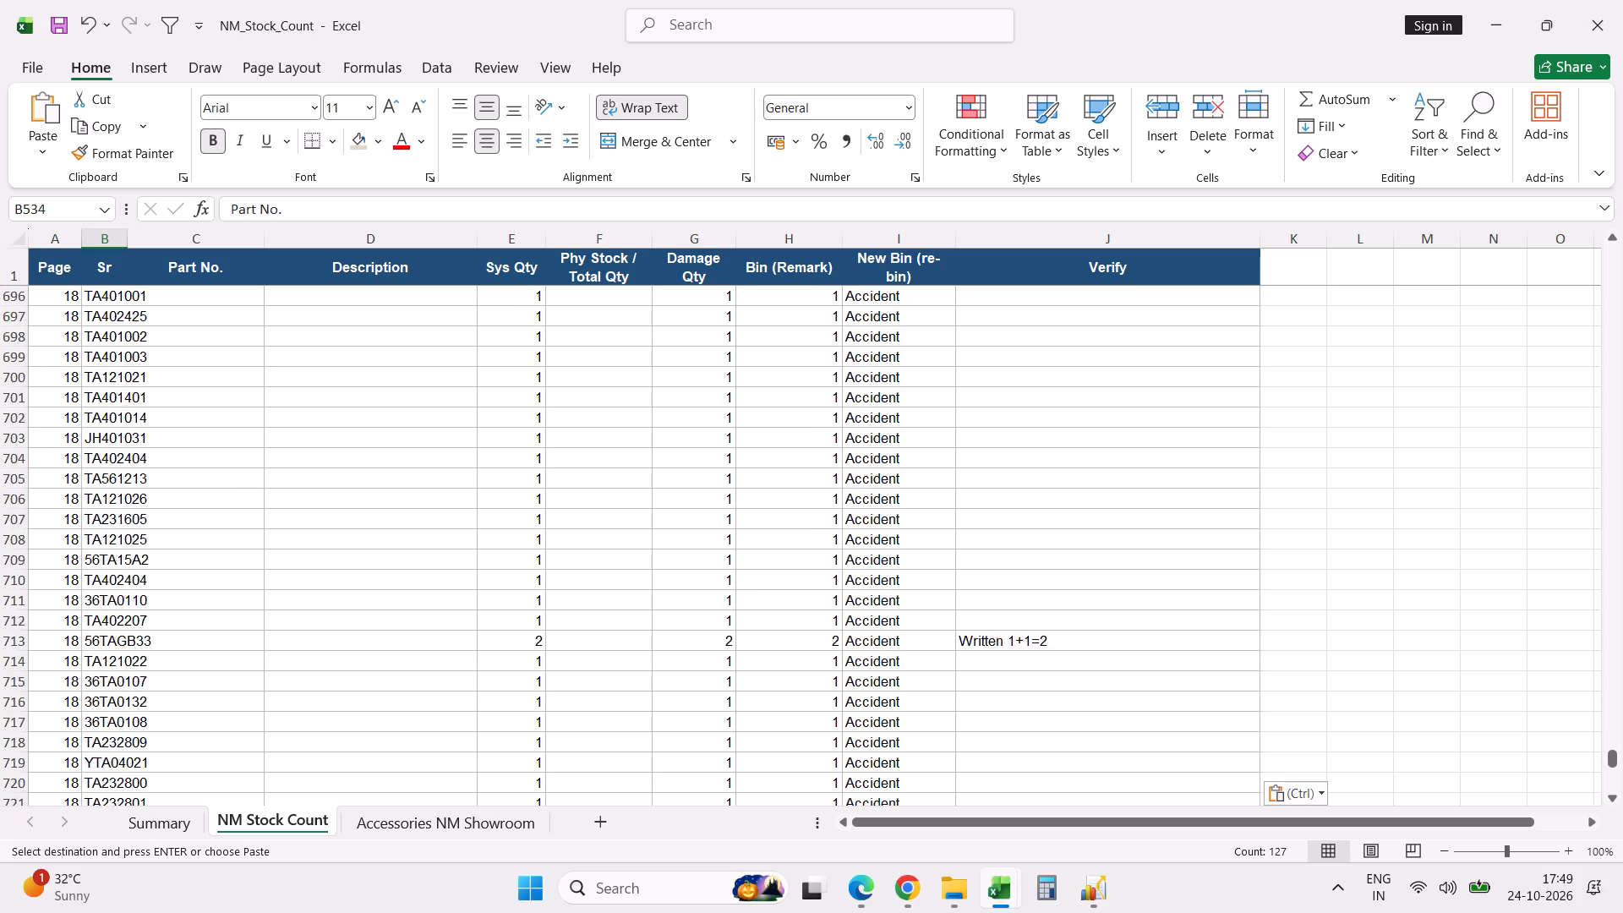
scroll(114, 701, "down", 13)
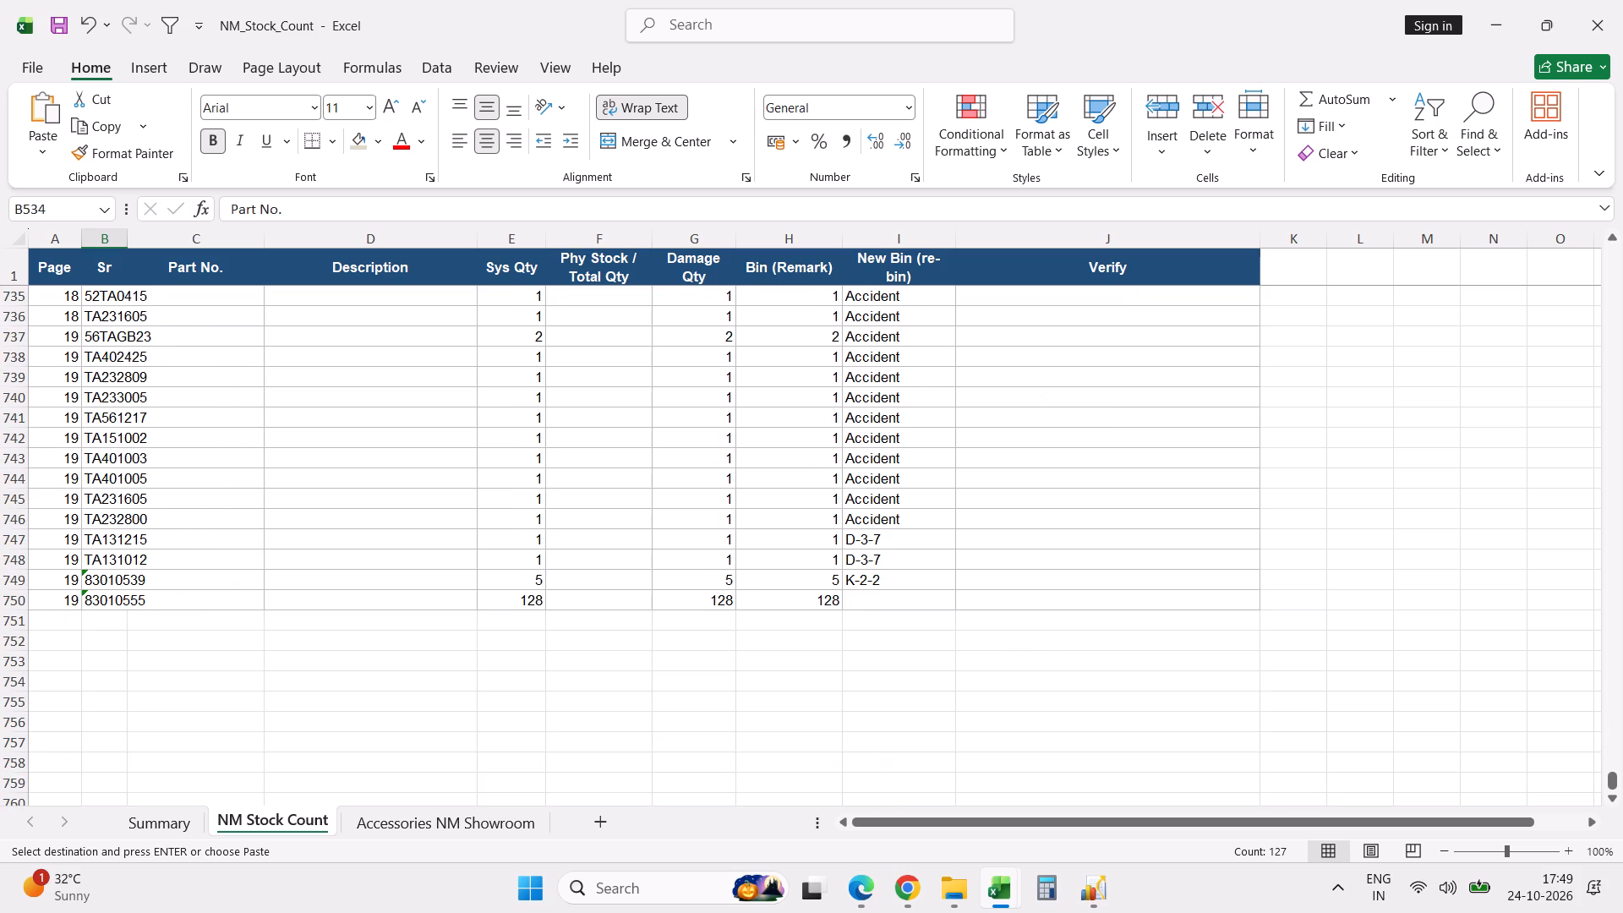
left_click(101, 602, "shift")
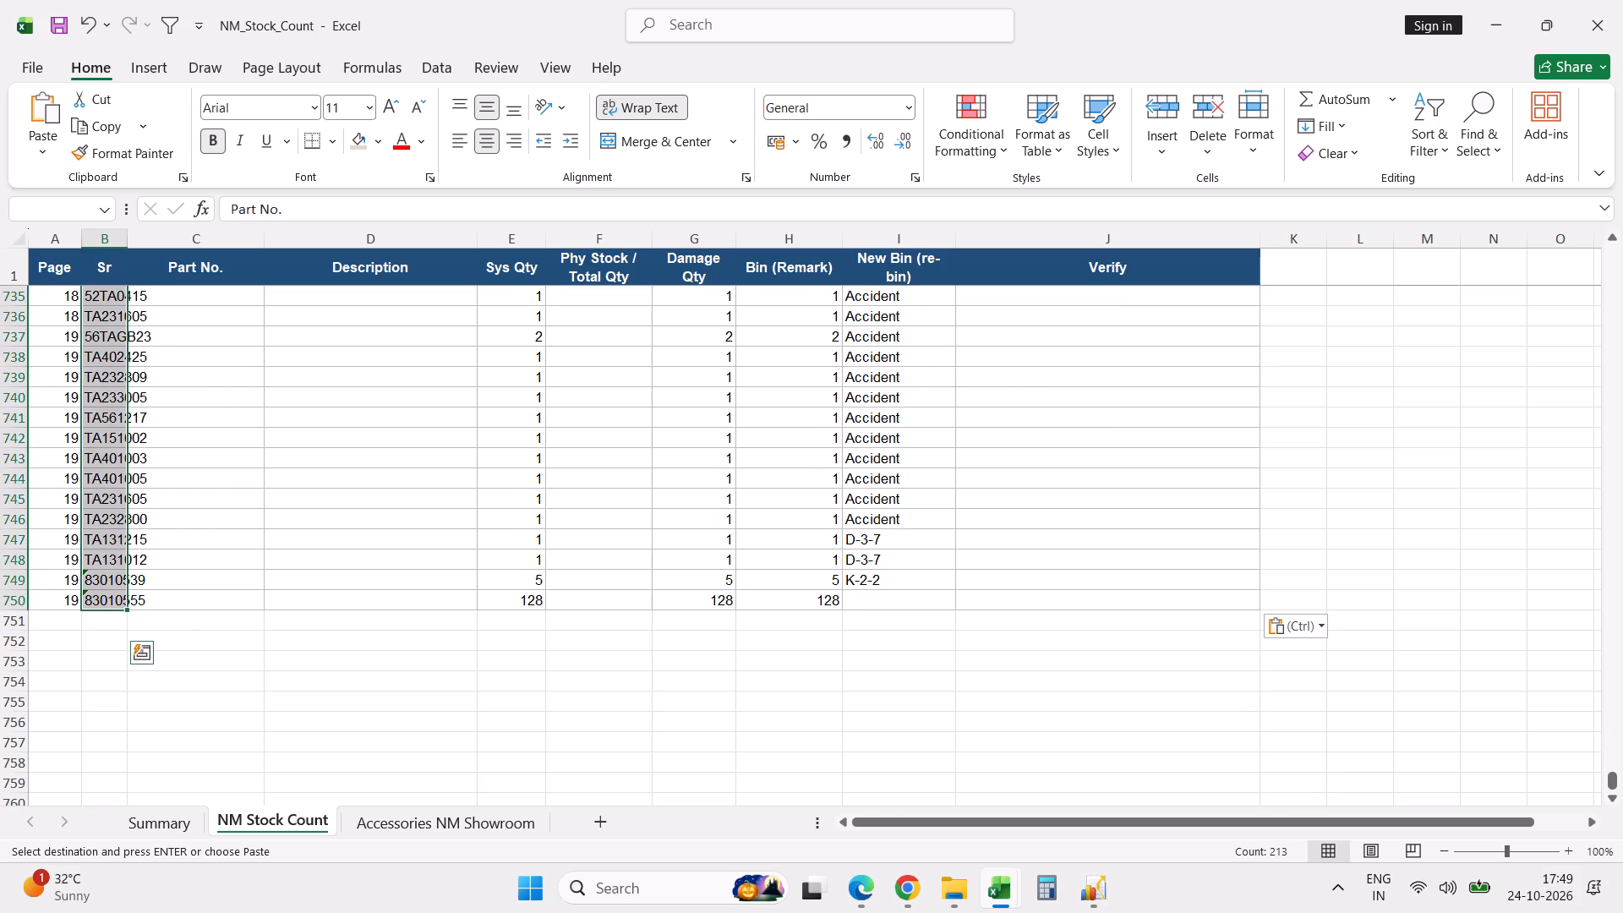
key("ctrl+plus")
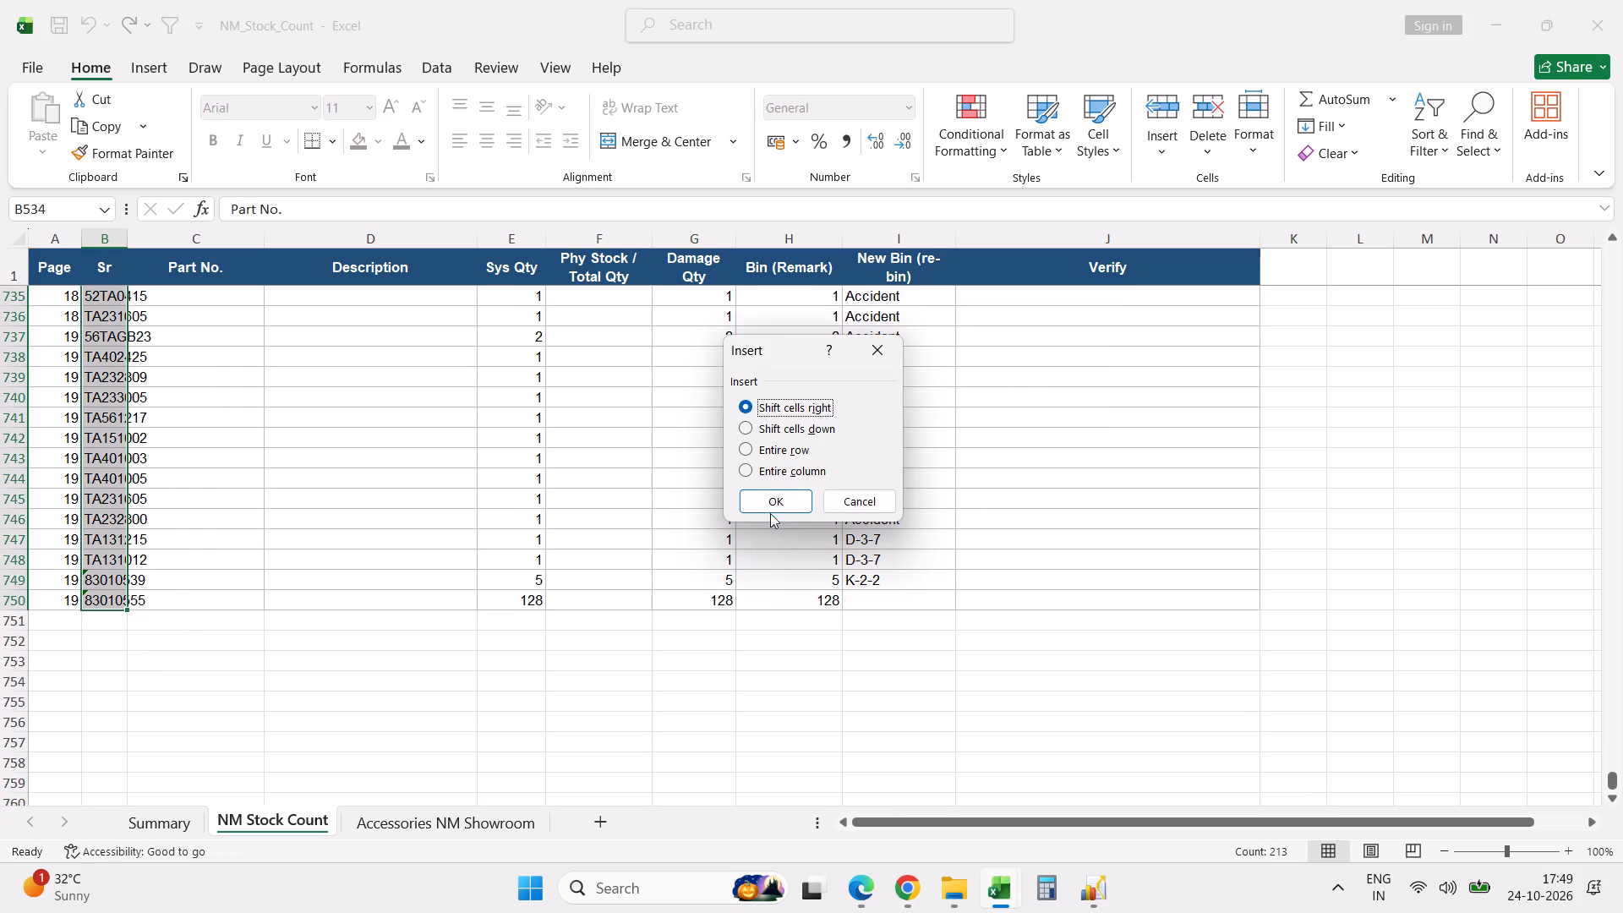
left_click(773, 506)
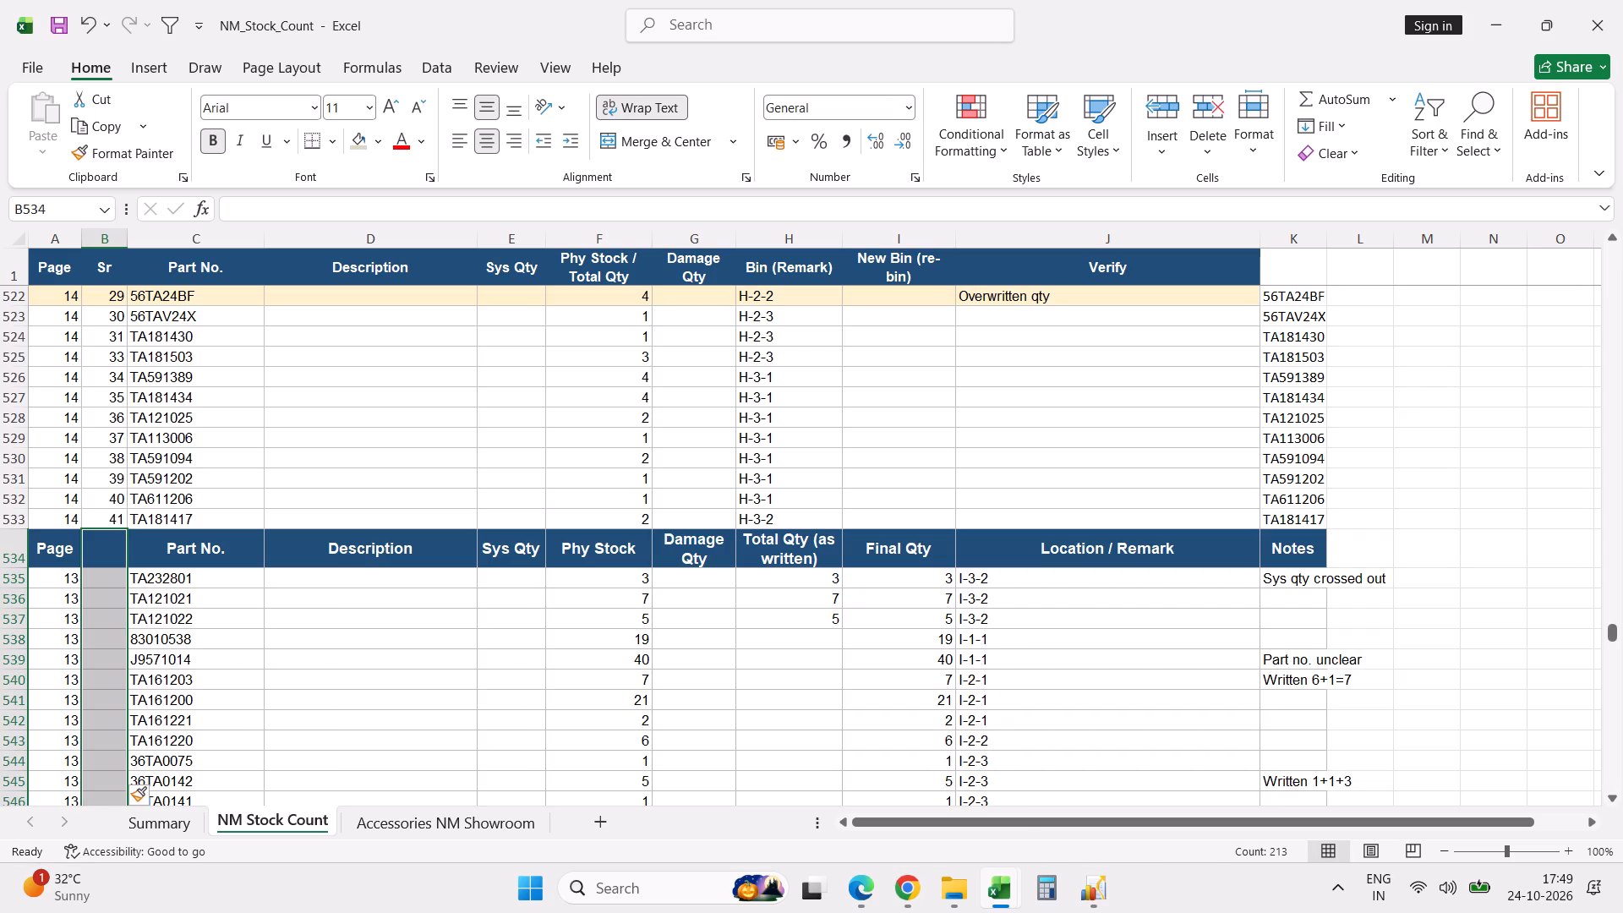
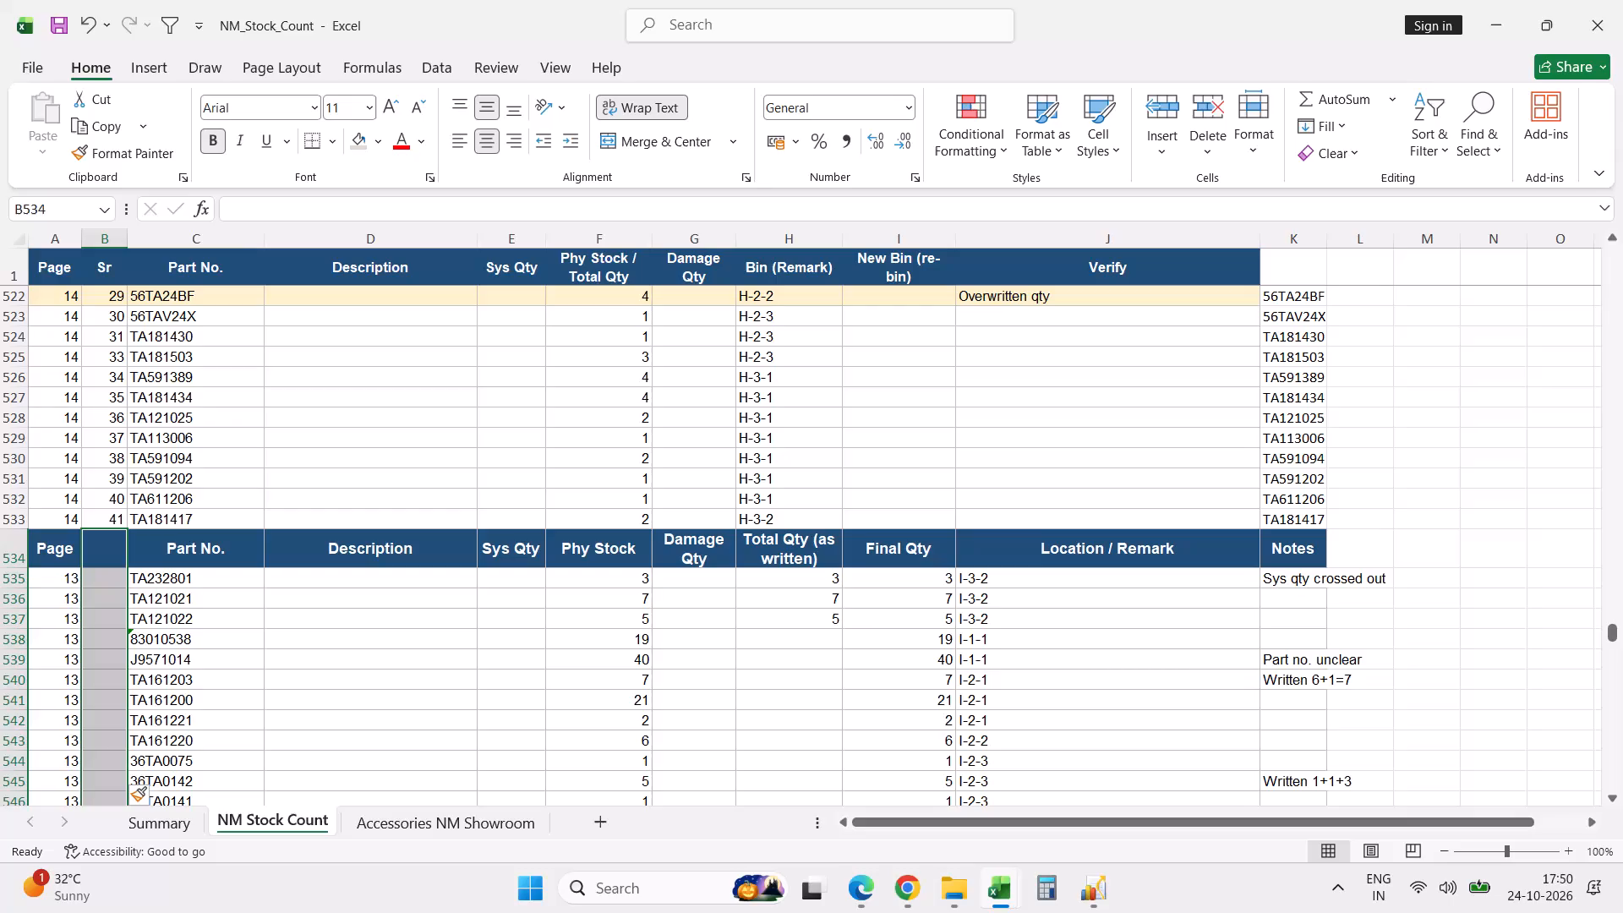
Undo the inserted Sr column cells and the pasted Stock Count block from row 534 down.
key("ctrl+z")
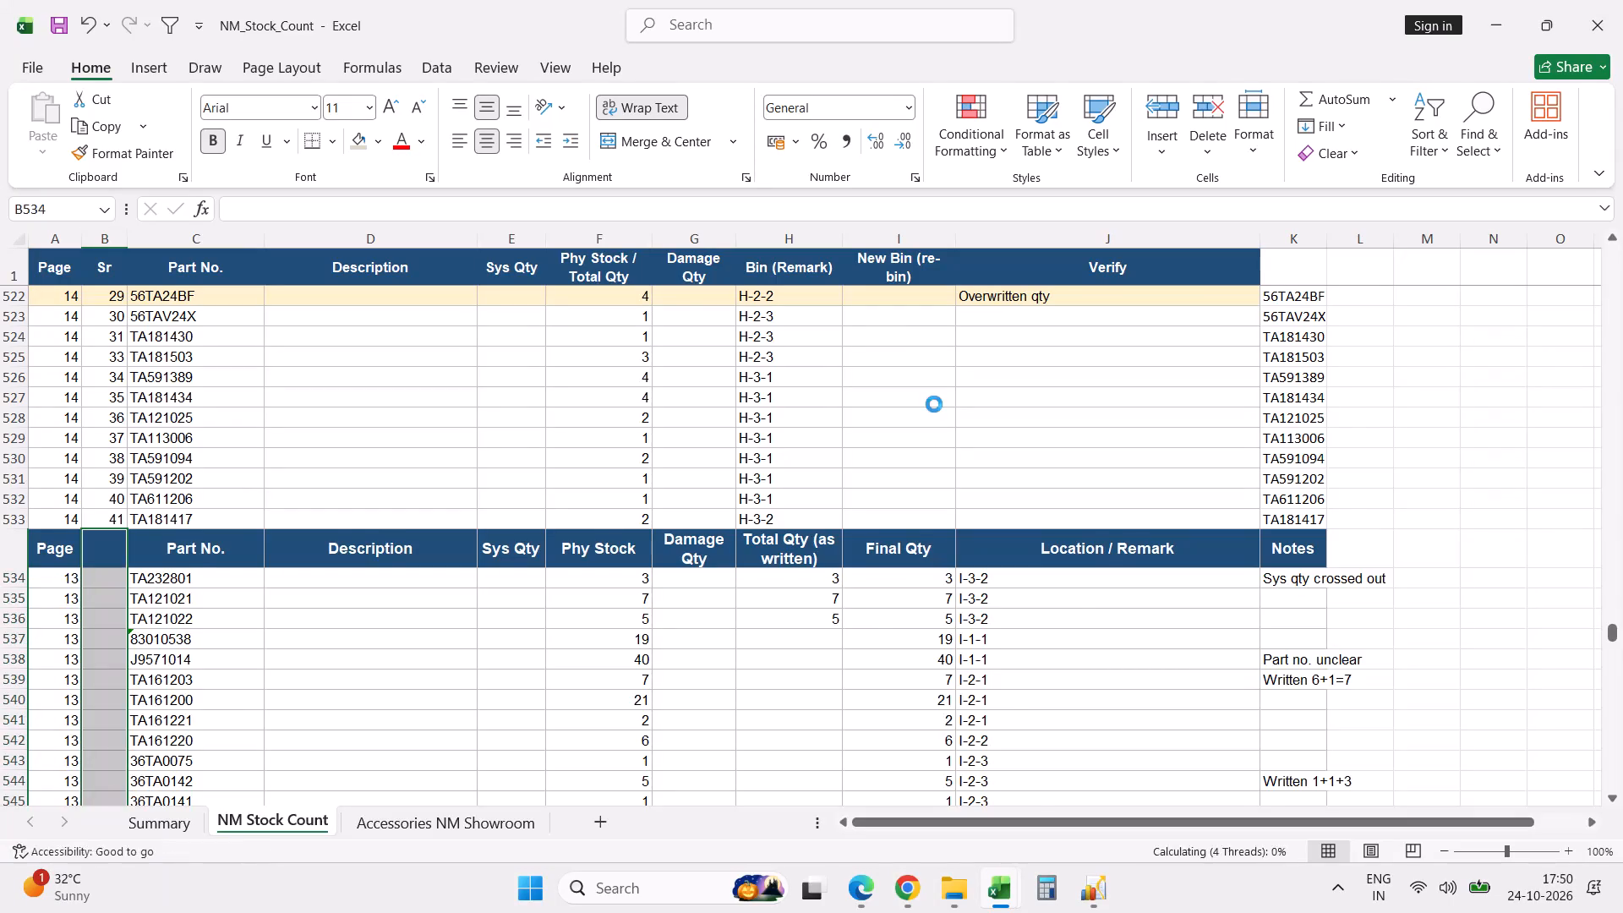
key("ctrl+z")
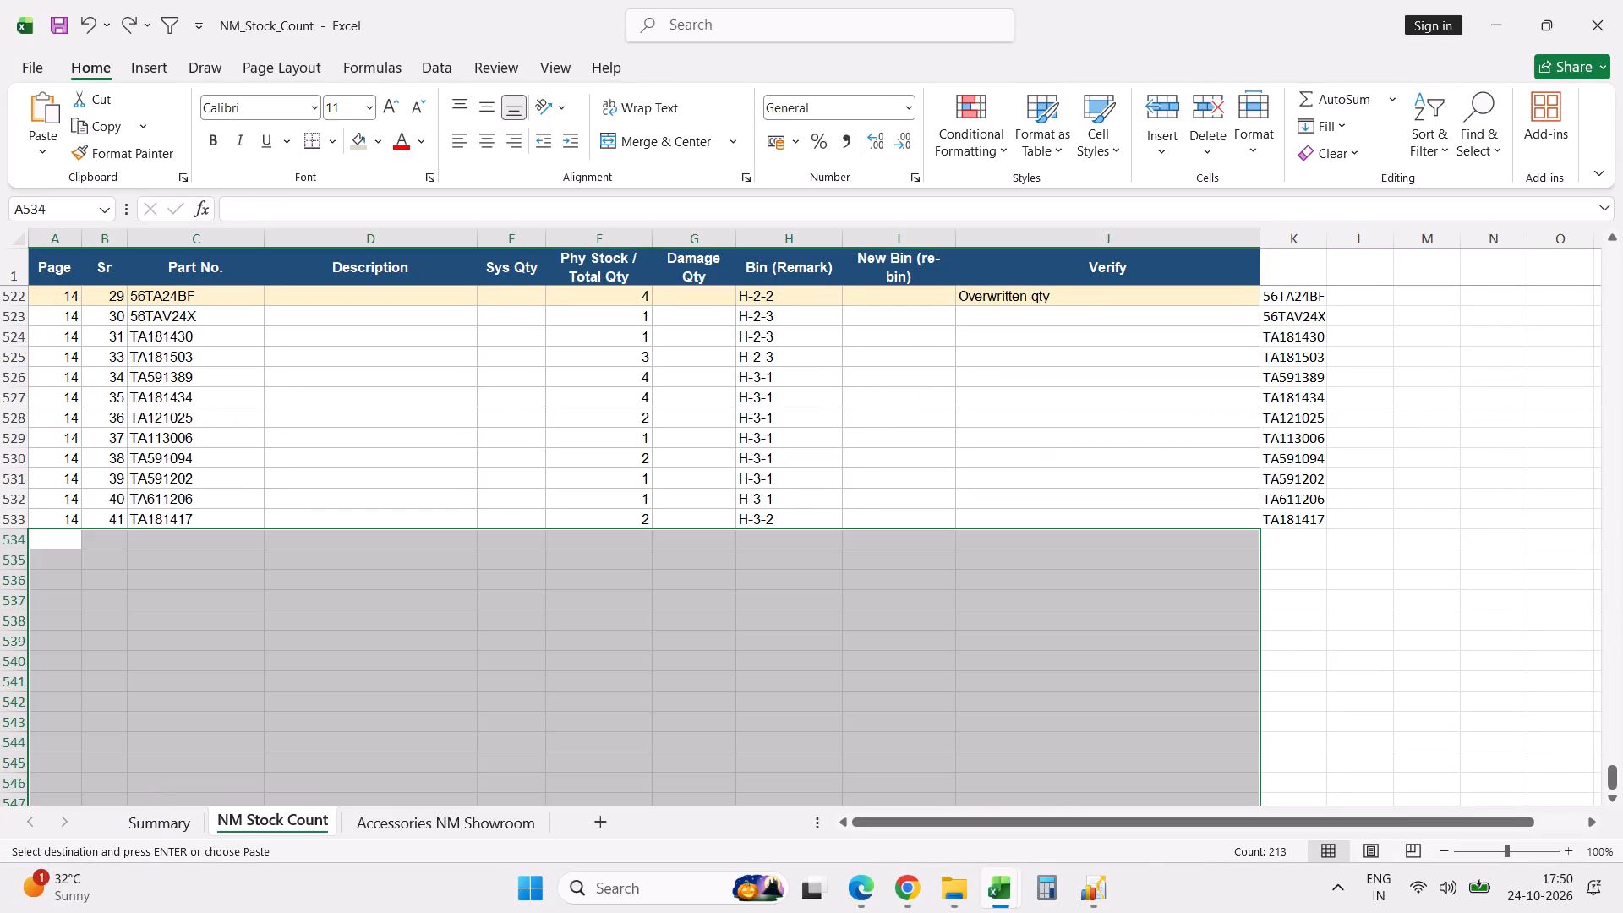
left_click(47, 539)
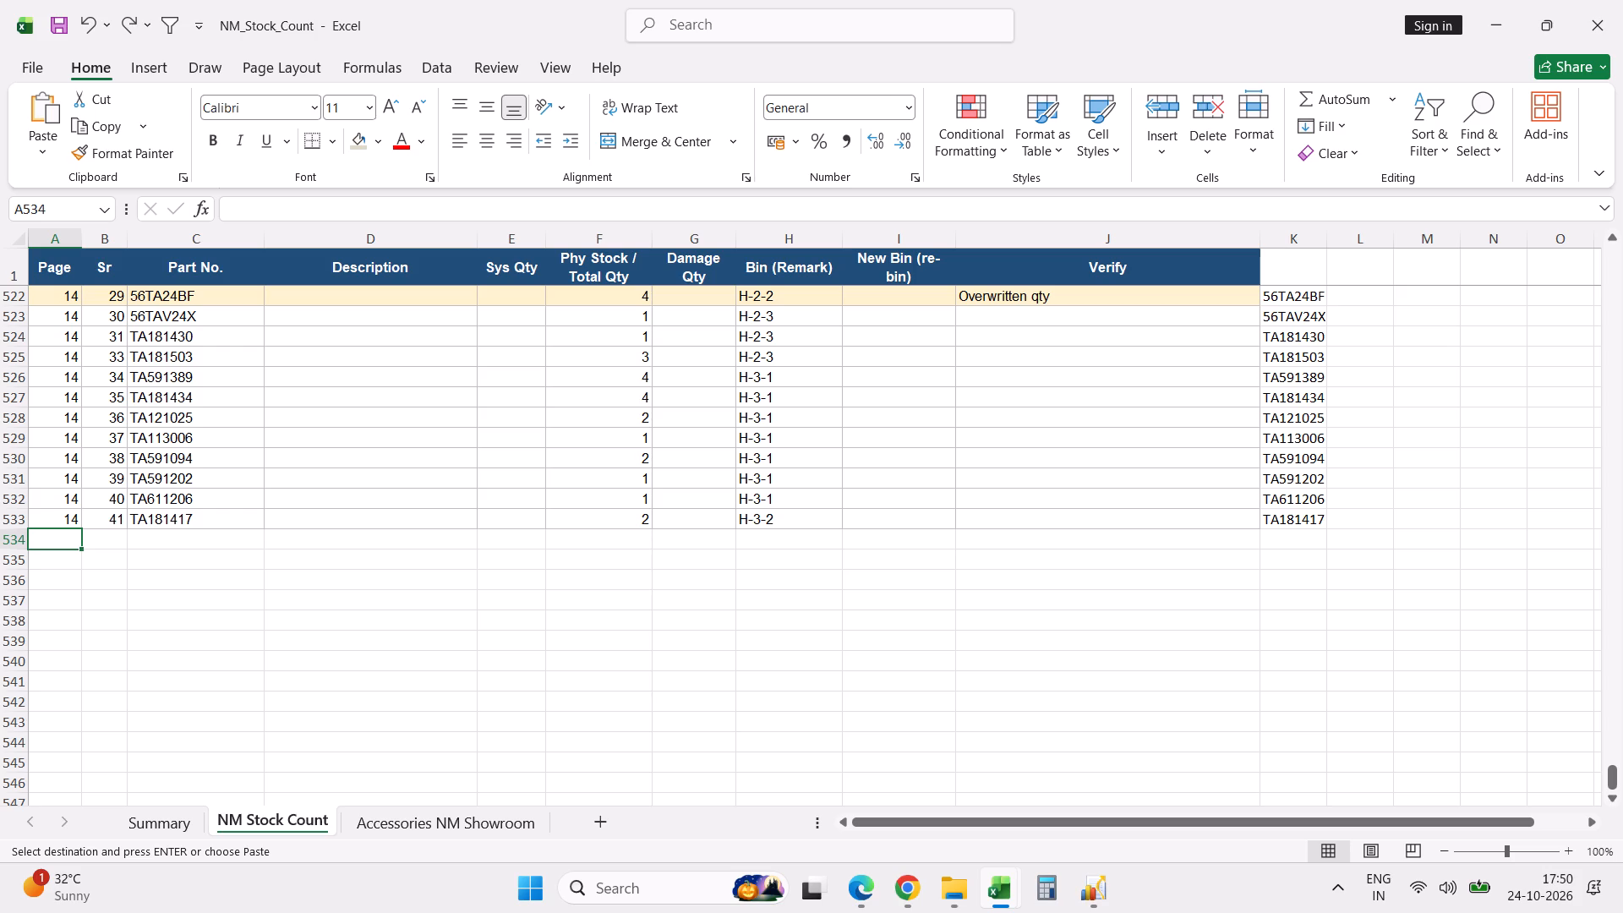
Copy the NM Stock Count header row from Page to Verify, A1:J1, for reuse outside the existing data.
left_click(58, 262)
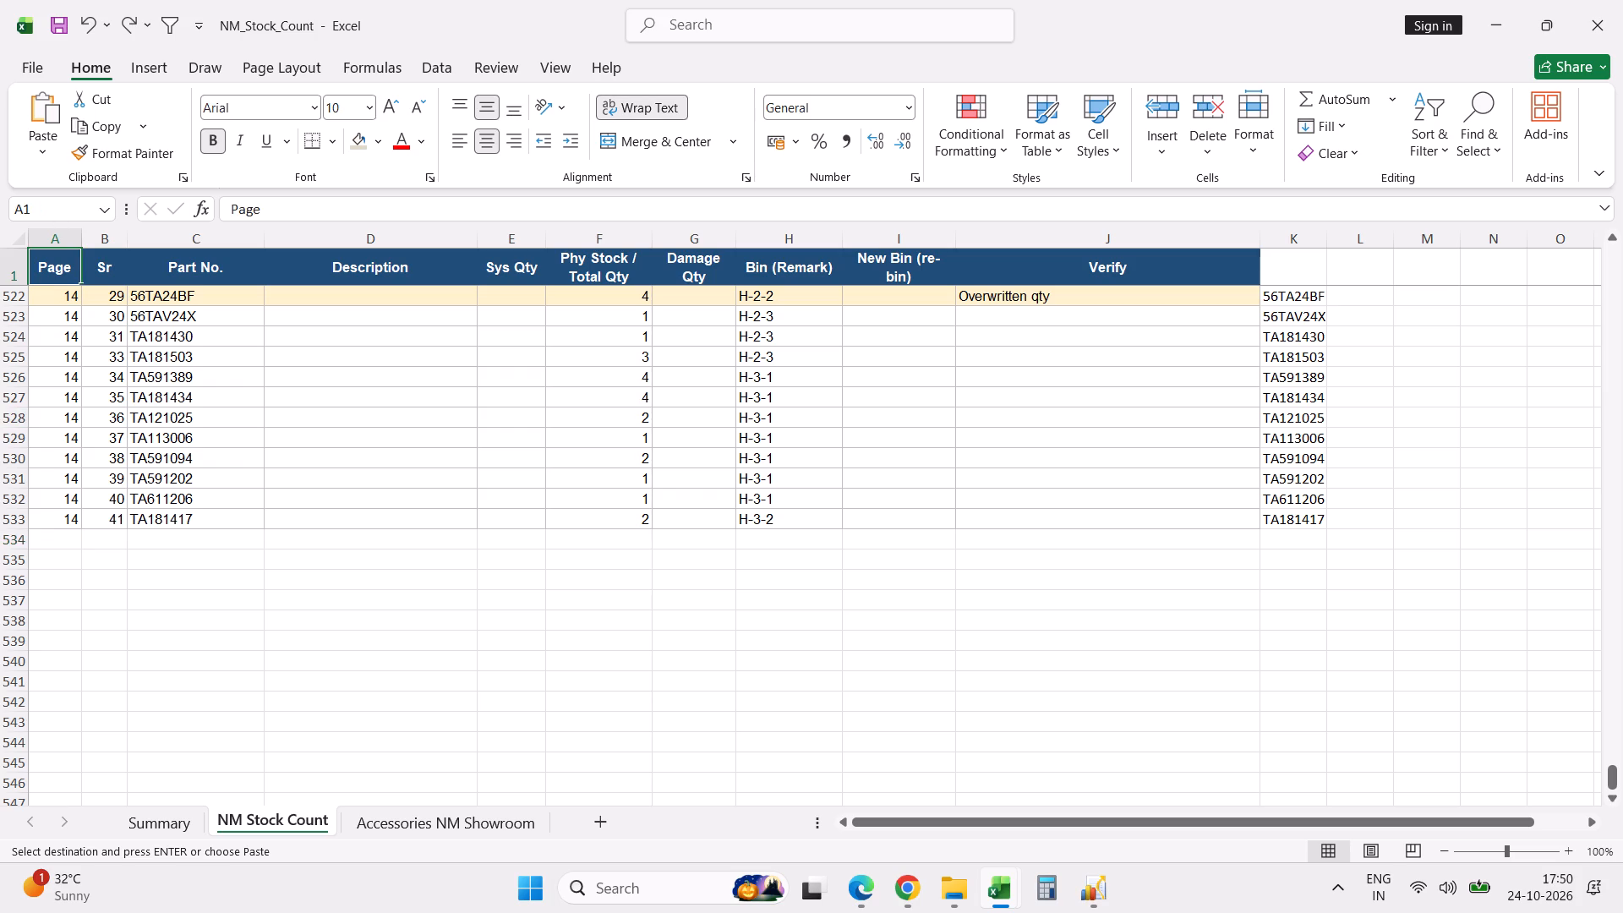
left_click(1123, 275, "shift")
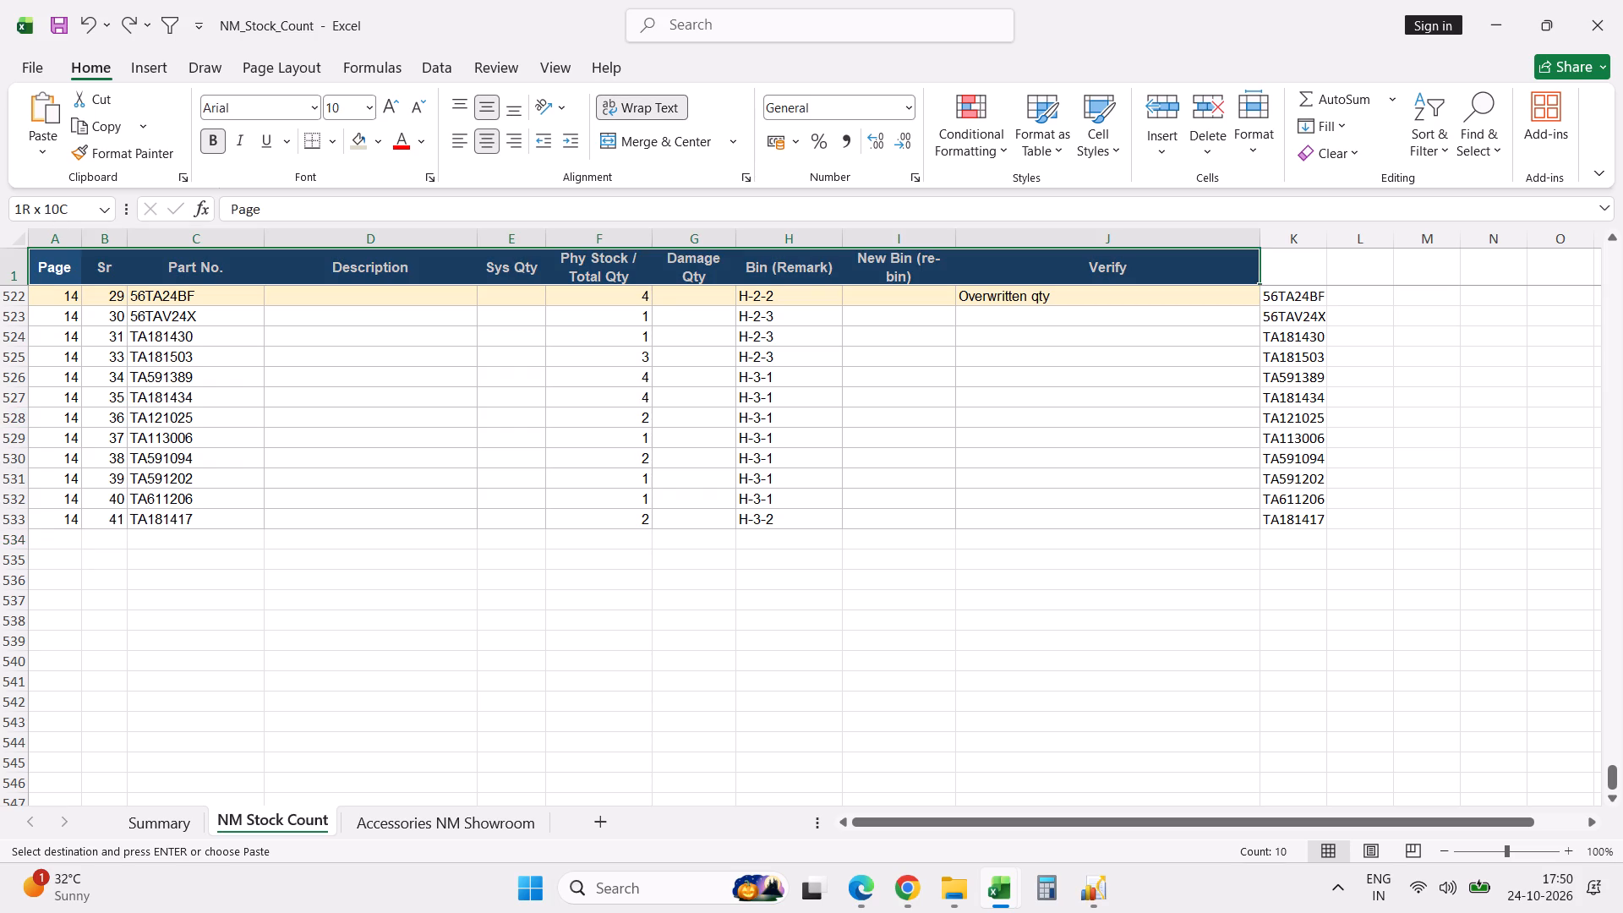
key("ctrl+c")
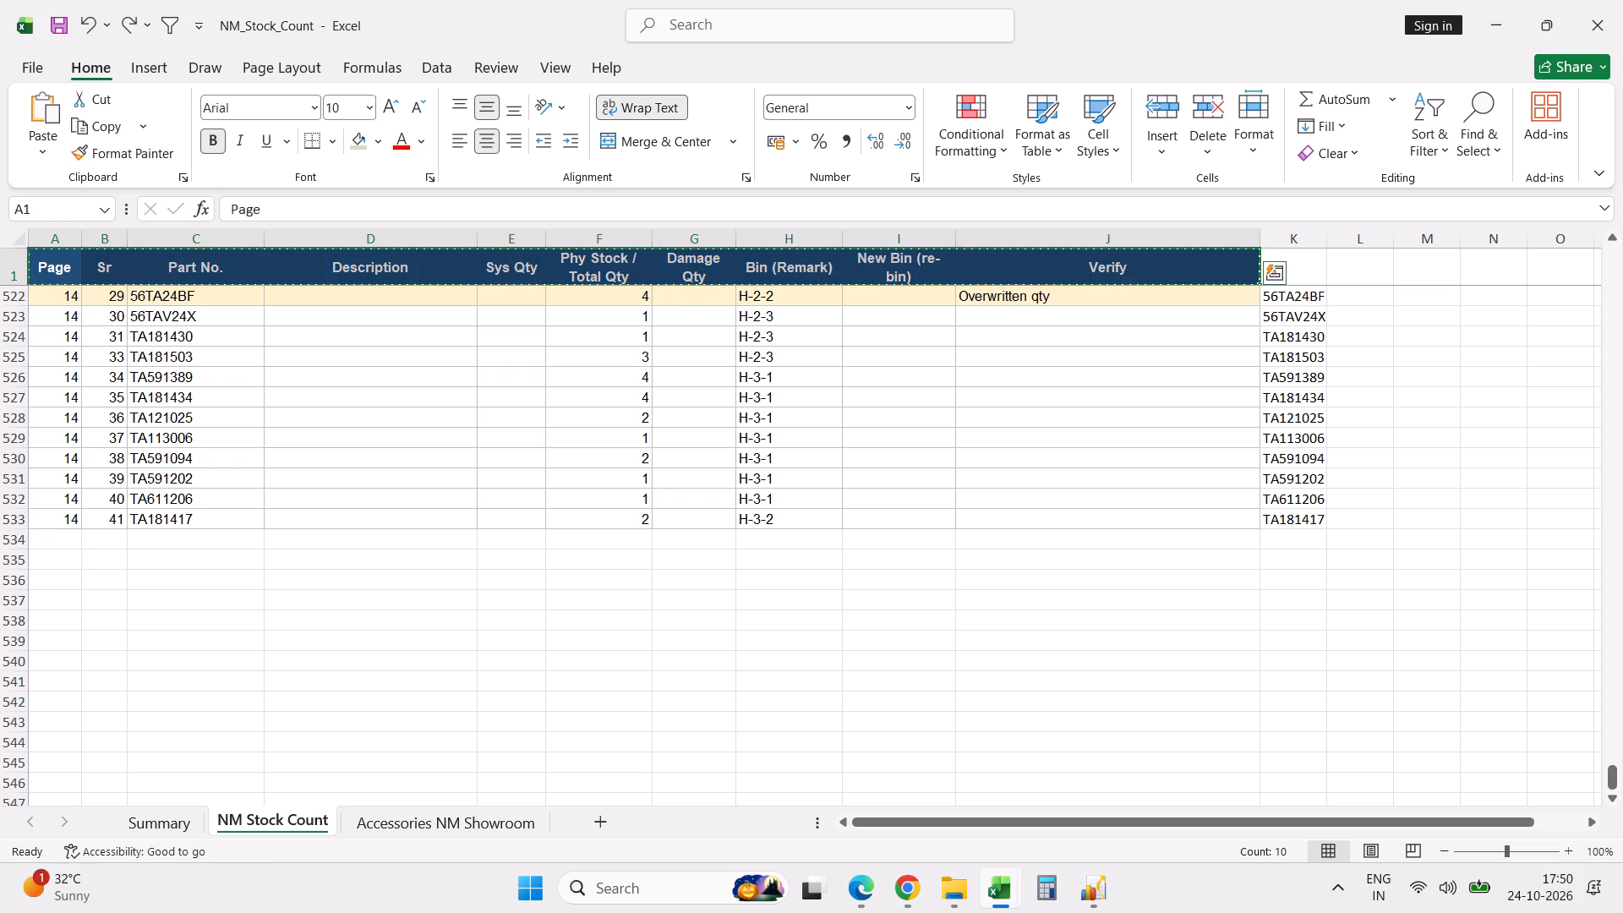
scroll(993, 498, "down", 4)
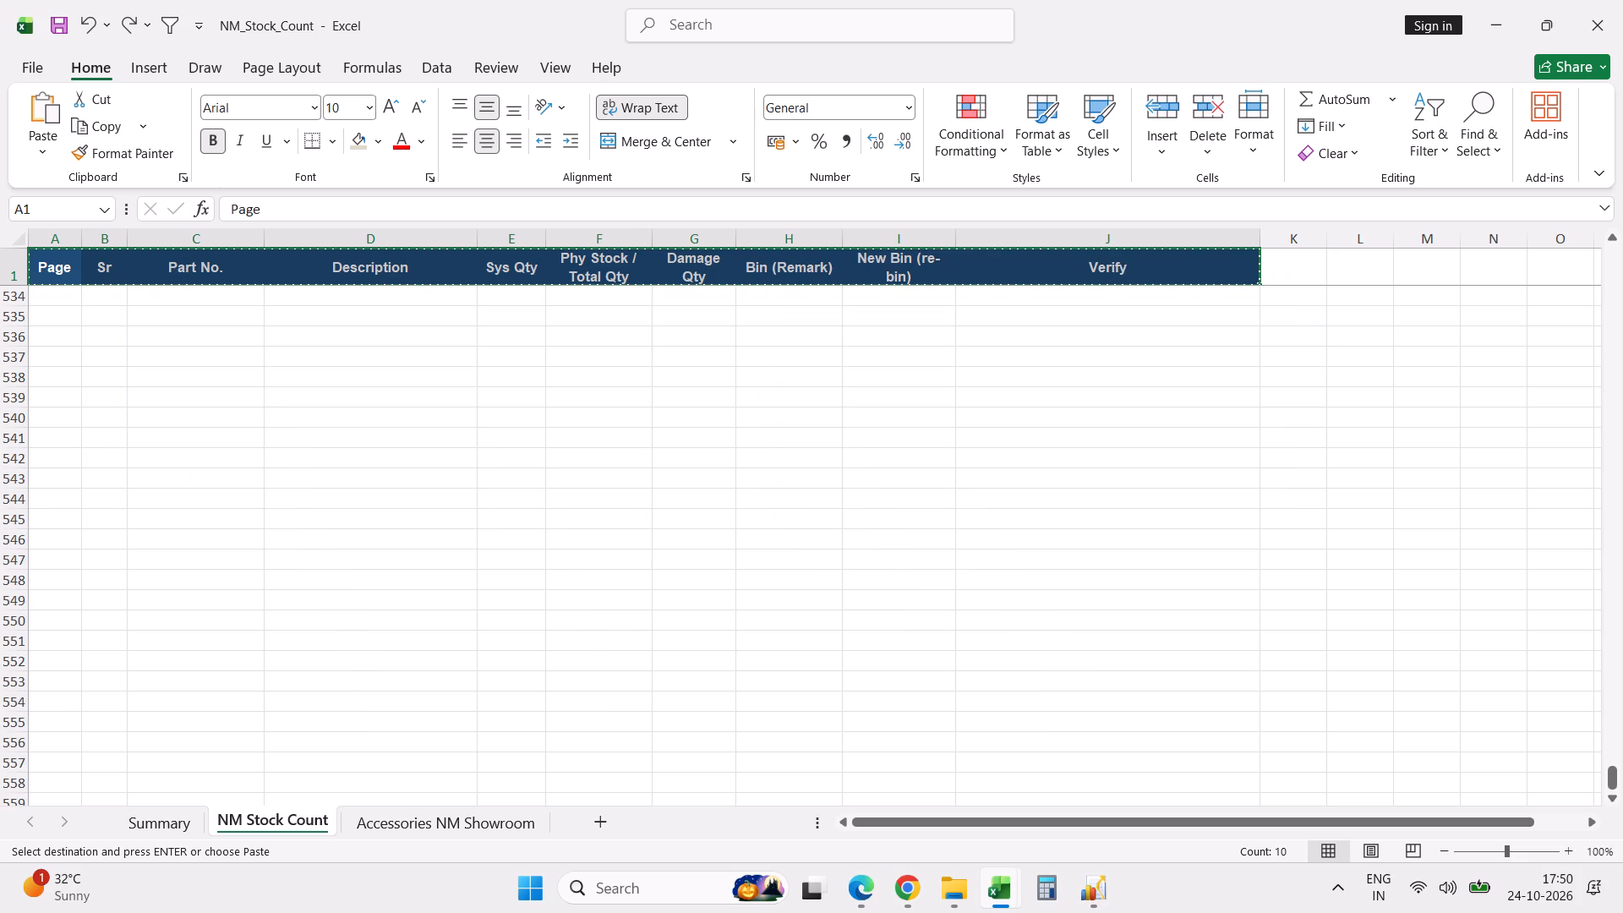
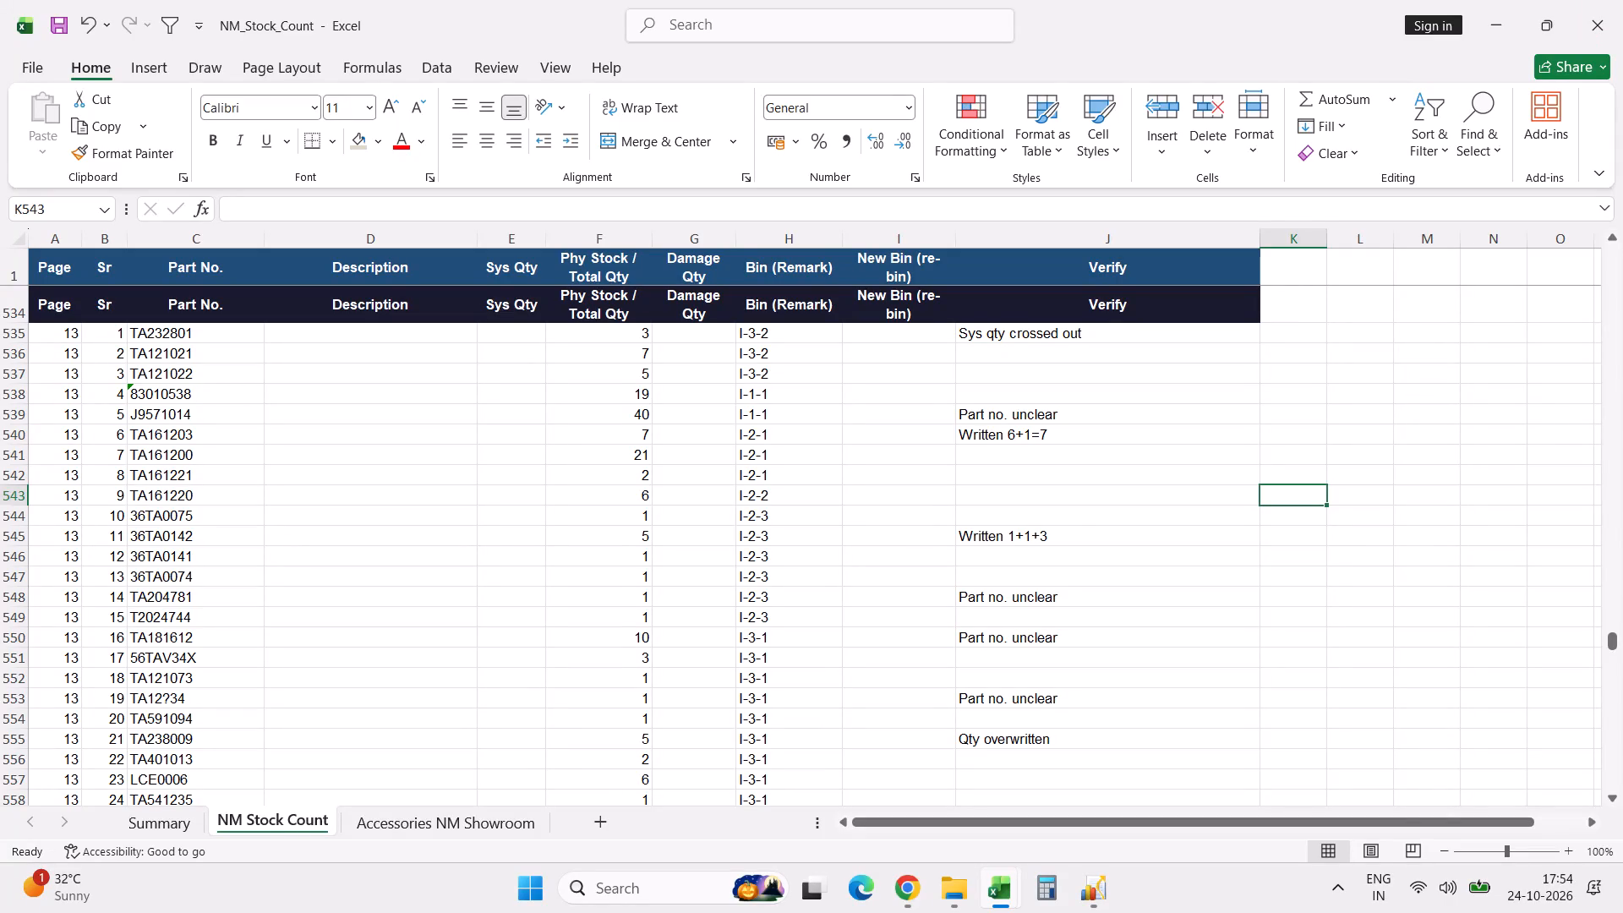
Copy the part-number VLOOKUP formula from K533 into K535, the first data row below the second header.
scroll(977, 458, "up", 3)
left_click(1289, 461)
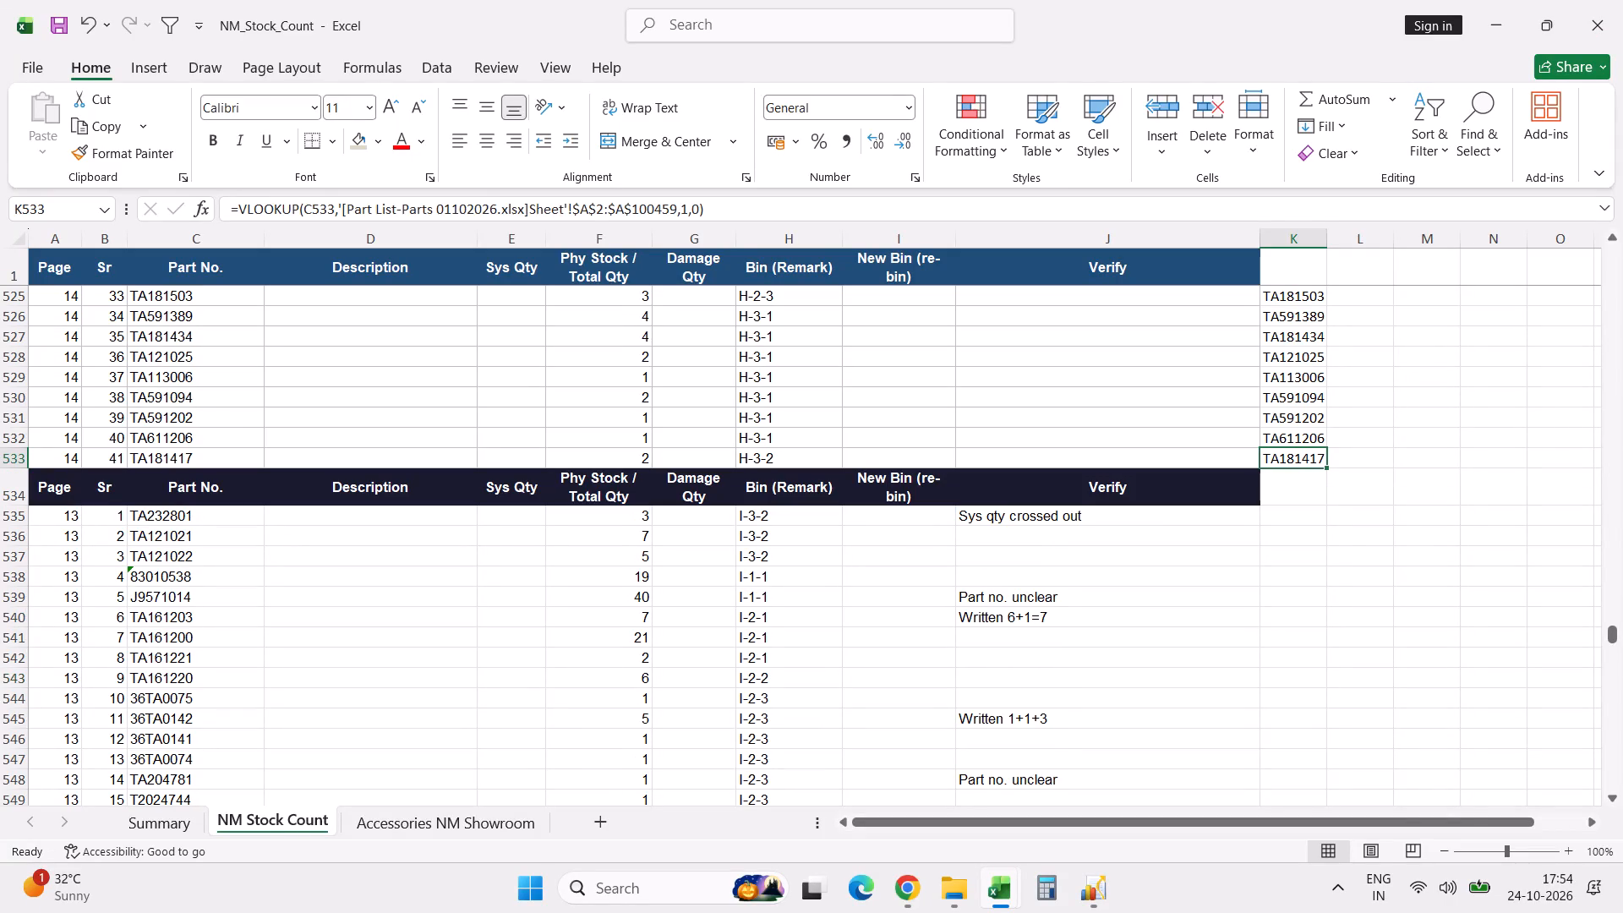
key("ctrl+c")
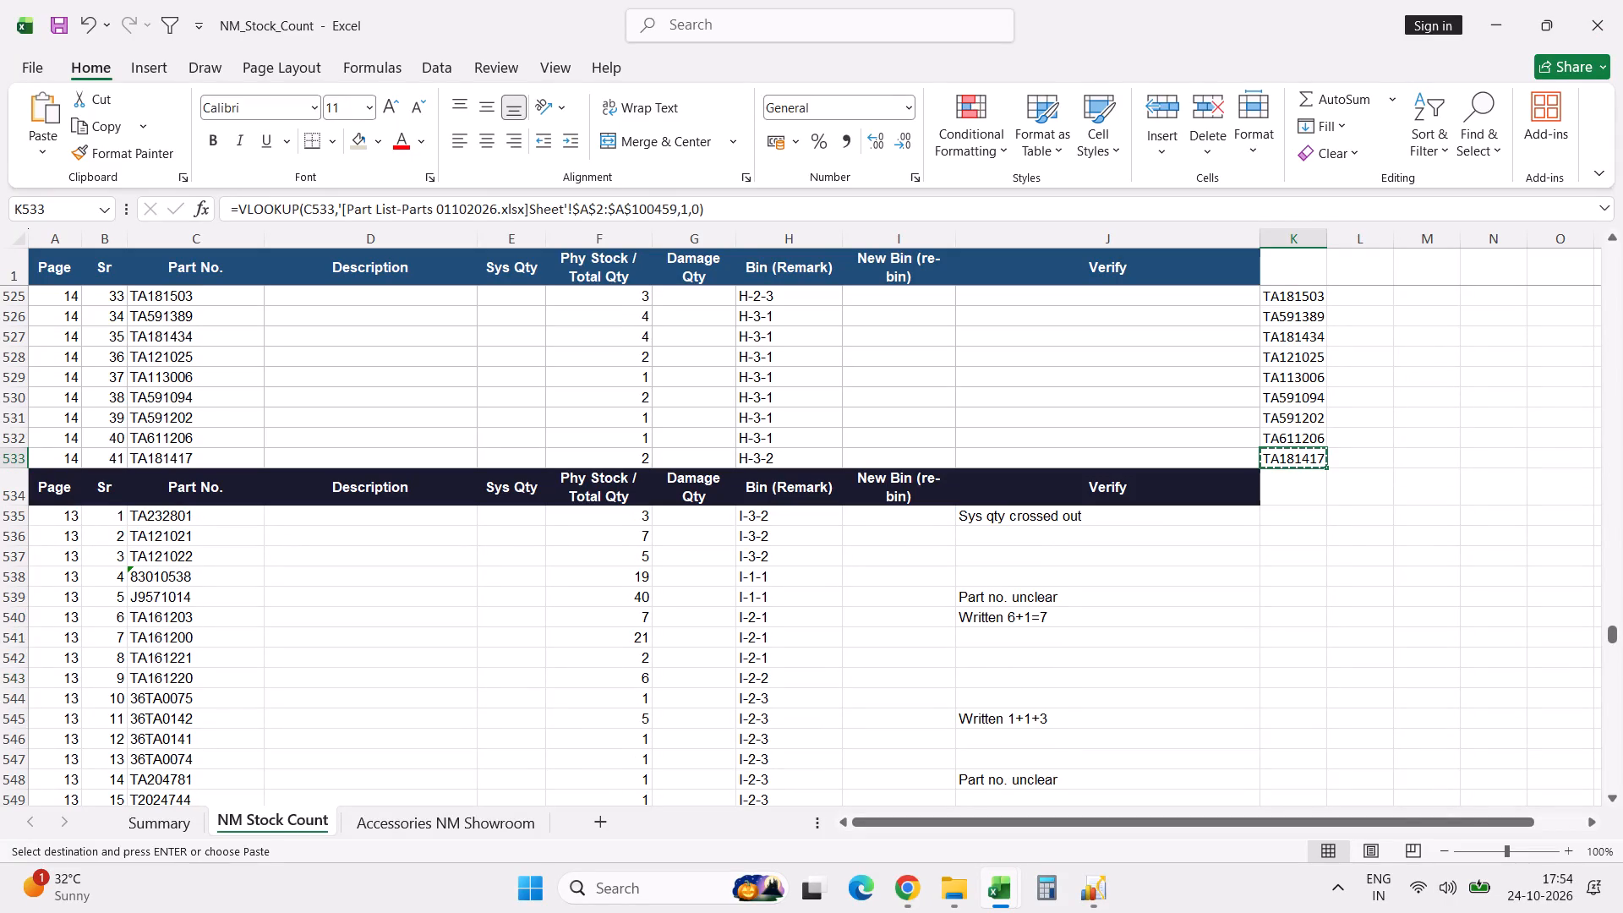
key("Down")
key("Down")
key("Return")
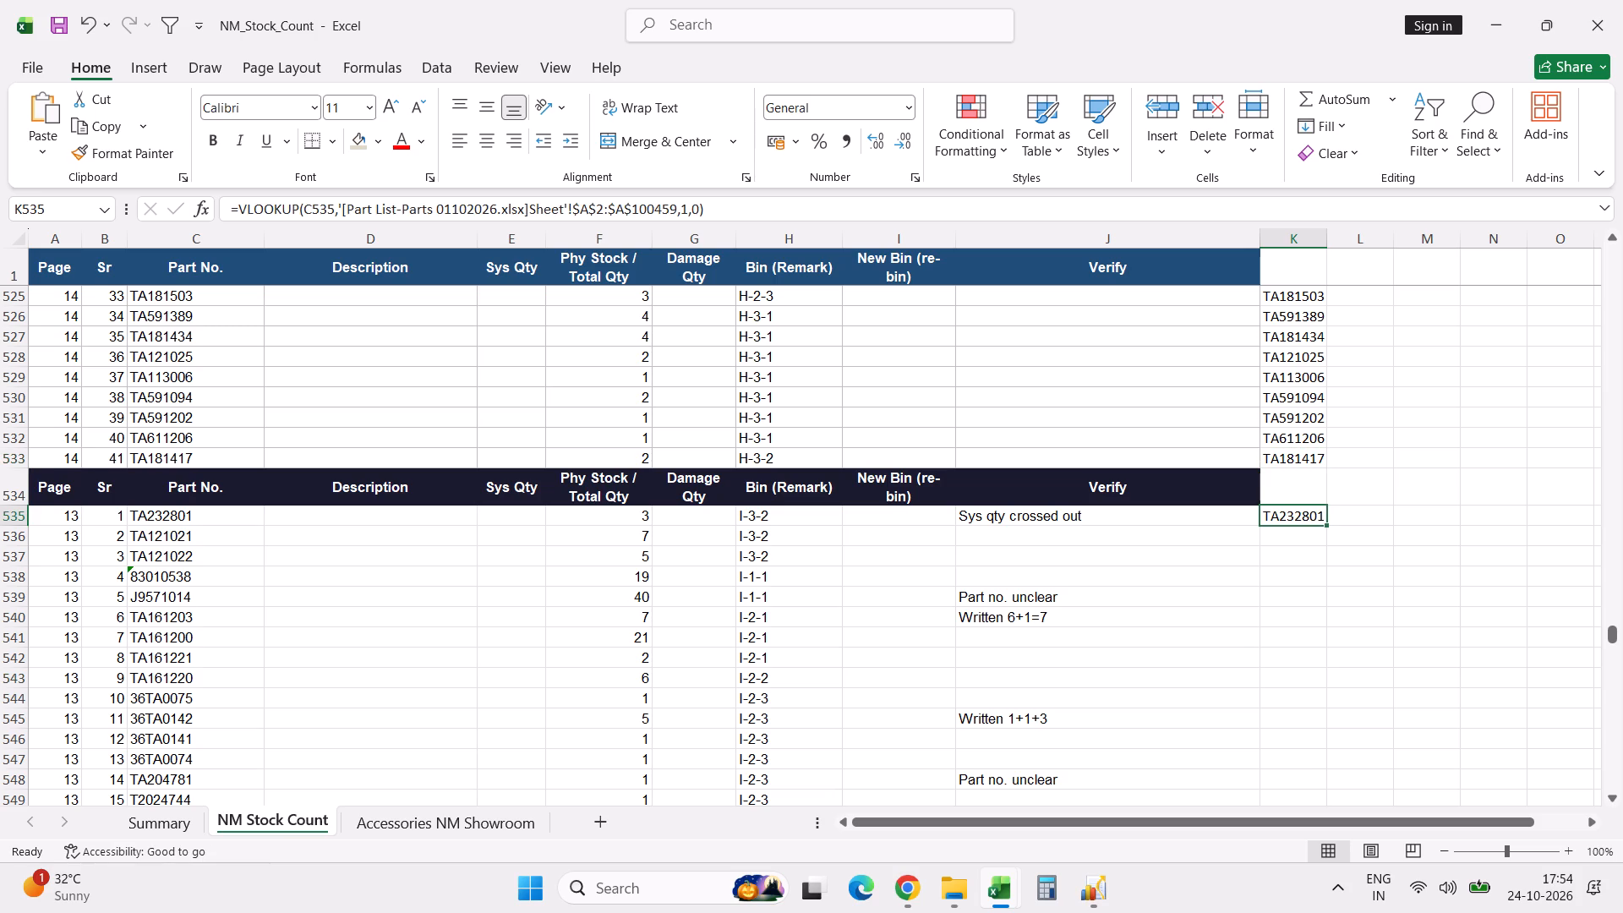
Fill the K535 lookup formula down through K750, the last page 19 row, and save the workbook.
key("shift+Down")
key("shift+Down")
key("shift+Down")
key("shift+Down")
key("shift+Down")
key("shift+Down")
key("shift+Down")
key("shift+Down")
key("shift+Down")
key("shift+Down")
key("shift+Down")
key("shift+Down")
key("shift+Down")
key("shift+Down")
key("shift+Down")
key("shift+Down")
key("shift+Down")
key("shift+Down")
key("shift+Down")
key("shift+Down")
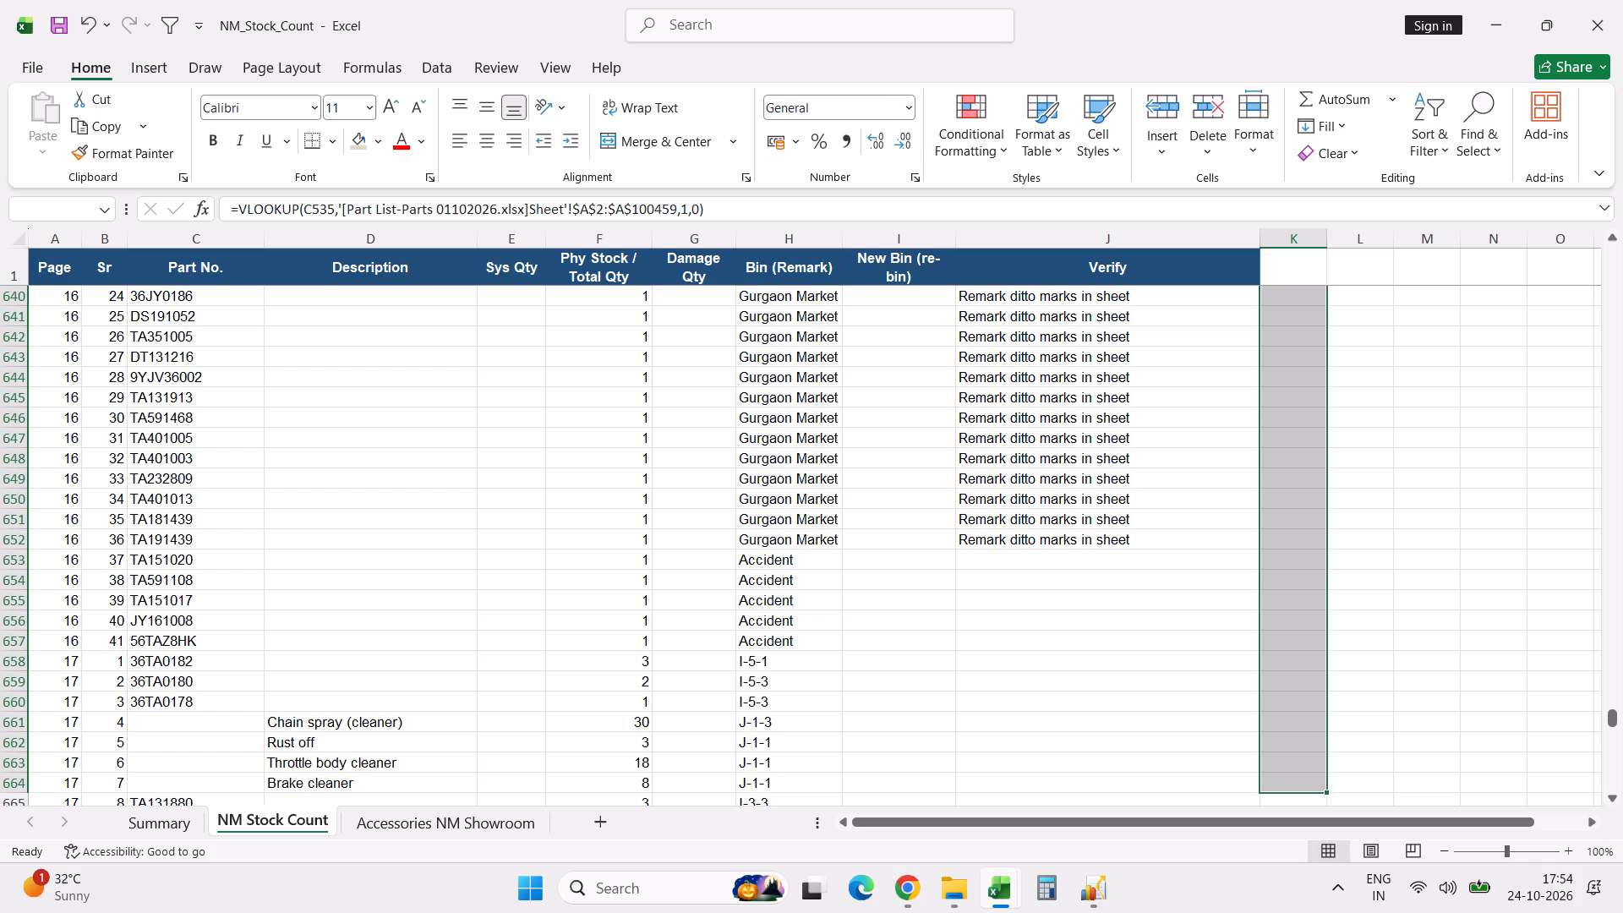
key("shift+Down")
key("shift+Down")
key("shift+Down")
key("shift+Down")
key("shift+Down")
key("shift+Down")
key("shift+Down")
key("shift+Down")
key("shift+Down")
key("shift+Down")
key("shift+Down")
key("shift+Down")
key("shift+Down")
key("shift+Down")
key("shift+Down")
key("shift+Down")
key("shift+Down")
key("shift+Down")
key("shift+Down")
key("shift+Down")
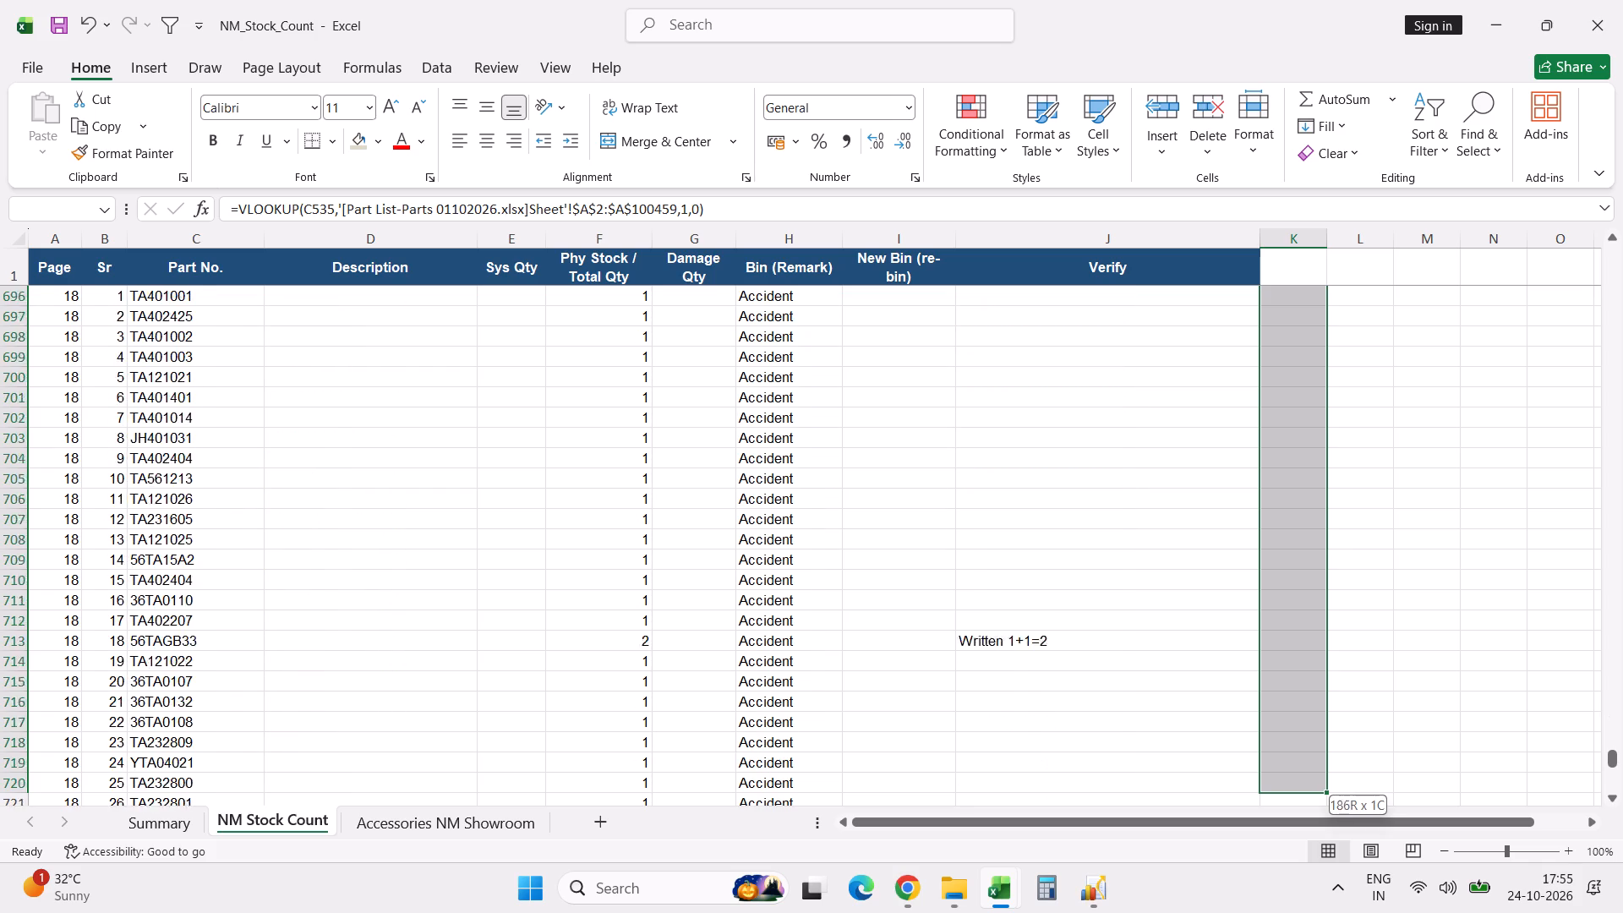
key("shift+Up")
key("shift+Up")
key("shift+Up")
key("shift+Up")
key("shift+Up")
key("shift+Up")
key("shift+Up")
key("shift+Up")
key("shift+Up")
key("shift+Up")
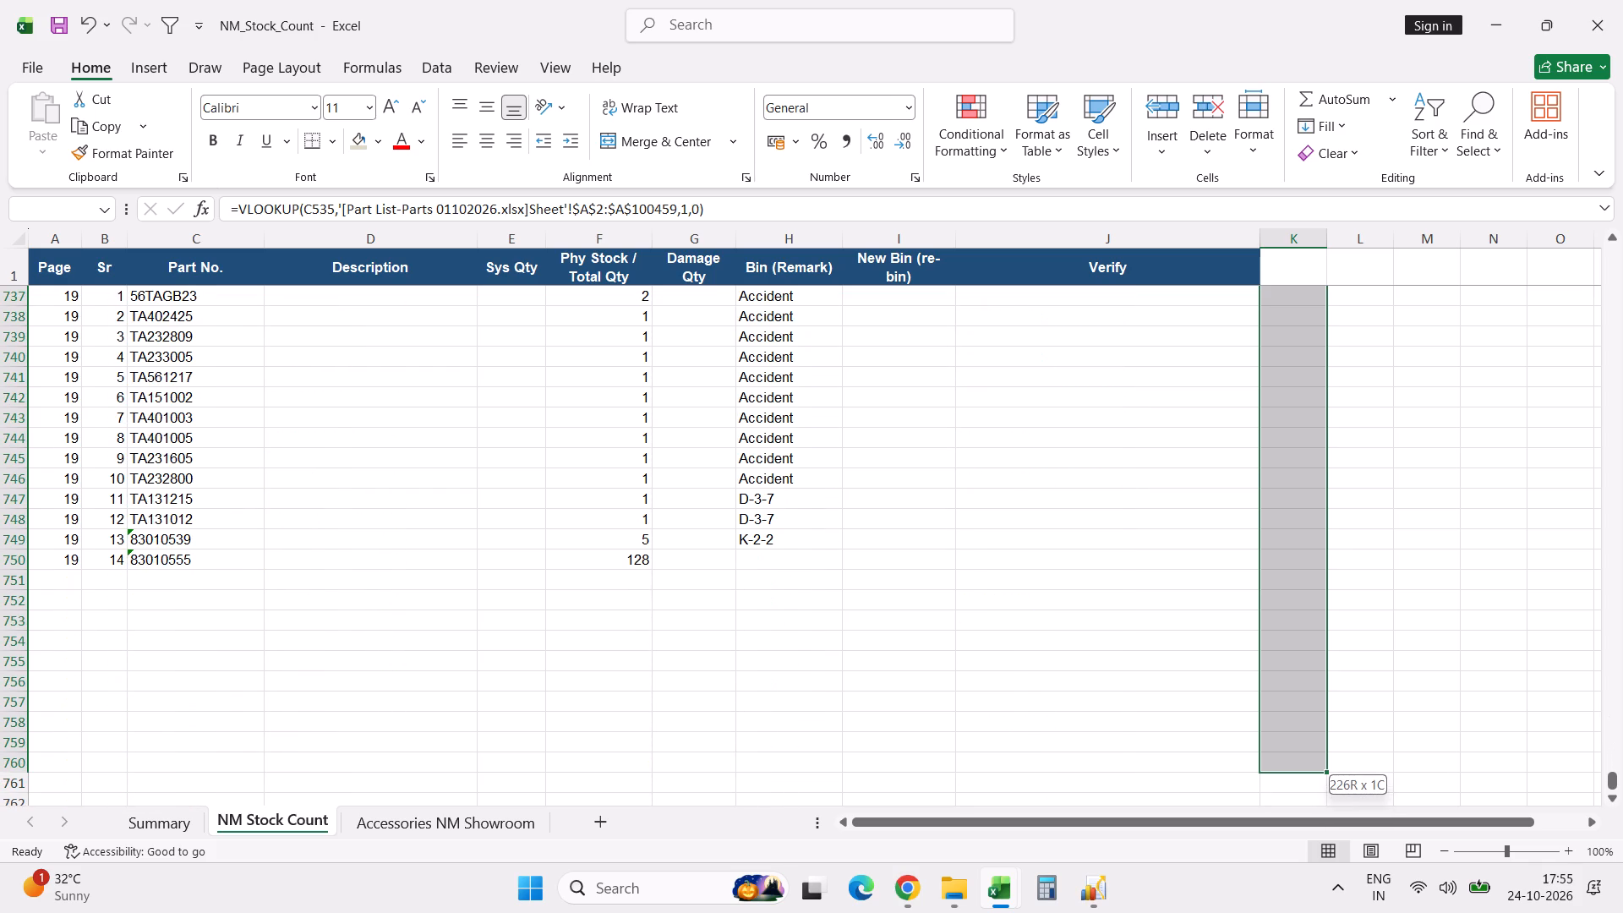
key("shift+Up")
key("ctrl+d")
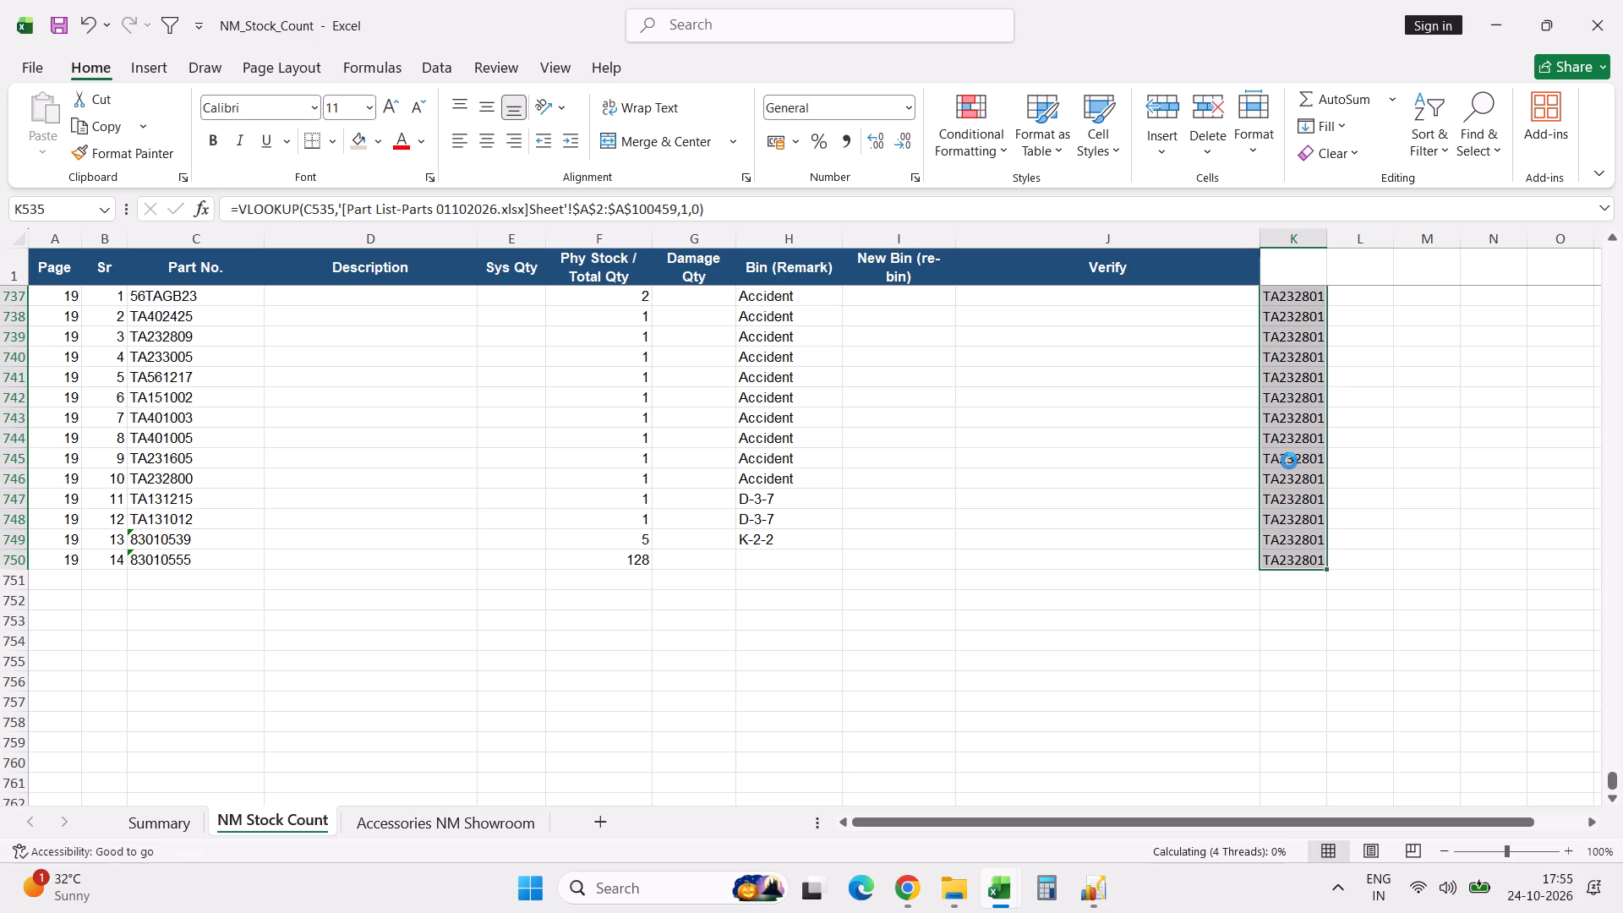
key("ctrl+s")
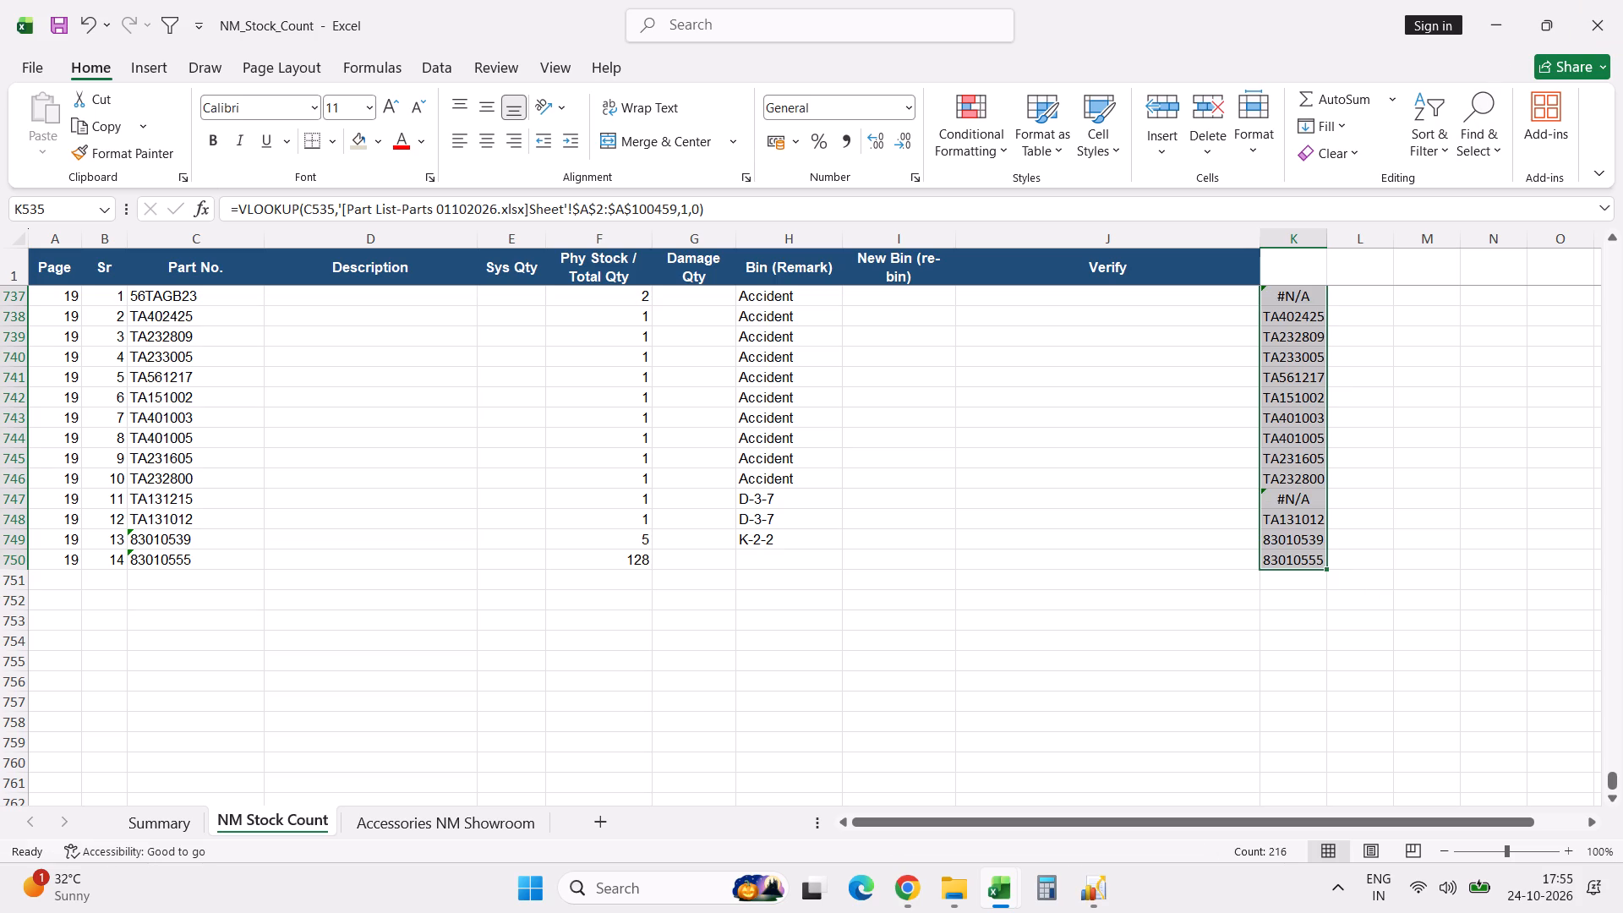
Turn on filtering for the header row, including the lookup results in column K.
left_click(49, 276)
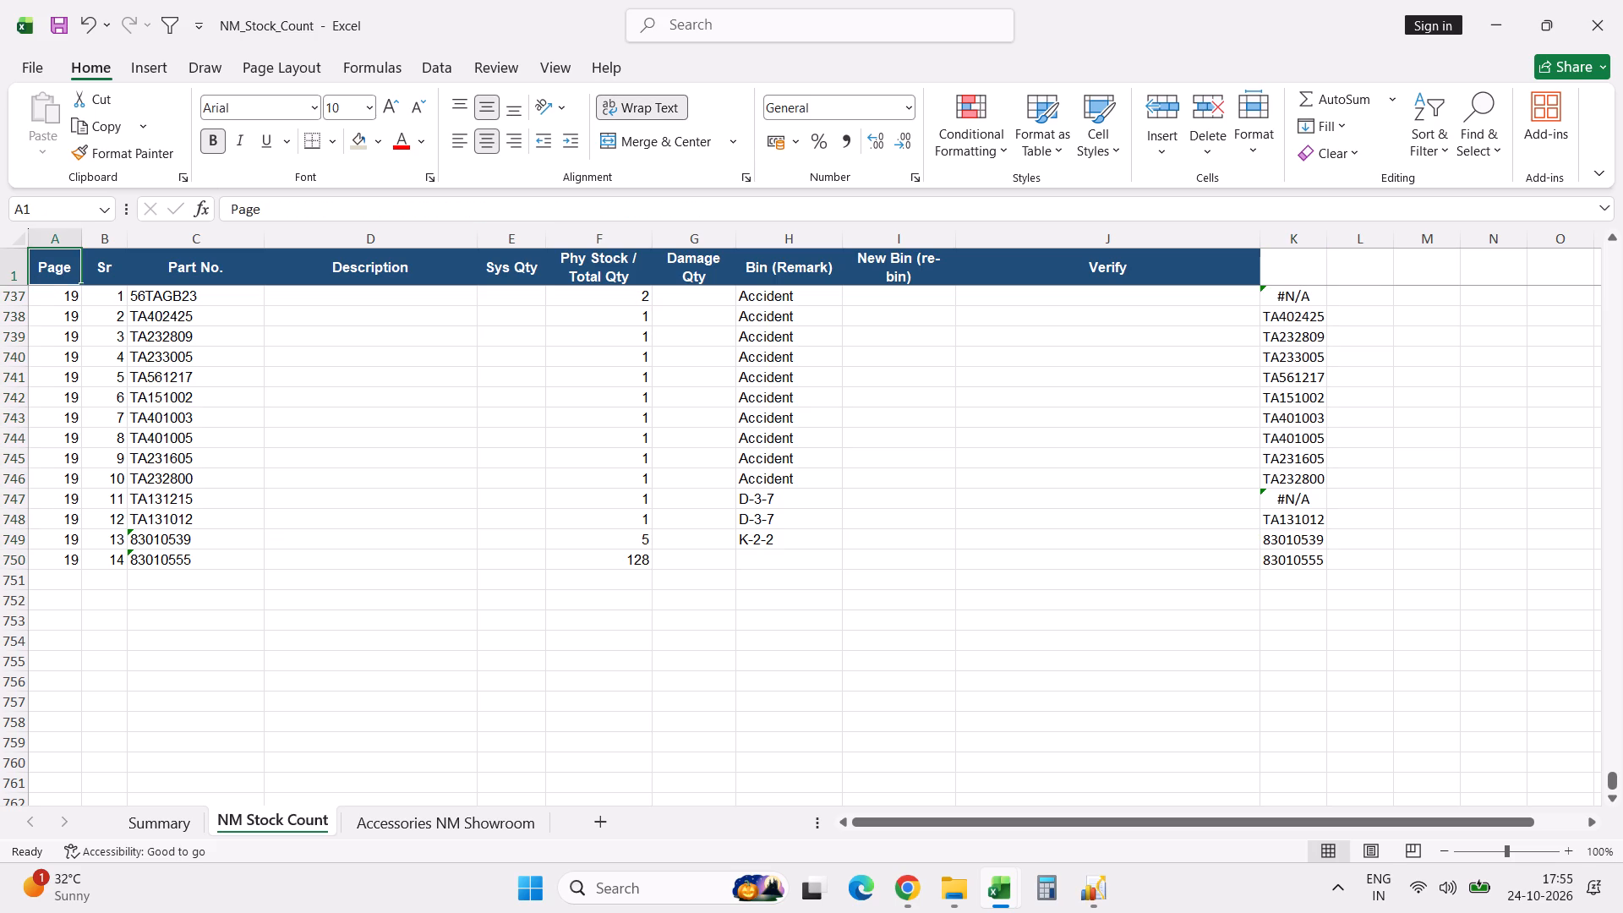
left_click(1282, 272, "shift")
key("alt+d")
type("FF")
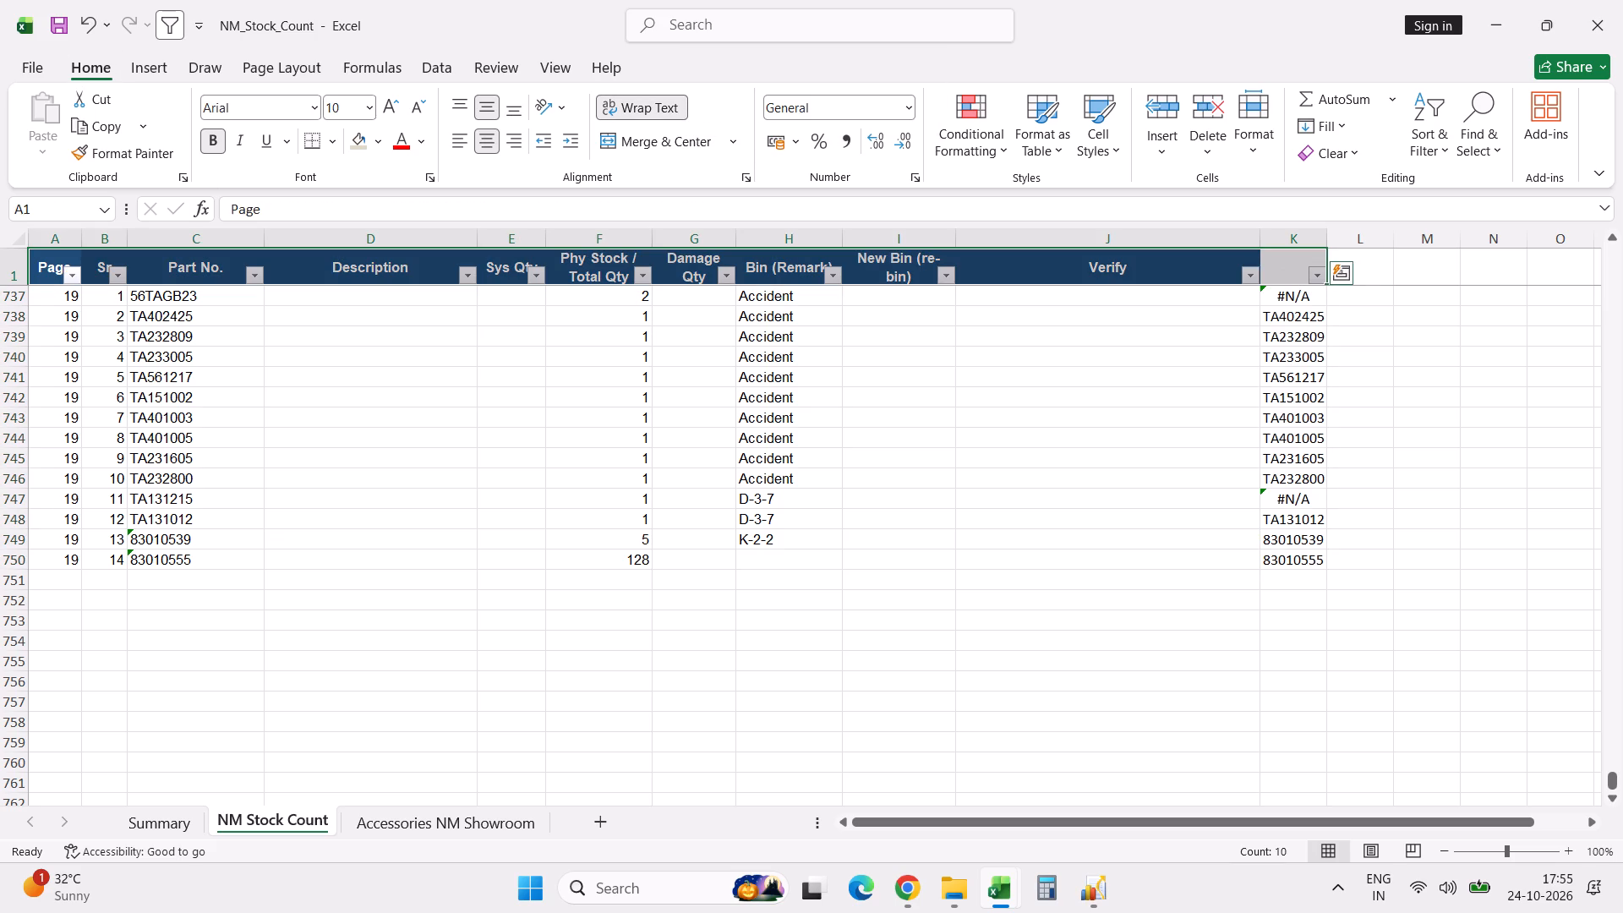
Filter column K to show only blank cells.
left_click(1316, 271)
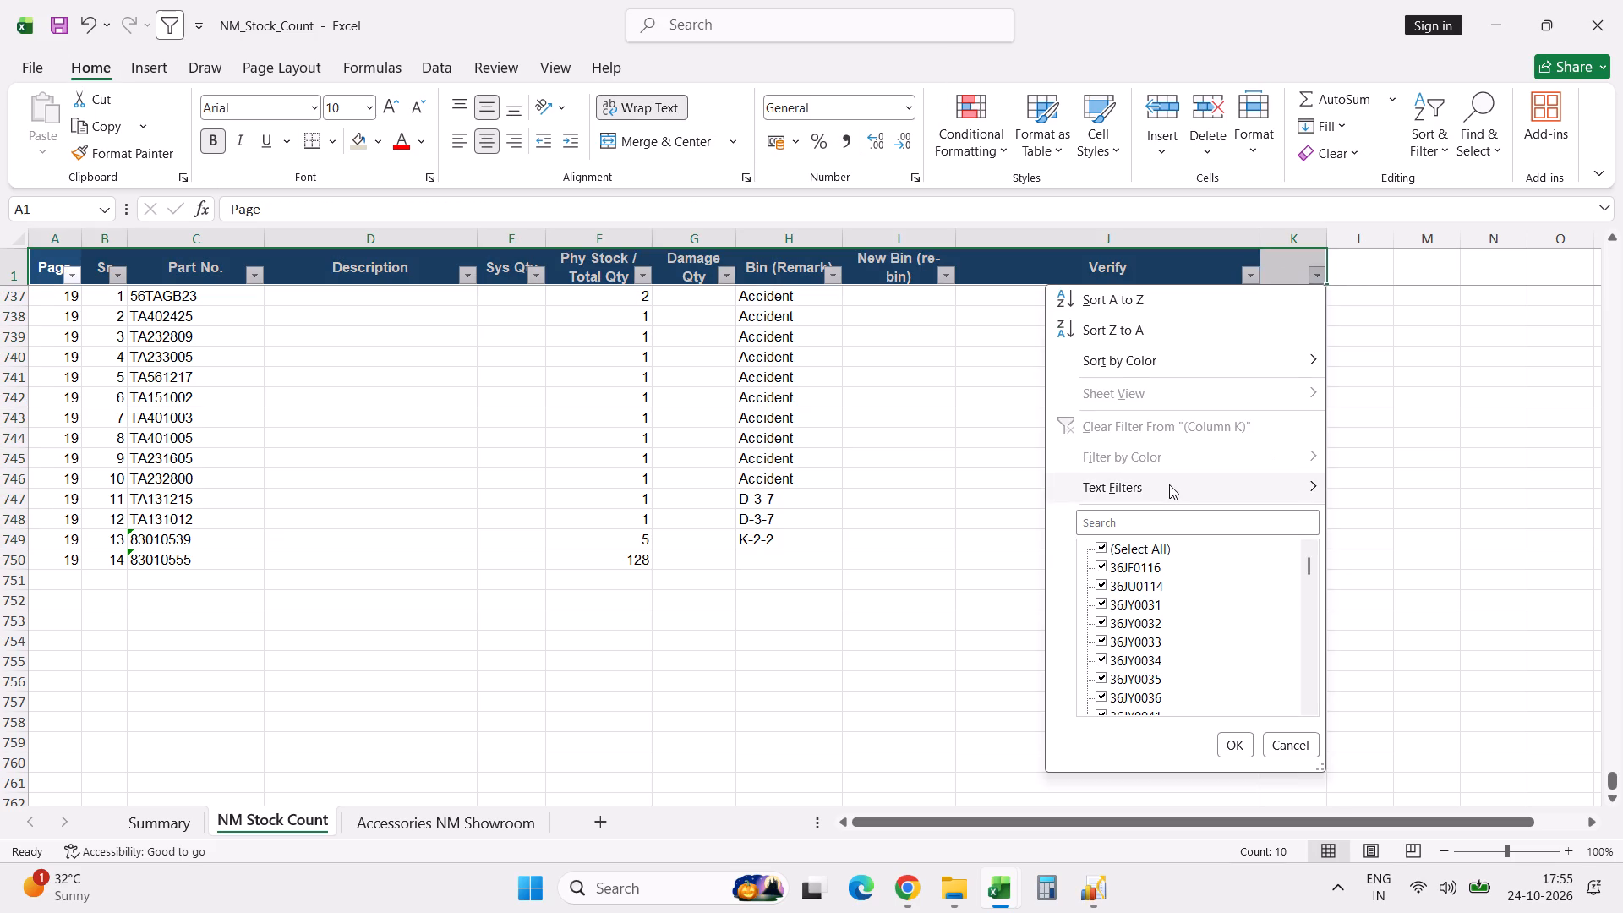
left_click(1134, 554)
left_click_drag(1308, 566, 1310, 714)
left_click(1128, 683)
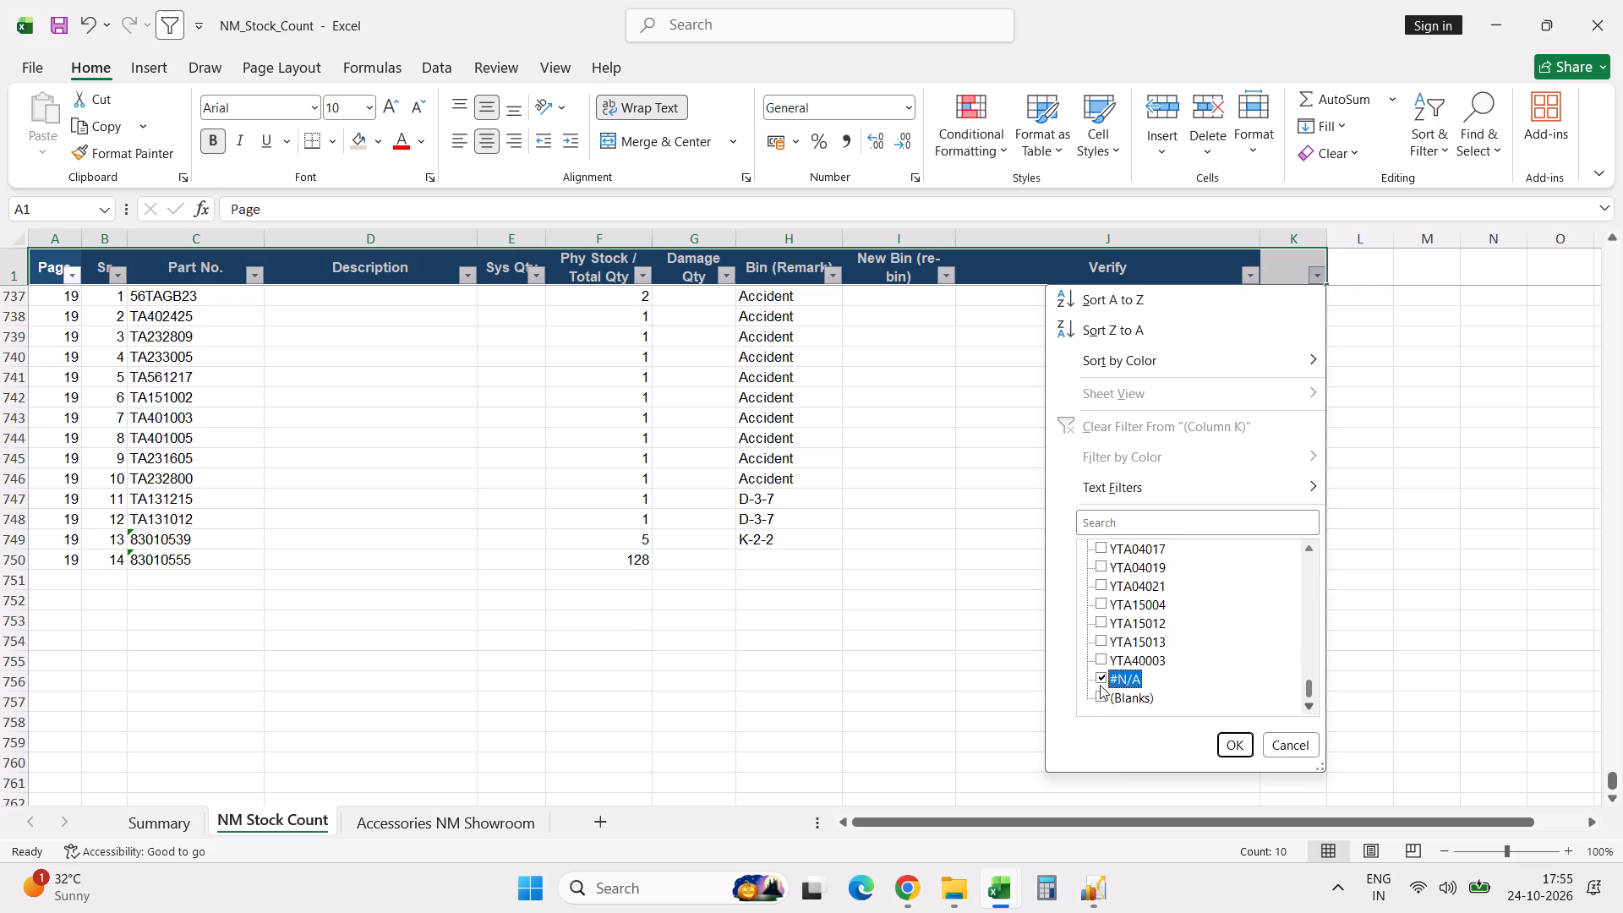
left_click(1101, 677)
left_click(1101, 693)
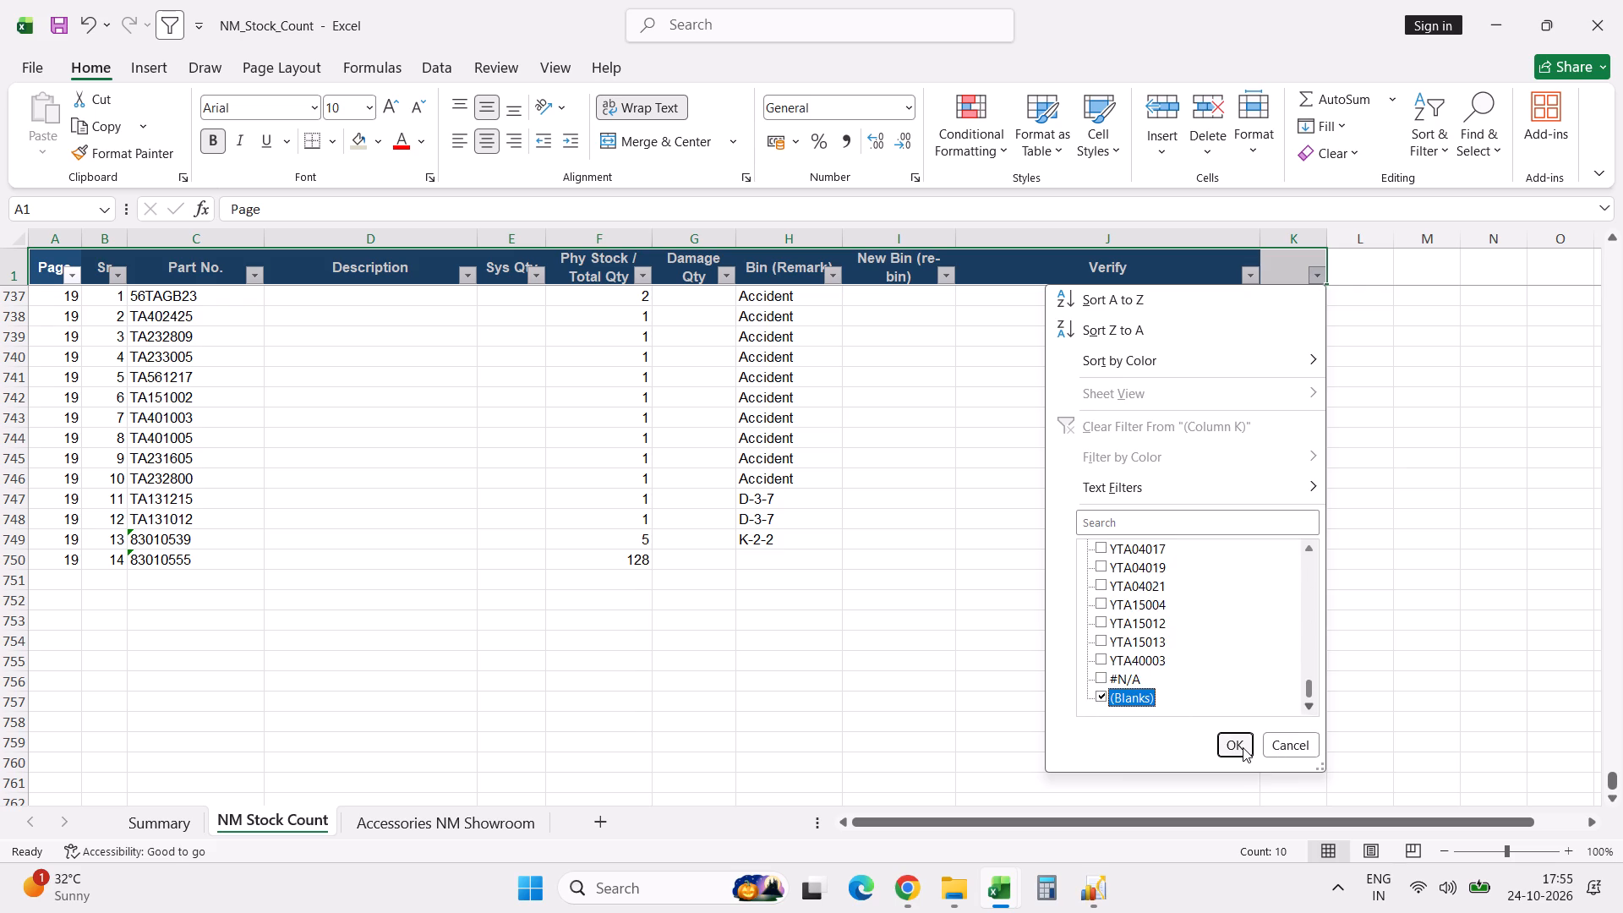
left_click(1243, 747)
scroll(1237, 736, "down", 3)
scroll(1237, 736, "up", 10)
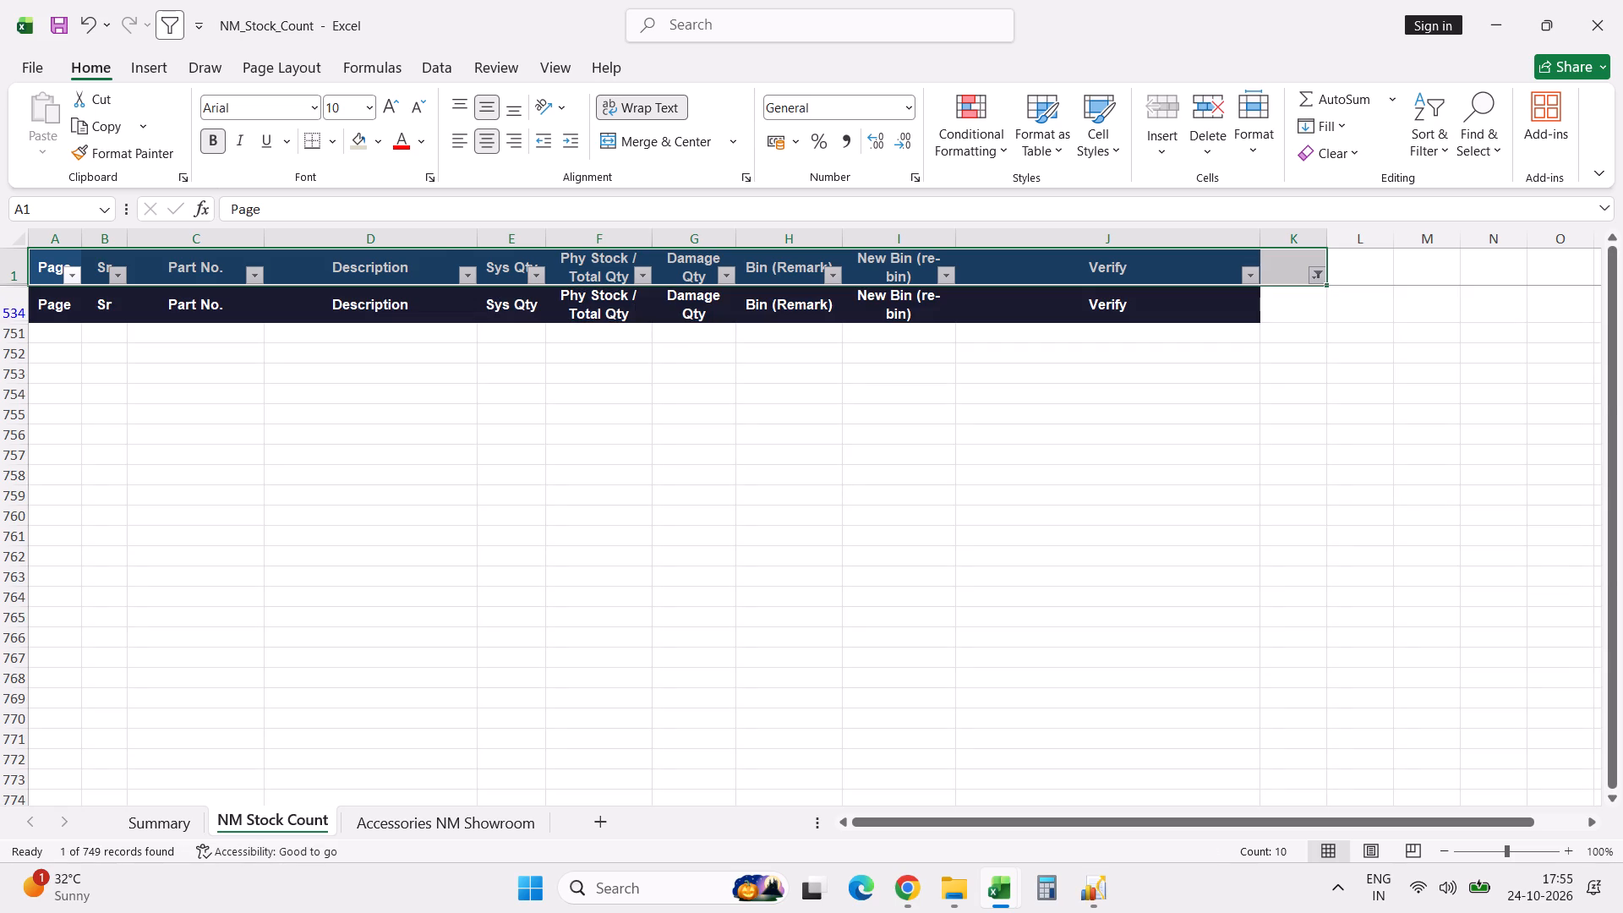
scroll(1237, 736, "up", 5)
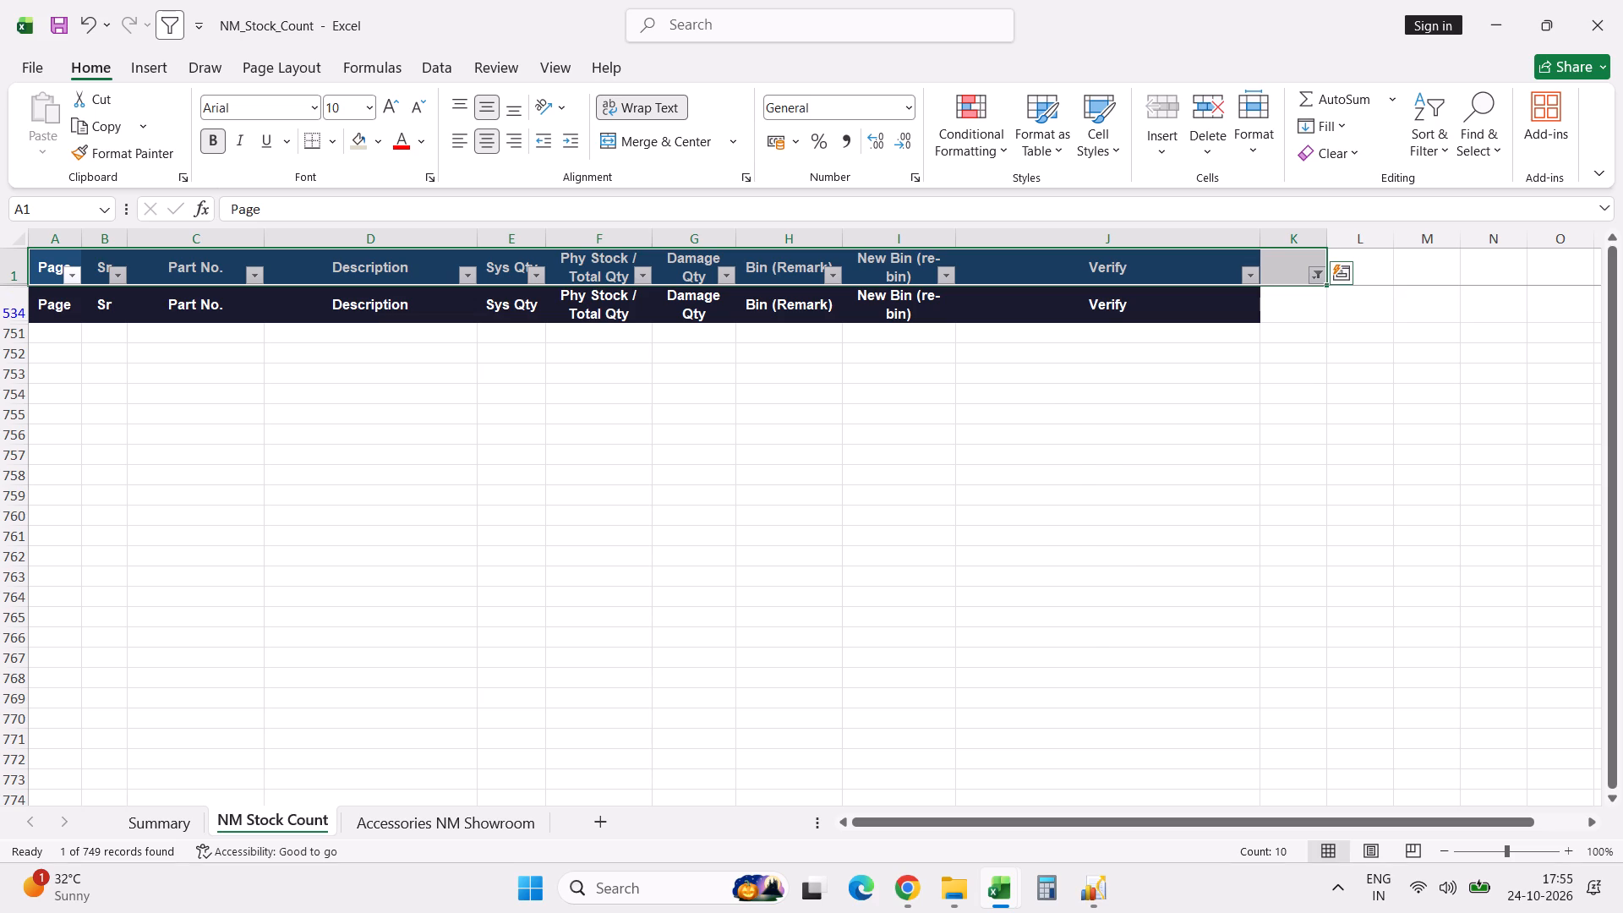
Change the column K filter to show only the #N/A lookup results.
left_click(1319, 277)
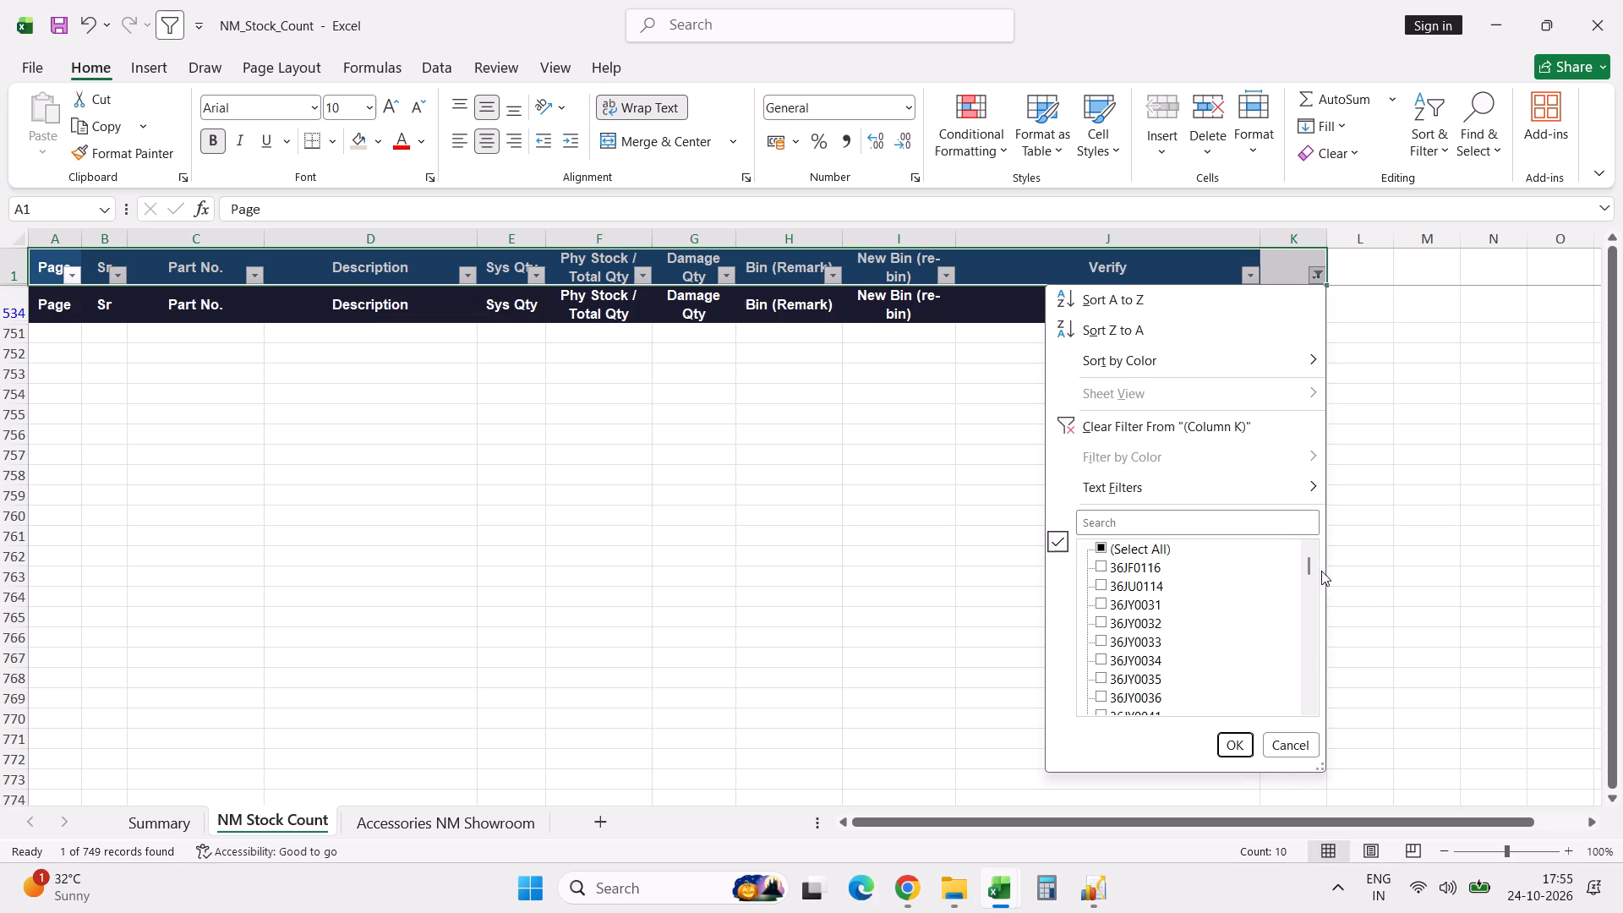
left_click_drag(1310, 566, 1312, 715)
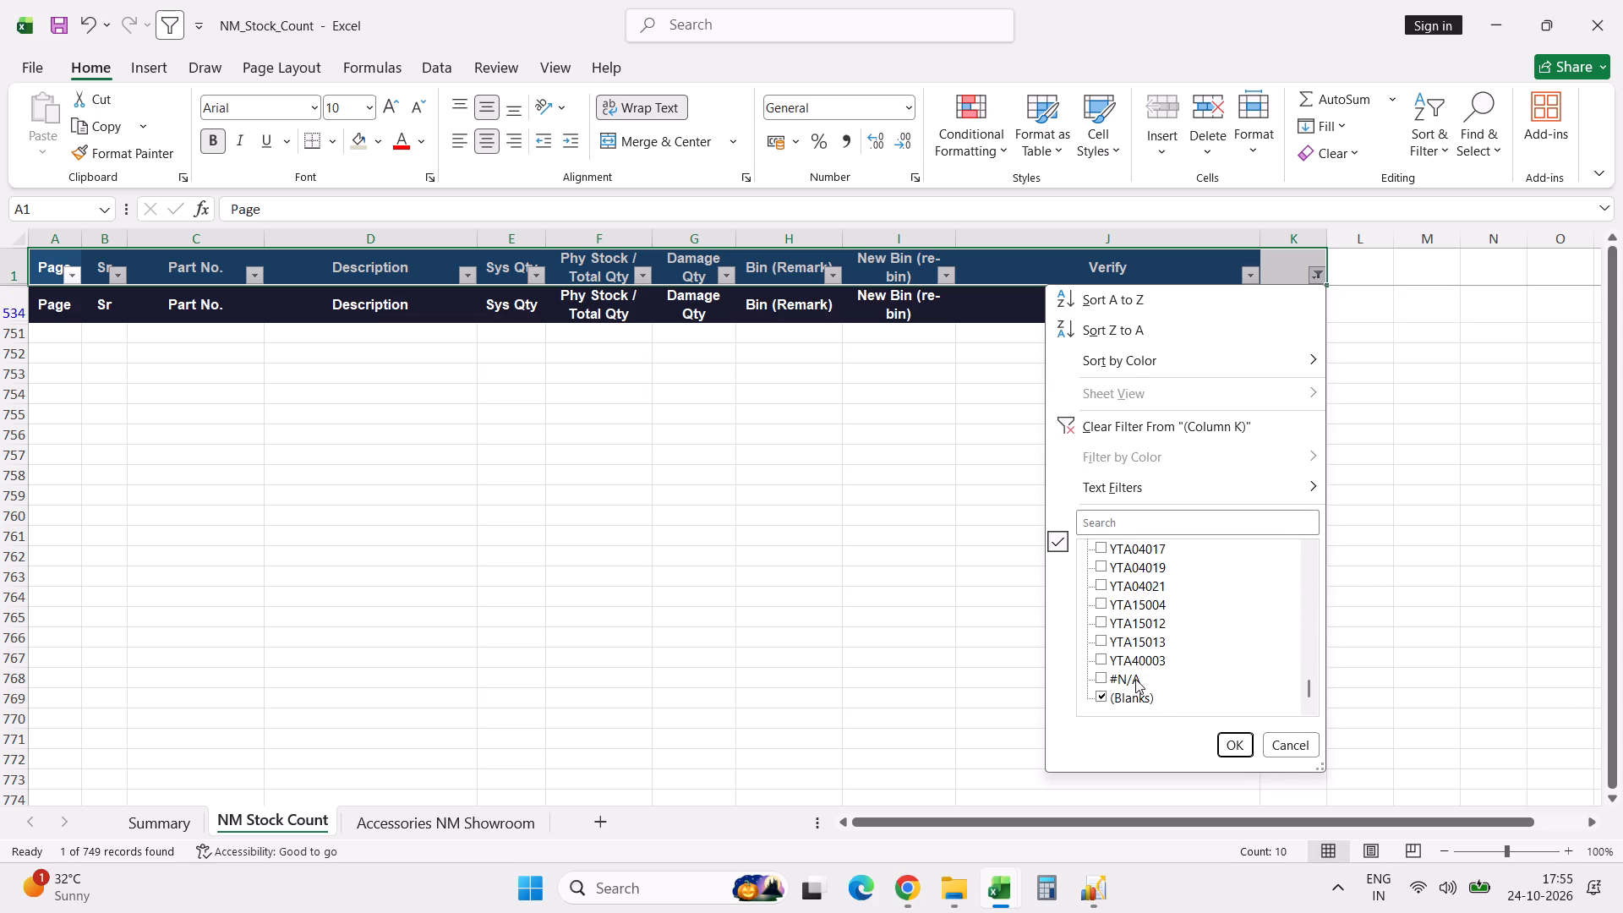
left_click(1129, 678)
left_click(1128, 699)
left_click(1238, 746)
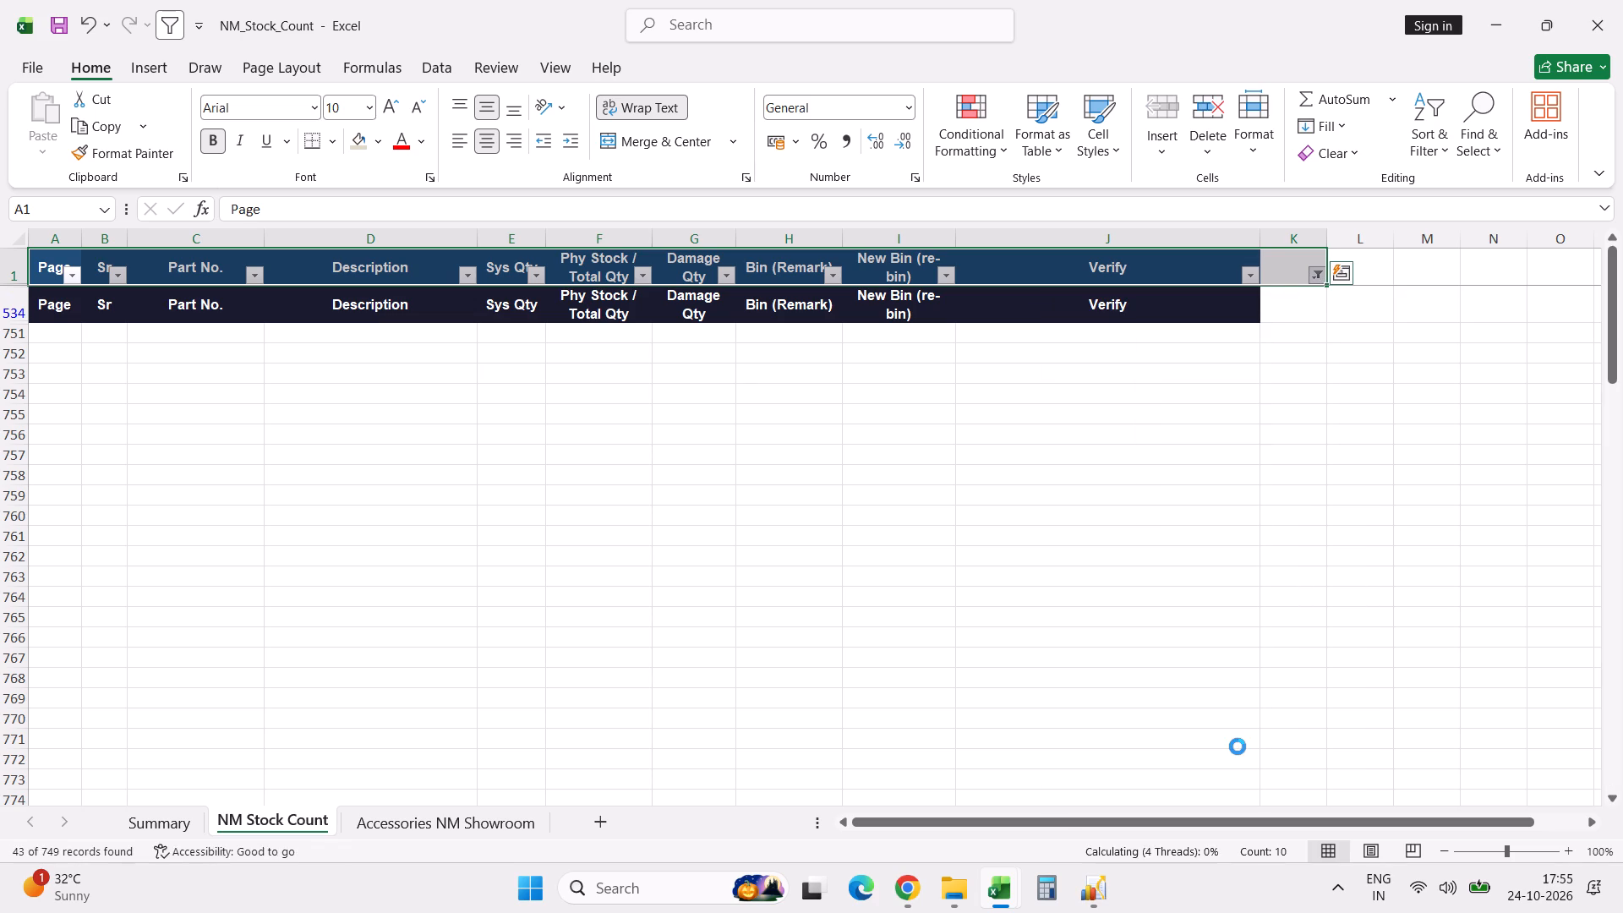
Review the filtered #N/A rows across all pages, examining their part numbers, bin remarks and Verify notes.
scroll(1087, 557, "up", 10)
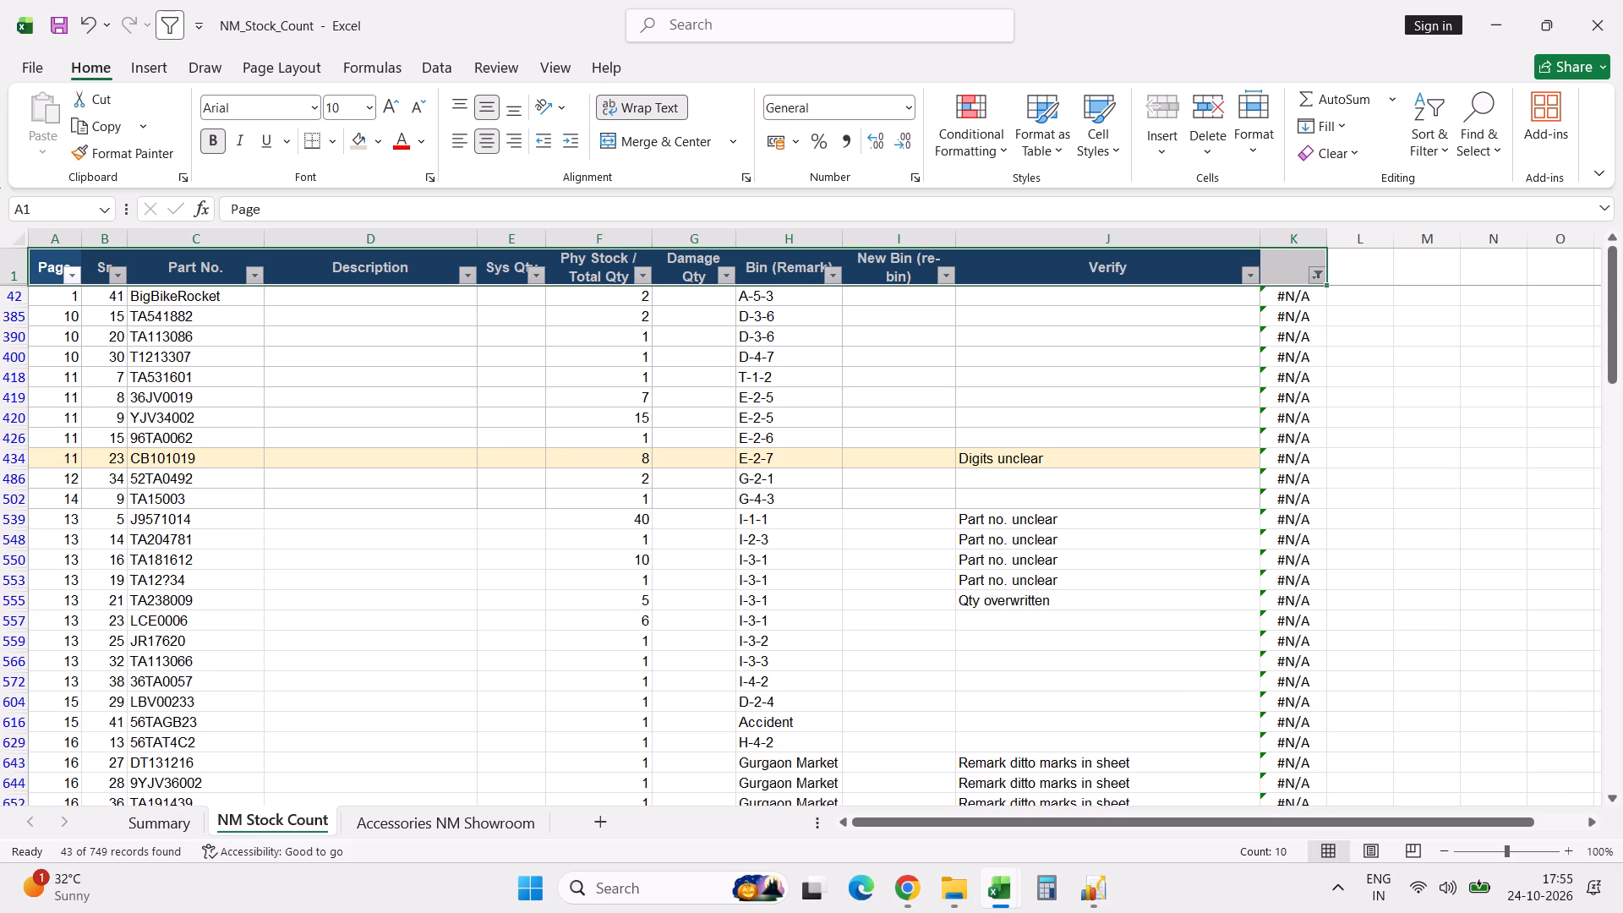
scroll(1087, 557, "up", 4)
scroll(1087, 557, "down", 9)
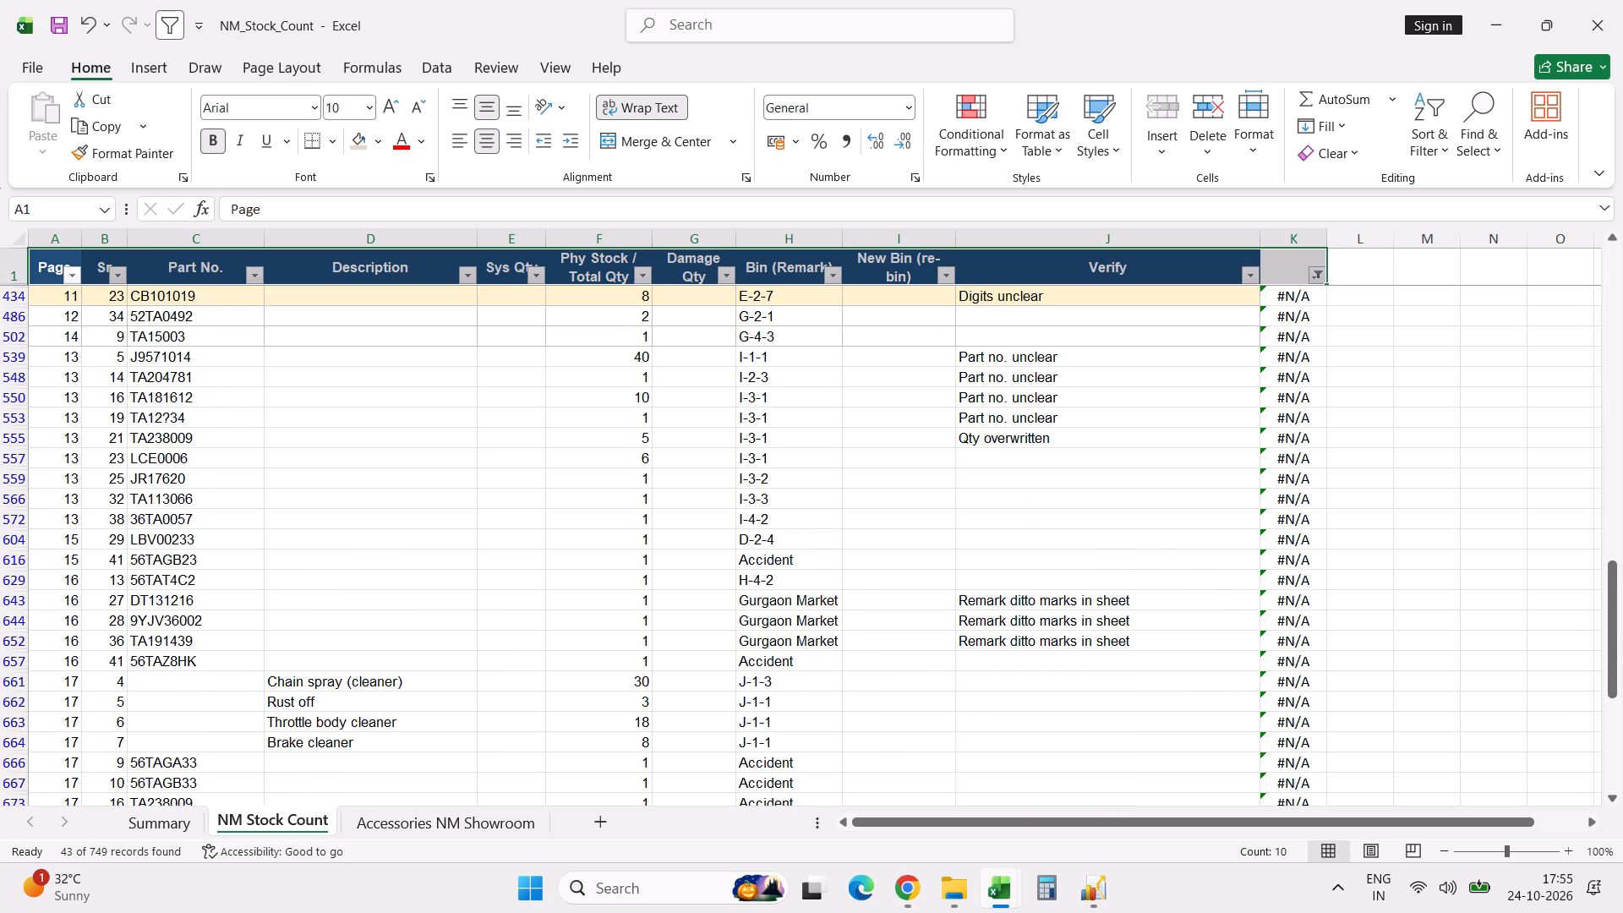
scroll(1087, 557, "down", 5)
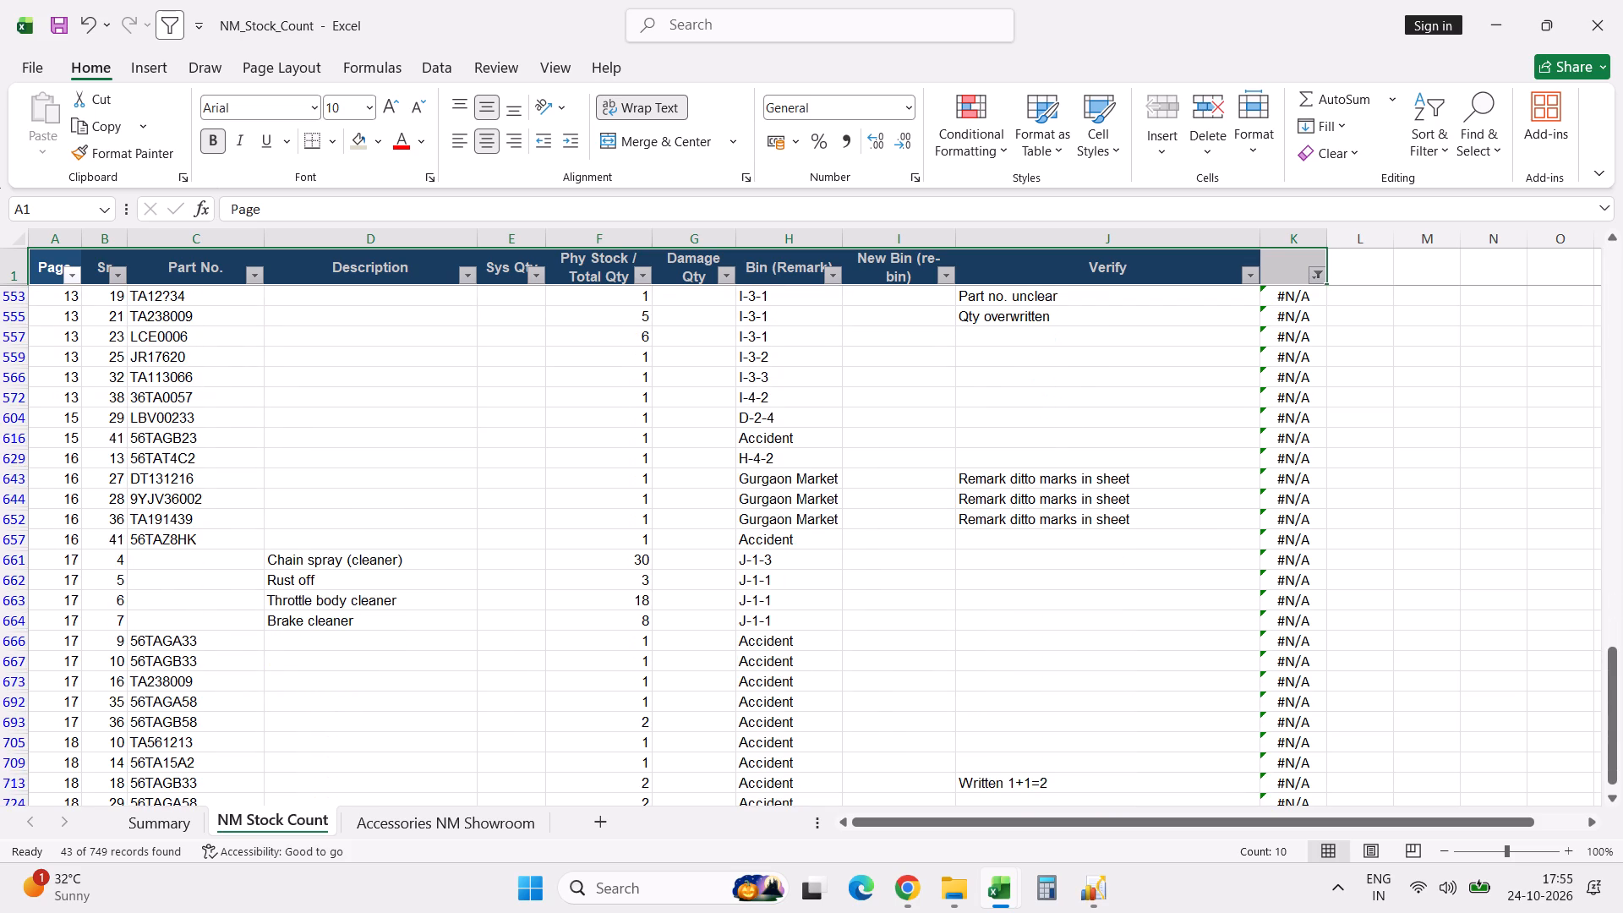
scroll(1087, 557, "down", 4)
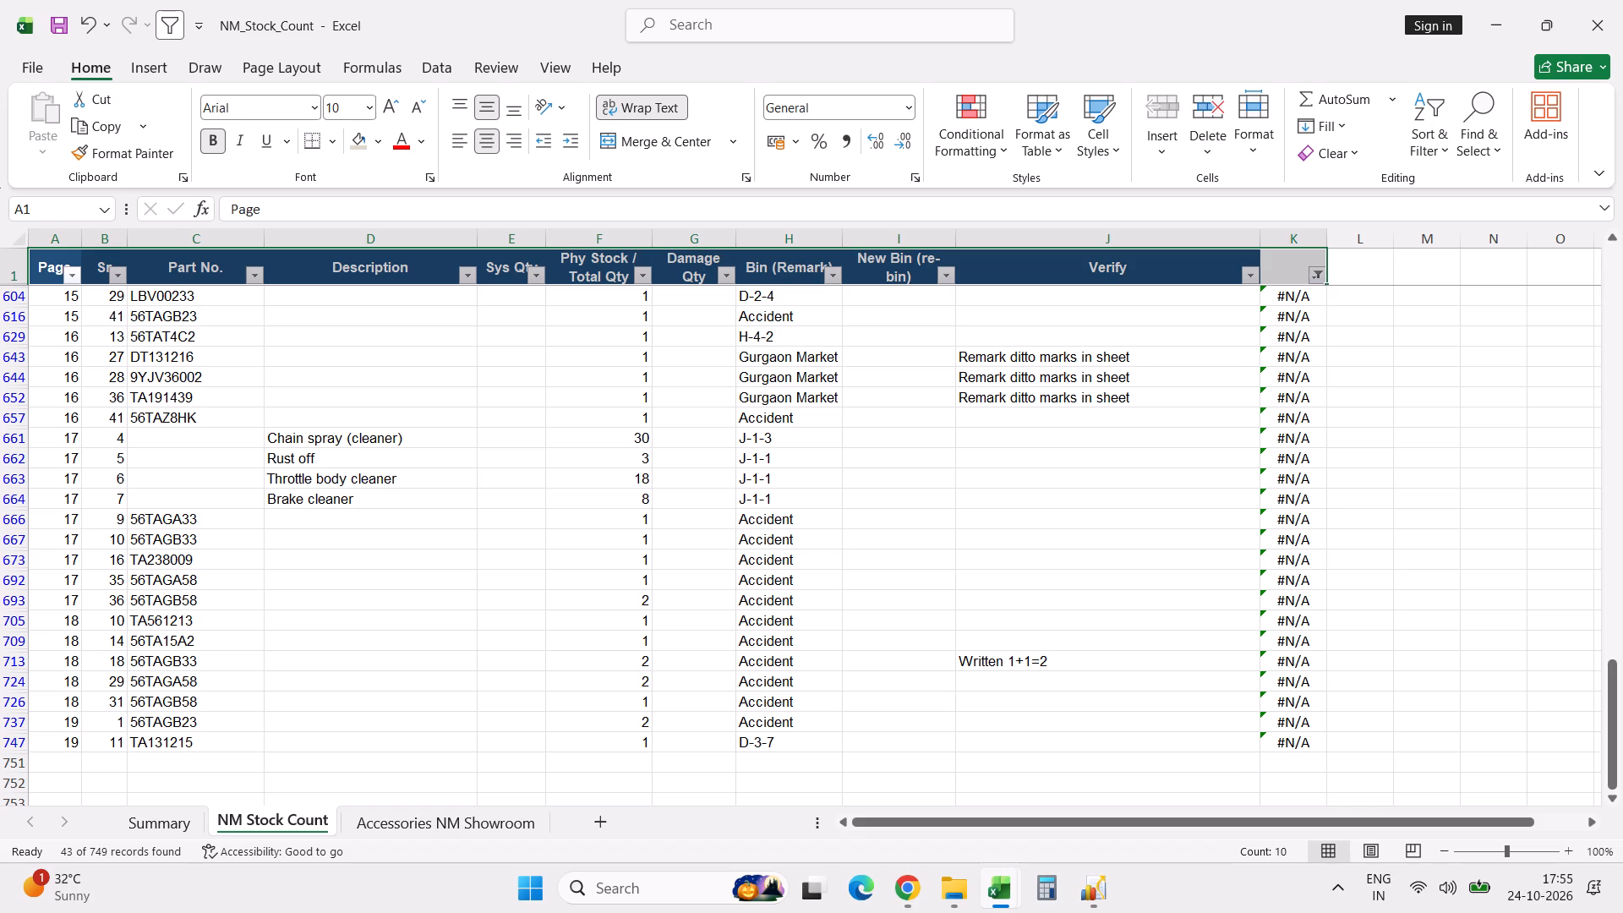
scroll(1087, 557, "up", 2)
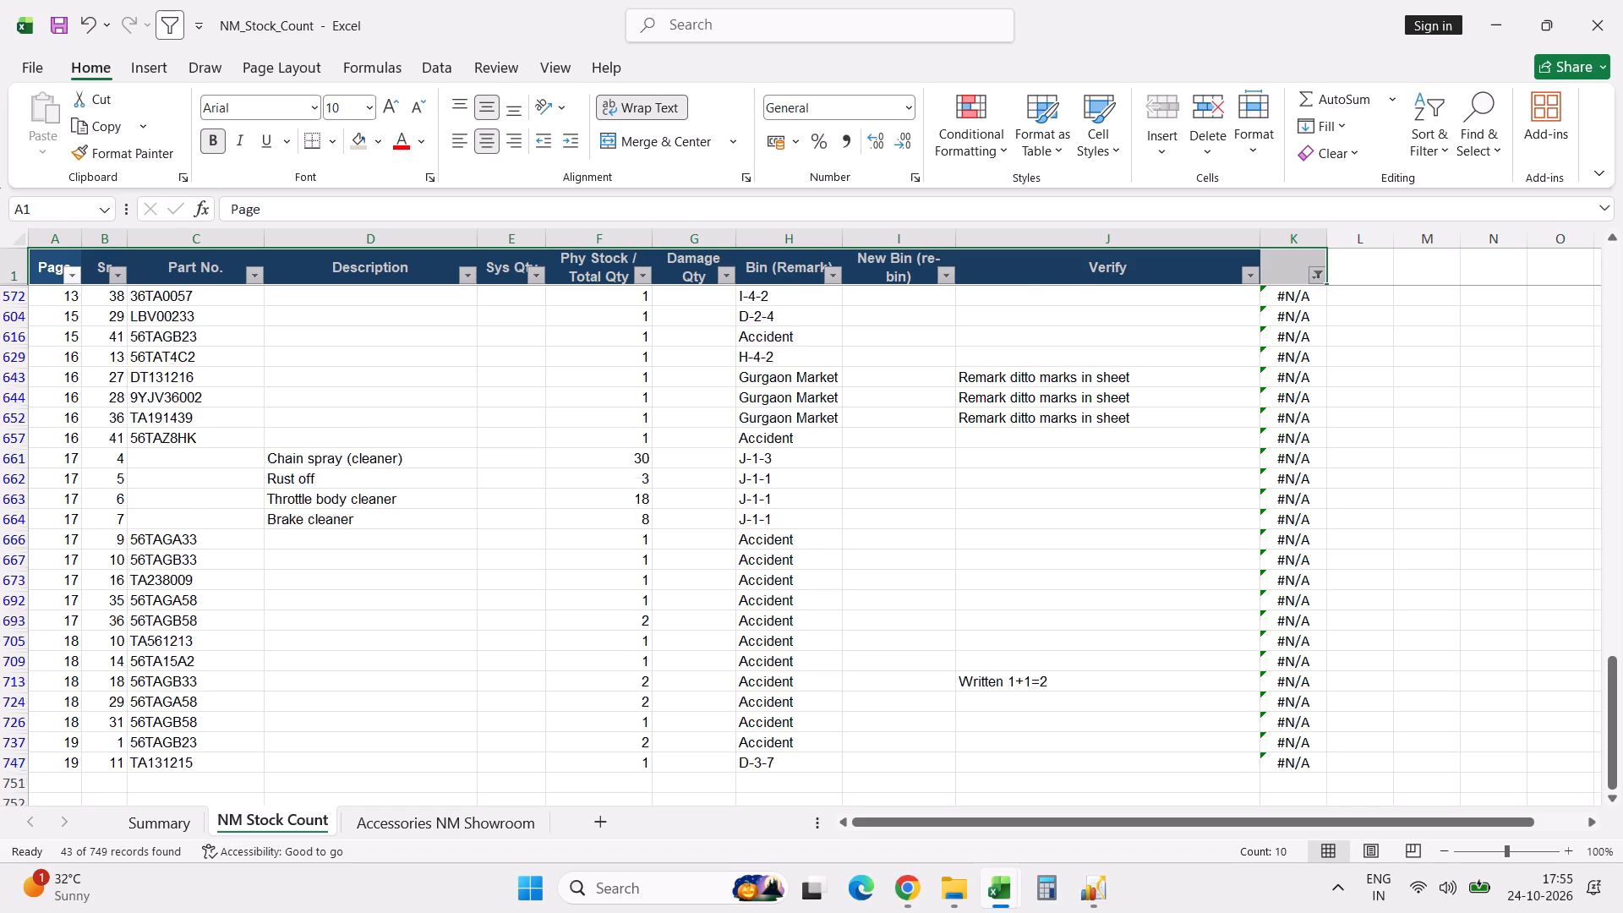
scroll(1087, 557, "up", 20)
scroll(1087, 557, "up", 14)
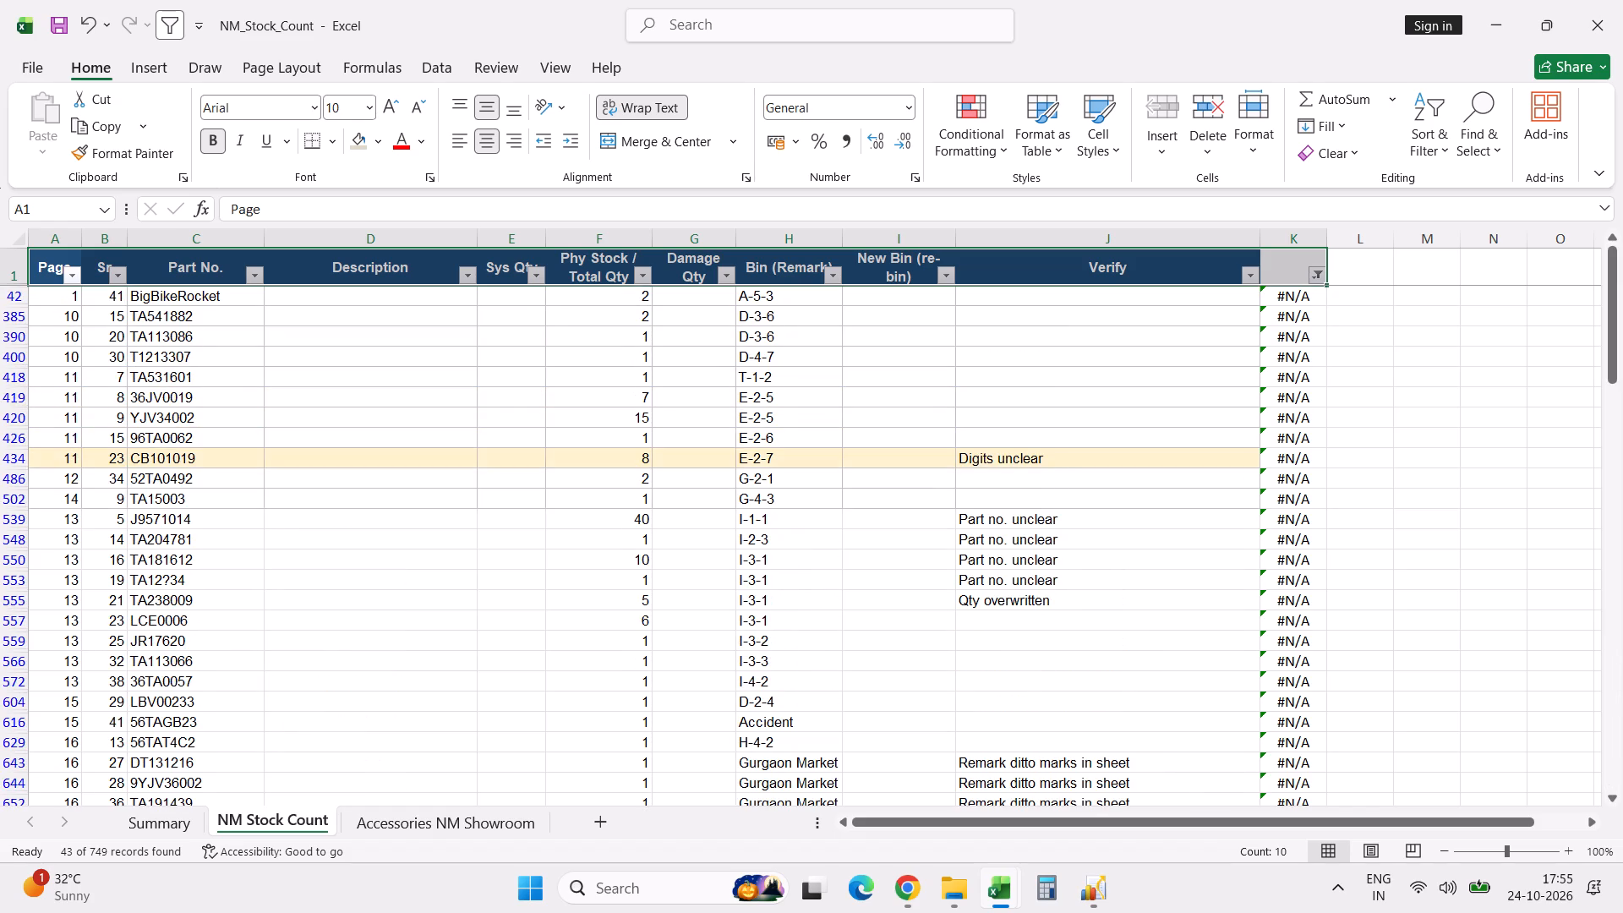
scroll(1087, 557, "up", 11)
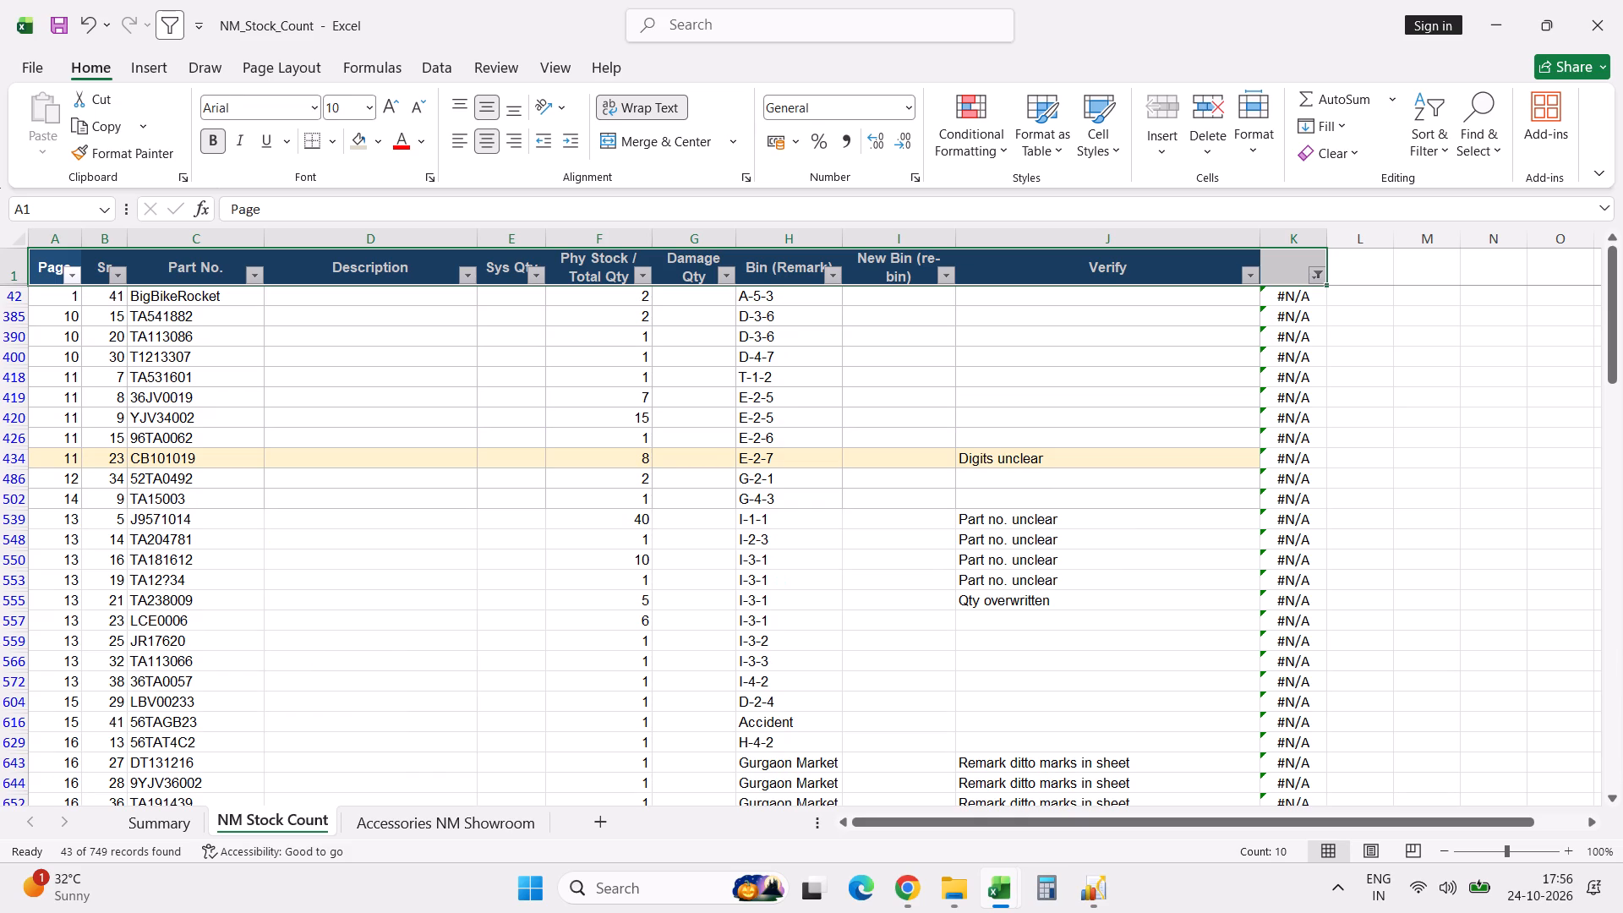
scroll(1087, 557, "down", 7)
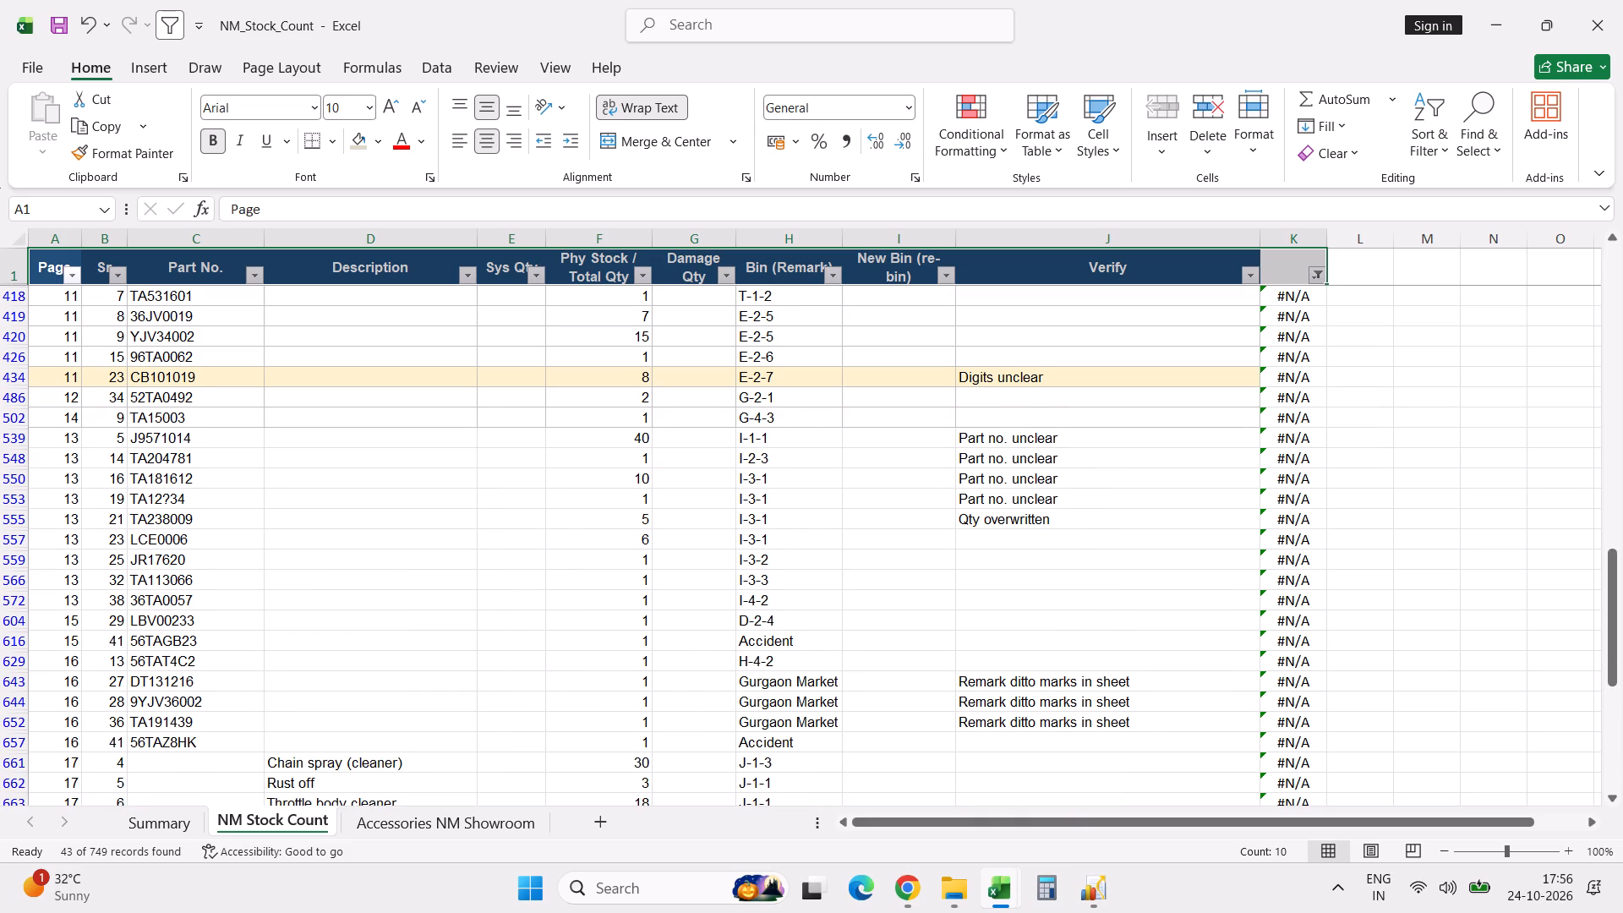
left_click(814, 687)
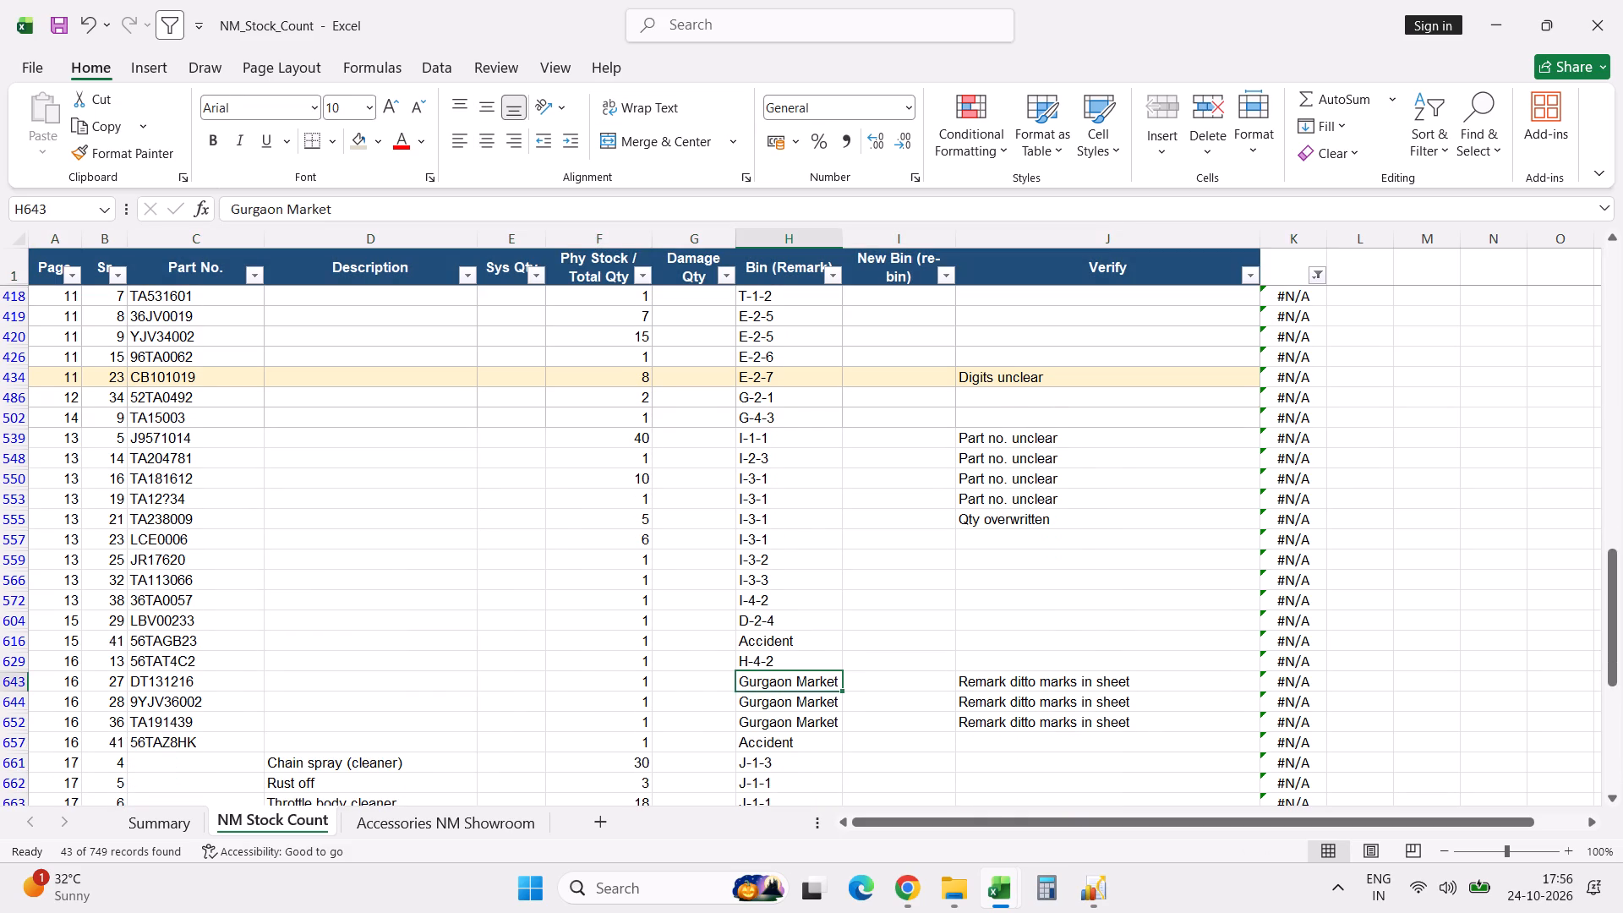
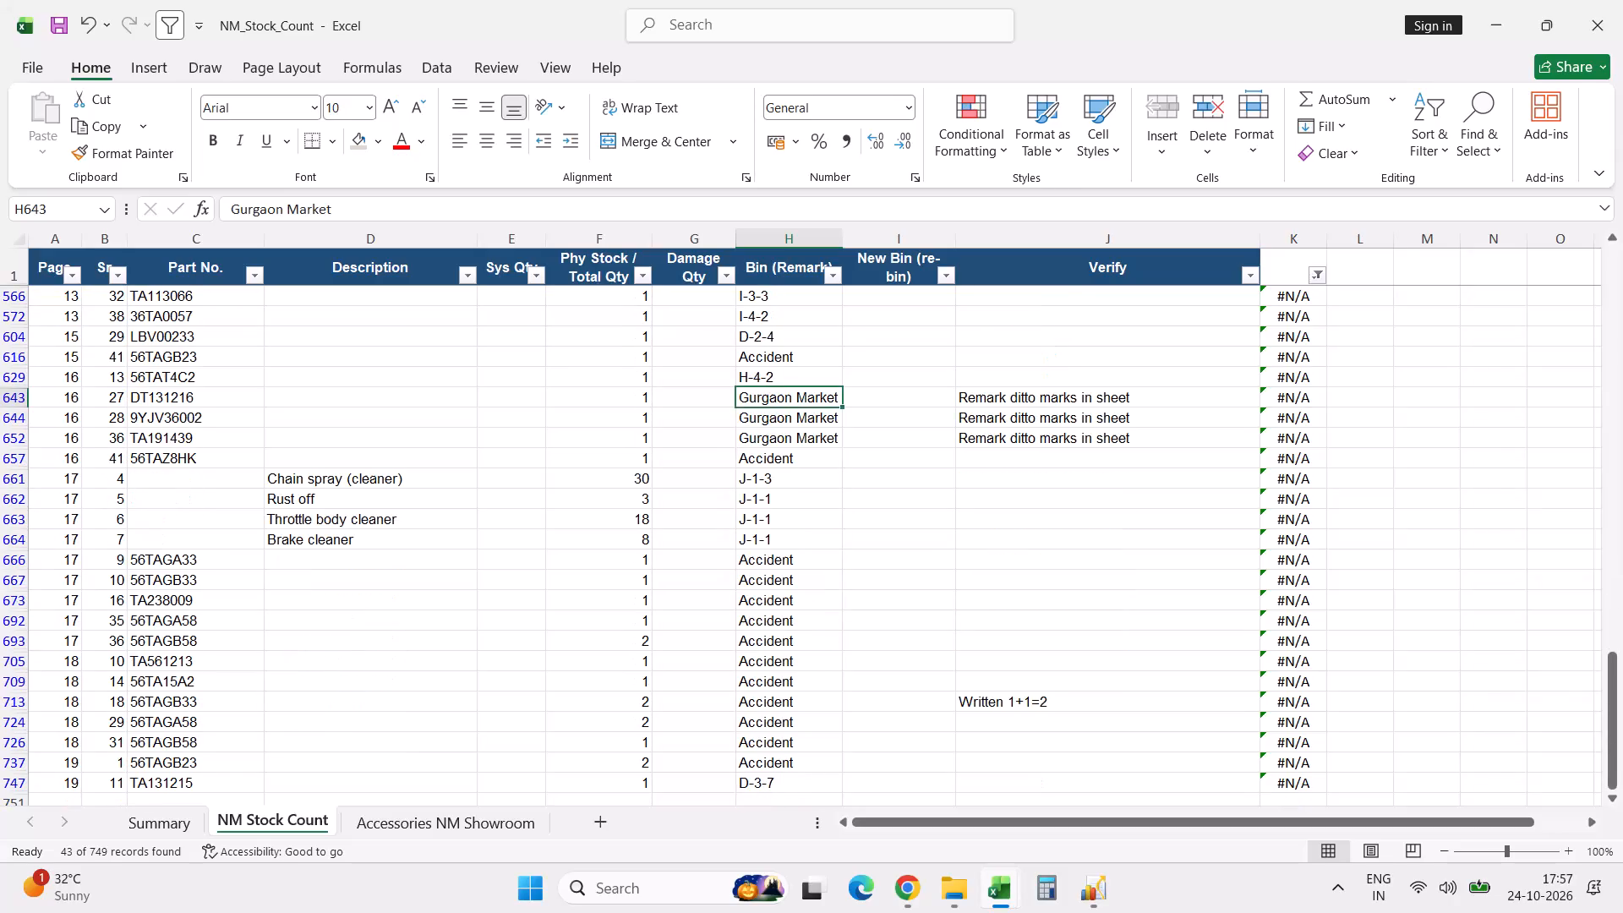
Recheck the filtered #N/A rows from page 19 back to page 1, examining part numbers and bin remarks.
scroll(814, 687, "down", 3)
scroll(814, 687, "up", 6)
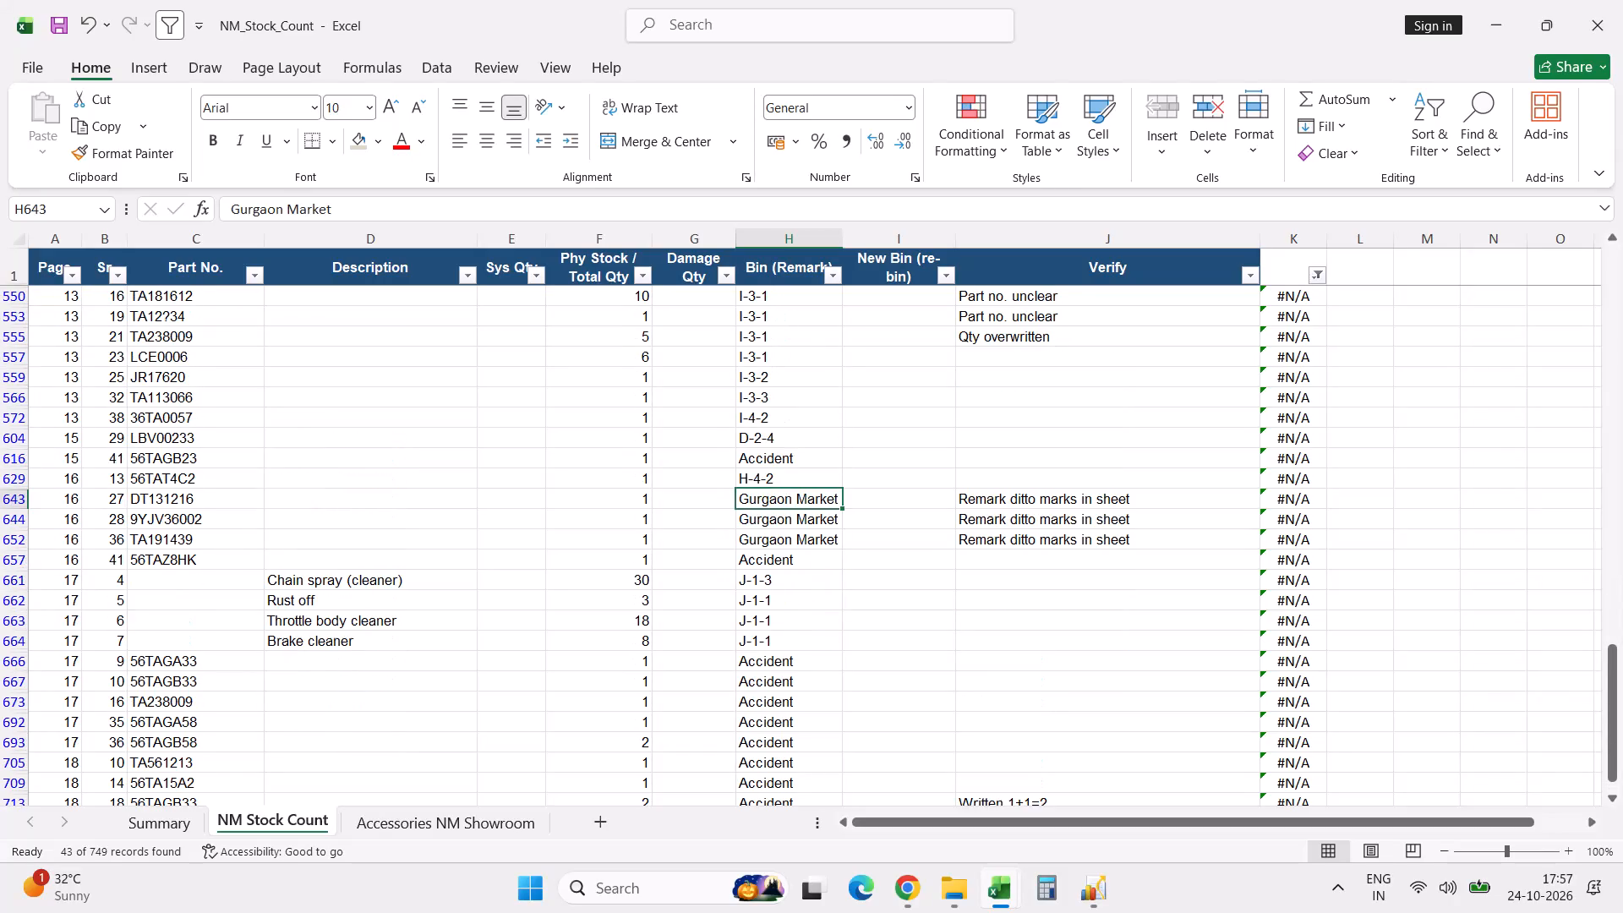
scroll(814, 687, "up", 3)
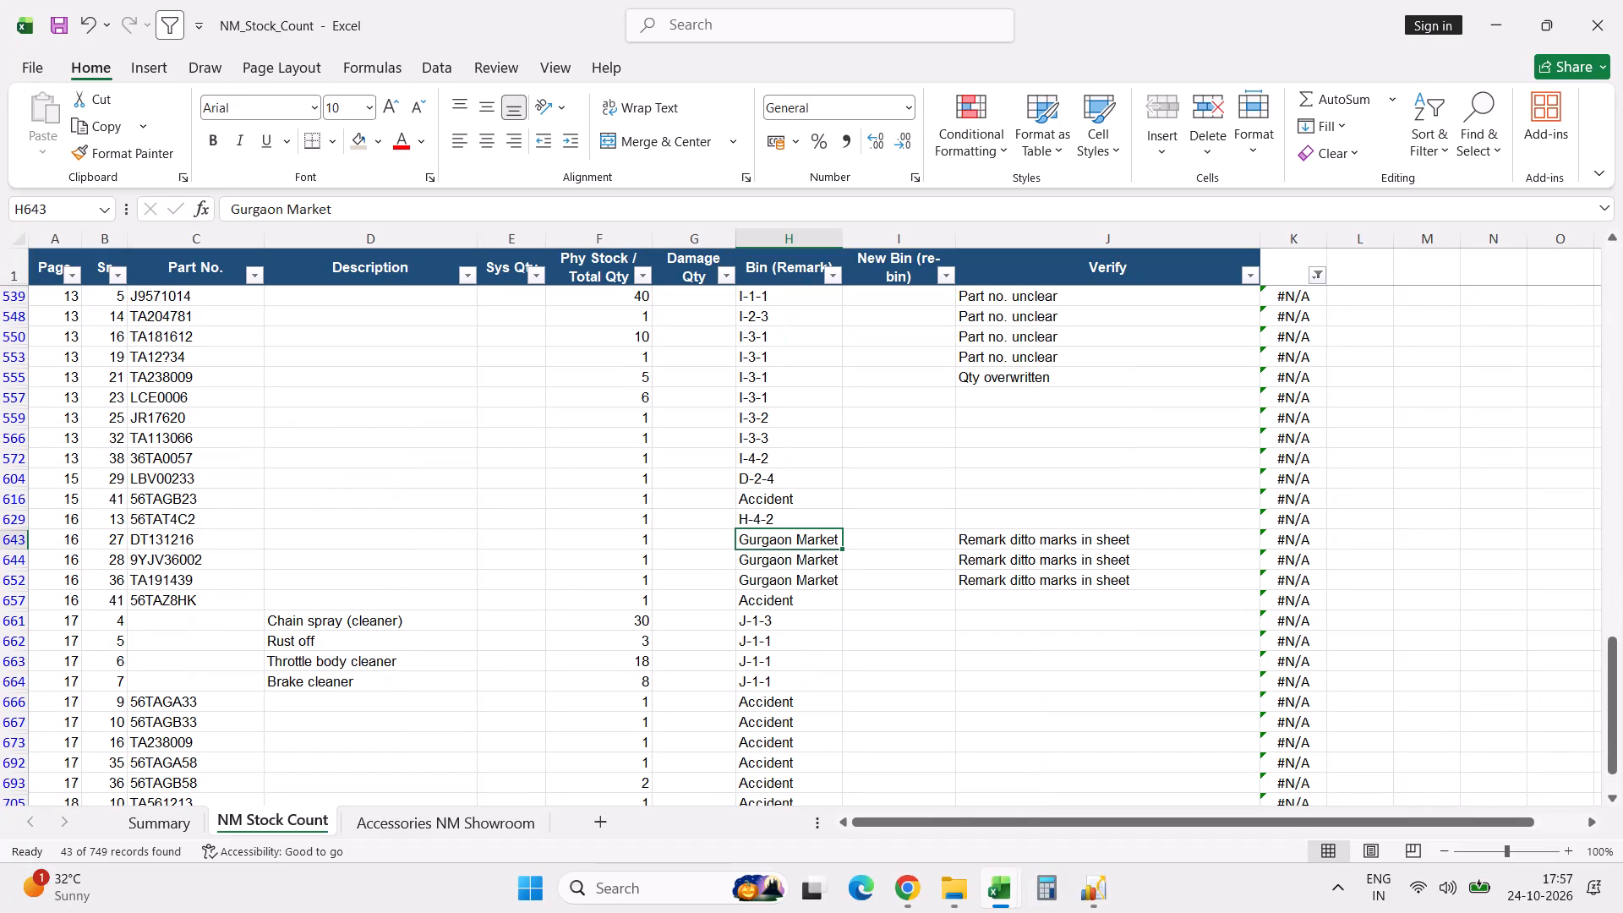
scroll(814, 687, "up", 15)
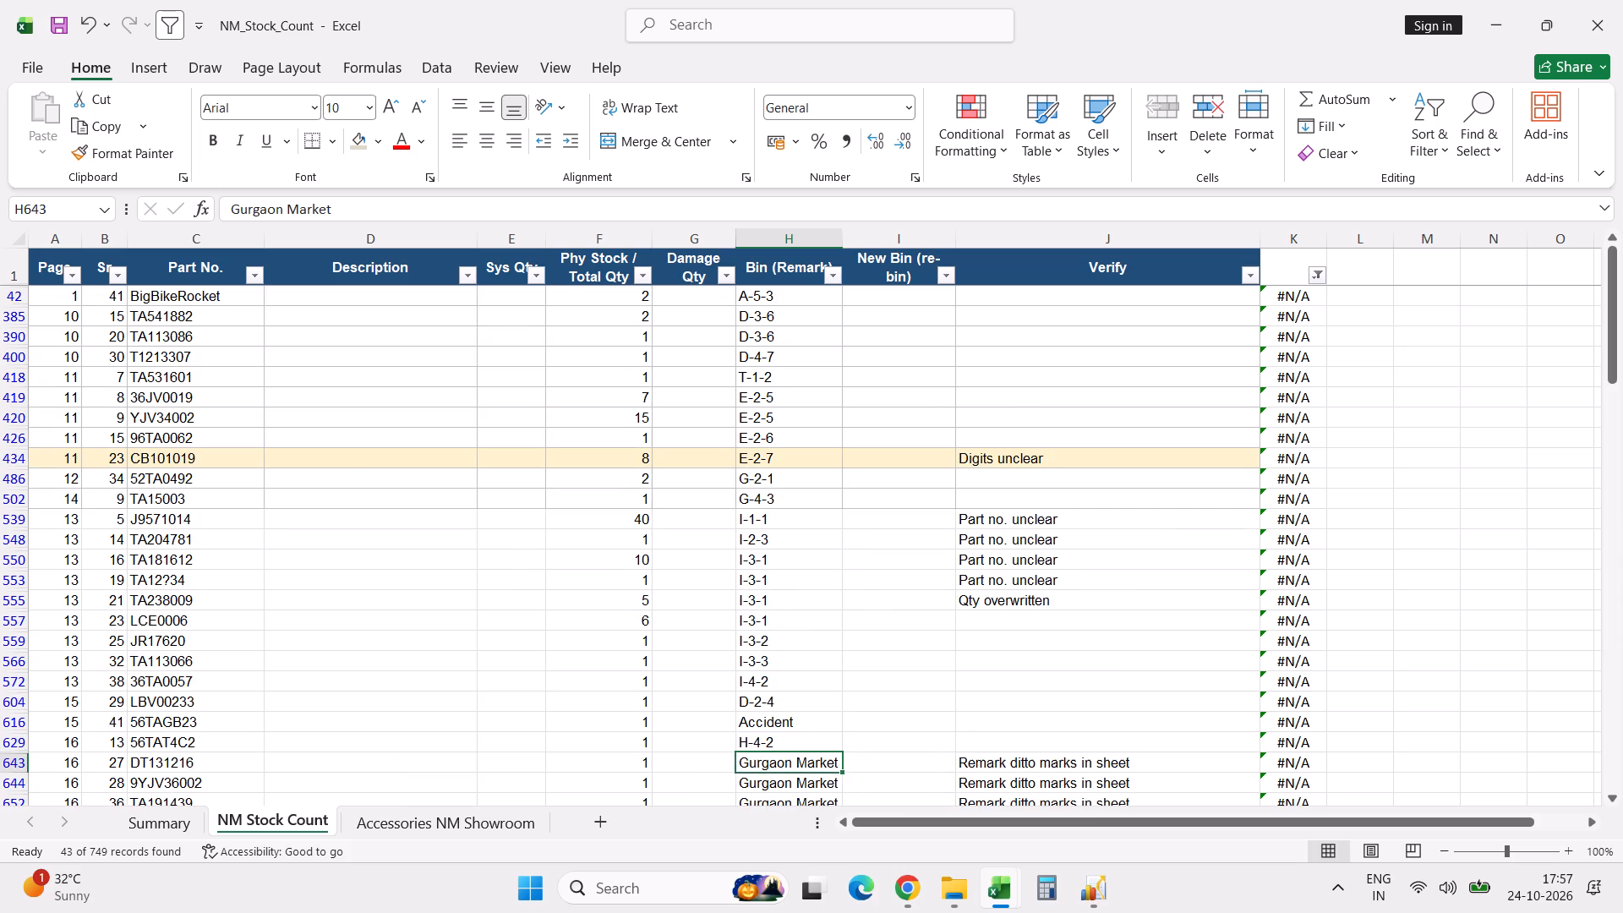
scroll(593, 631, "up", 5)
Replace the bin remark of part DT131216 on page 16 with "Goregaon Material".
scroll(593, 631, "down", 7)
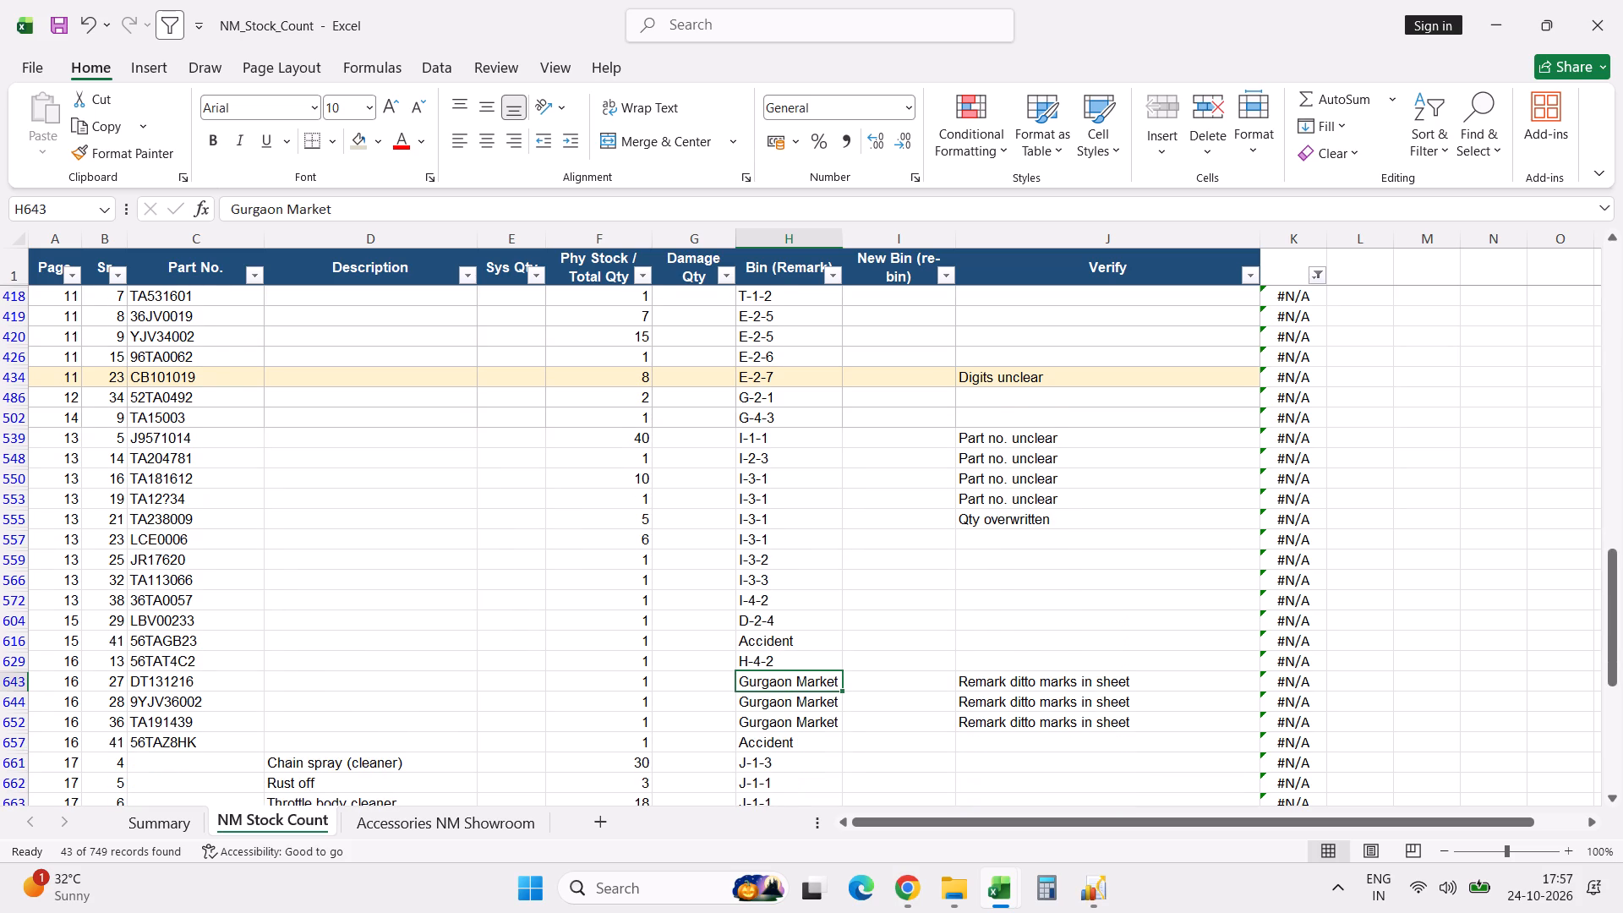
left_click(346, 213)
key("BackSpace")
key("BackSpace")
key("BackSpace")
key("BackSpace")
key("BackSpace")
key("BackSpace")
key("BackSpace")
key("BackSpace")
key("BackSpace")
key("BackSpace")
key("BackSpace")
key("BackSpace")
key("BackSpace")
key("BackSpace")
key("BackSpace")
key("BackSpace")
key("BackSpace")
key("BackSpace")
key("BackSpace")
key("BackSpace")
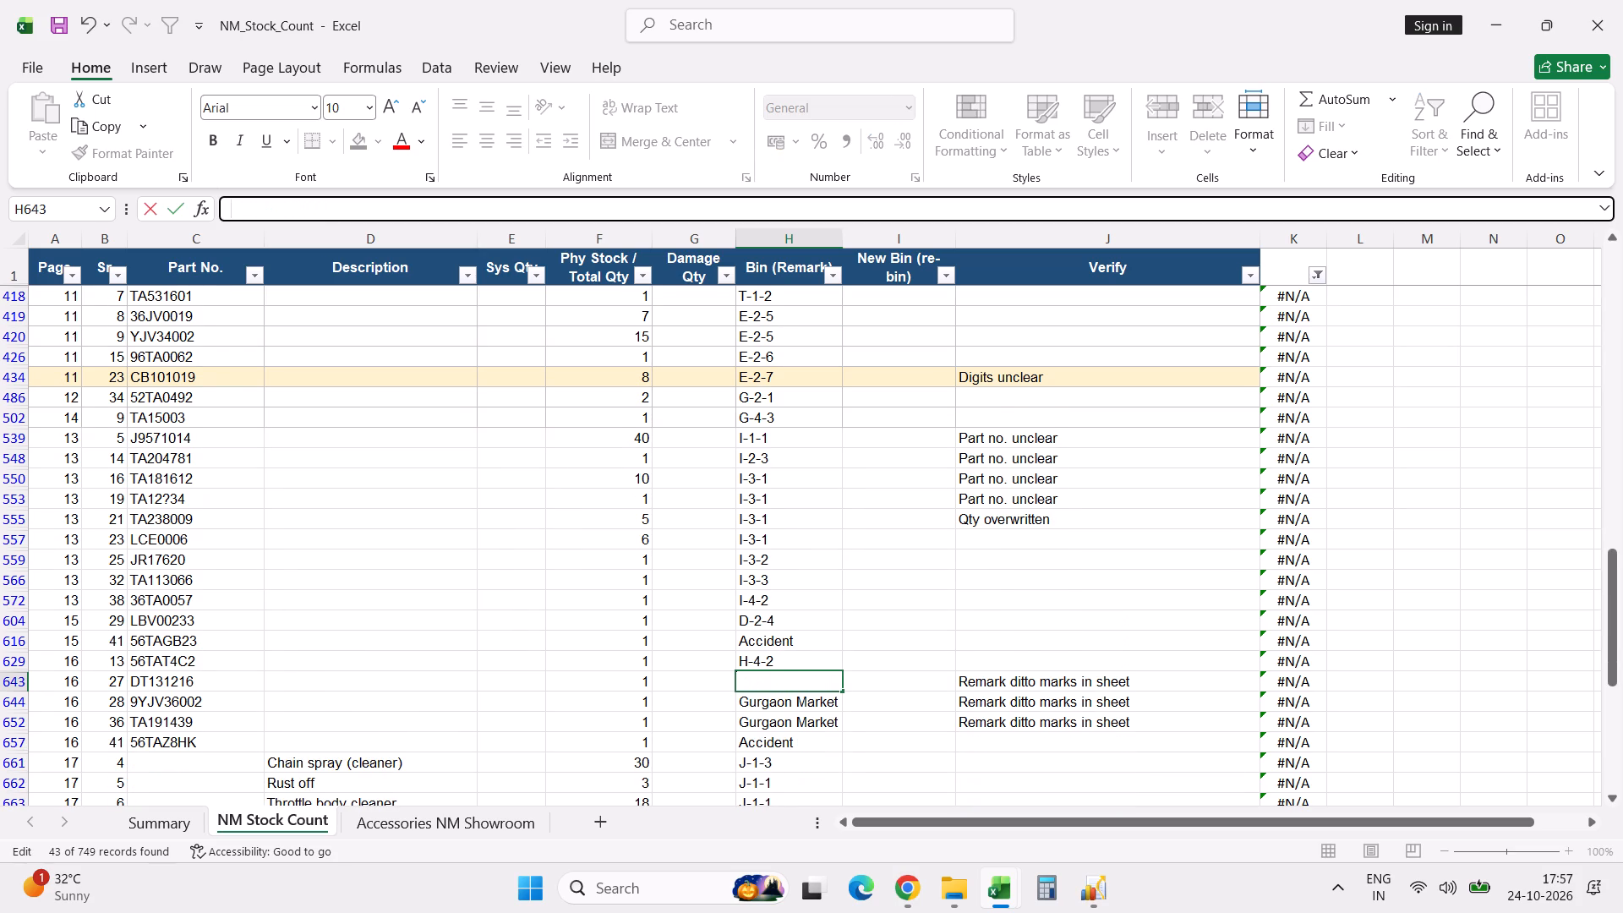
type("Go")
type("re")
type("gaon")
key("space")
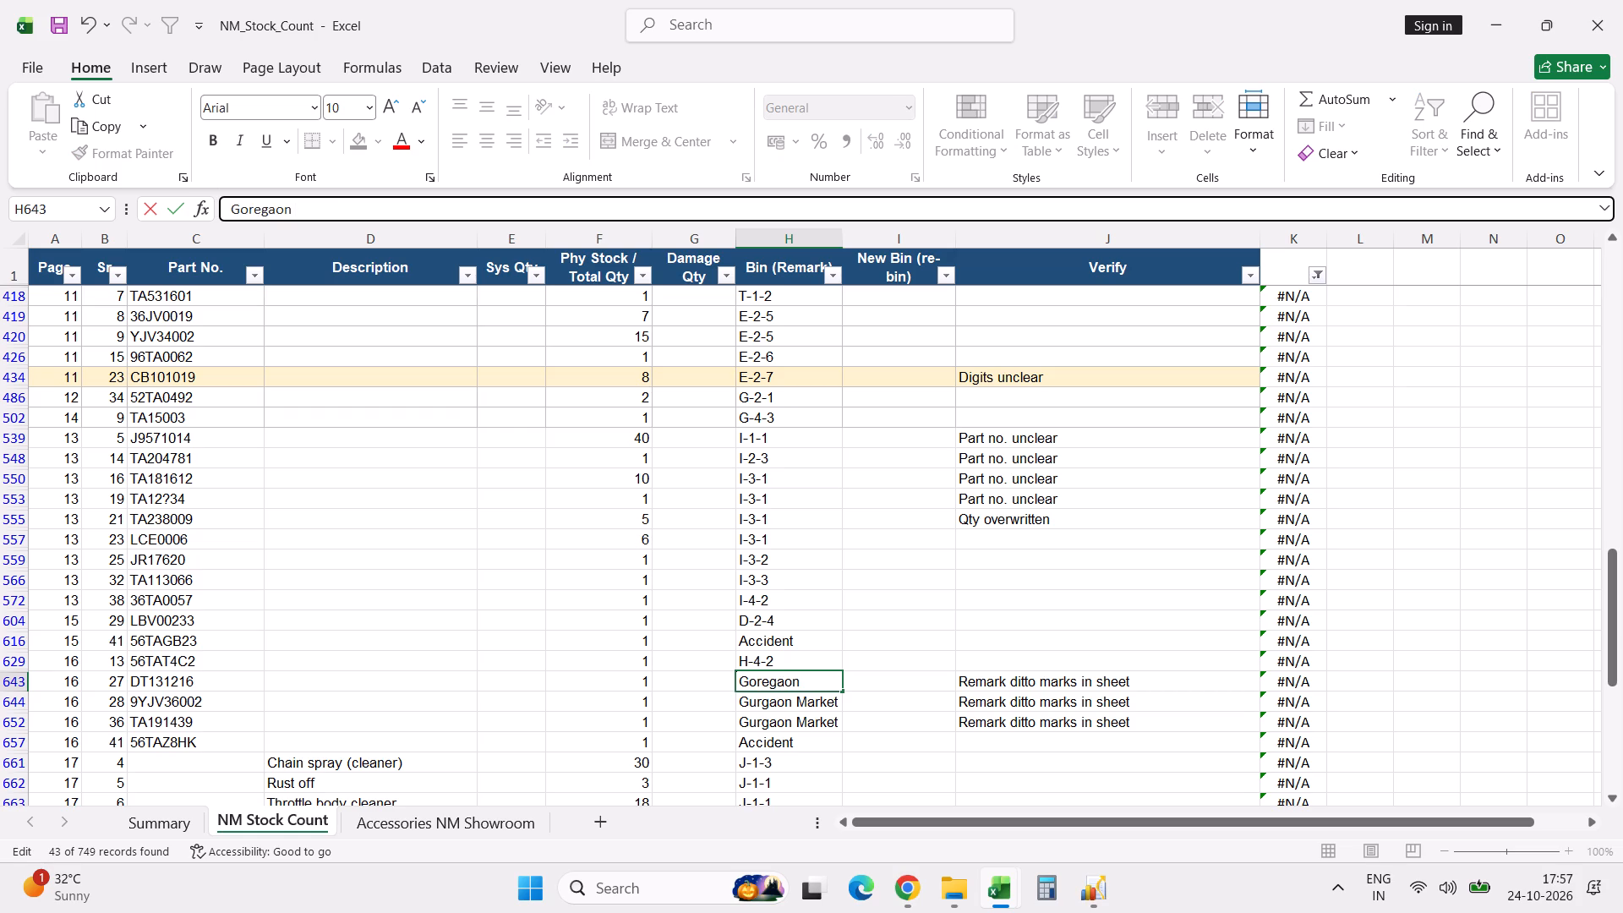
type("Ma")
type("terial")
key("Return")
Copy the "Goregaon Material" remark to the bin cells of parts 9YJV36002 and TA191439 on page 16.
key("Up")
key("ctrl+c")
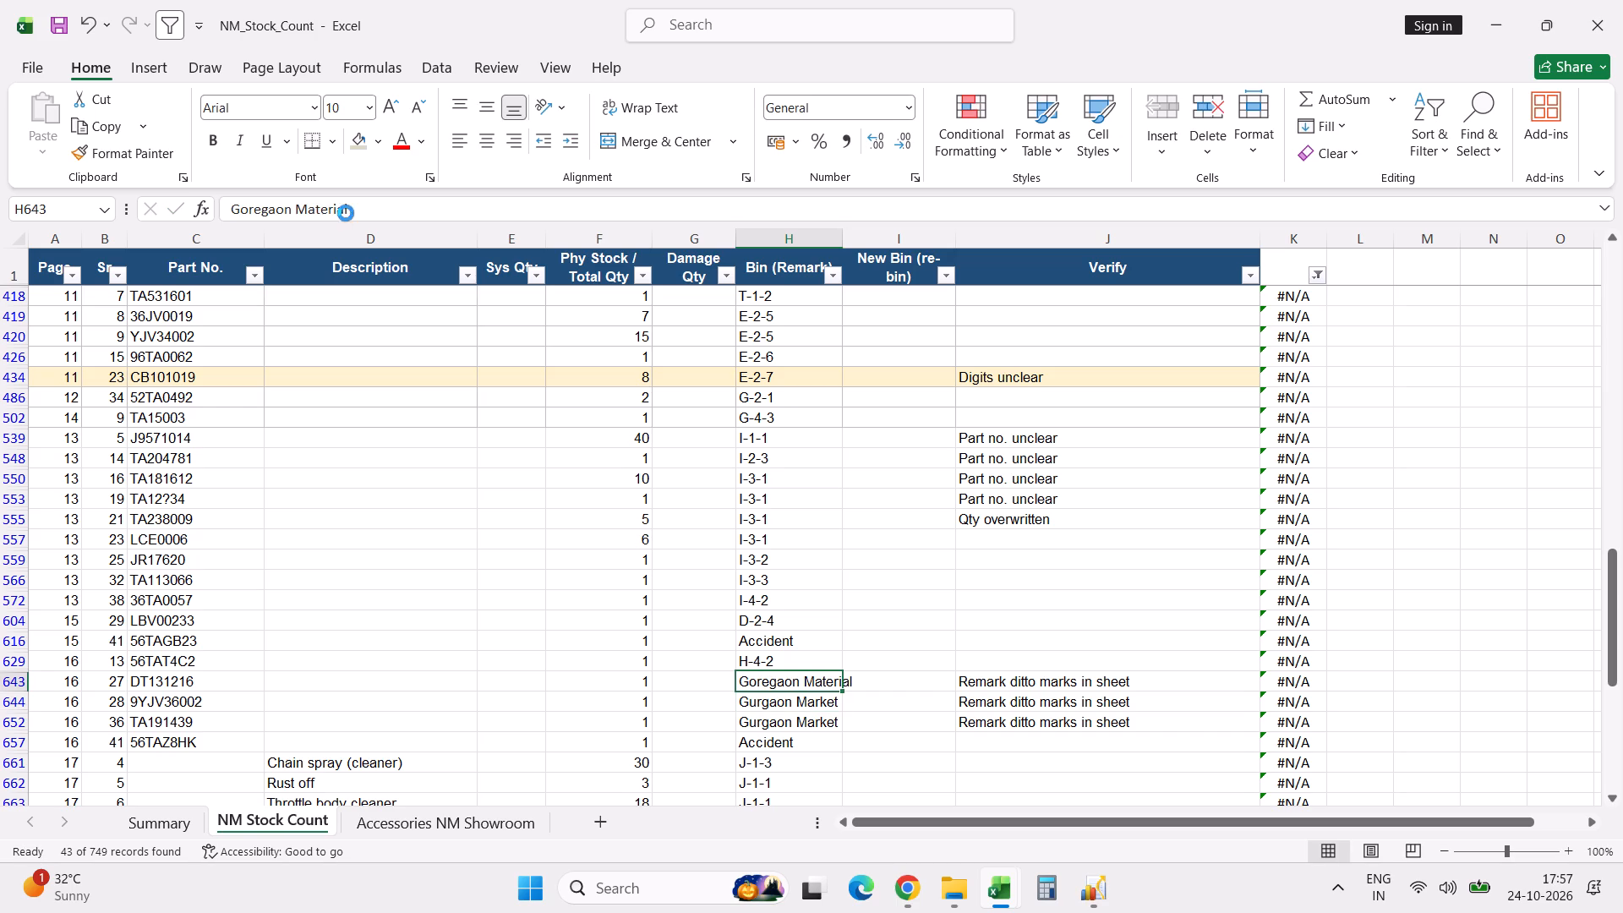
key("Down")
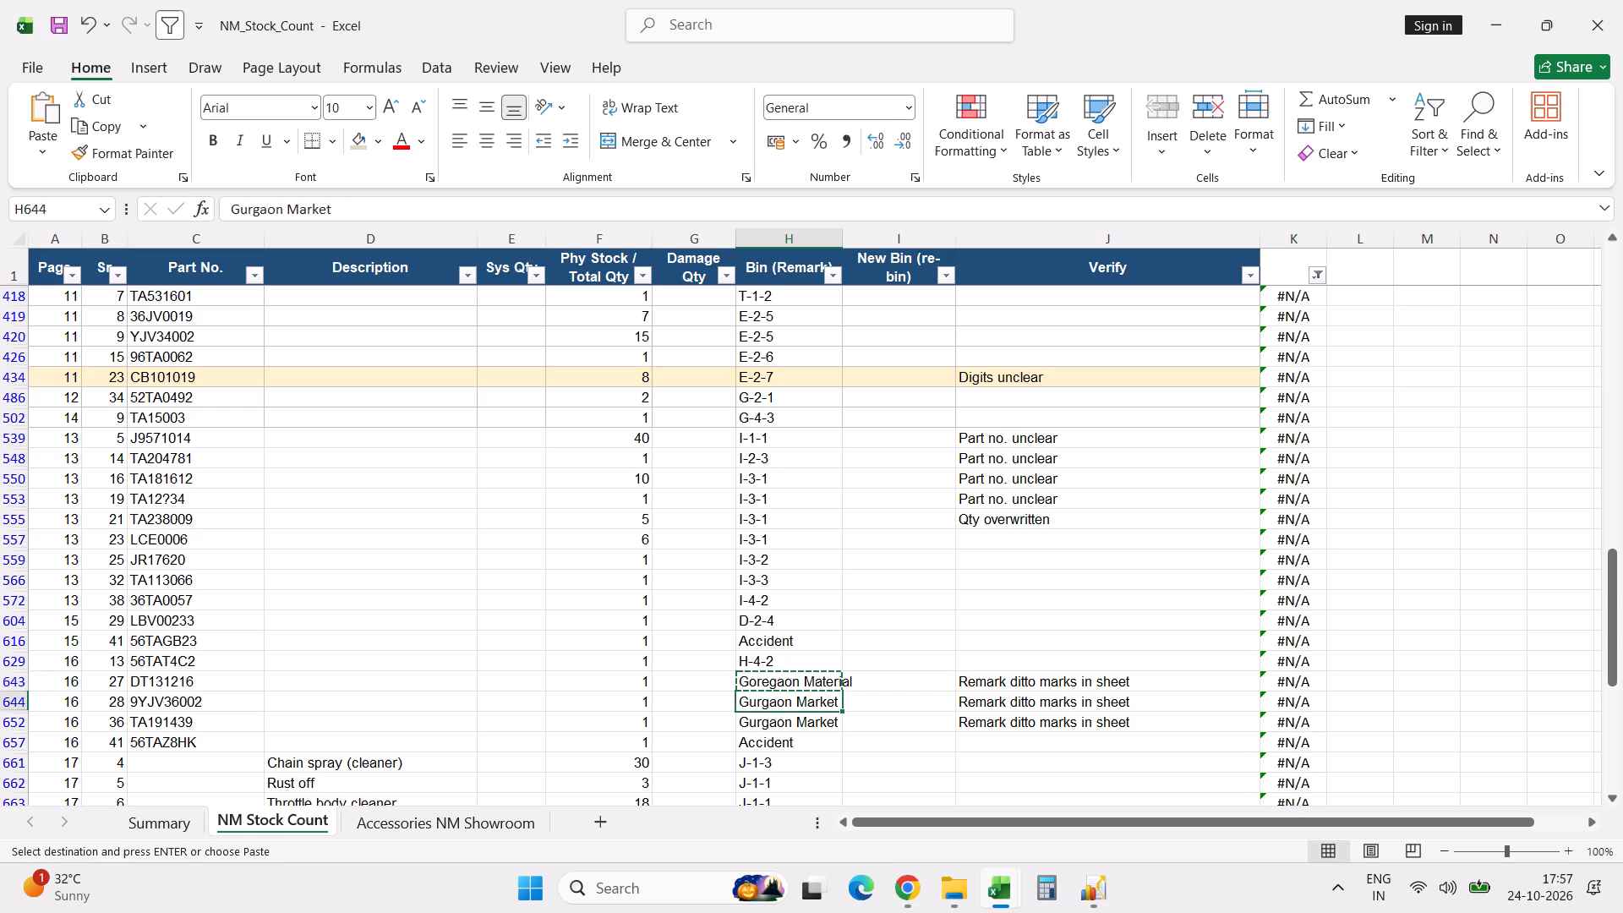
key("ctrl+v")
key("Down")
key("Return")
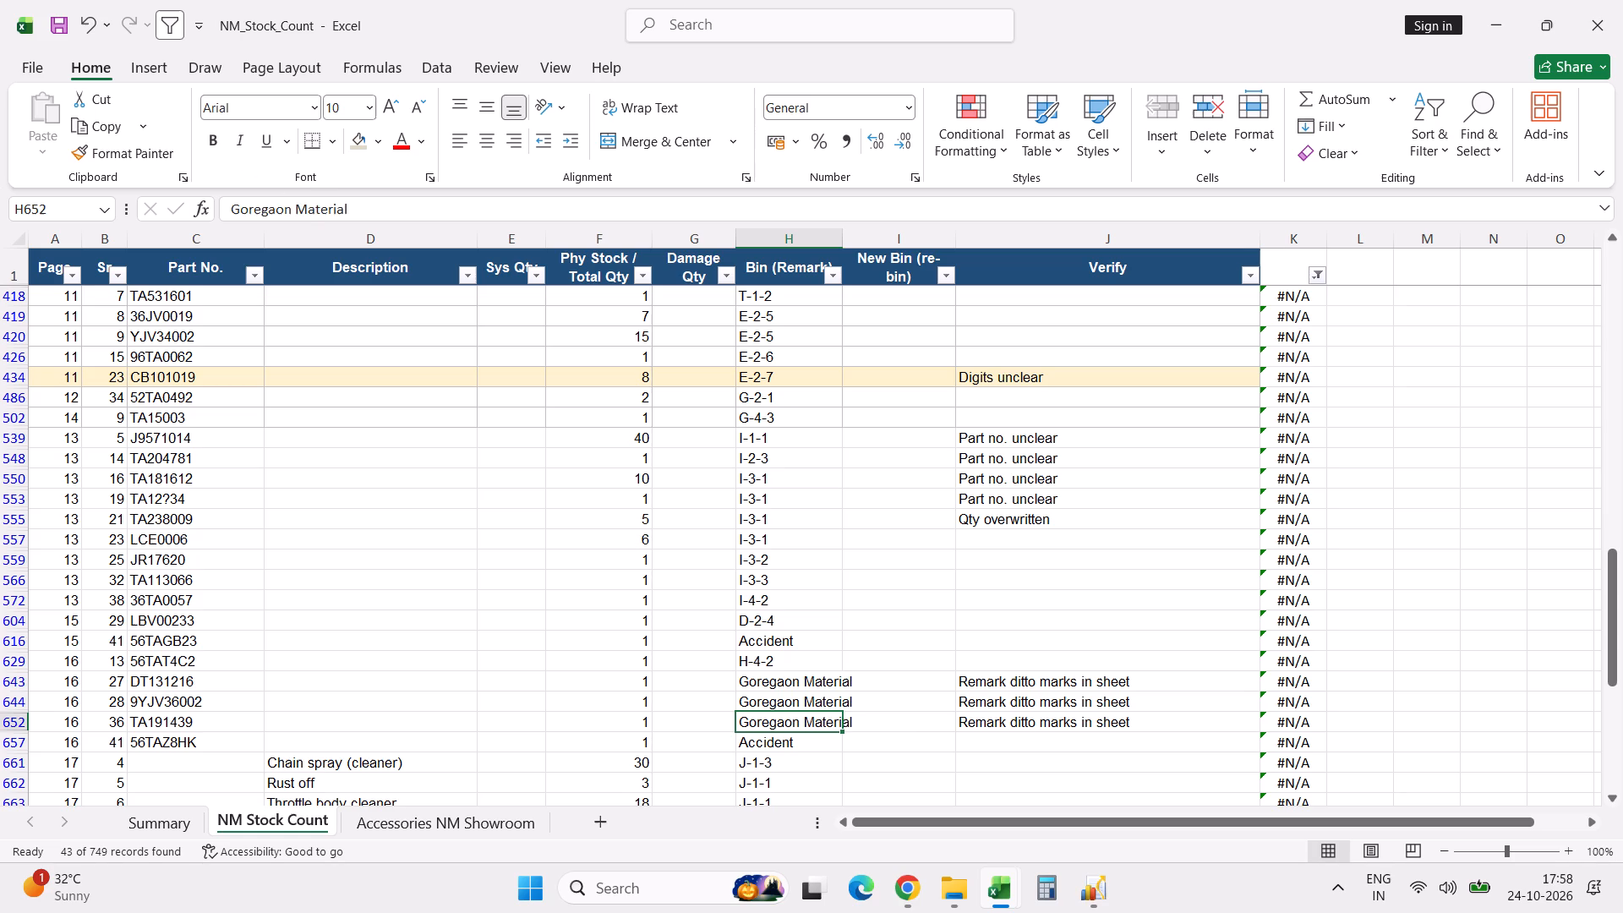
Look over the filtered rows once more and save the stock count workbook.
scroll(406, 572, "down", 4)
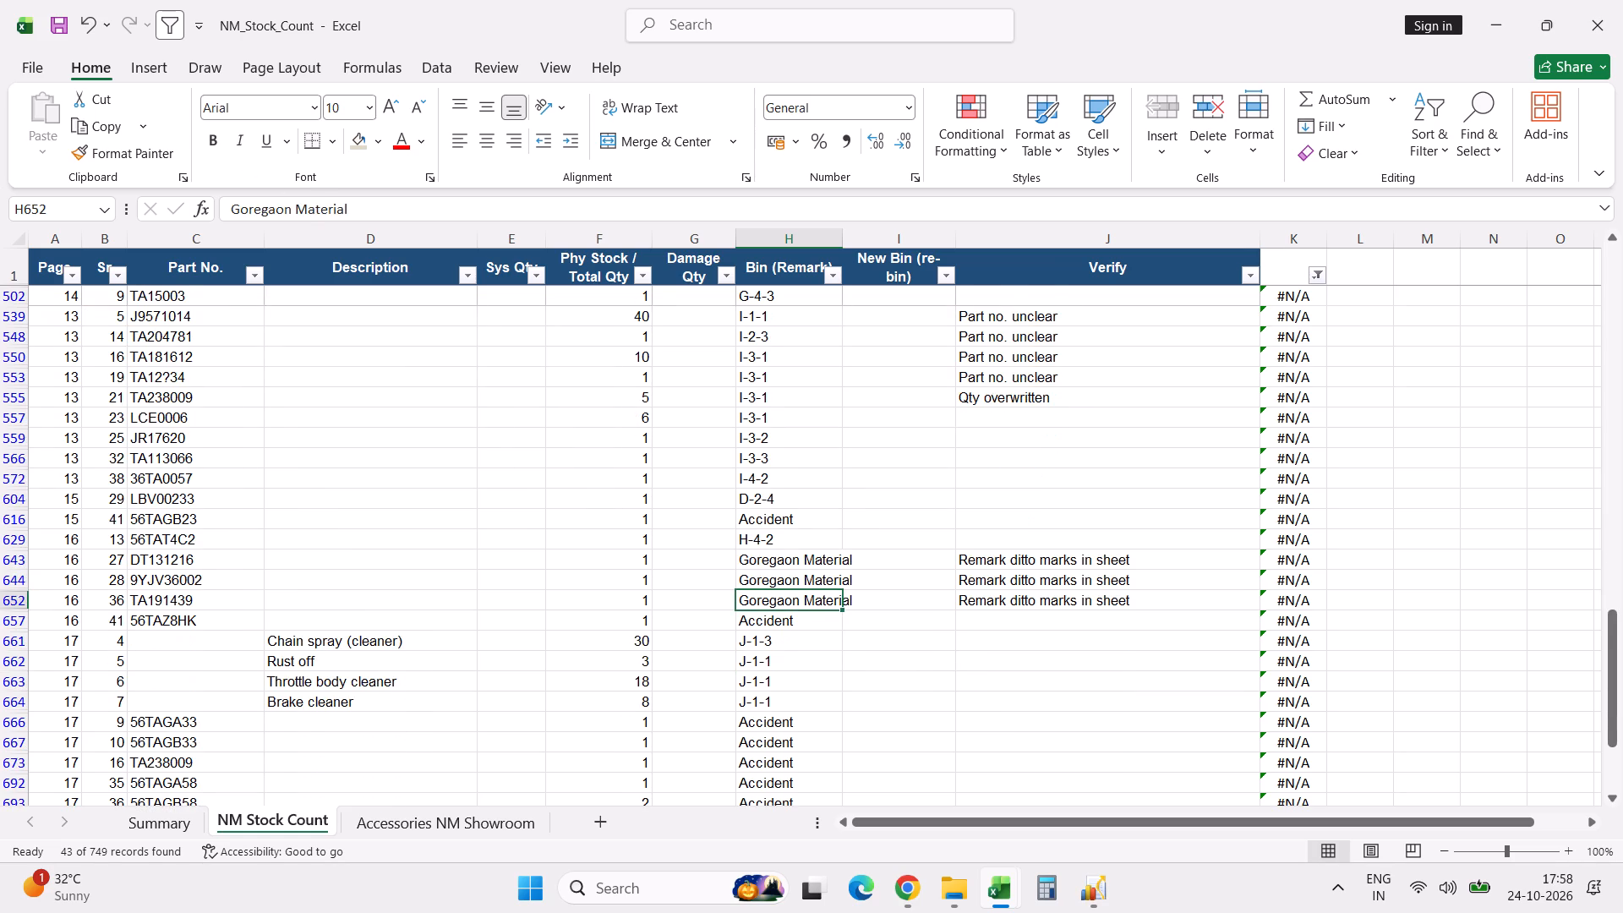
scroll(406, 572, "down", 1)
scroll(406, 572, "up", 20)
scroll(406, 572, "up", 3)
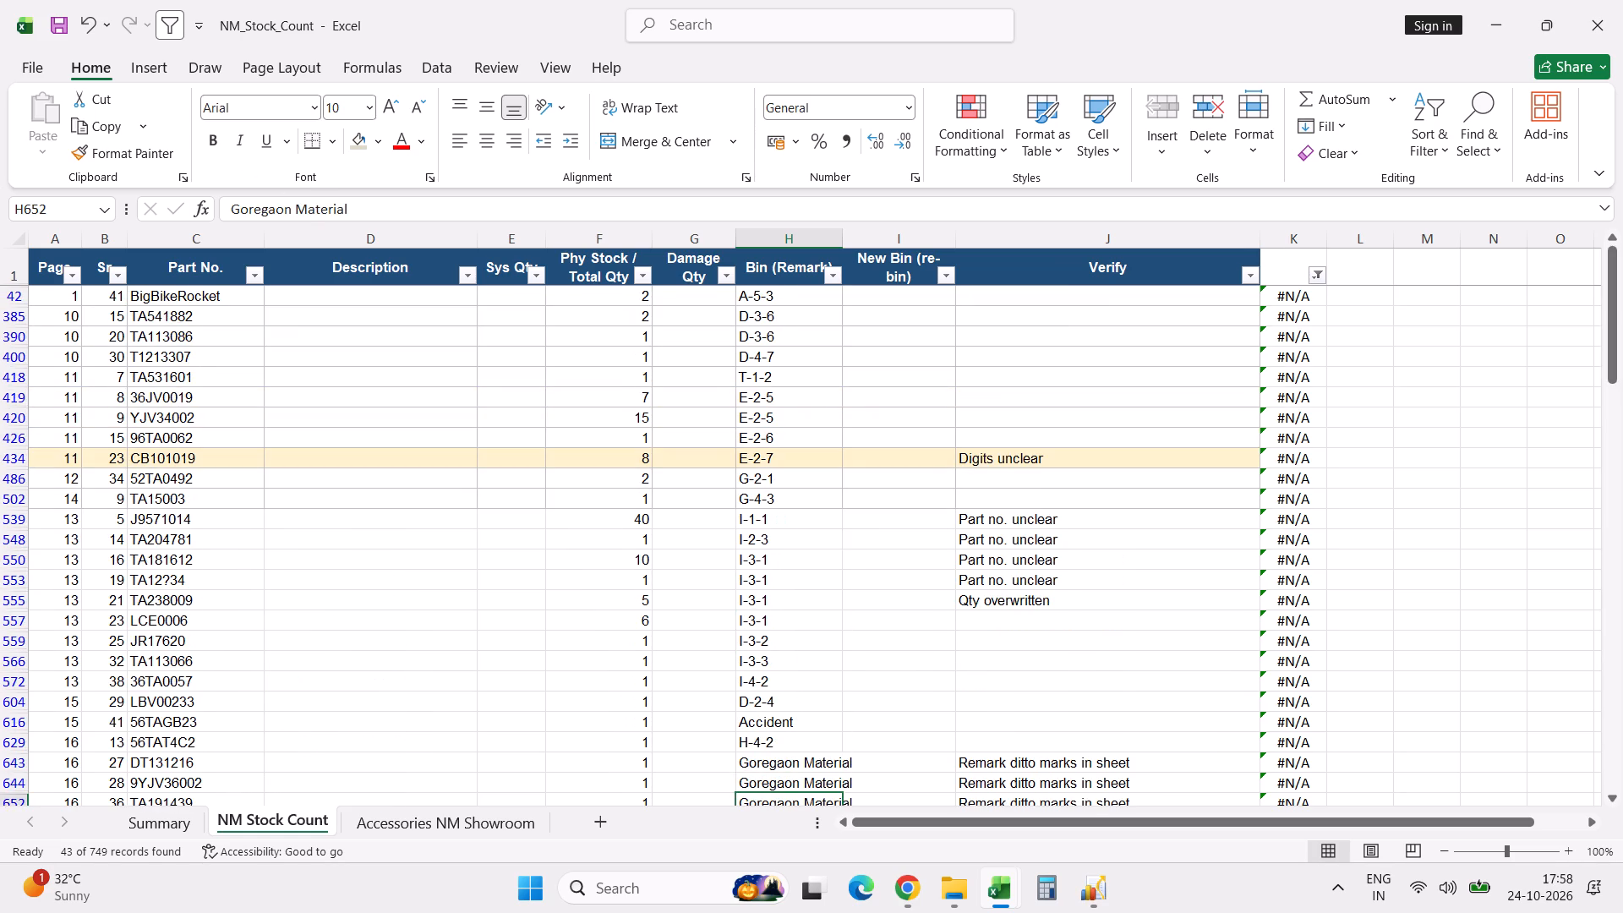
scroll(406, 572, "up", 6)
key("ctrl+s")
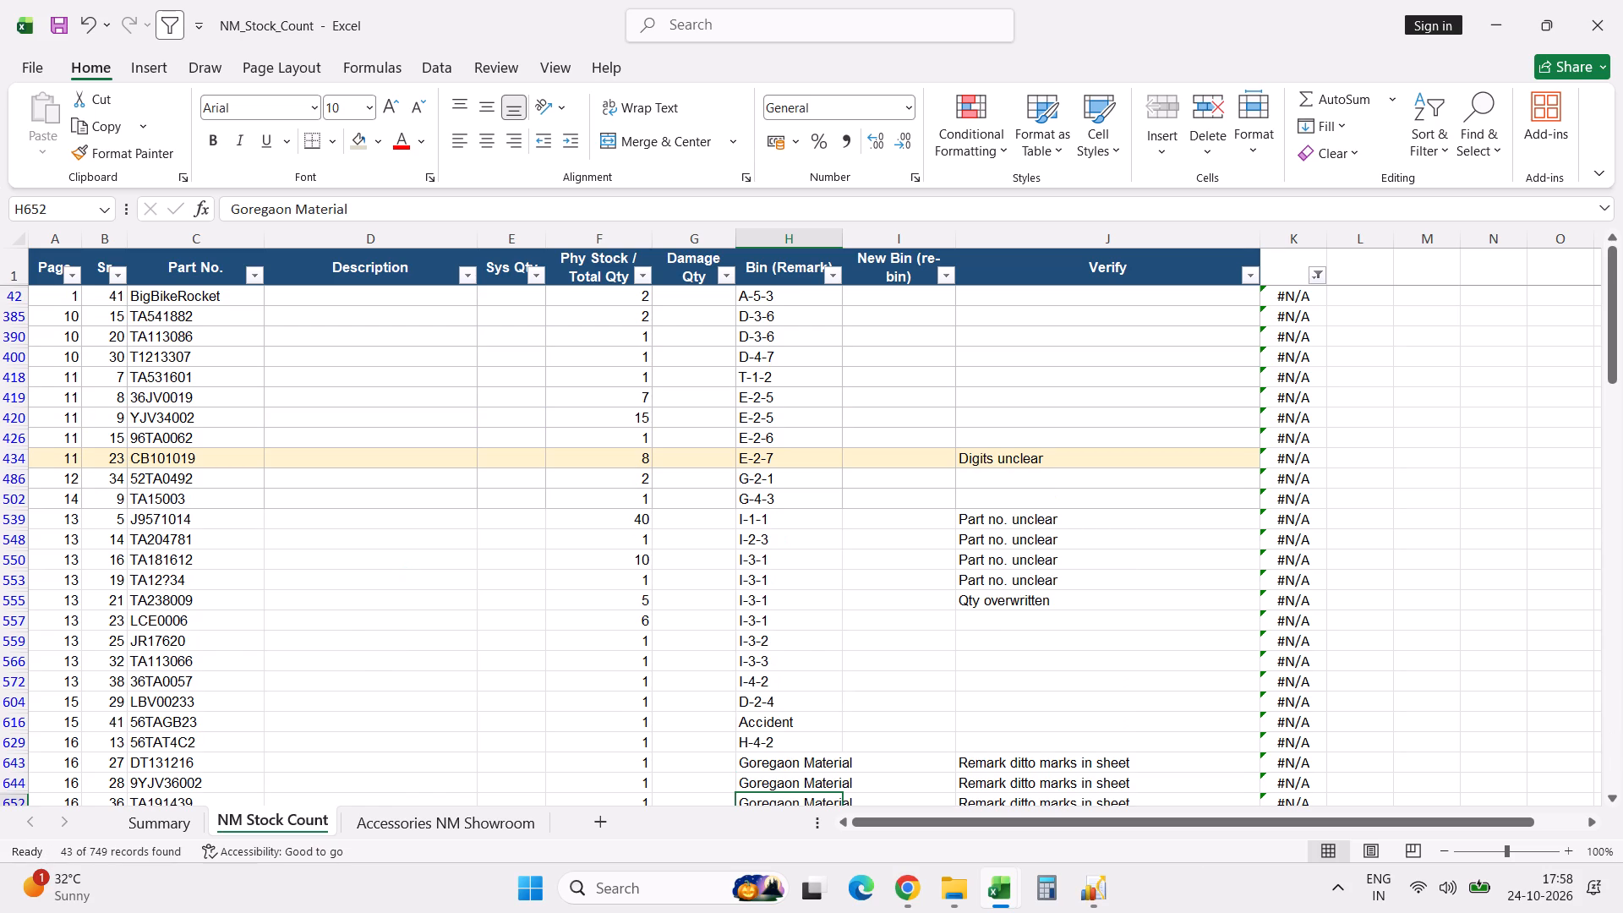
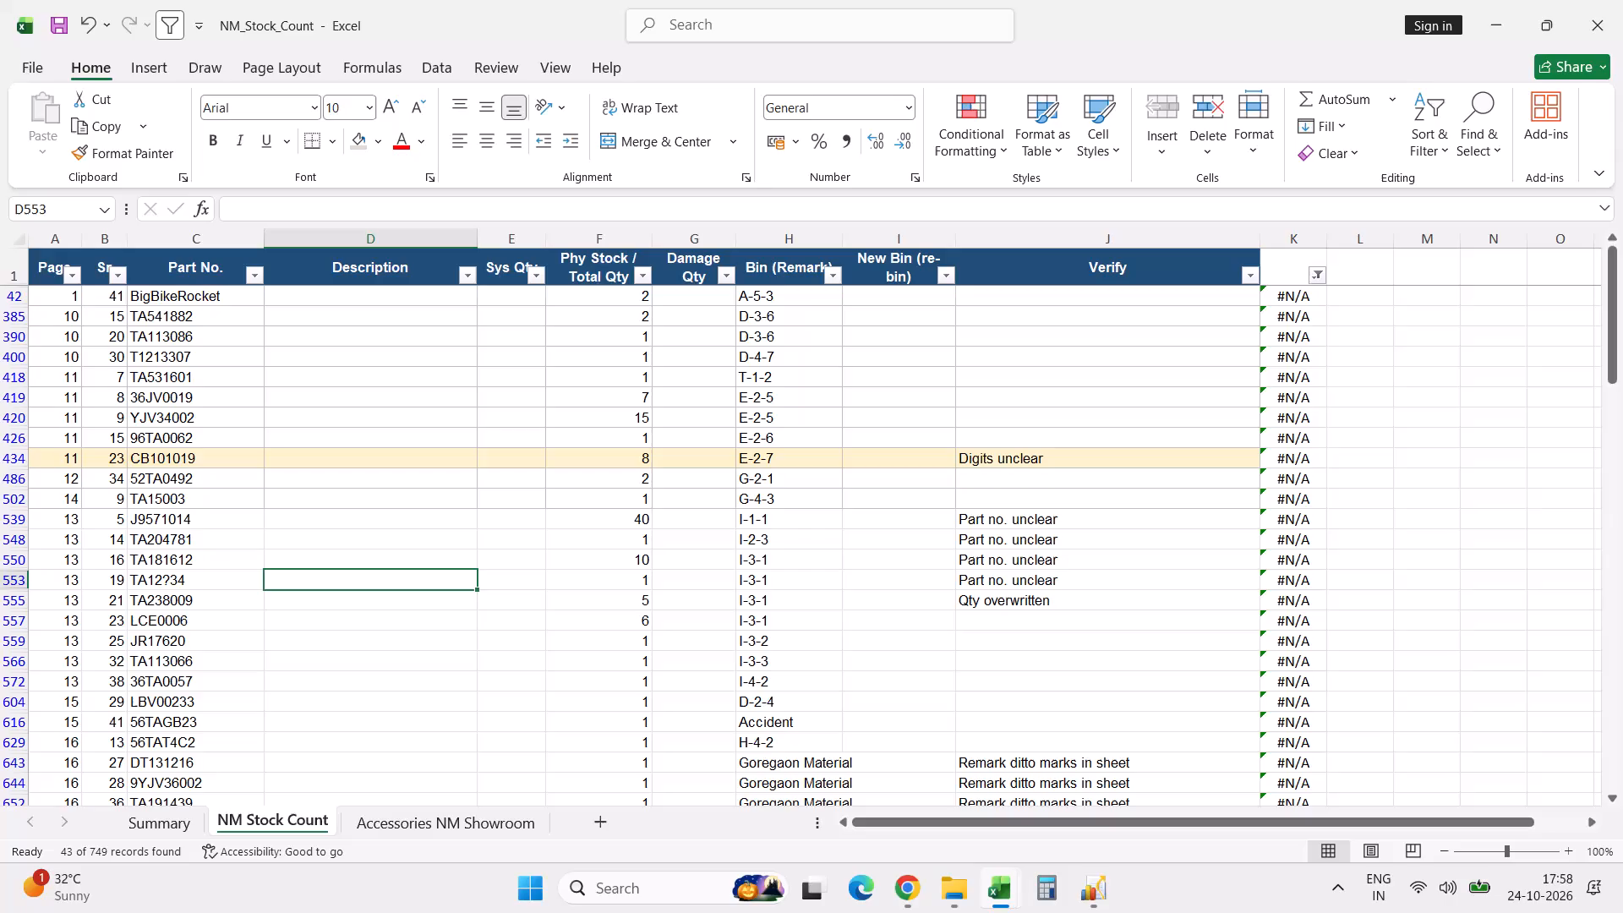
Save the NM_Stock_Count workbook and close it along with both Stock_Count_24-10-2026 workbooks for pages 13-19.
key("ctrl+s")
left_click(1604, 40)
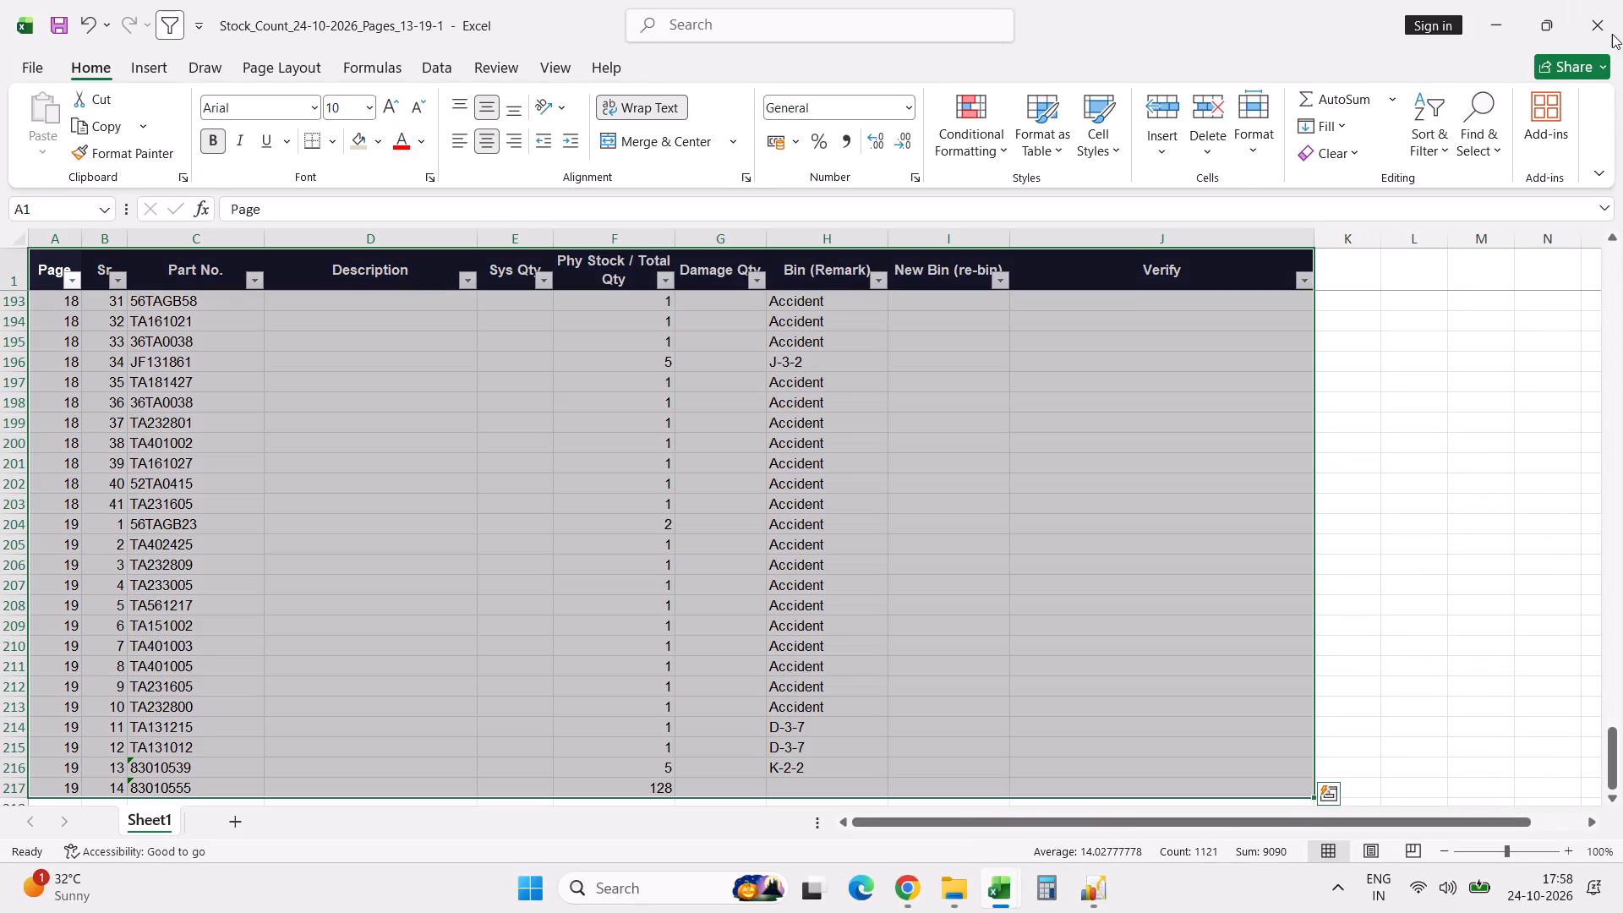
left_click(1604, 23)
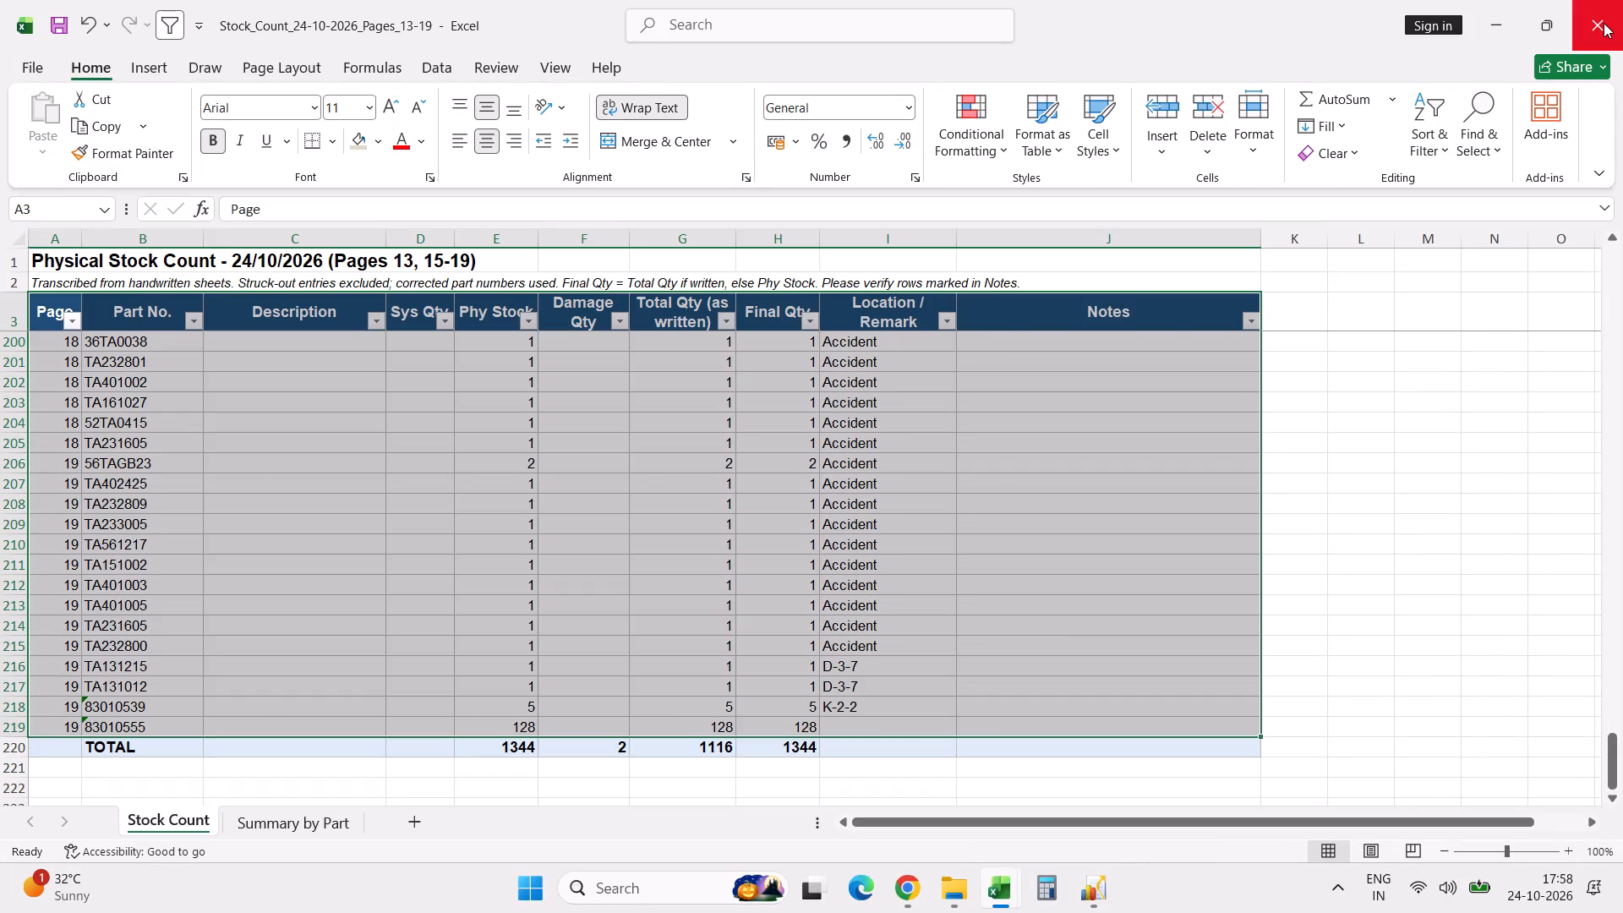
left_click(1604, 23)
Close the Part List-Parts 01102026 and Part Stock Valuation-24102026 workbooks, saving their changes.
left_click(1604, 23)
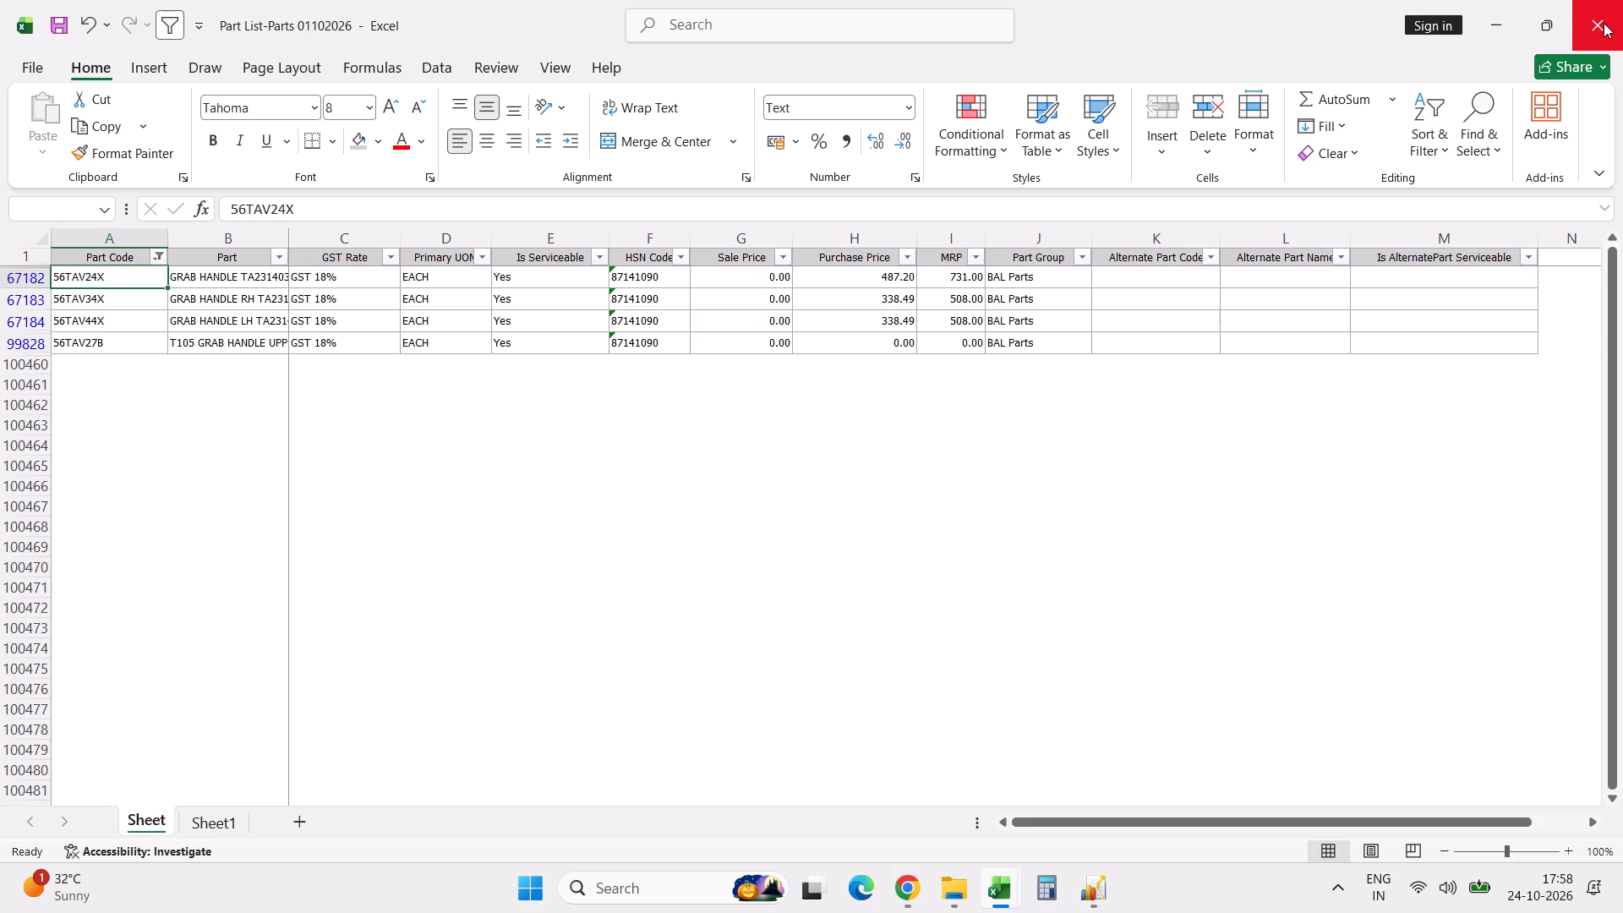
left_click(852, 485)
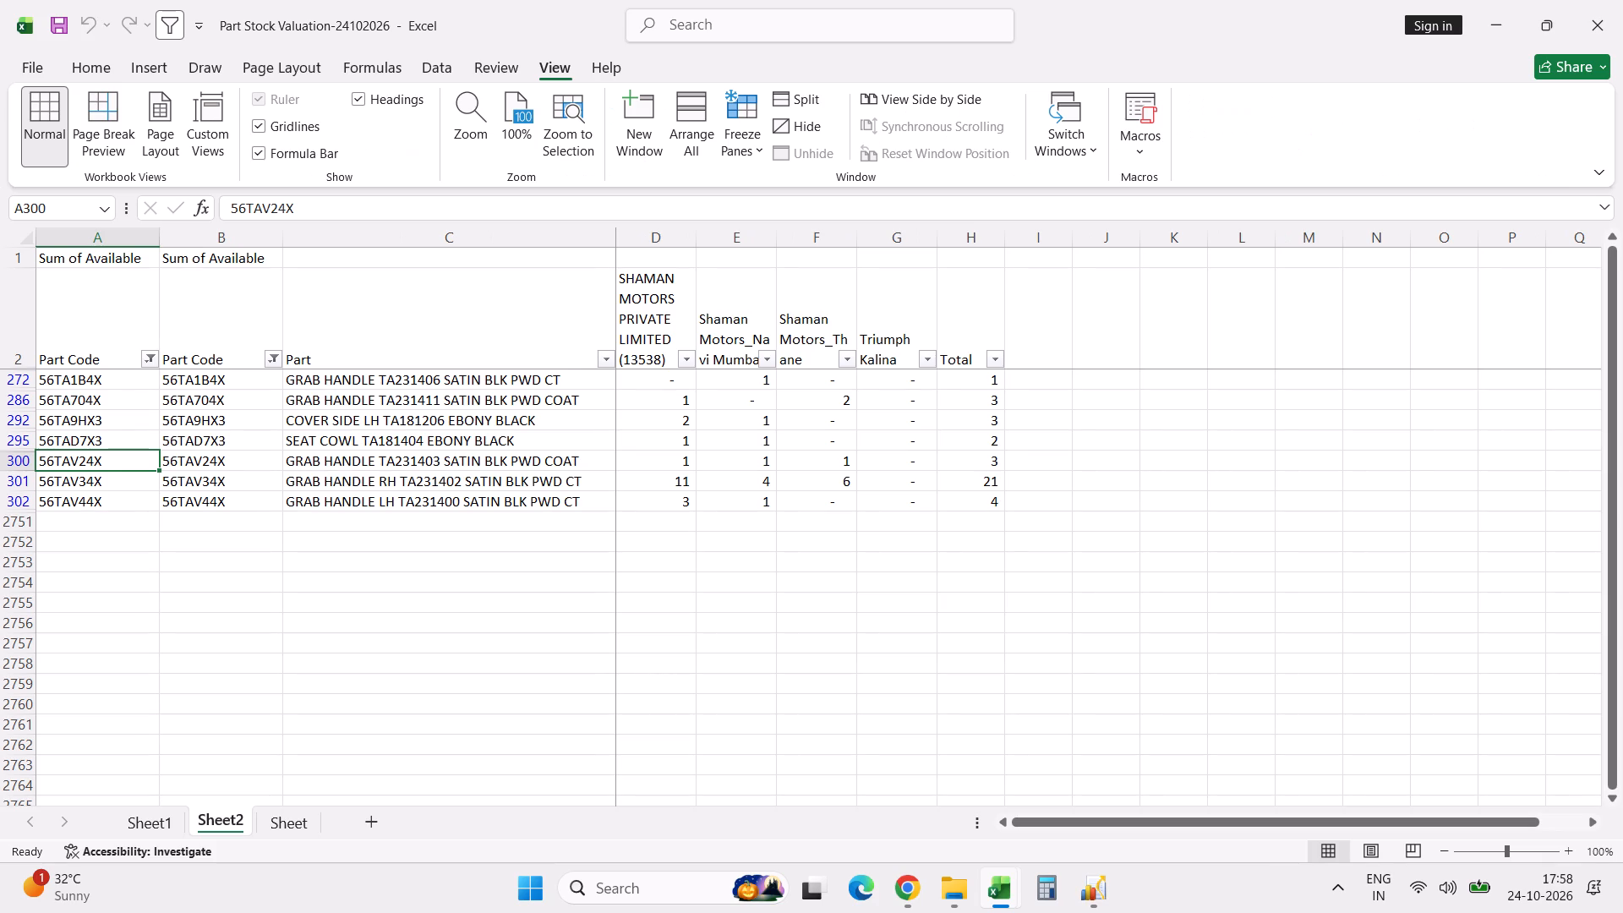
left_click(1593, 25)
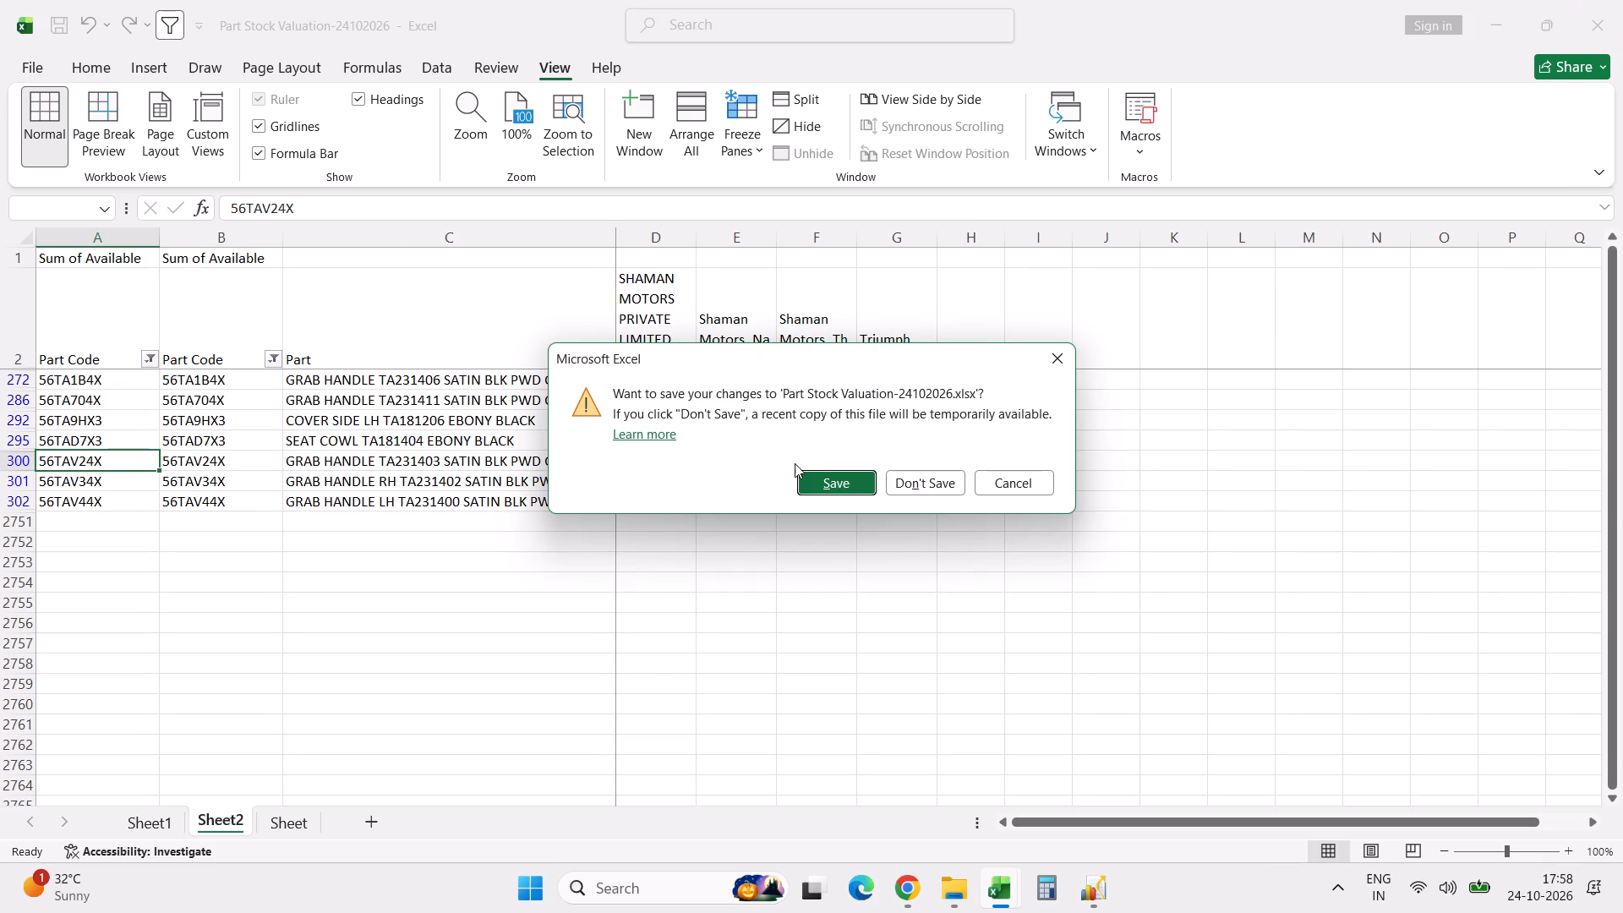
left_click(850, 491)
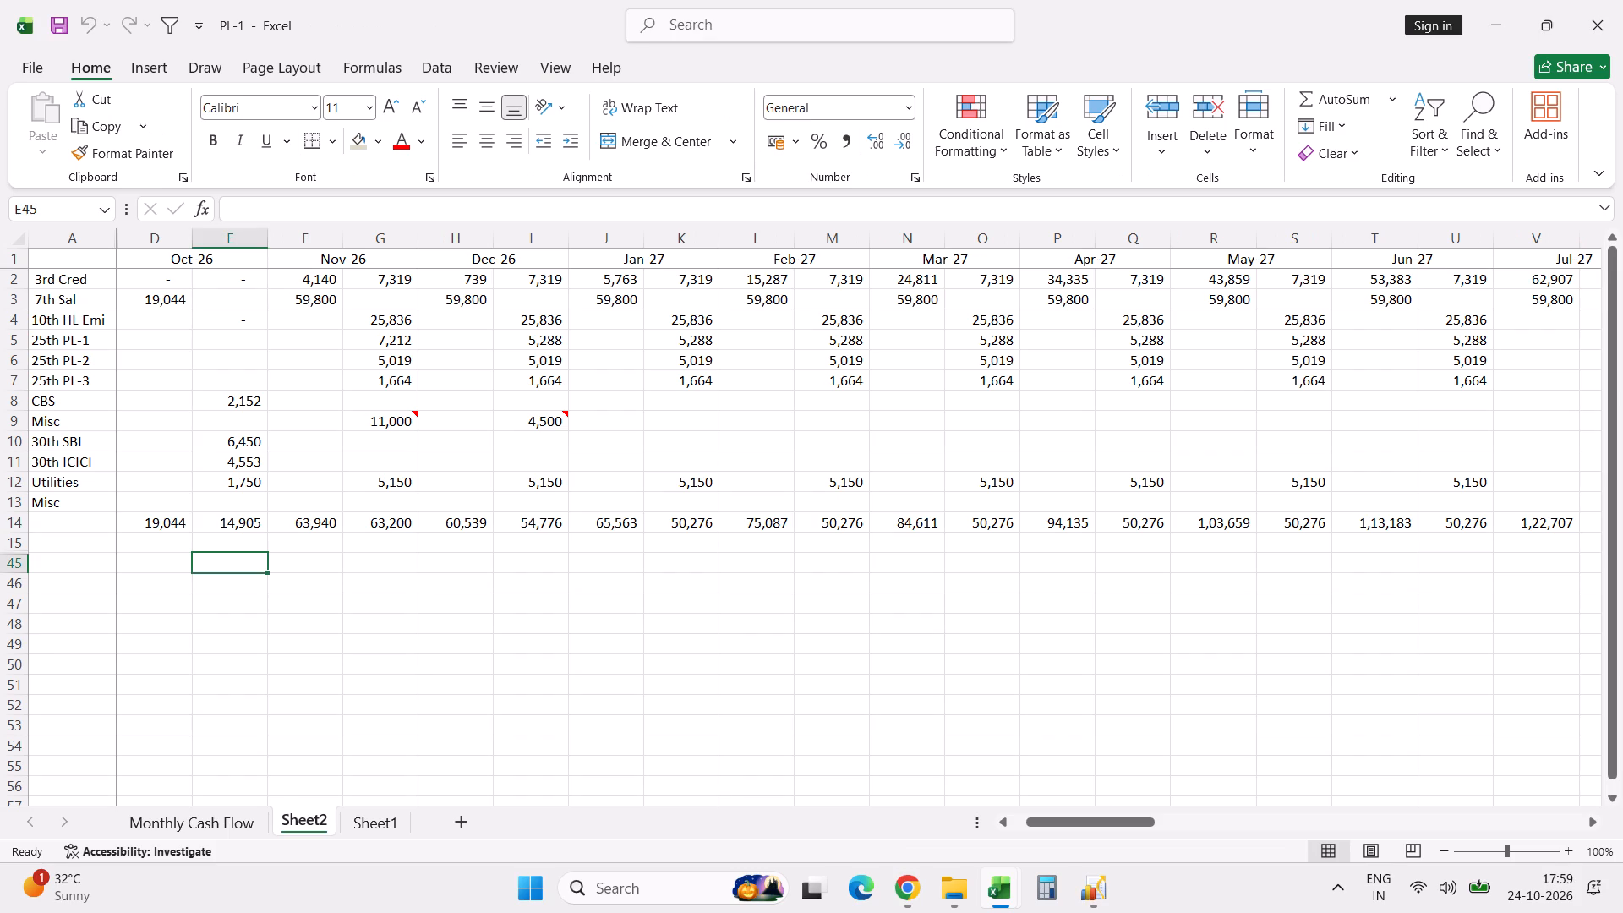
Close the PL-1 workbook and close Book1 without saving its changes.
left_click(1601, 28)
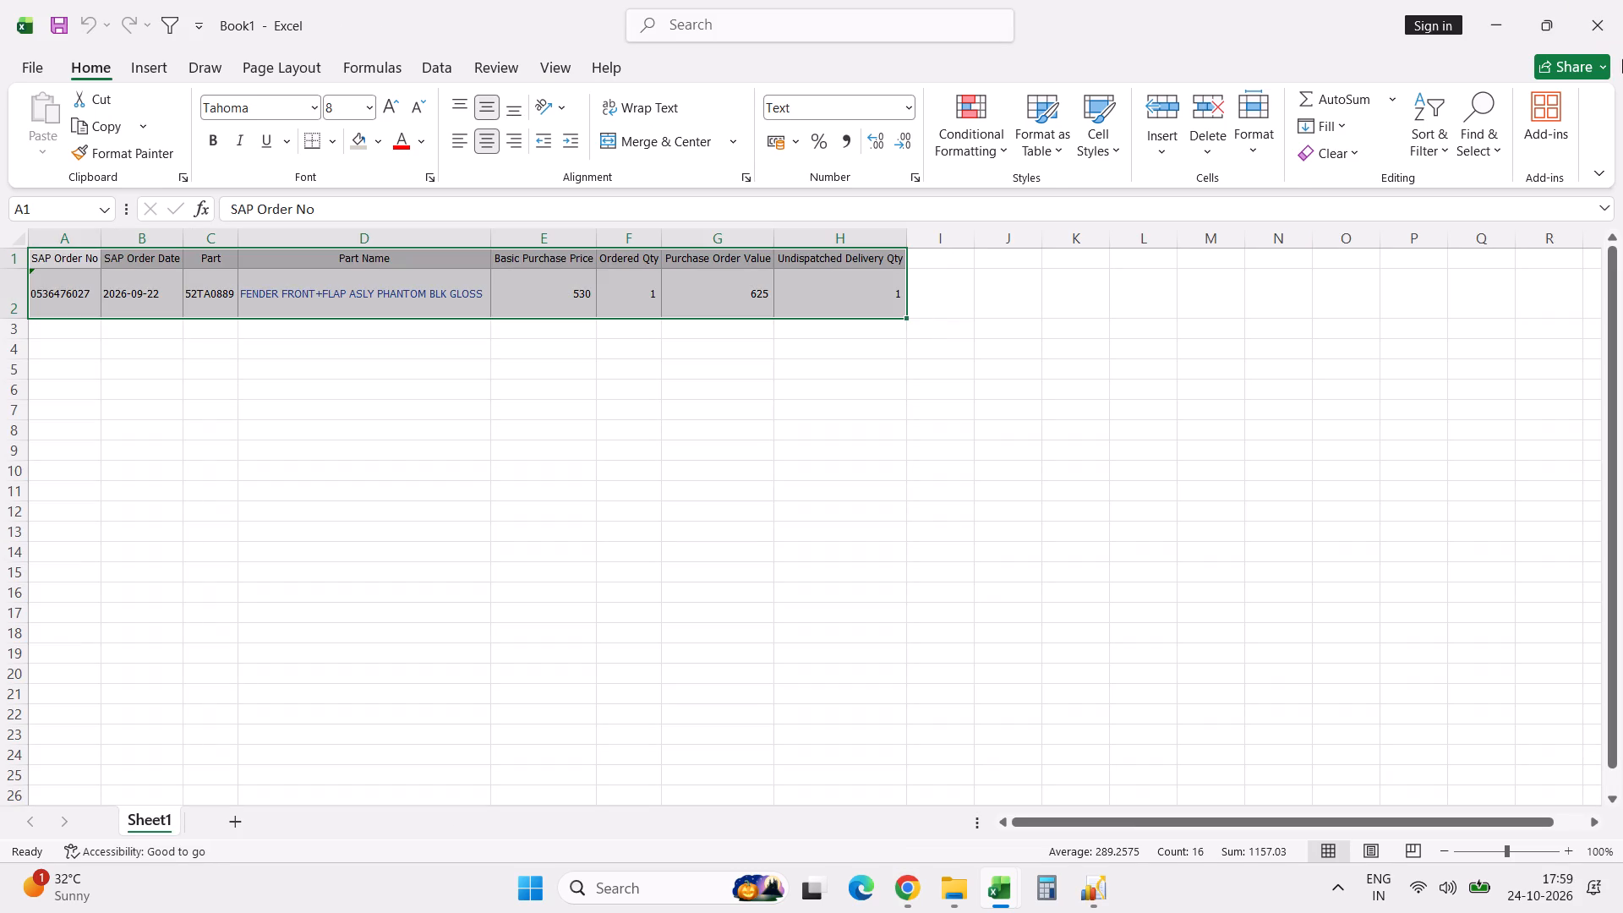
left_click(1606, 28)
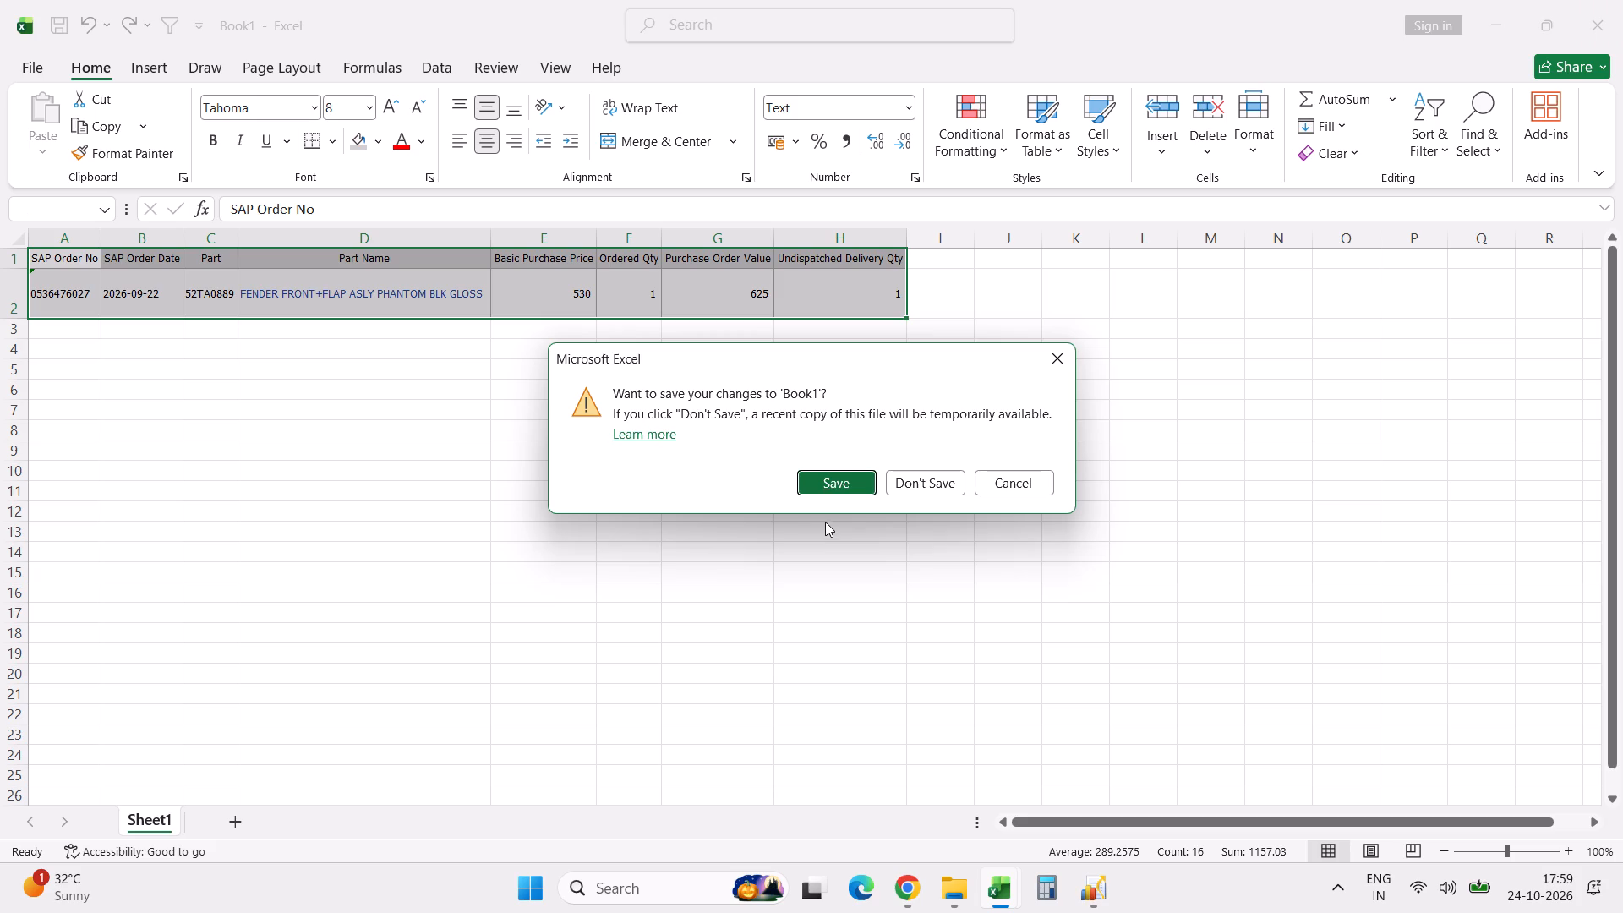
left_click(828, 485)
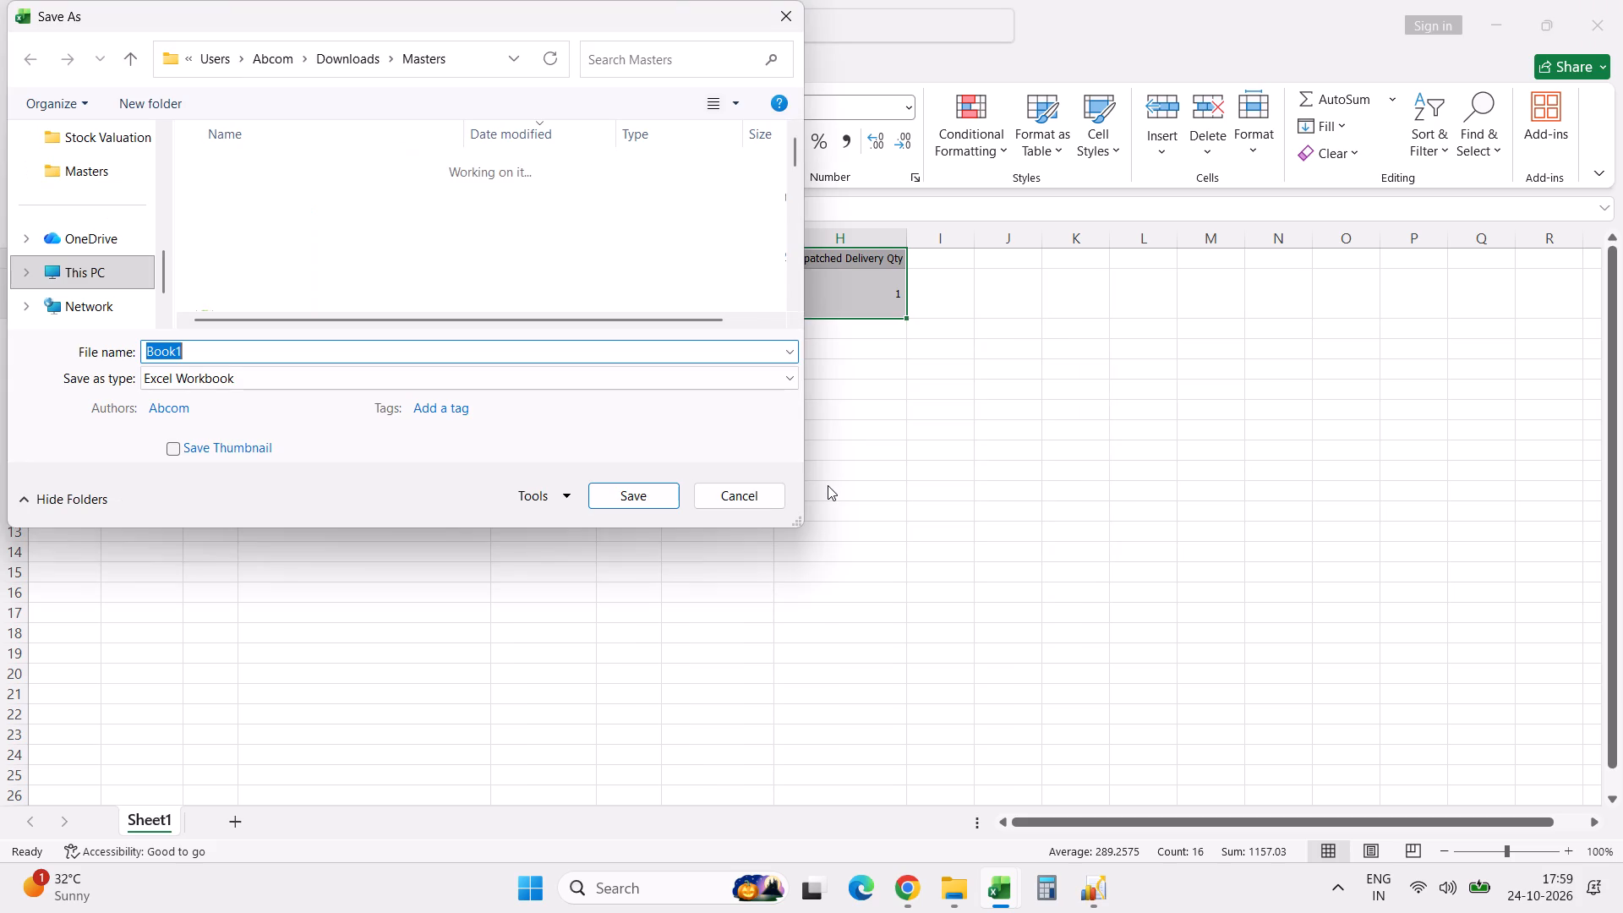
key("Escape")
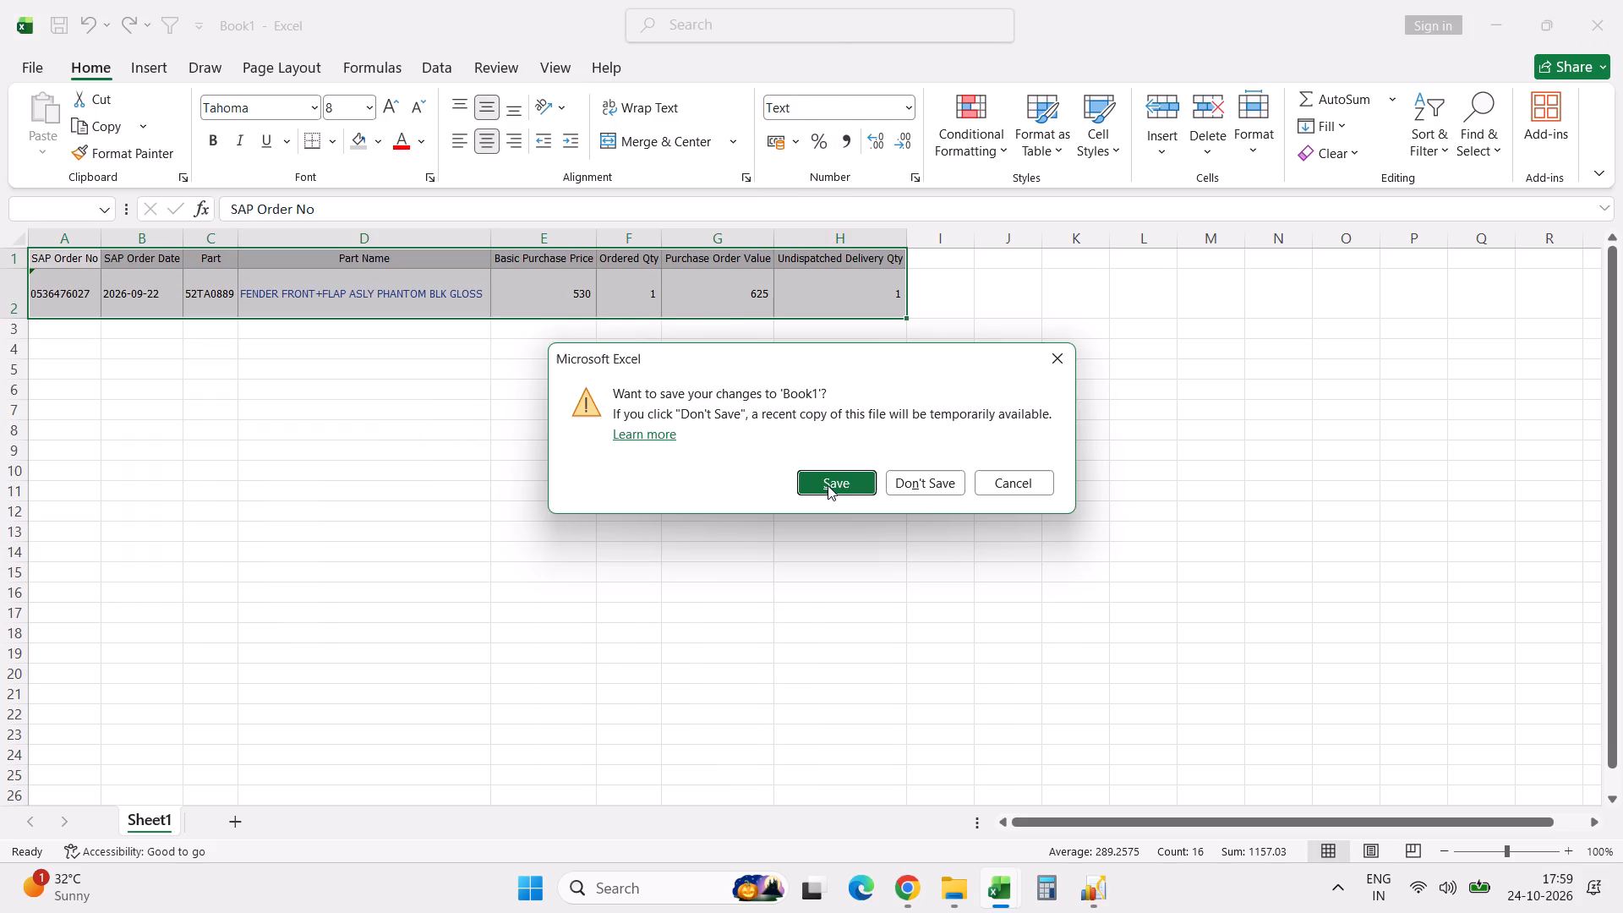
left_click(937, 491)
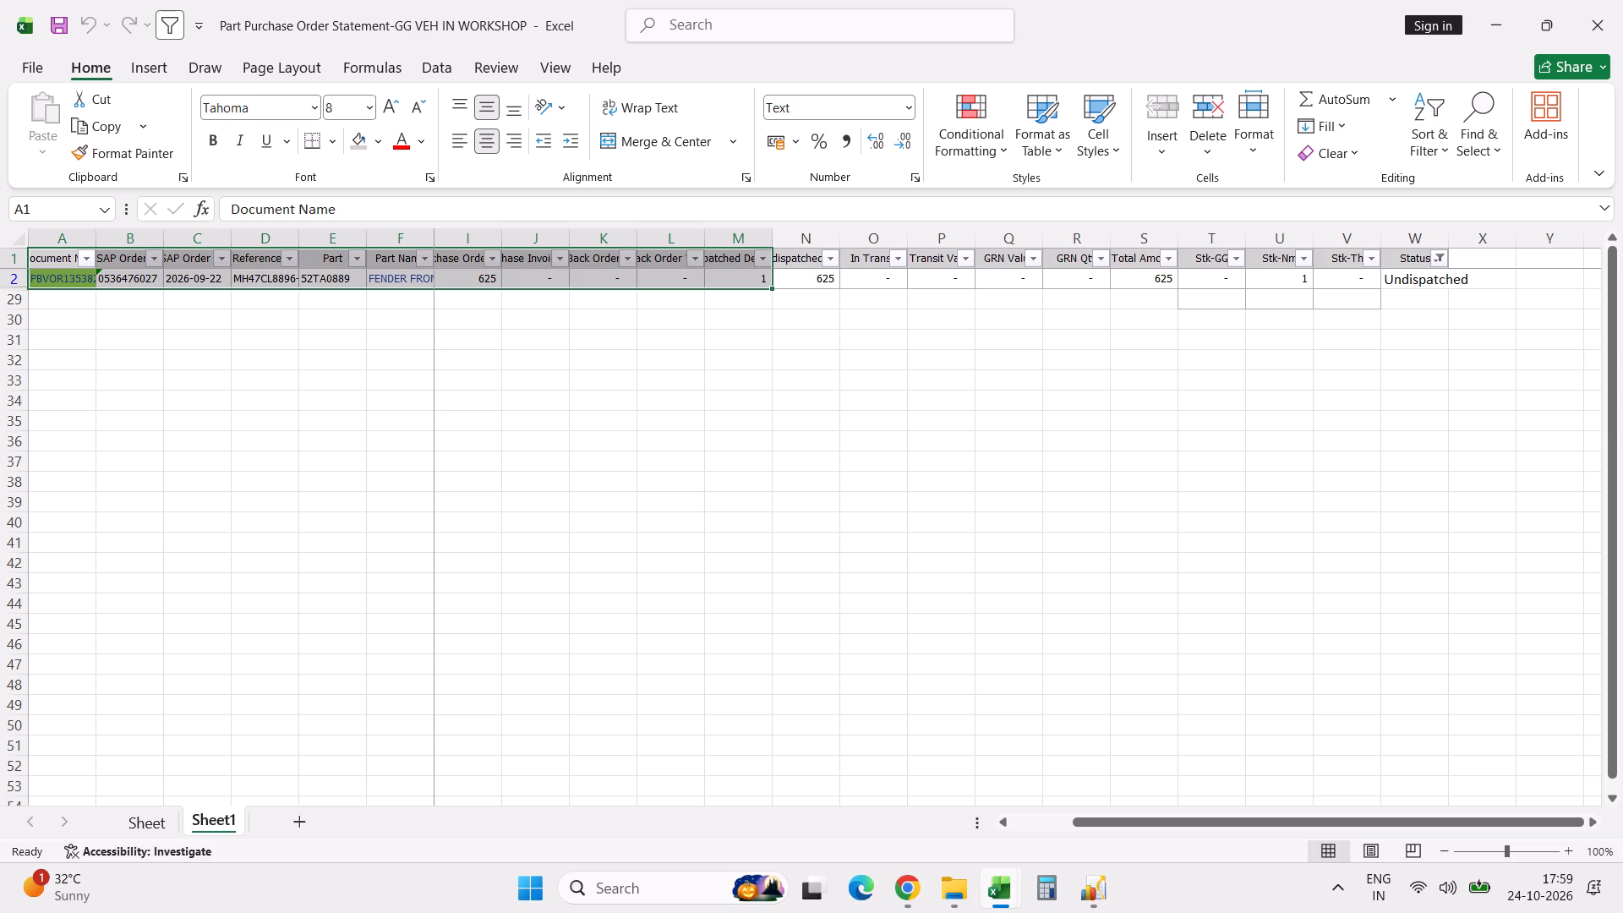
Close the Part Purchase Order Statement-GG VEH IN WORKSHOP, DAILY ORDER FILE (16) and New AMC_ABC_Oct 2026 workbooks, saving changes where asked.
left_click(1603, 34)
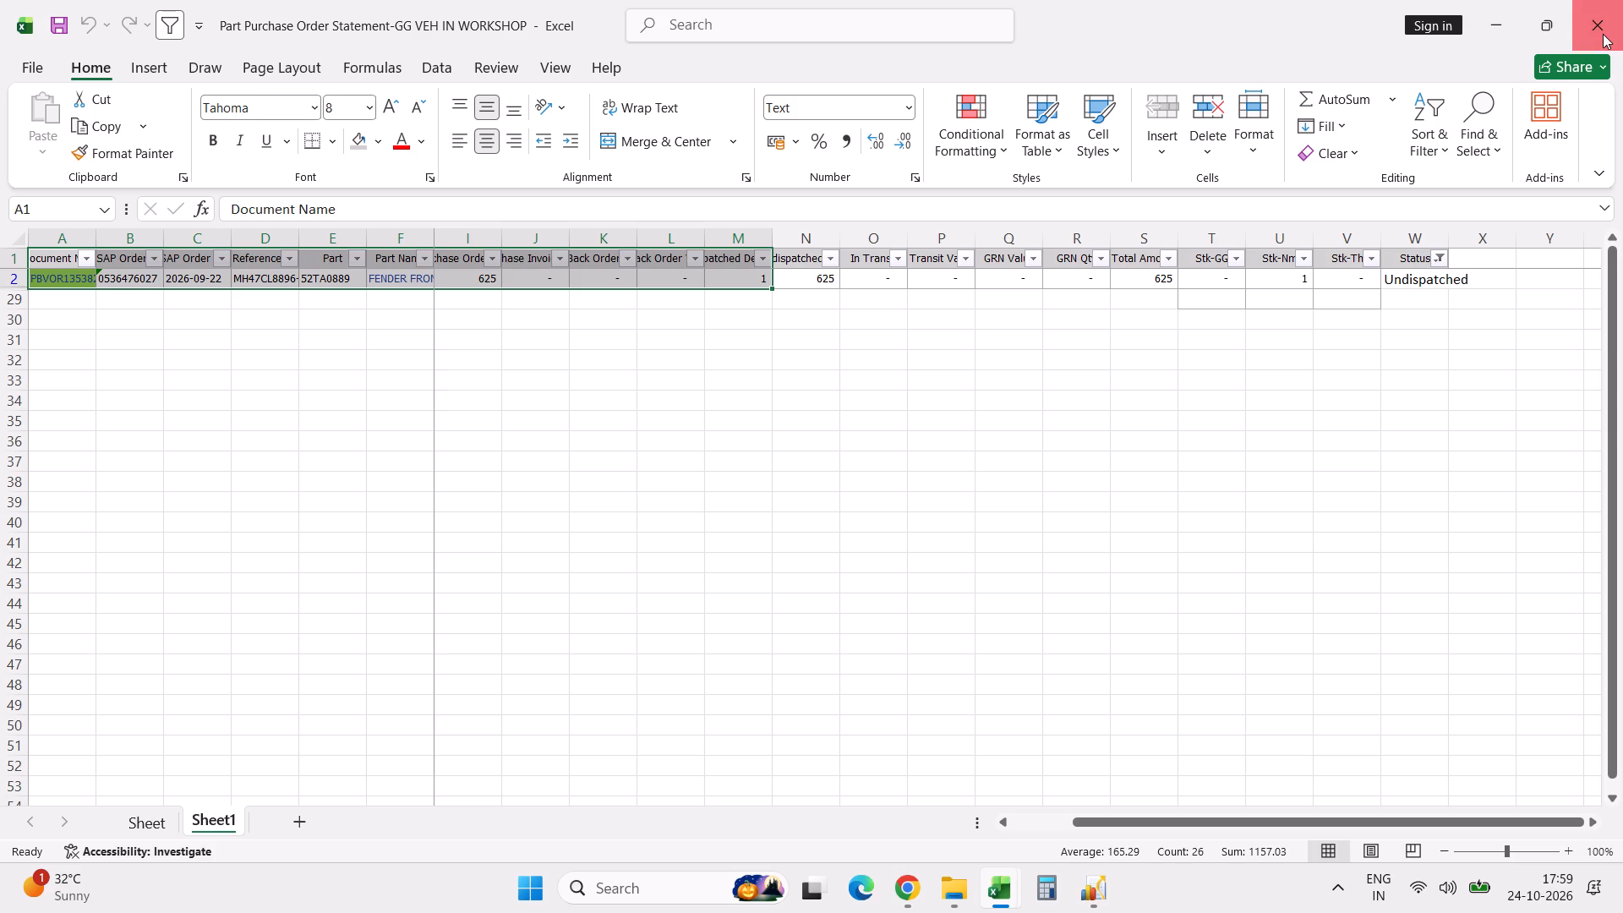
left_click(833, 490)
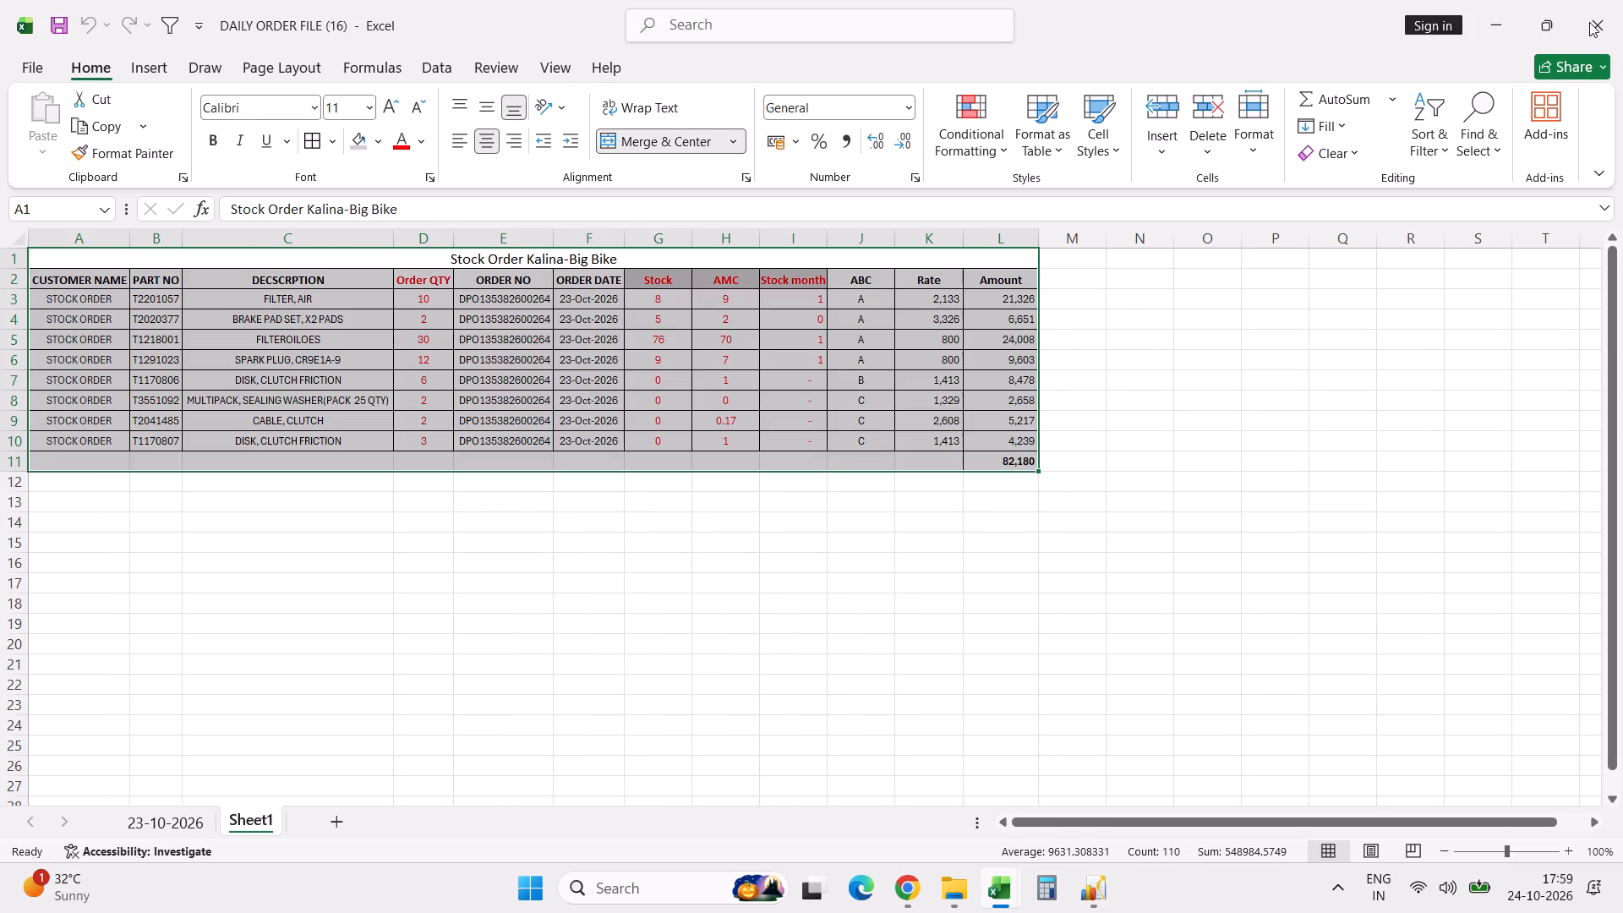
left_click(1589, 22)
left_click(1589, 22)
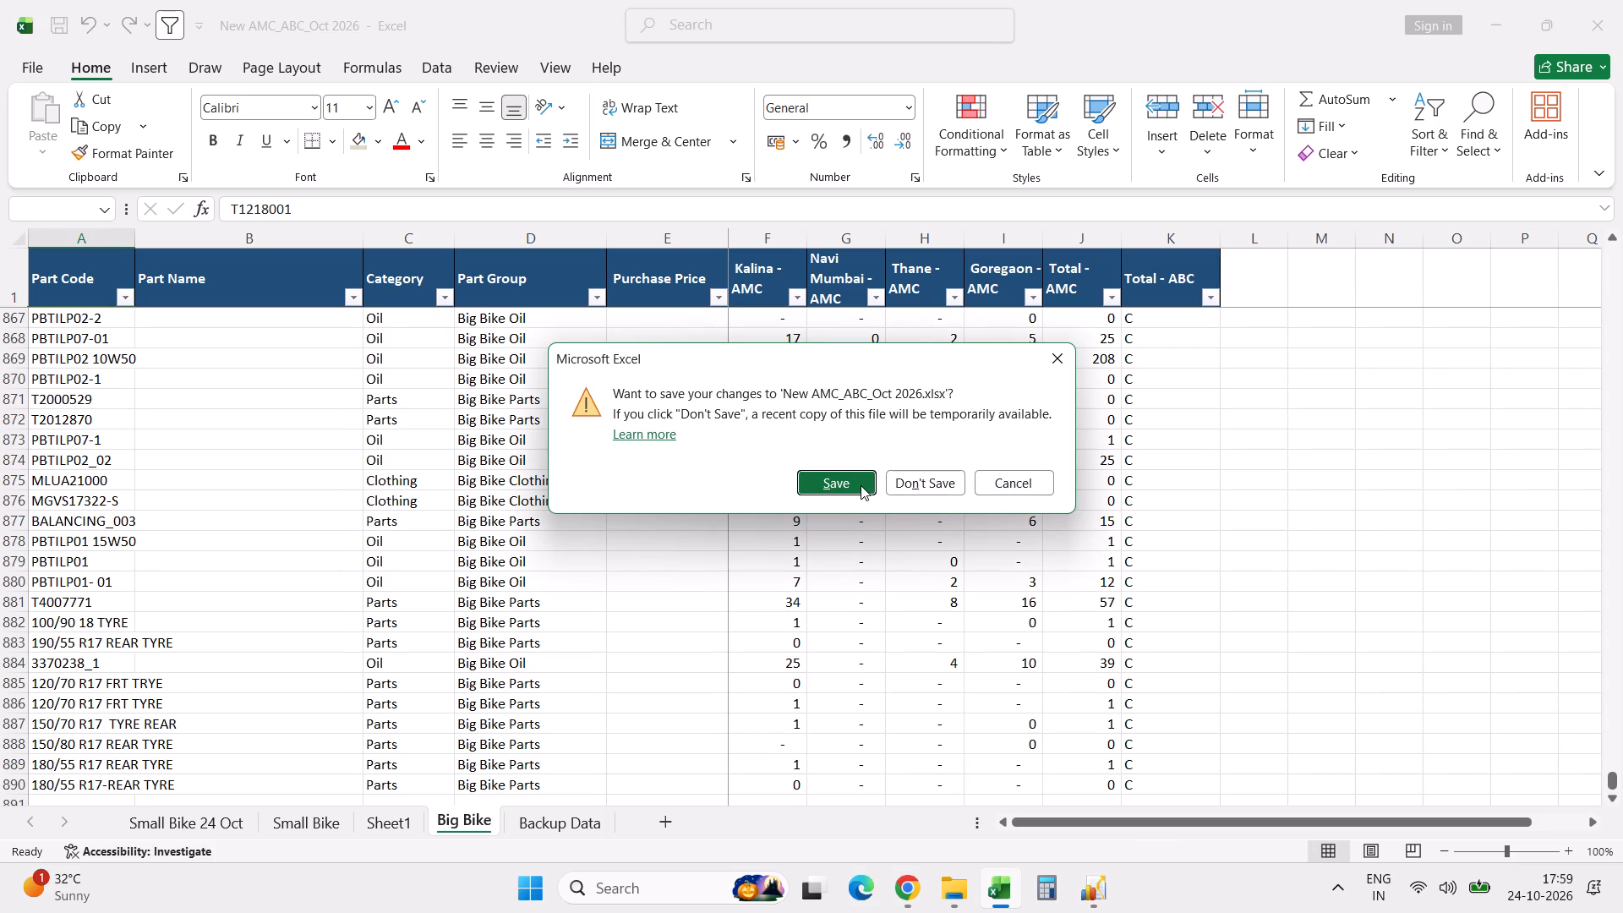
left_click(861, 485)
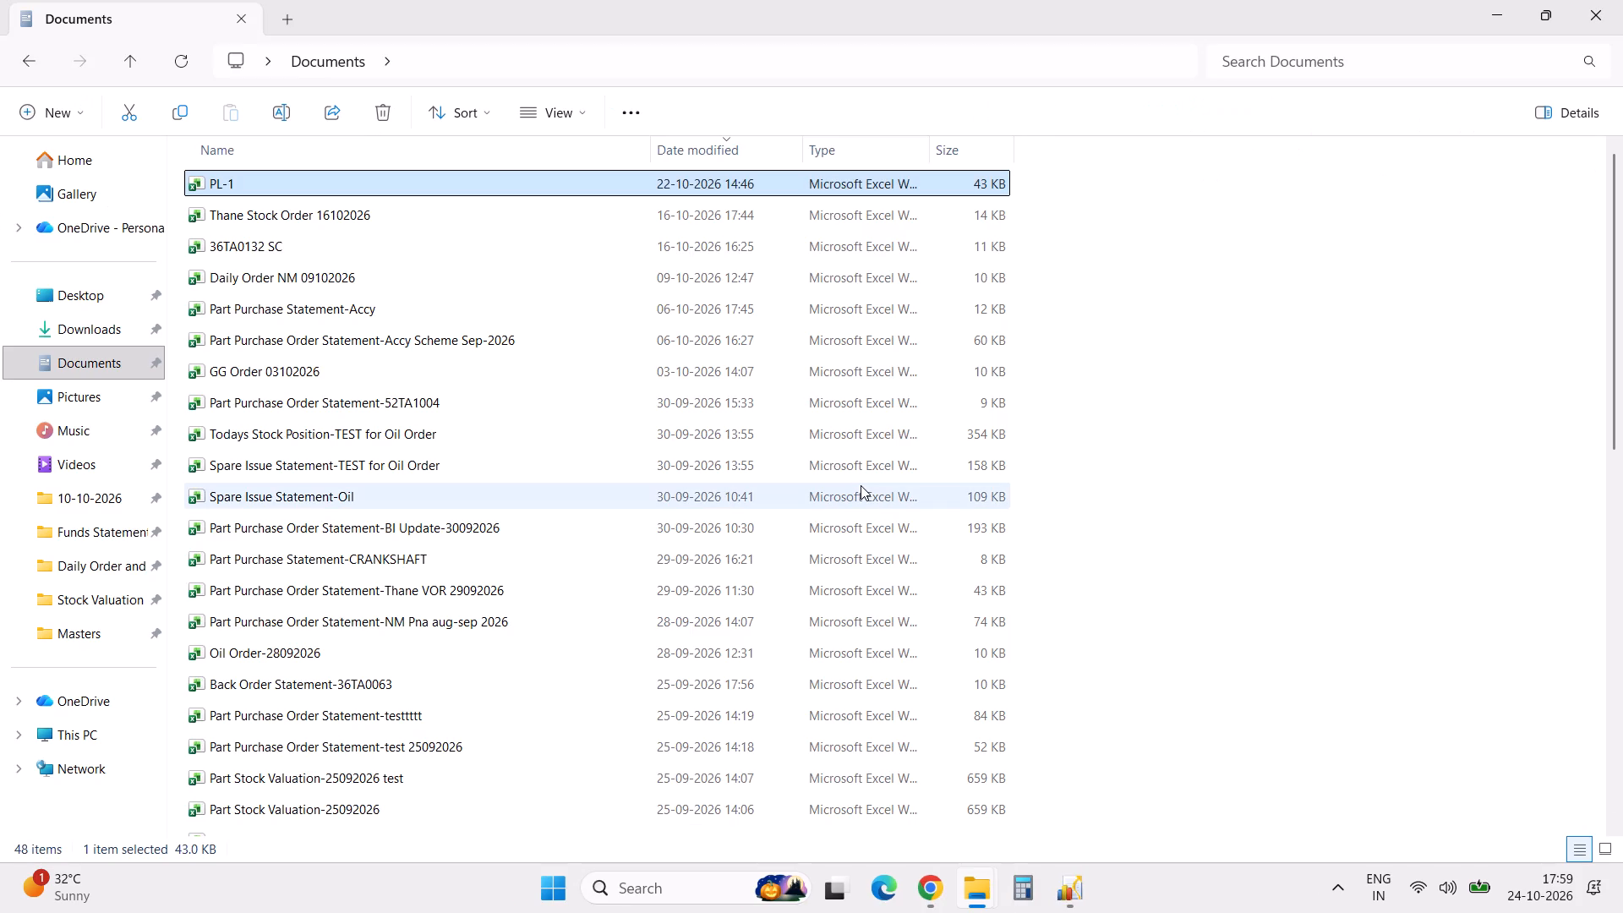
Close the Documents folder window and exit the Excellon application, confirming the exit.
left_click(1597, 17)
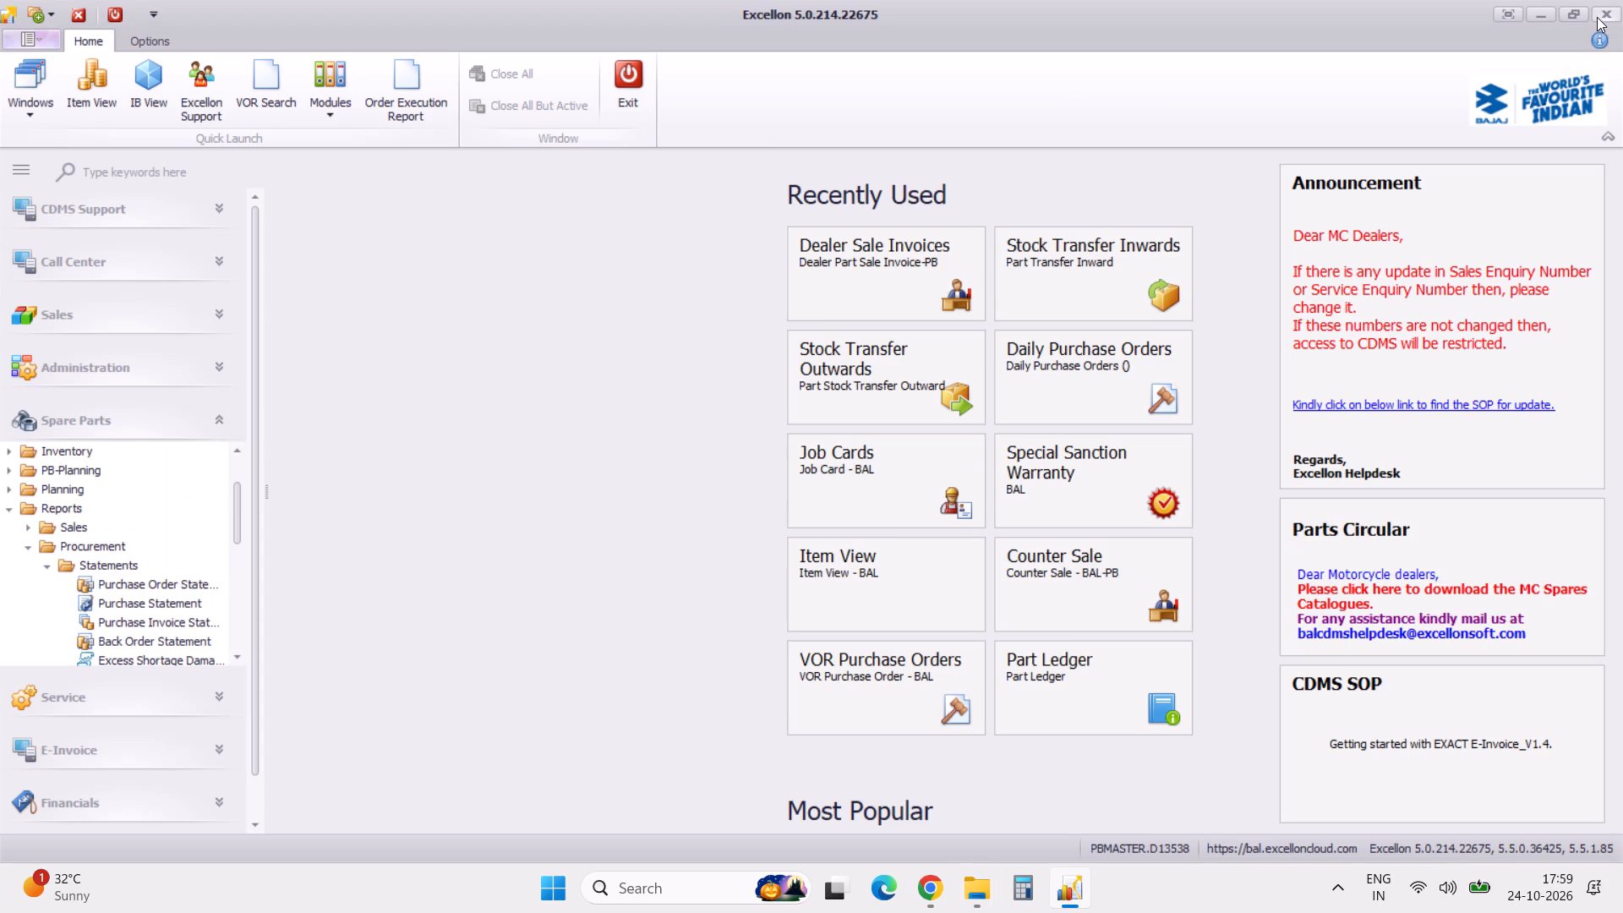
left_click(630, 89)
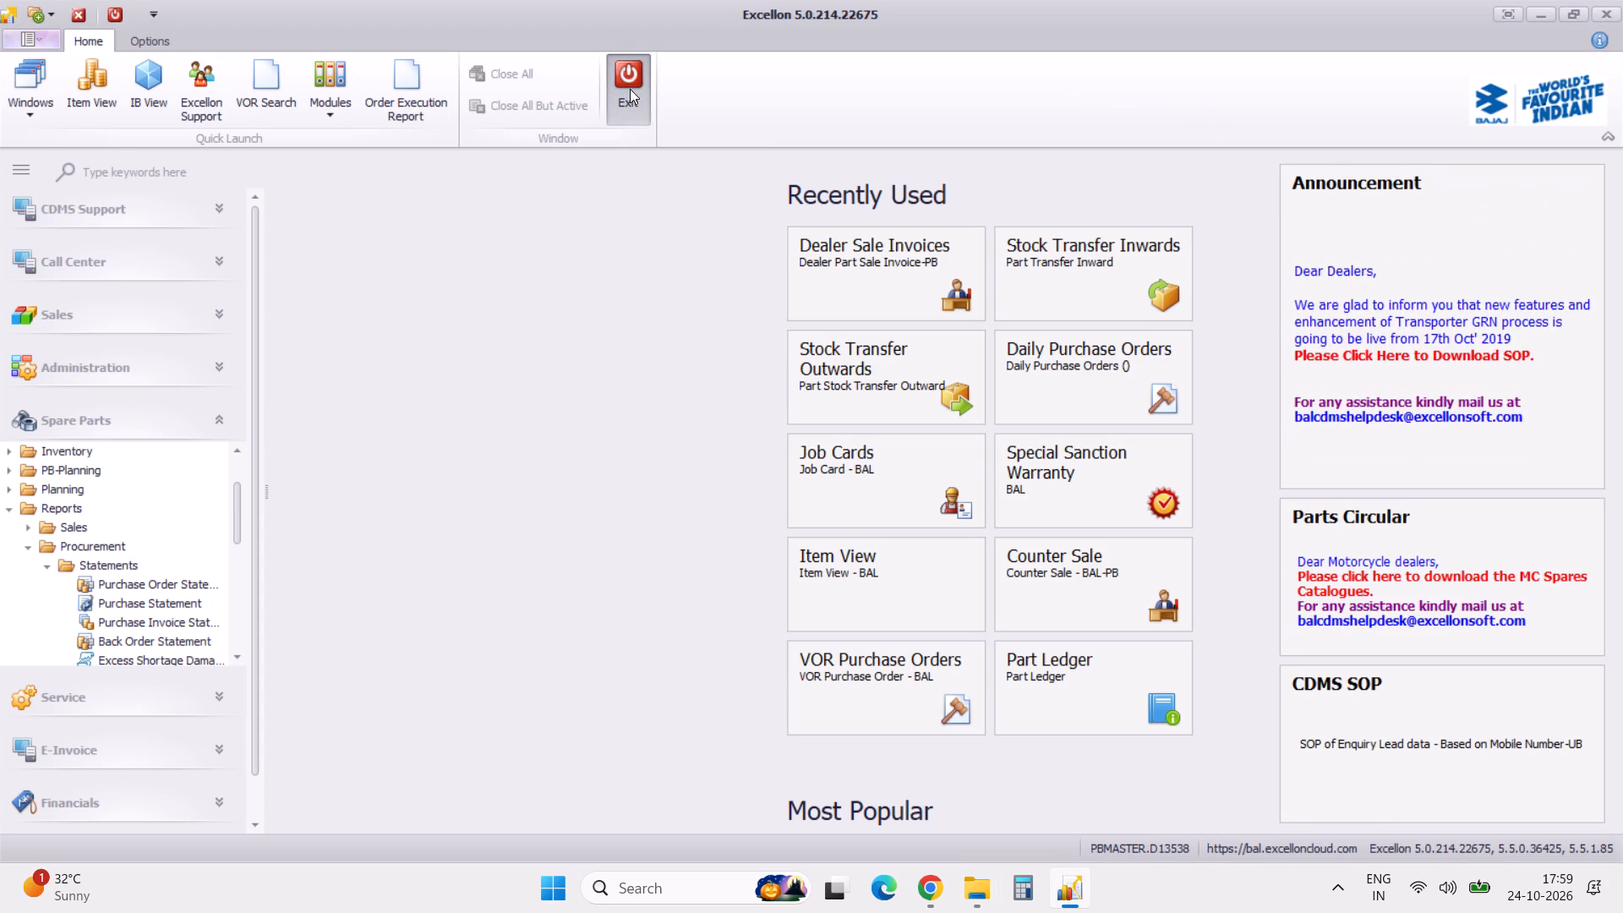
left_click(745, 481)
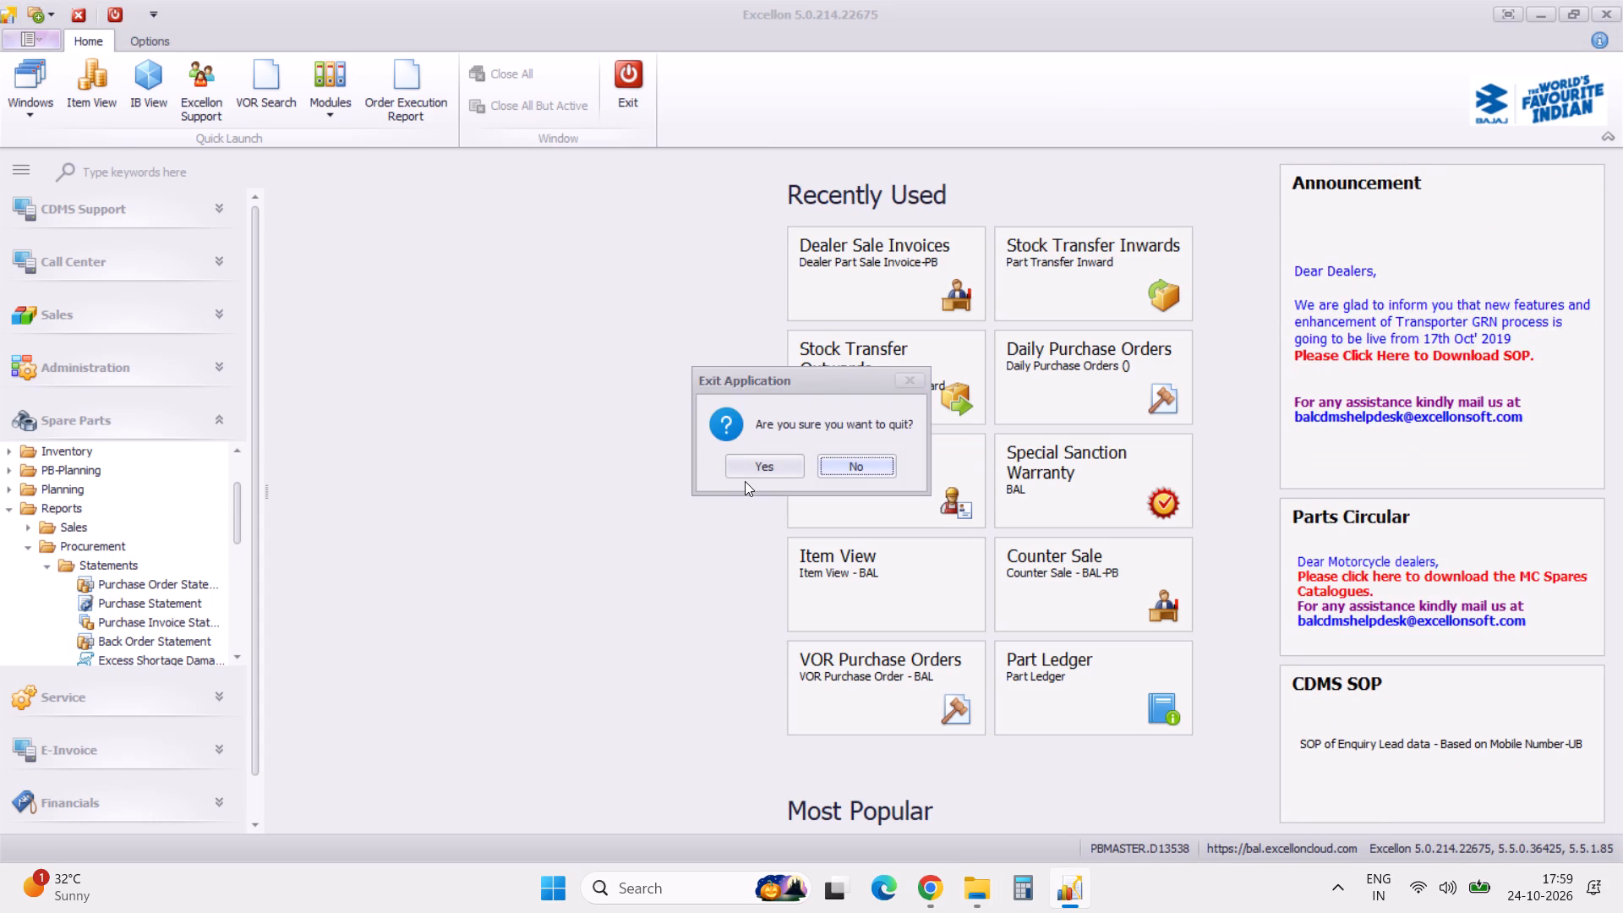
left_click(752, 464)
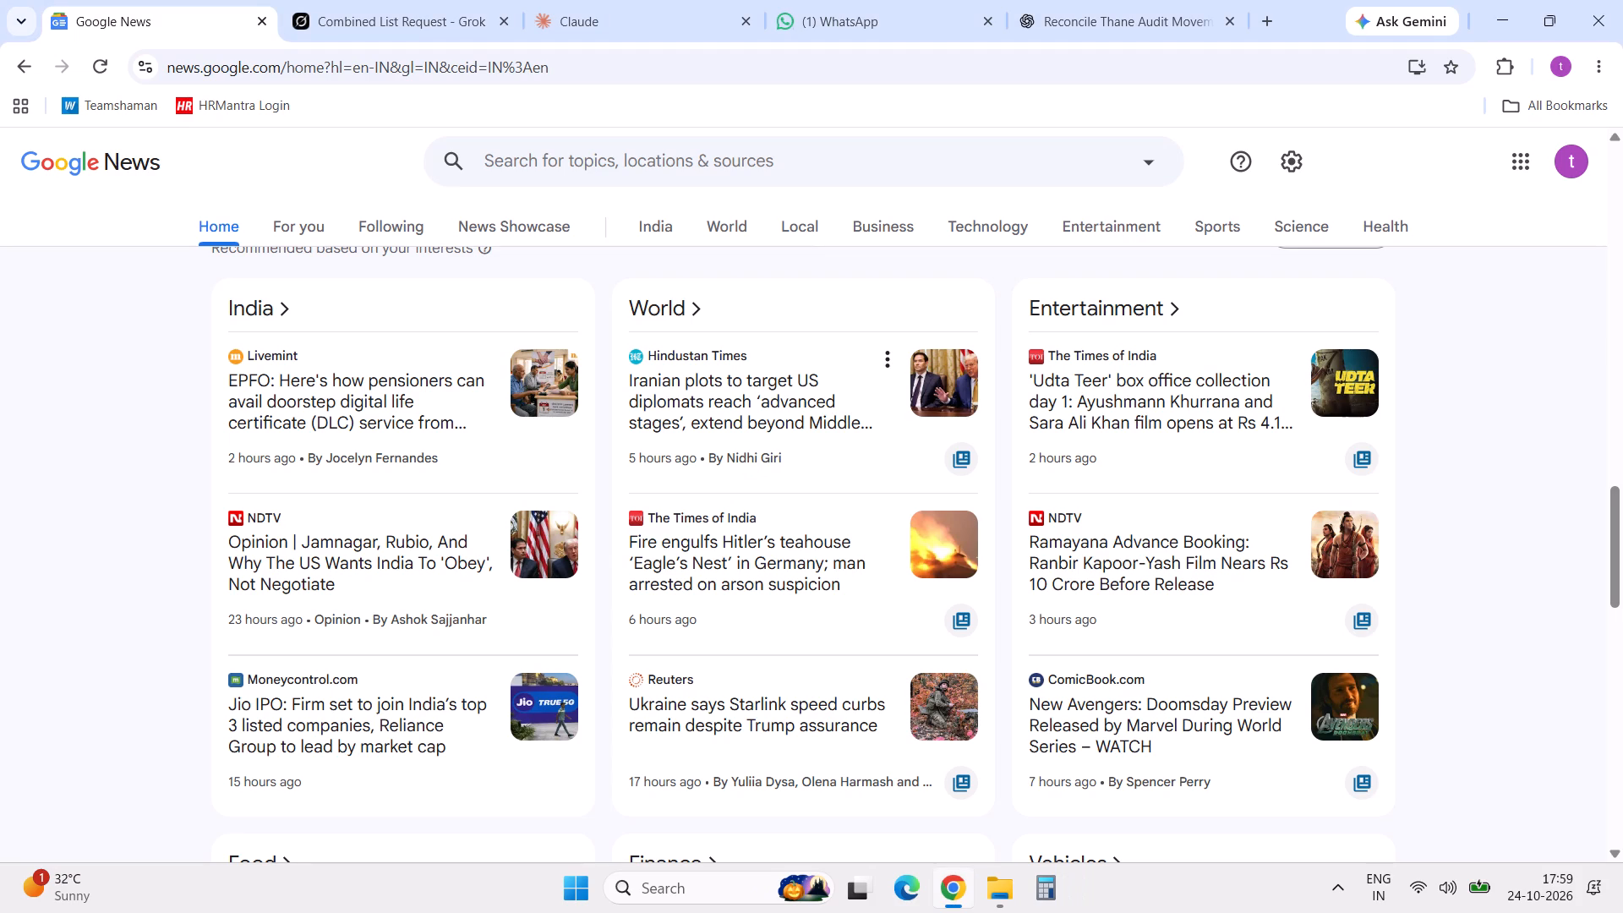
Close the Chrome browser and the Navi Mumbai folder window, leaving the desktop clear.
left_click(1598, 19)
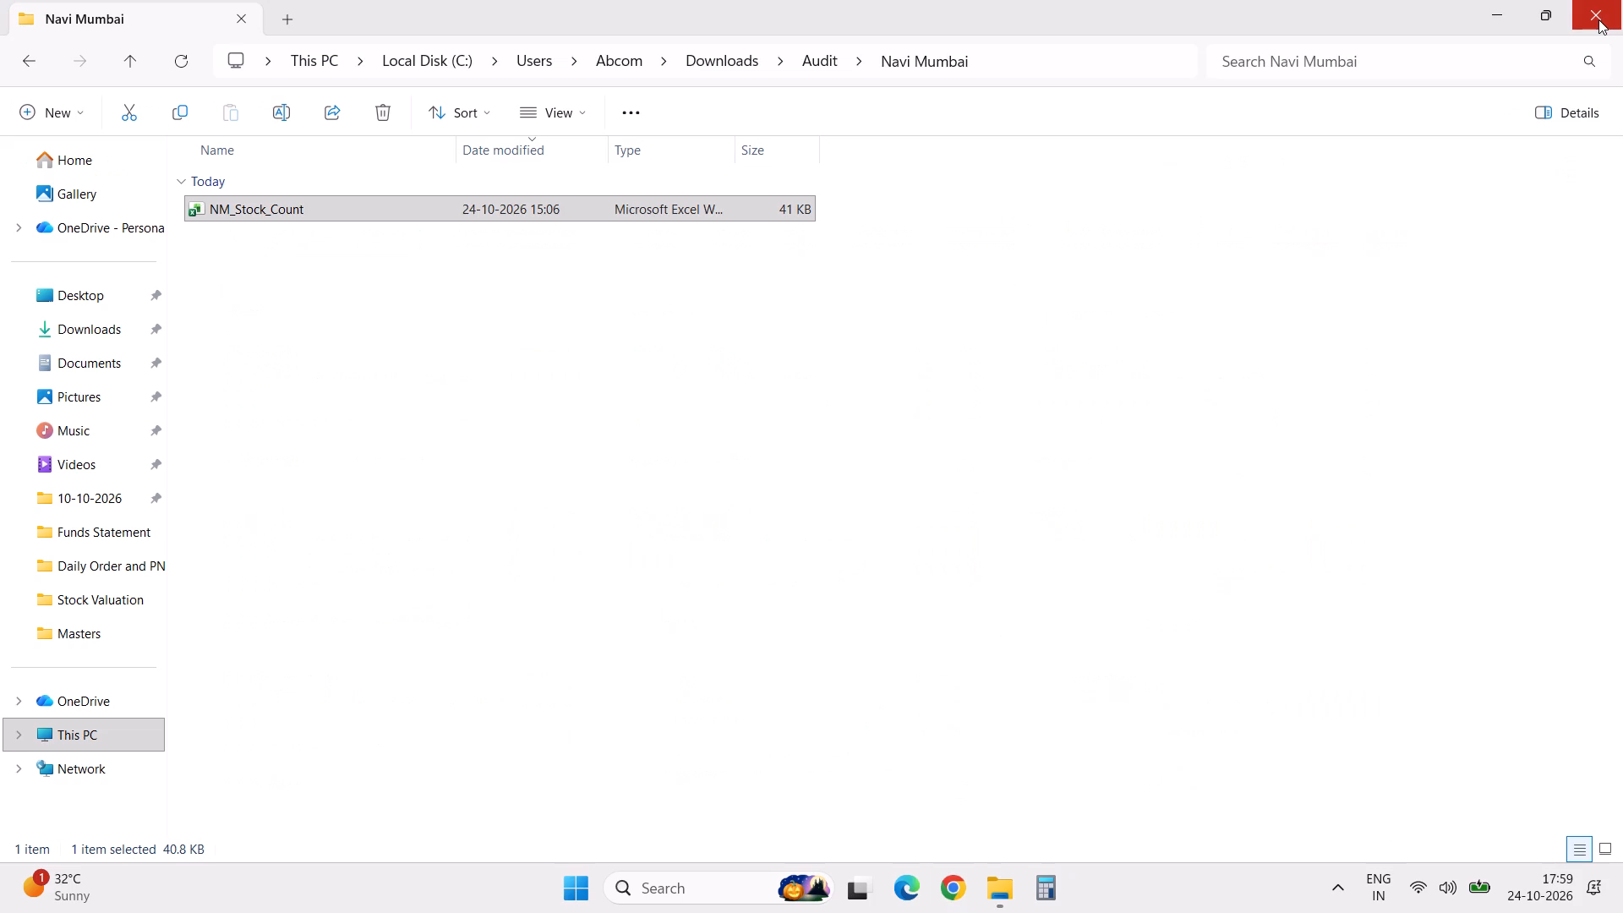
left_click(1598, 19)
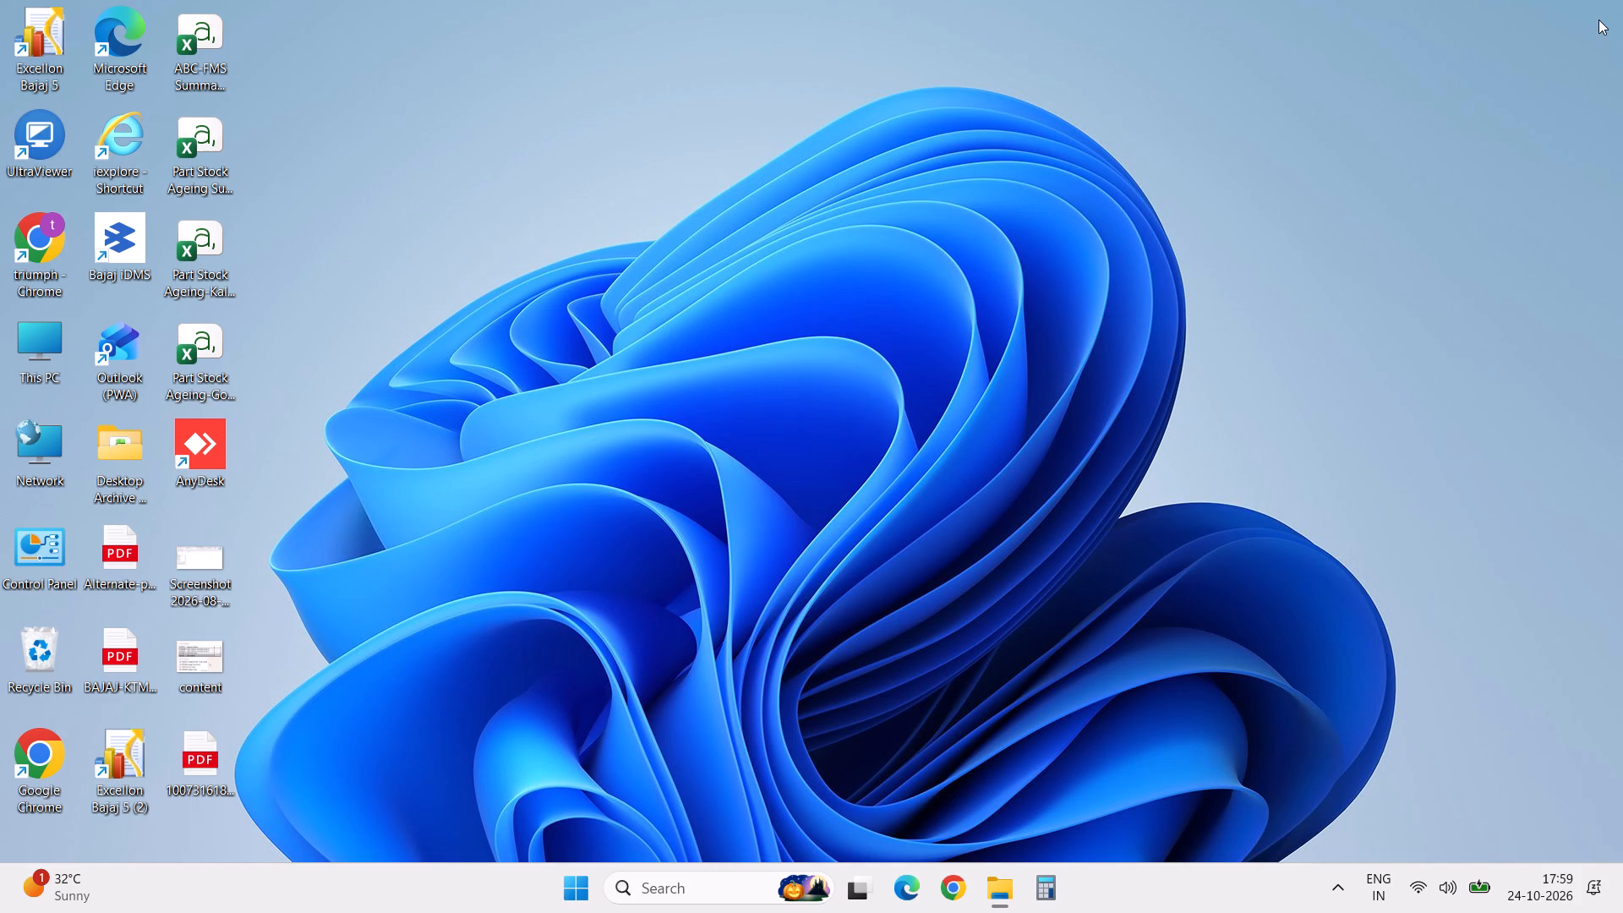